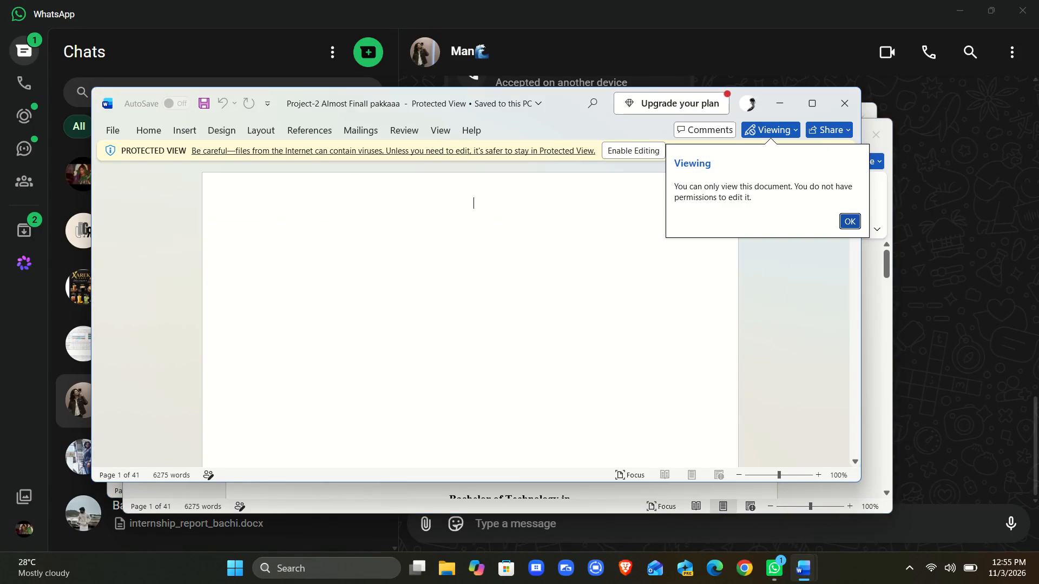
Skim the Project-2 legal text summarization report, from its abstract and table of contents through the introductory chapter.
scroll(592, 401, down, 5)
scroll(592, 401, up, 1)
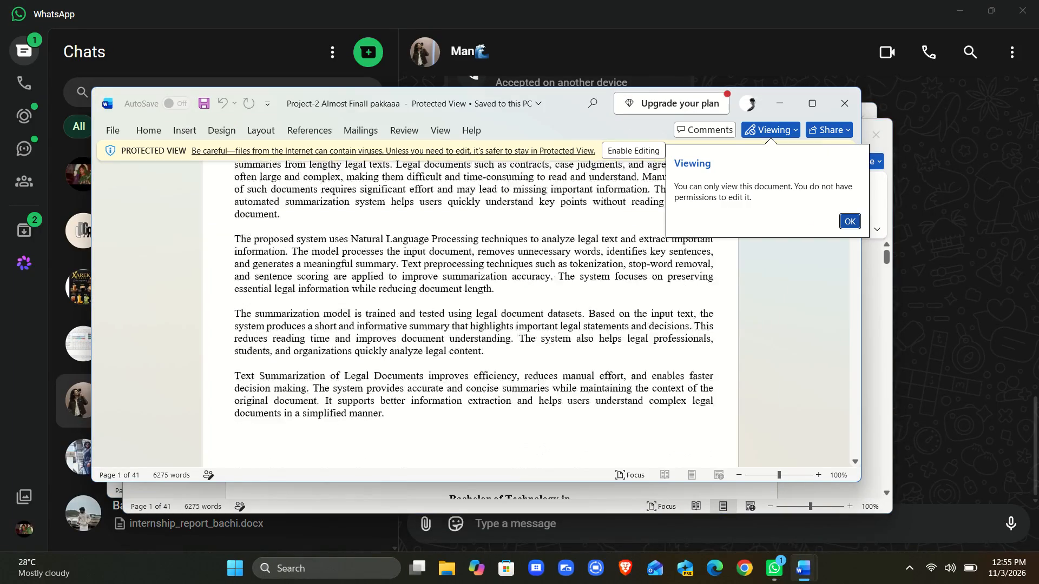
scroll(592, 401, up, 1)
scroll(592, 401, down, 4)
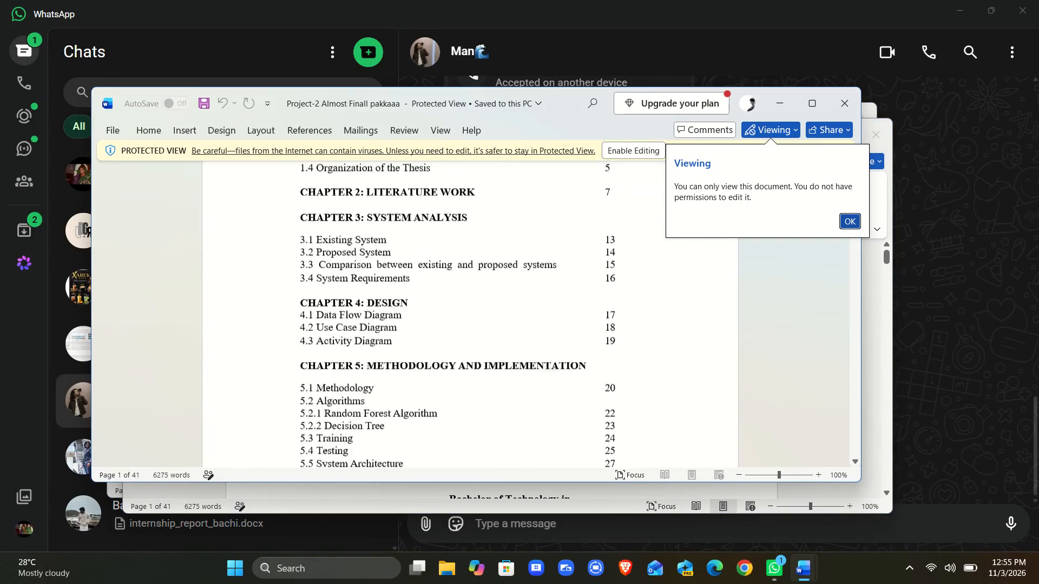
scroll(592, 401, down, 5)
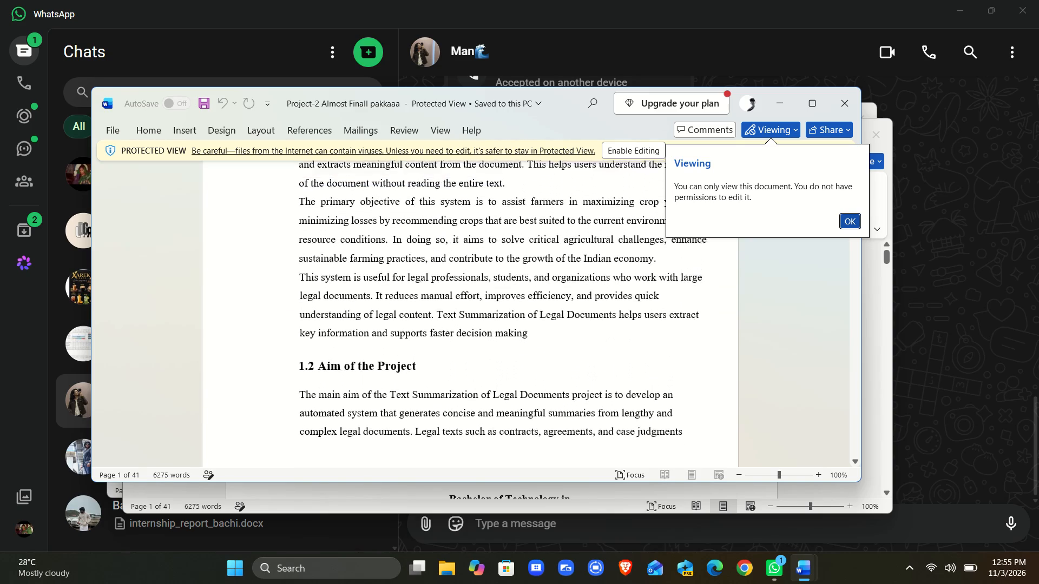
scroll(592, 401, down, 5)
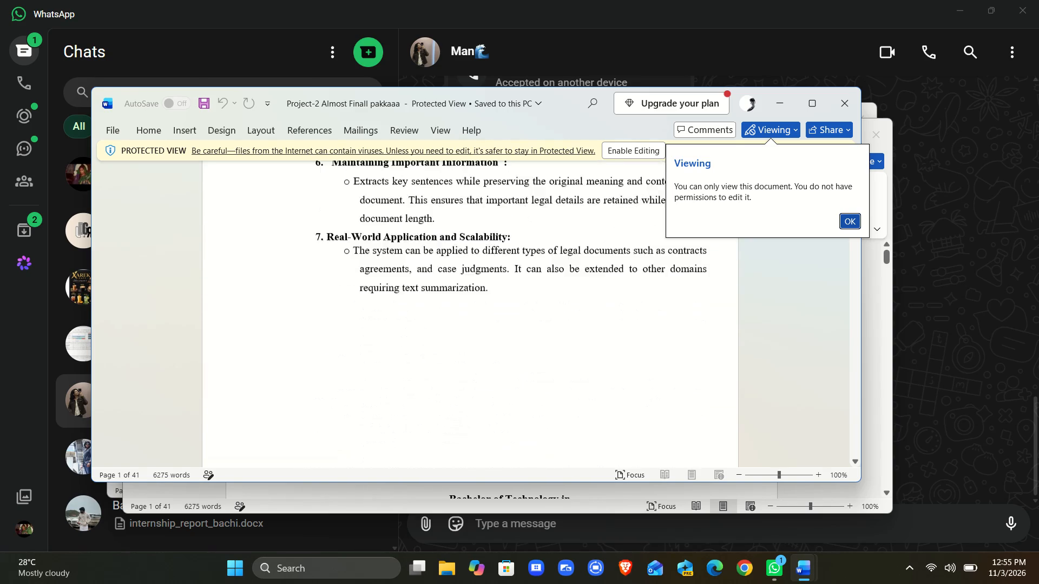
scroll(592, 401, down, 3)
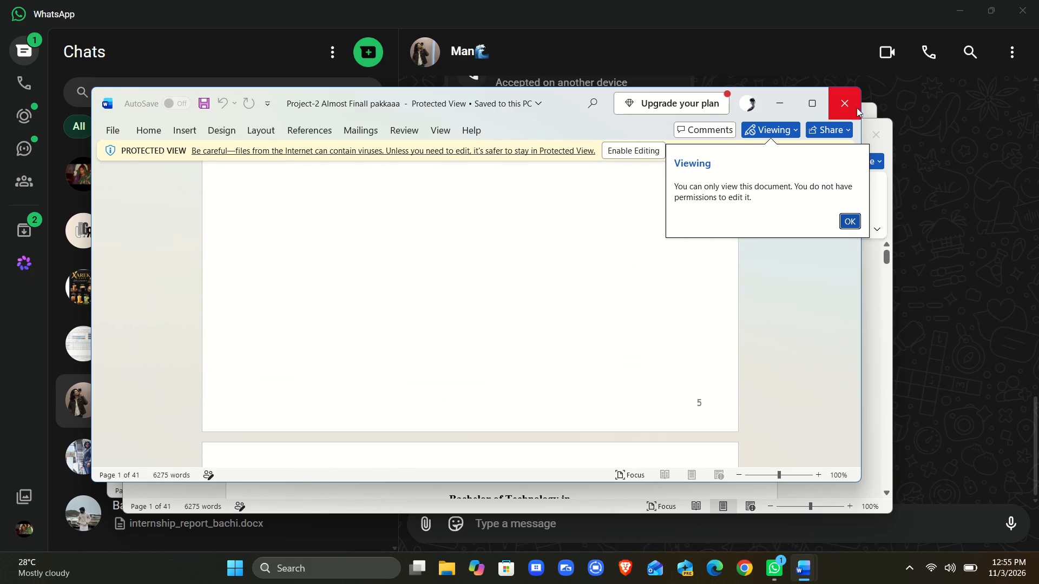
Close the Project-2 Almost Finall pakkaaa report and the ANJI internship report.
click(851, 97)
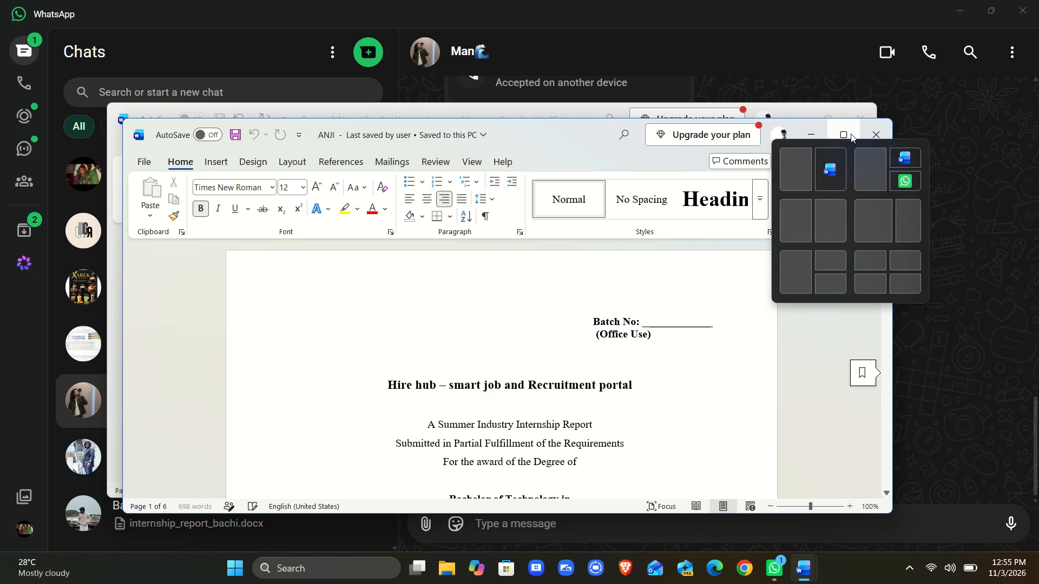
click(879, 135)
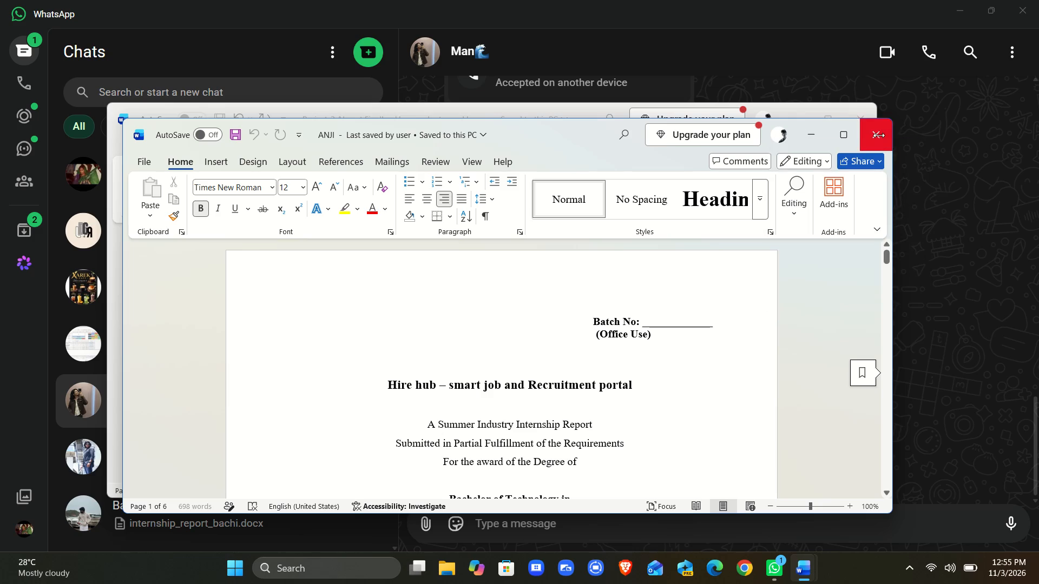
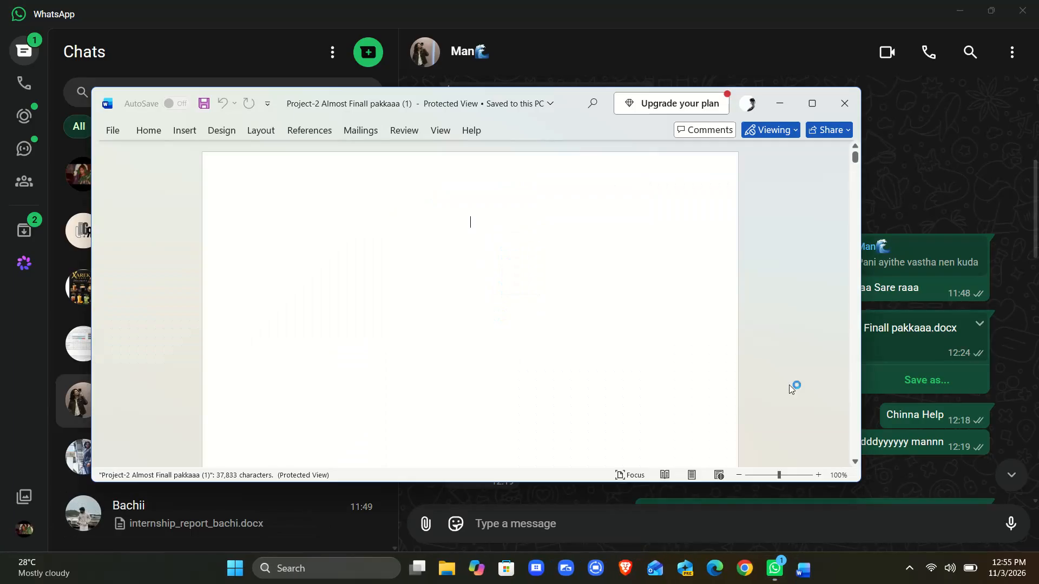
Maximize the project report window and enable editing of the protected document.
click(819, 111)
scroll(734, 288, down, 2)
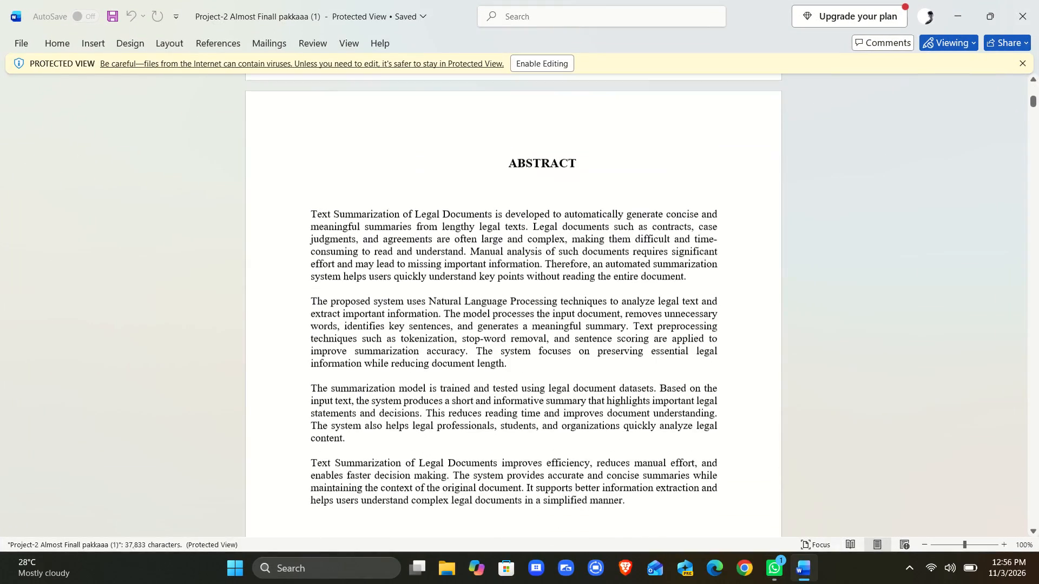
scroll(734, 288, down, 6)
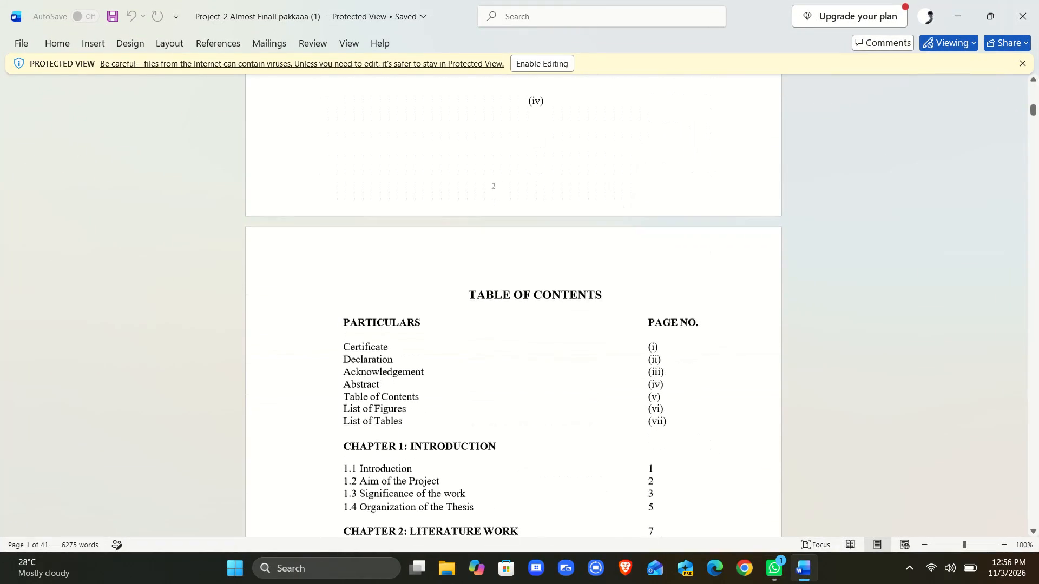
scroll(734, 288, down, 1)
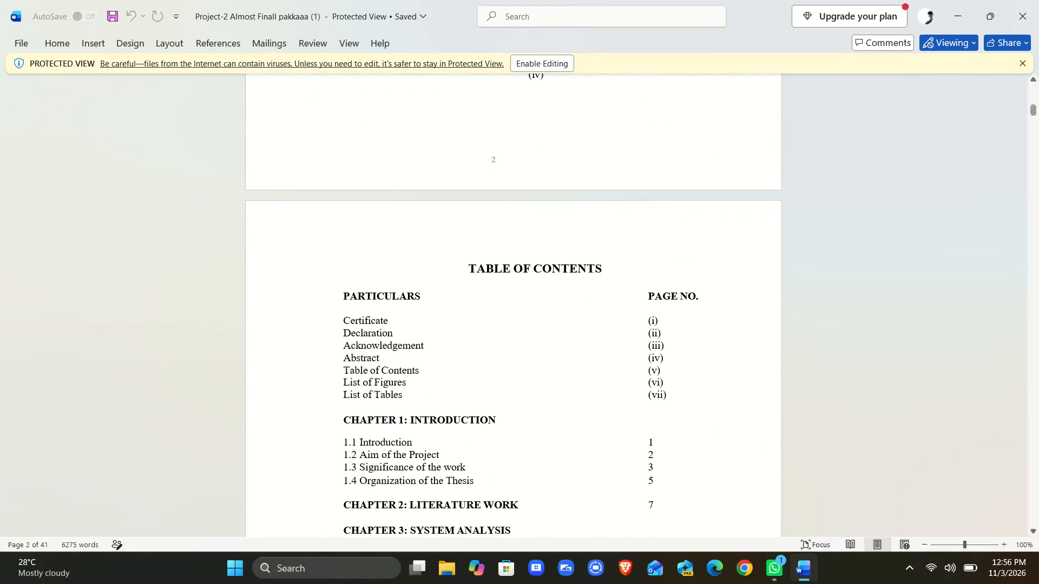
click(547, 64)
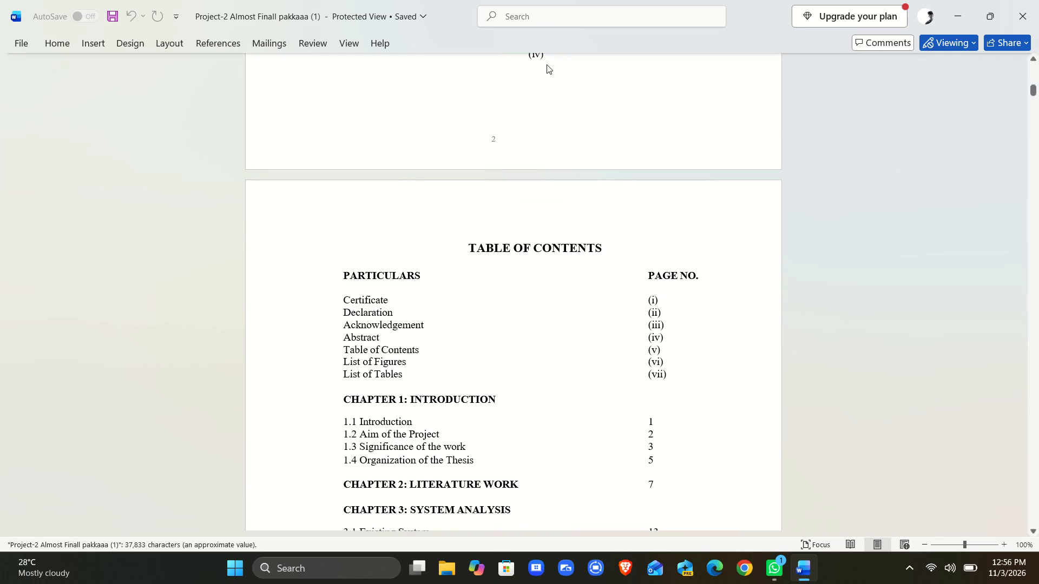
Examine the report's contents pages and the layout of the Chapter 1 Introduction text.
scroll(572, 236, down, 3)
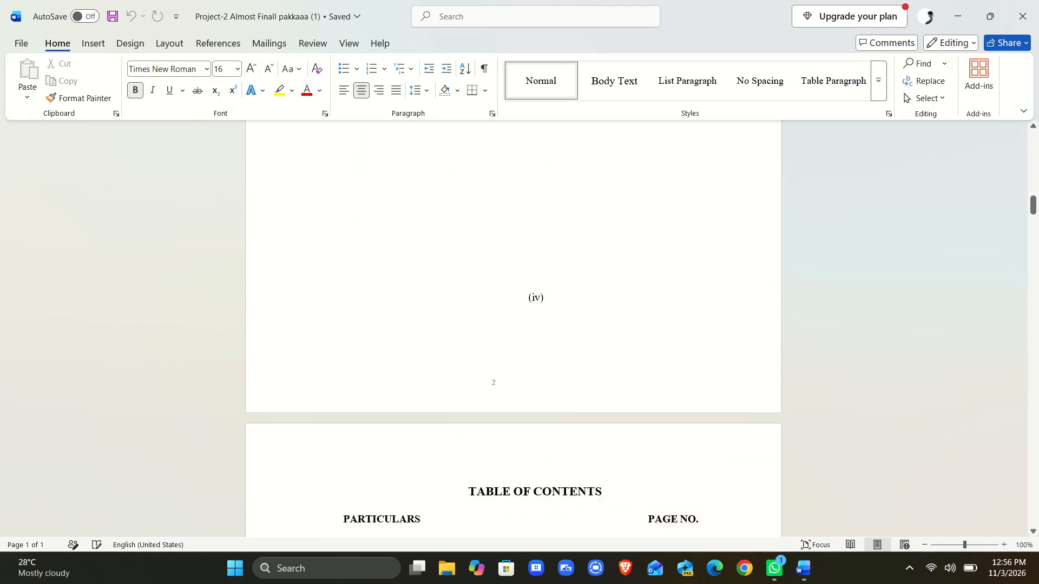
scroll(572, 236, down, 5)
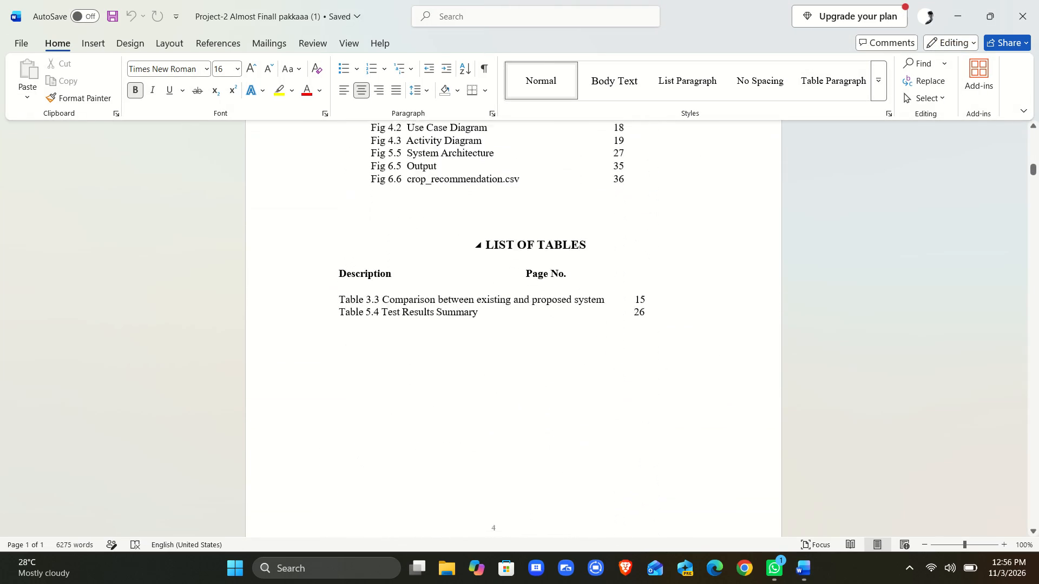
scroll(572, 236, down, 3)
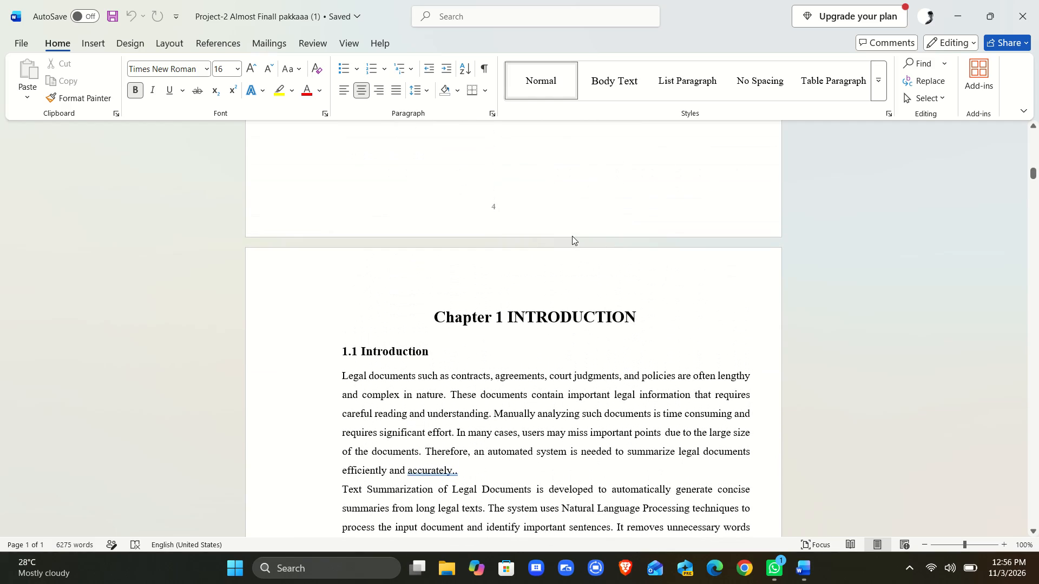
scroll(572, 236, down, 1)
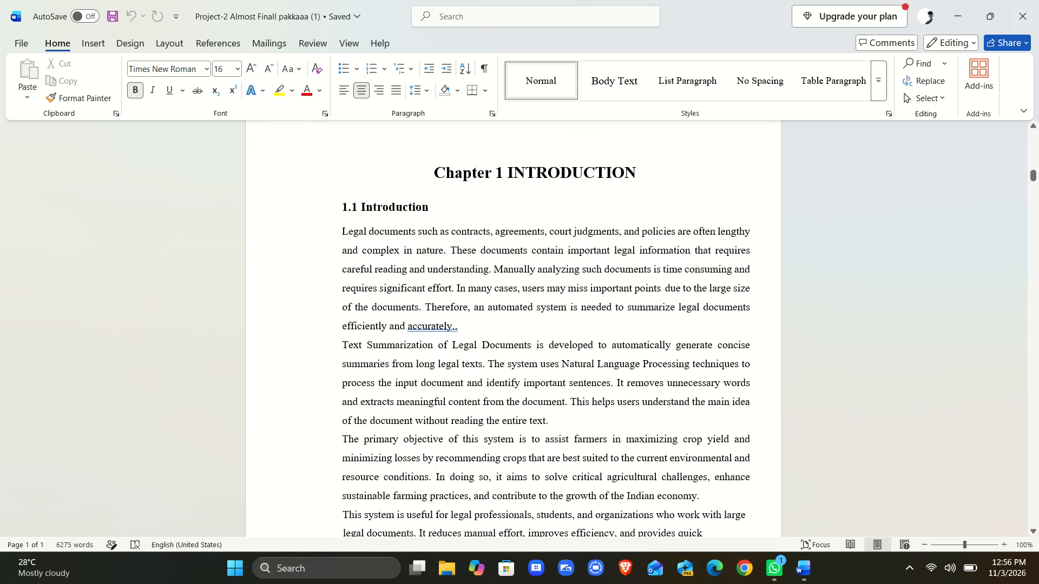
drag(341, 230, 435, 295)
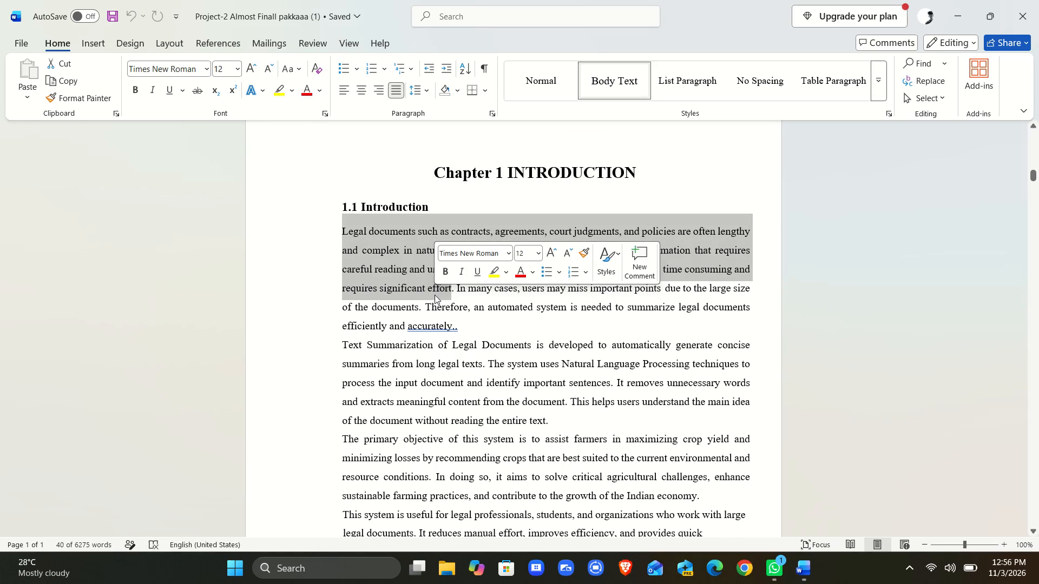
click(848, 274)
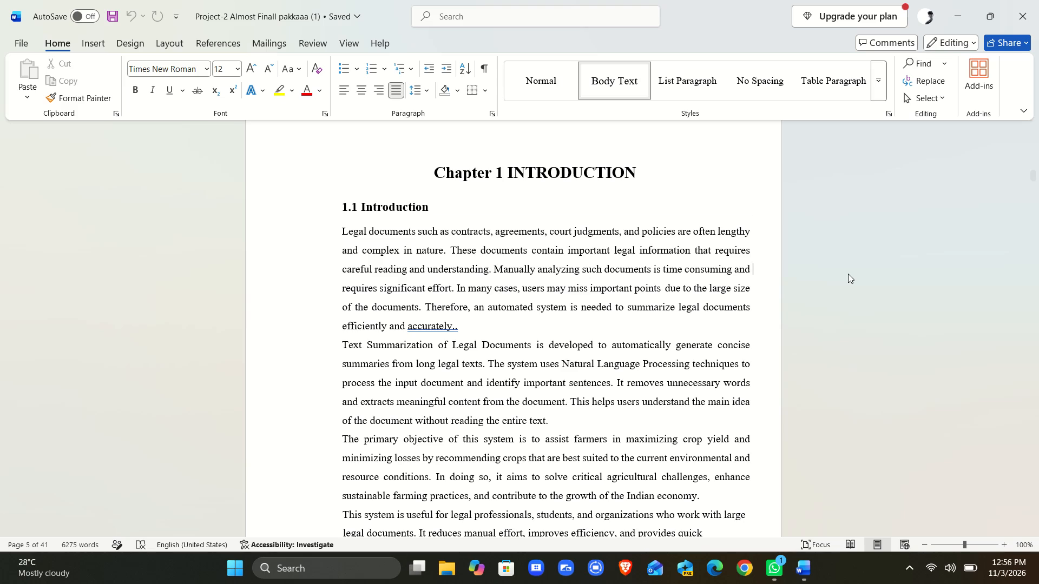
scroll(848, 274, down, 2)
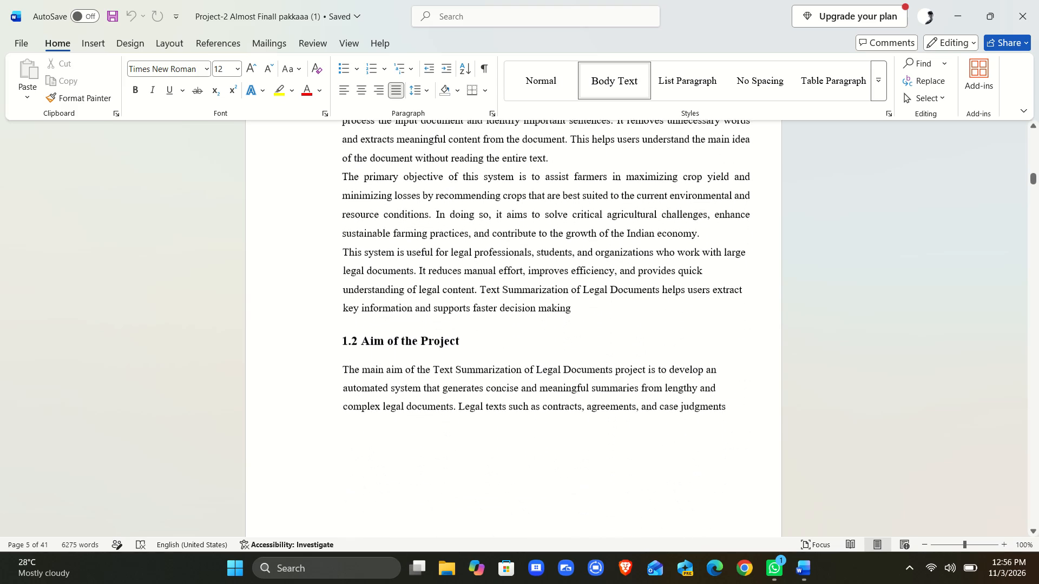
scroll(469, 258, up, 1)
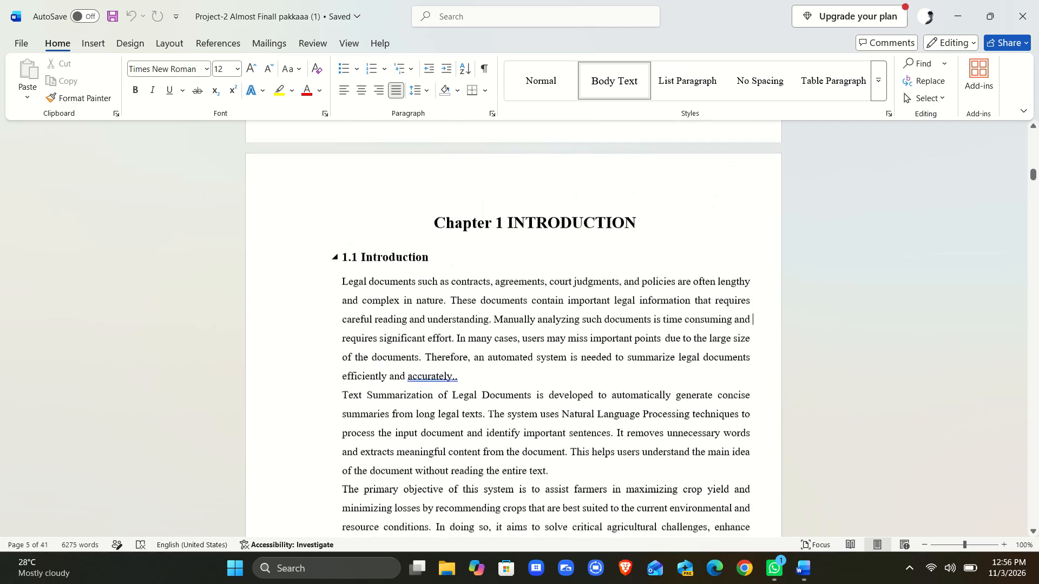
scroll(469, 258, up, 2)
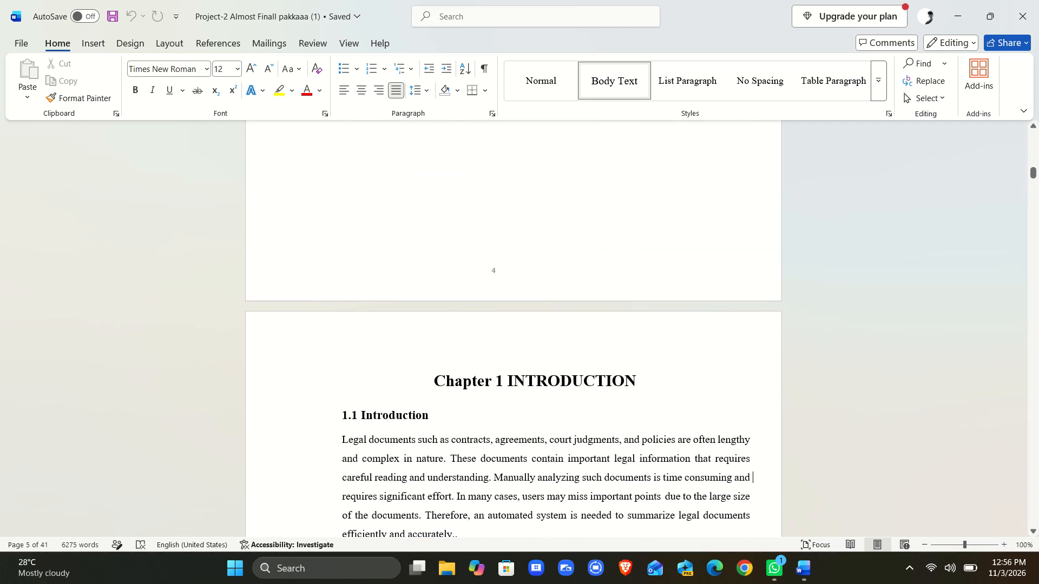
click(250, 317)
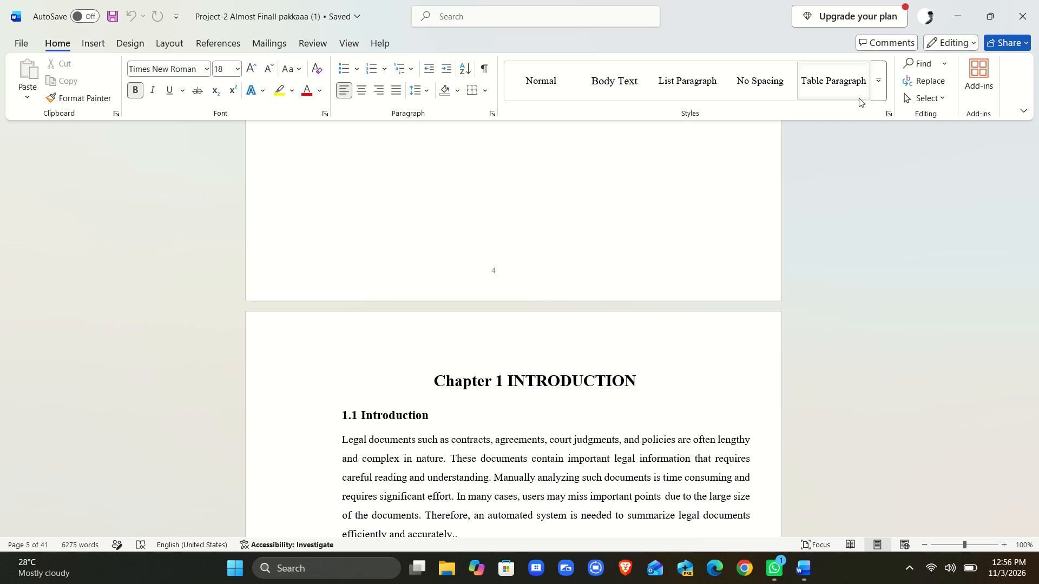
scroll(934, 159, down, 1)
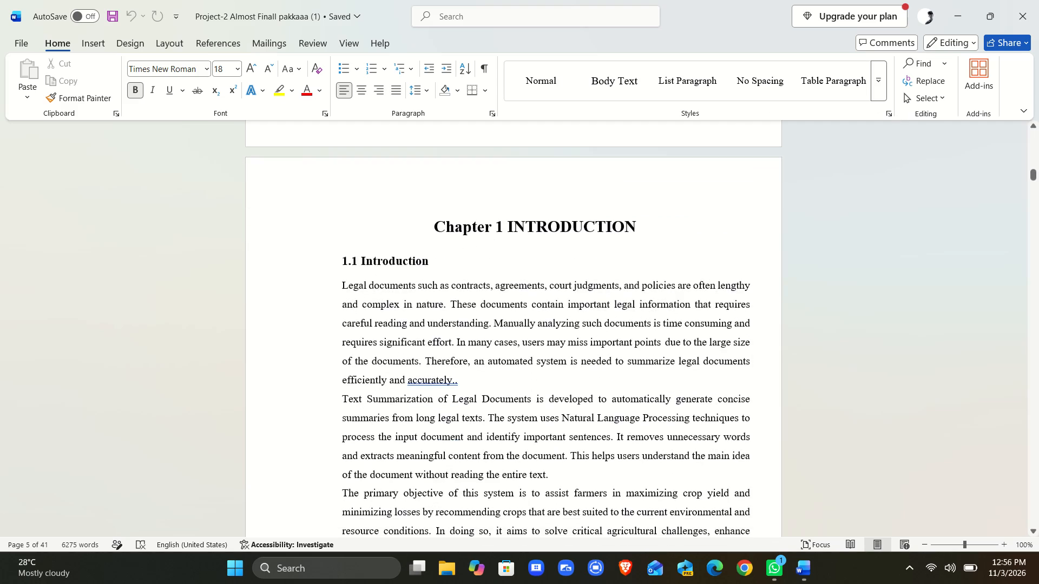
scroll(934, 159, down, 1)
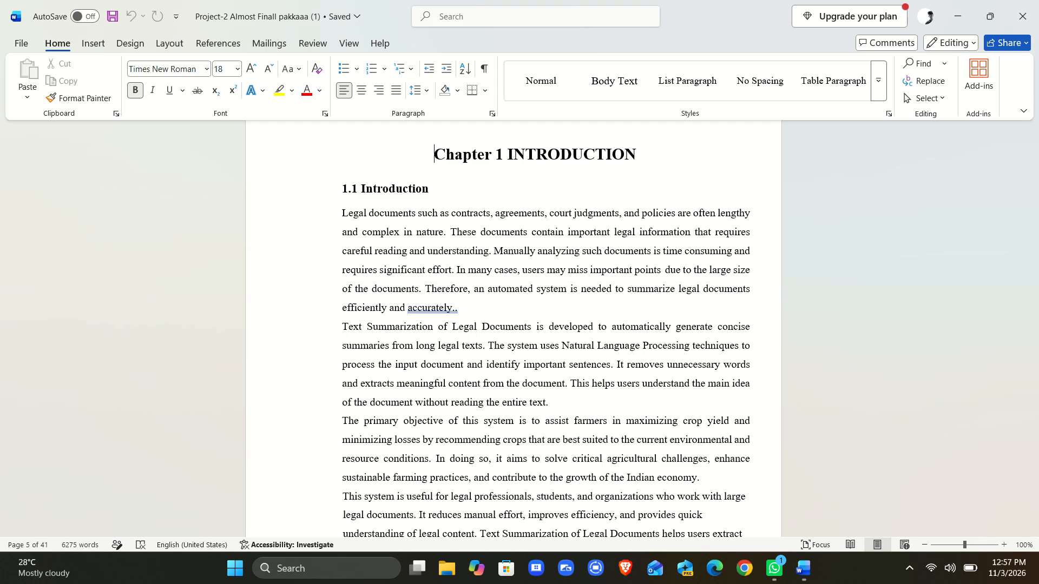
scroll(328, 124, up, 1)
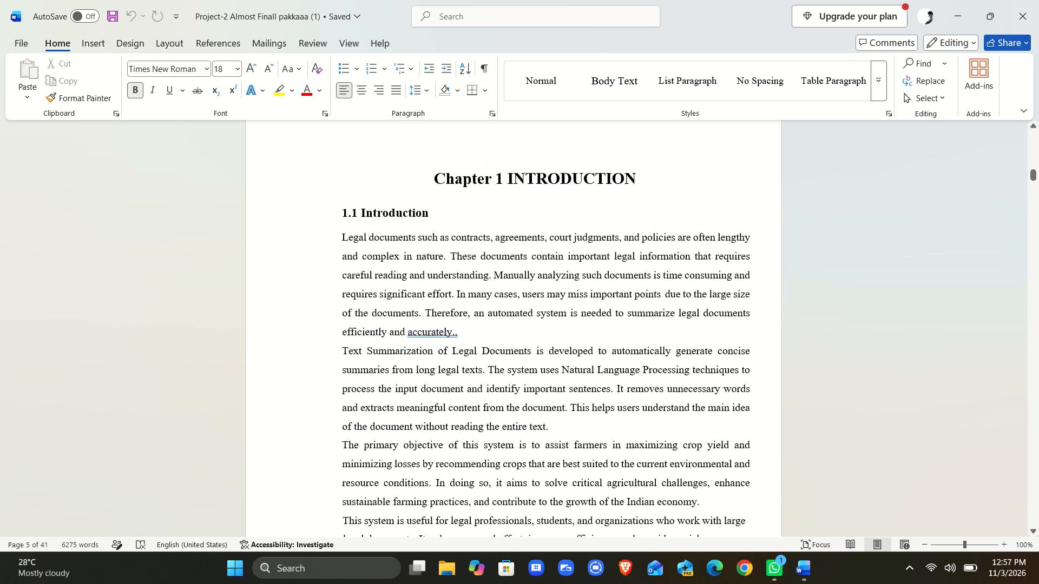
scroll(328, 124, up, 1)
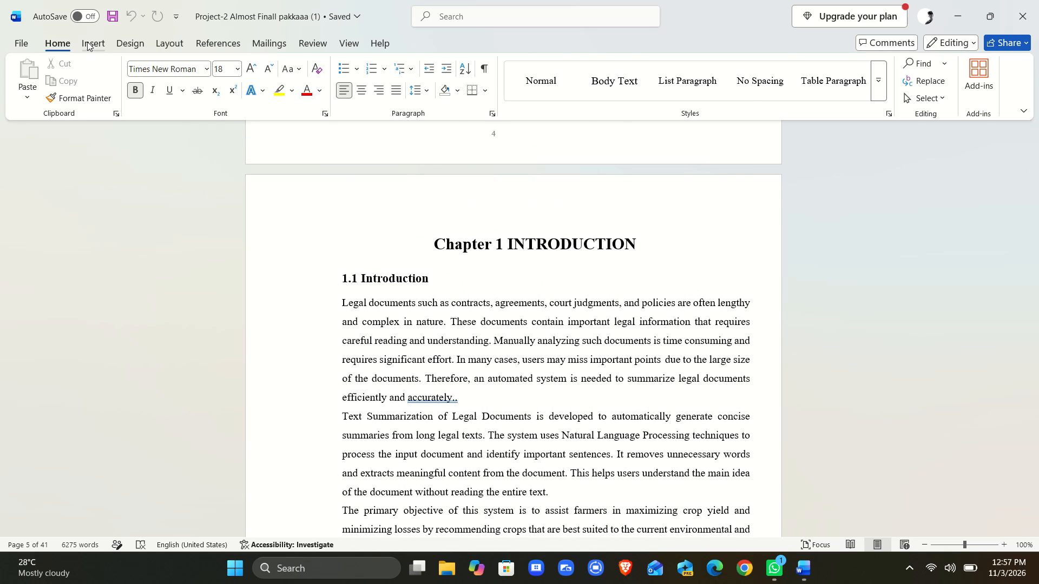
Apply the built-in No Paragraph Space spacing to the whole document.
click(87, 42)
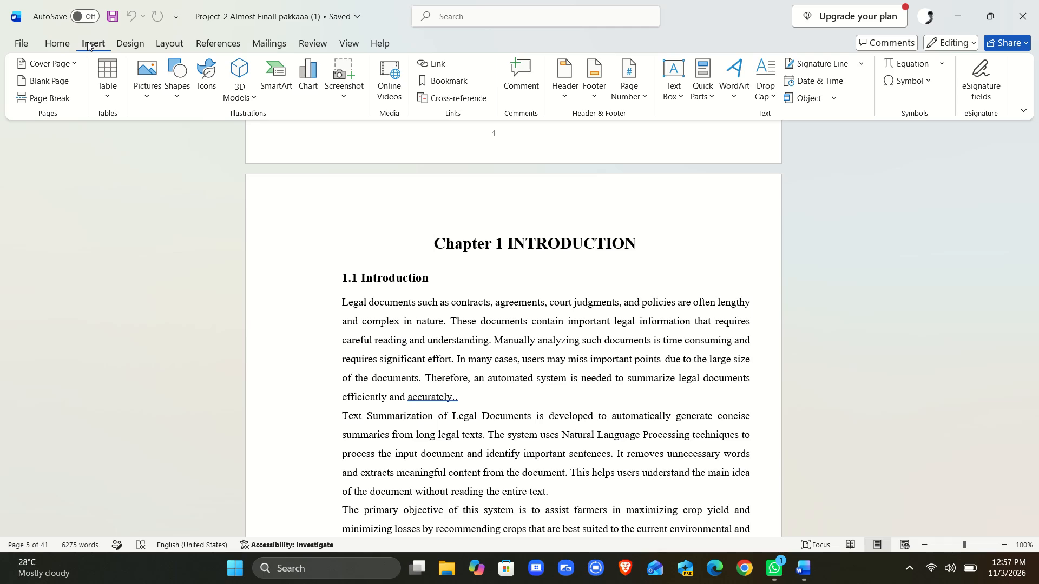
click(123, 42)
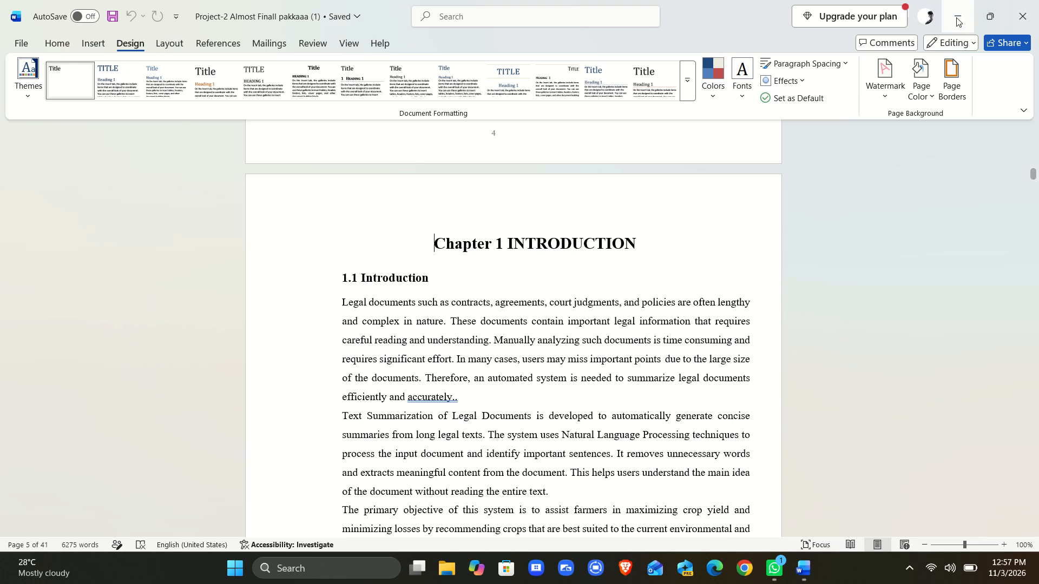
click(824, 65)
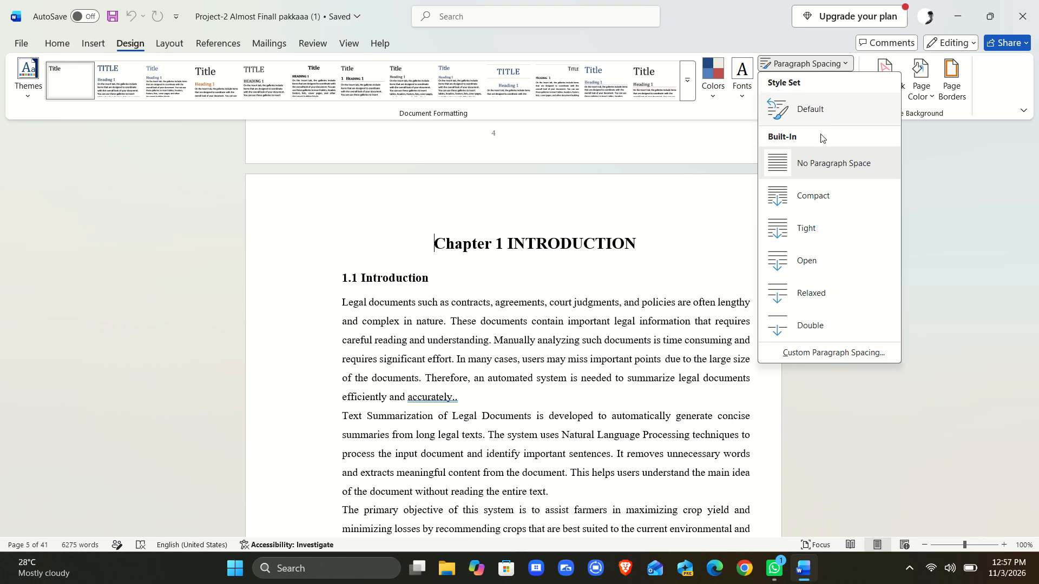
click(822, 169)
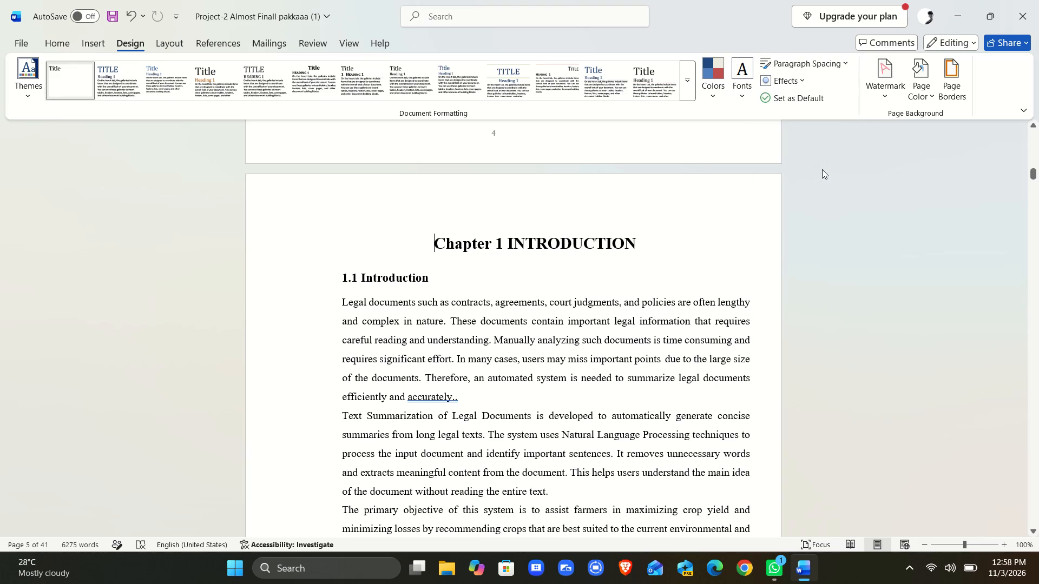
Check the spacing across the Chapter 1 sections, the lists and the table of contents pages.
scroll(564, 348, down, 4)
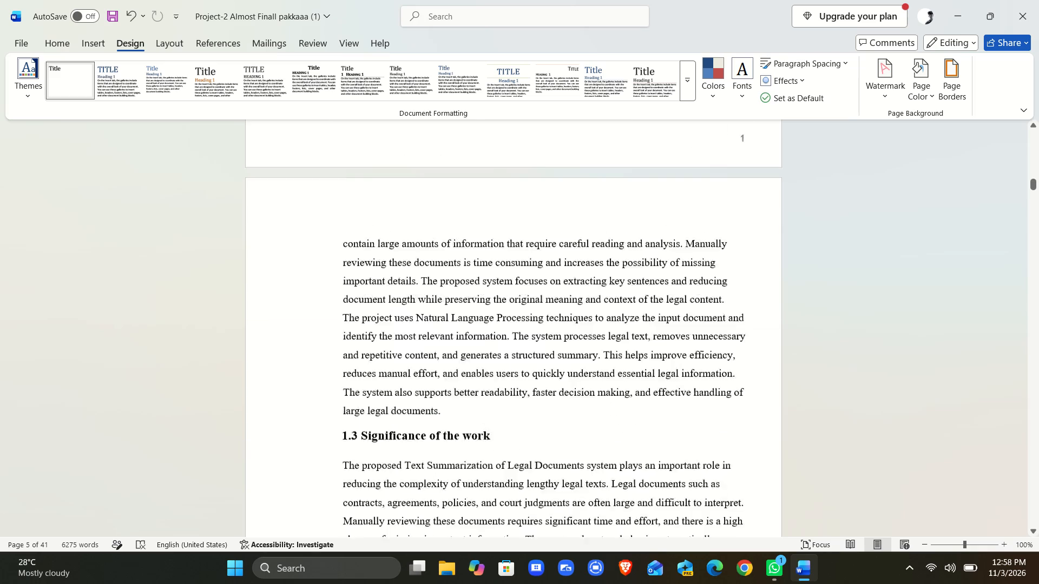
scroll(564, 348, down, 4)
scroll(564, 348, up, 5)
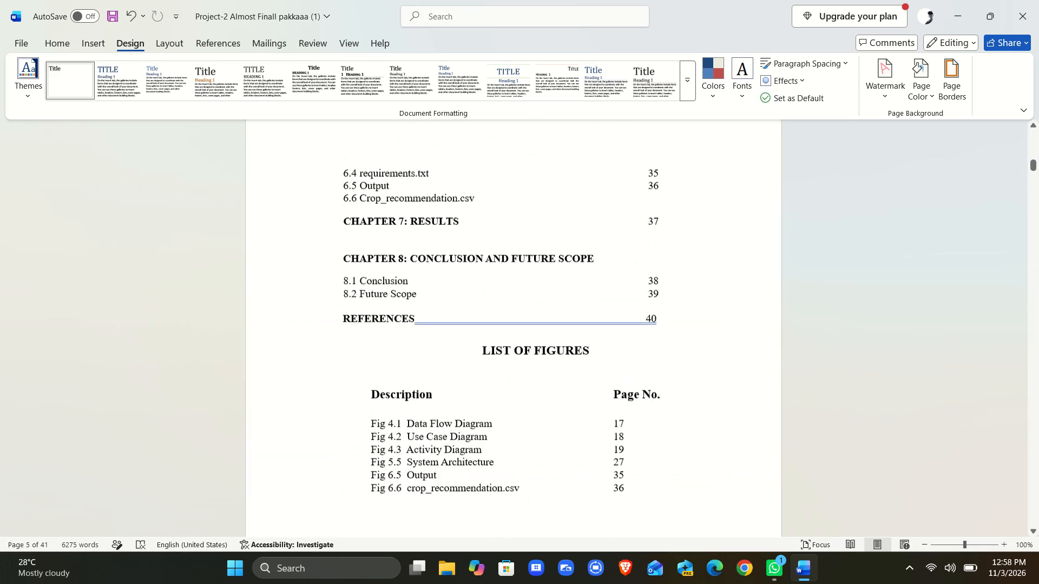
scroll(564, 348, up, 5)
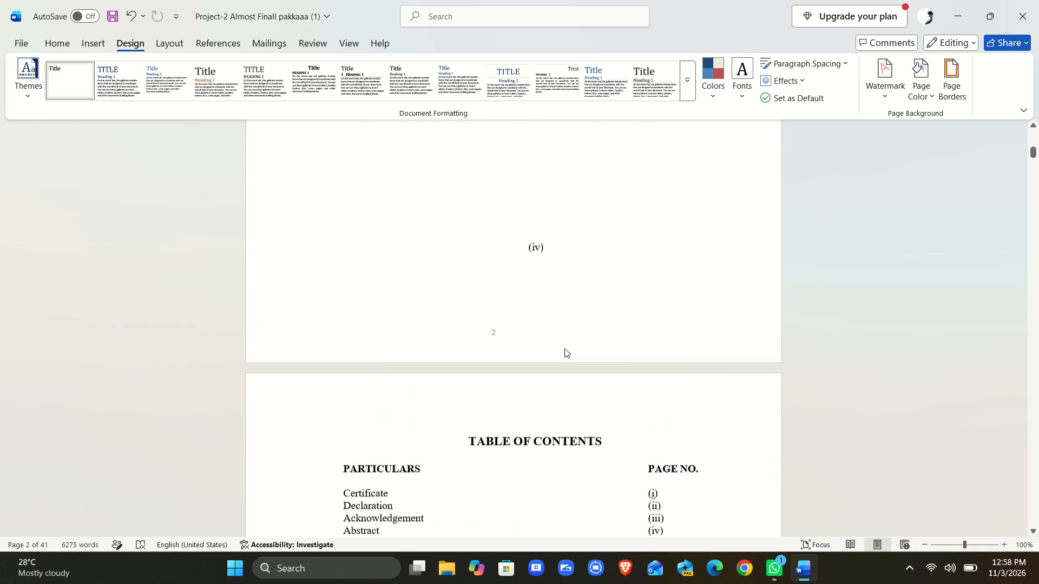
scroll(564, 348, up, 1)
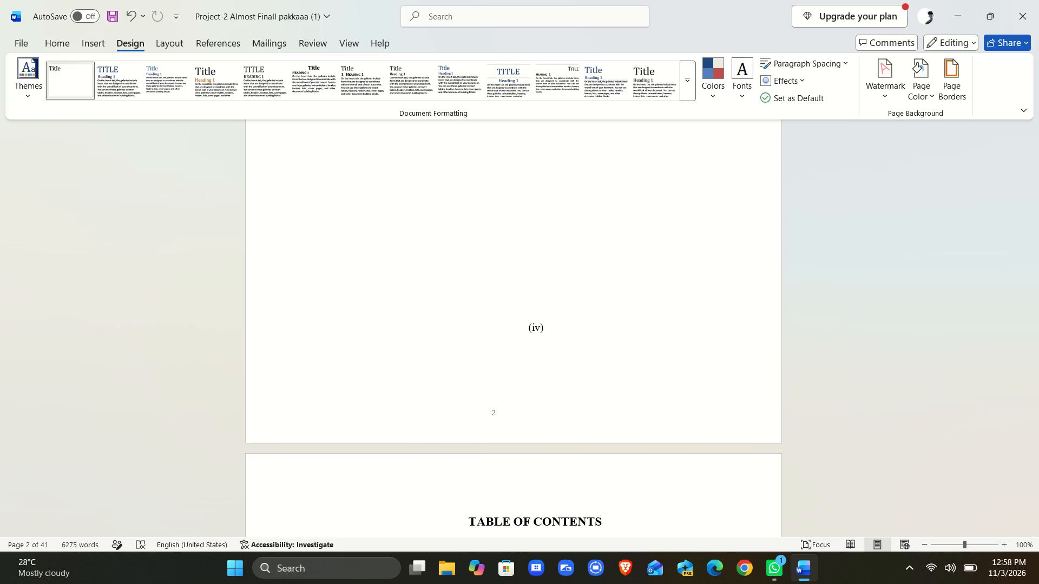
scroll(564, 348, down, 4)
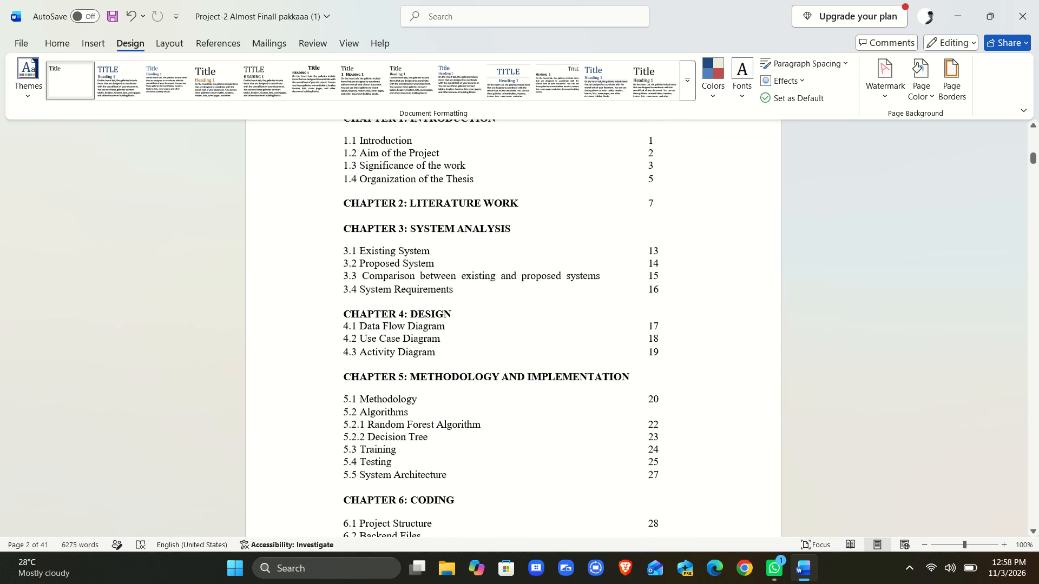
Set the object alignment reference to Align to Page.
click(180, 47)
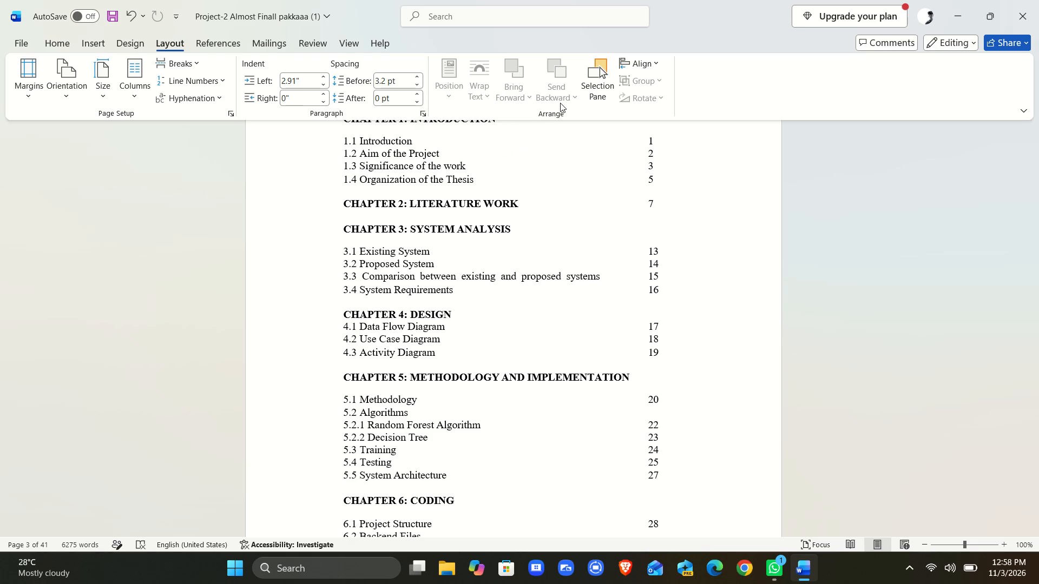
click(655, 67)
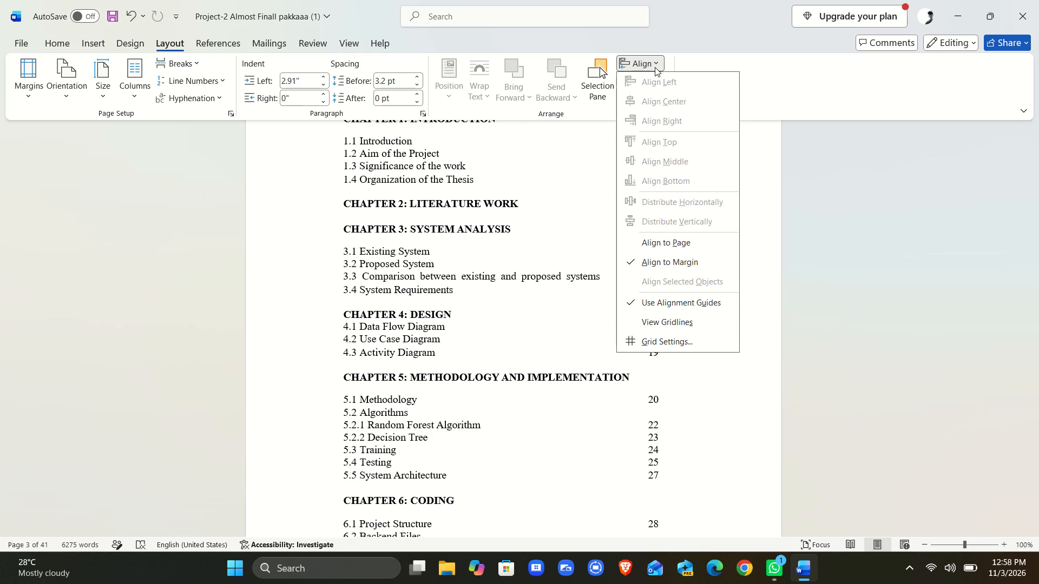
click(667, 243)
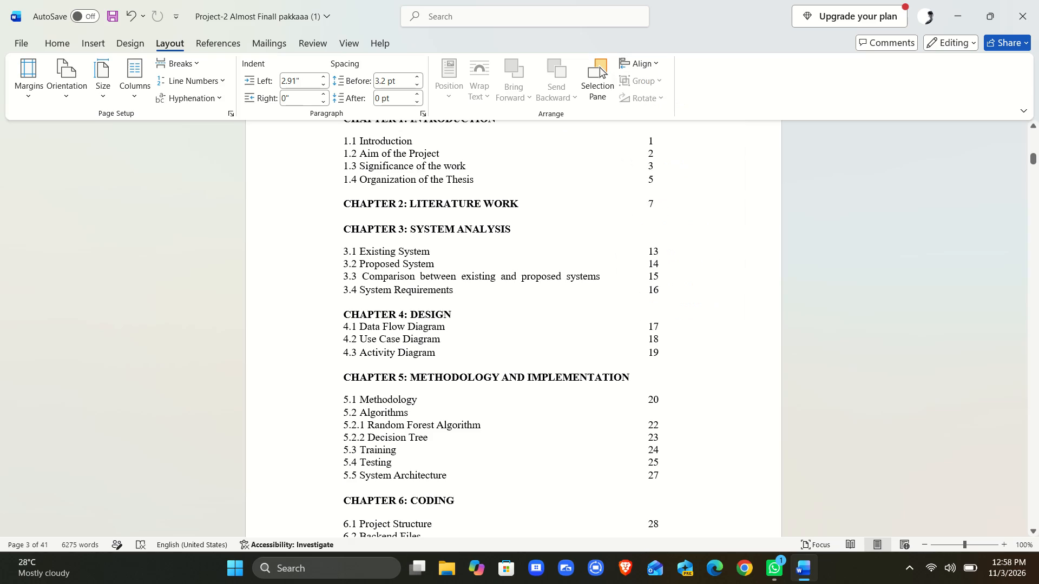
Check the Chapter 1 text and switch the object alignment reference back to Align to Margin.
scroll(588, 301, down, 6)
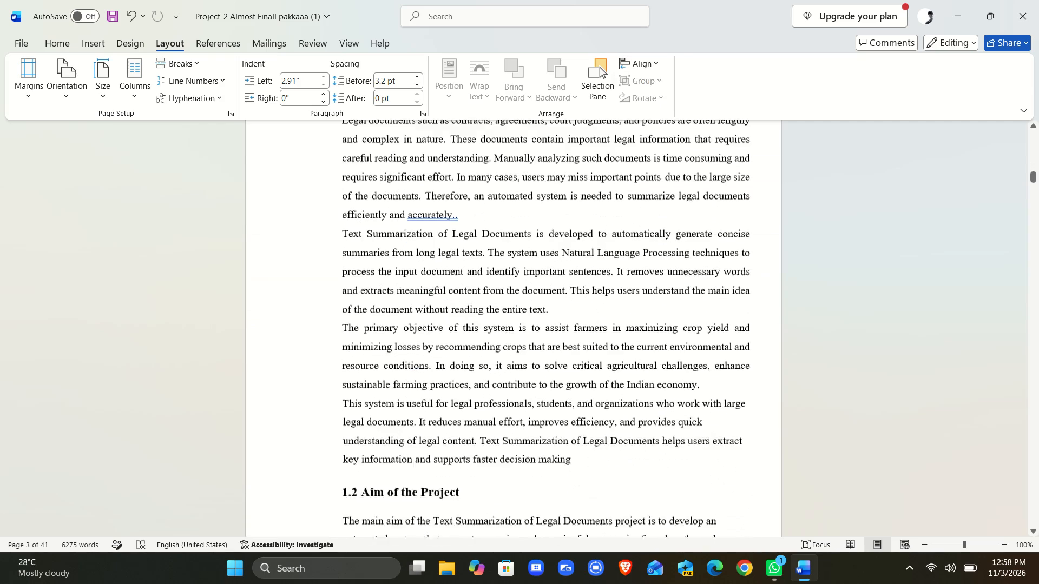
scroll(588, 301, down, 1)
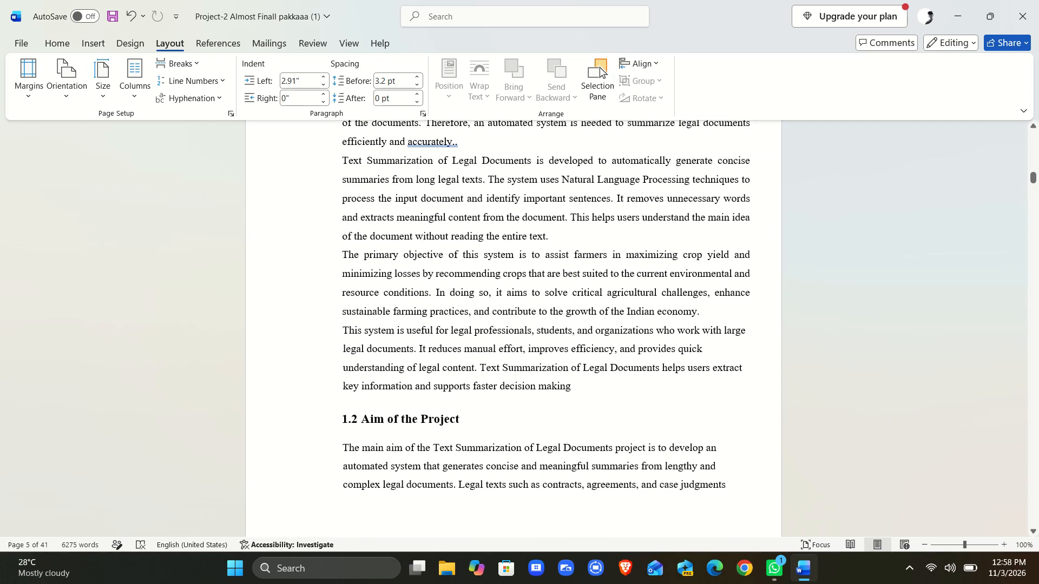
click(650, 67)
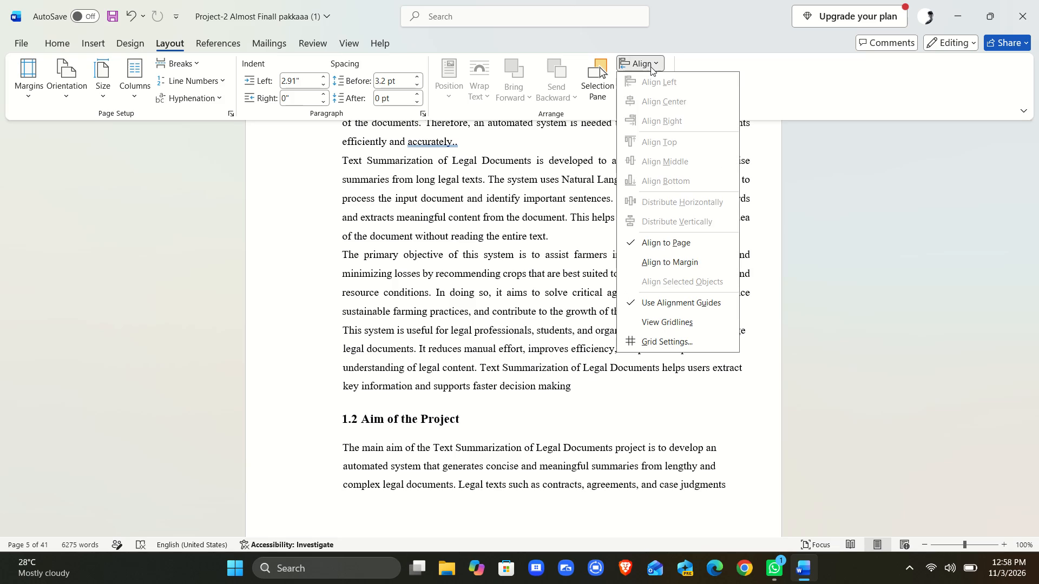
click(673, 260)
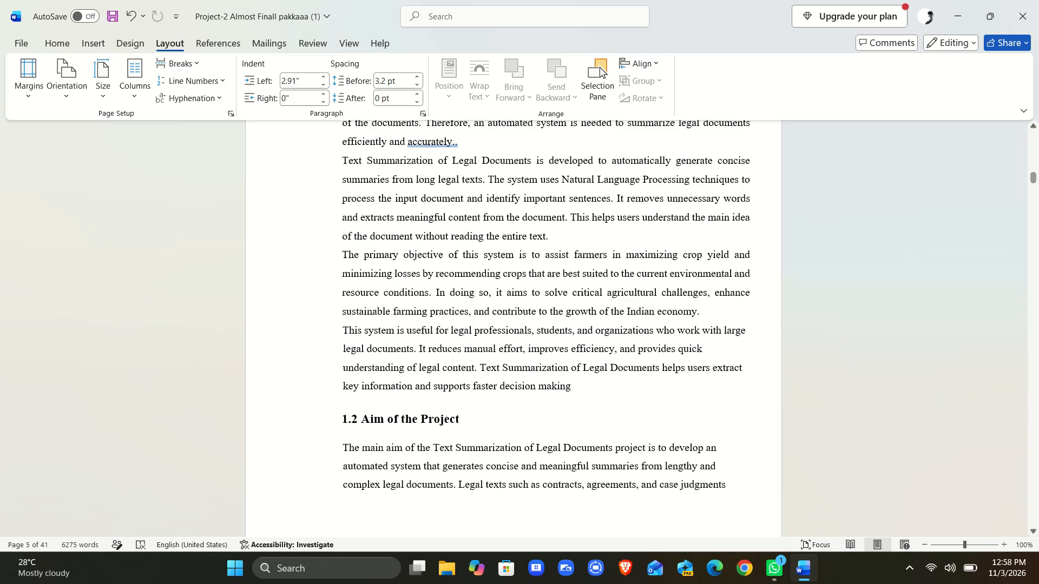
Choose the object alignment reference again from the document's alignment options.
click(649, 67)
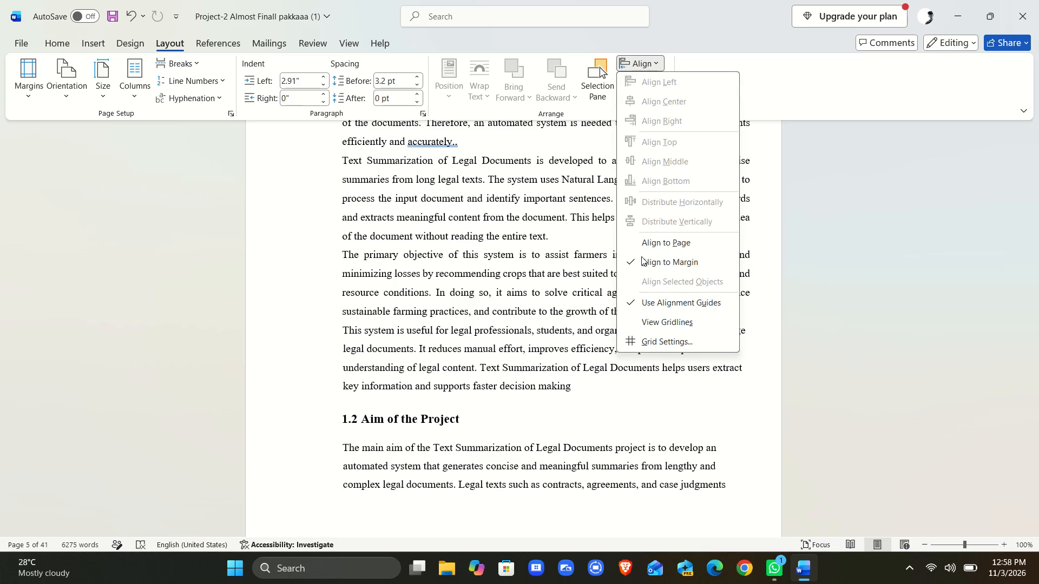
click(641, 251)
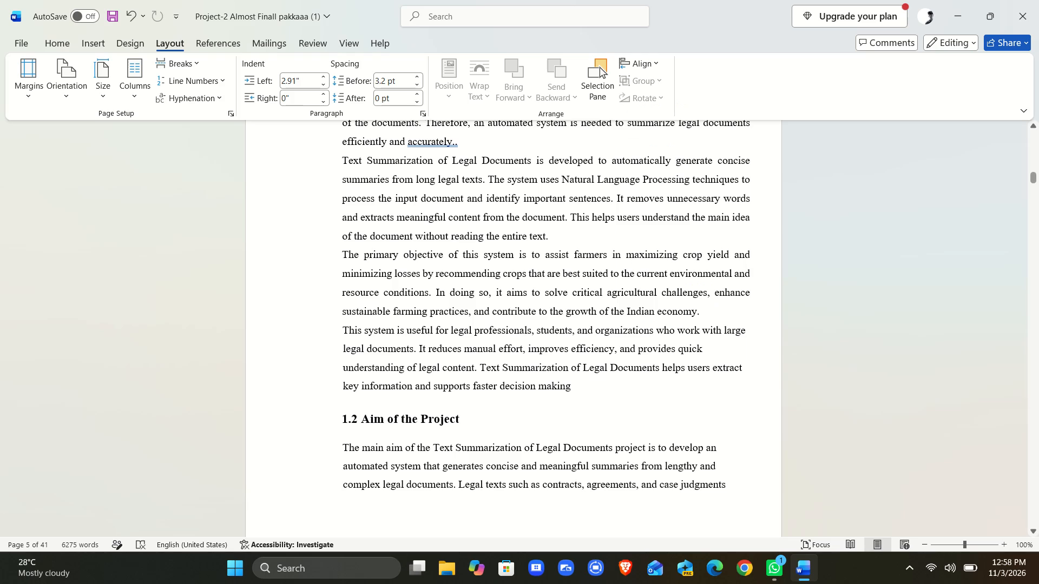
Check the text alignment across the Chapter 1 sections and the table of contents and list of figures pages.
click(303, 330)
scroll(303, 330, up, 1)
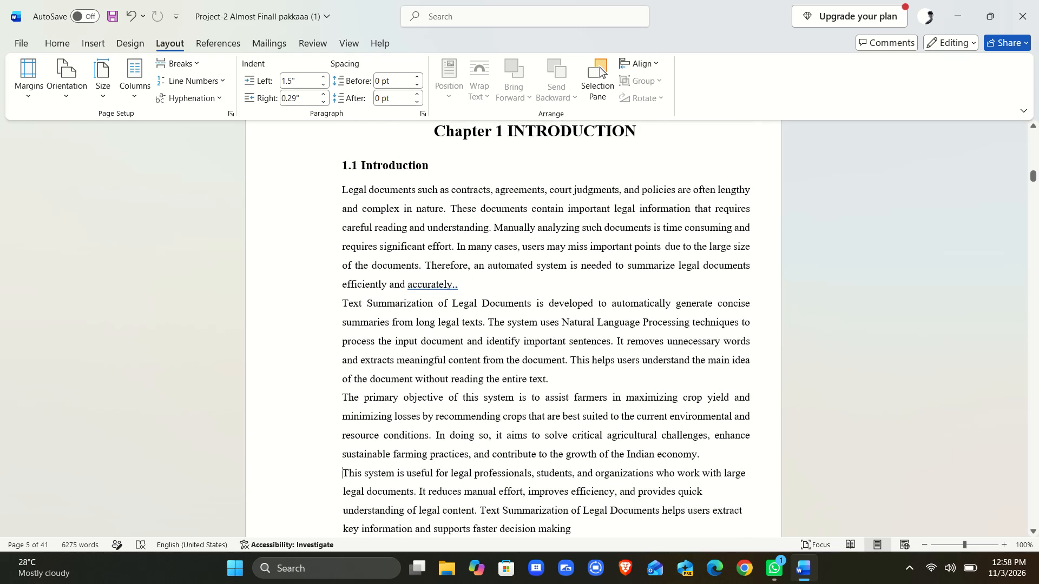
scroll(303, 330, up, 1)
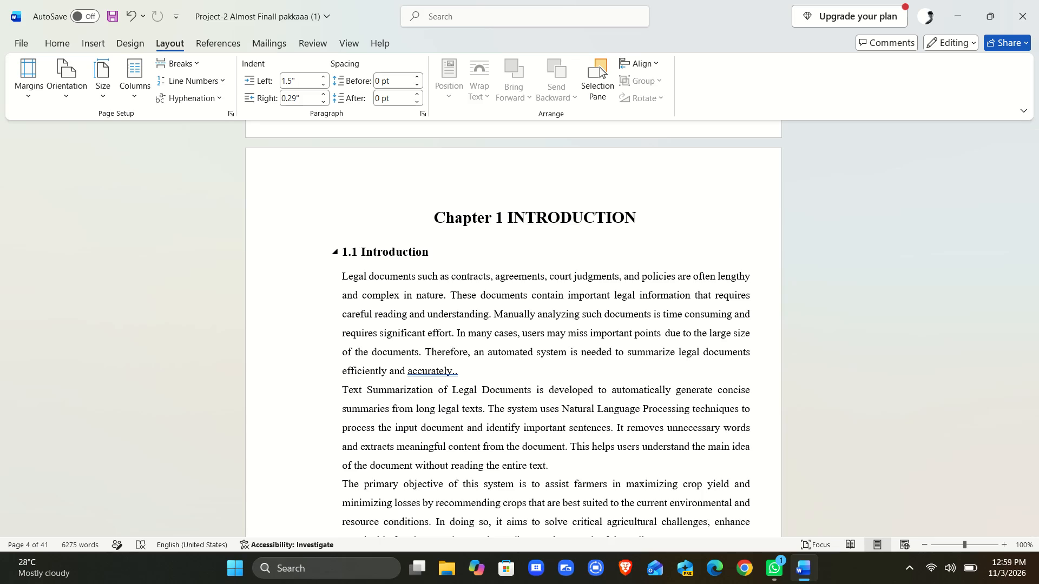
scroll(531, 241, down, 2)
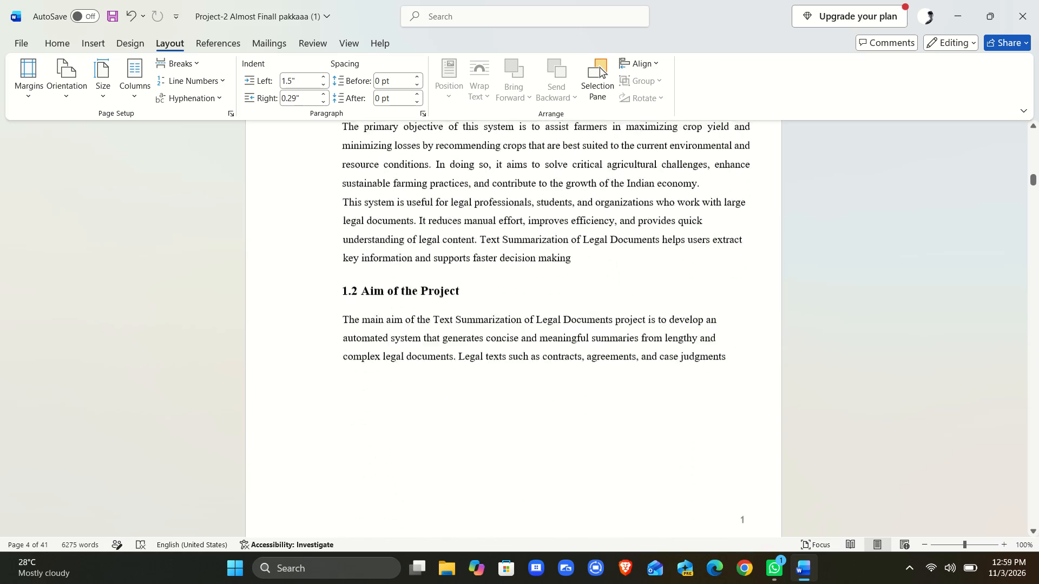
scroll(531, 241, down, 4)
scroll(531, 241, up, 7)
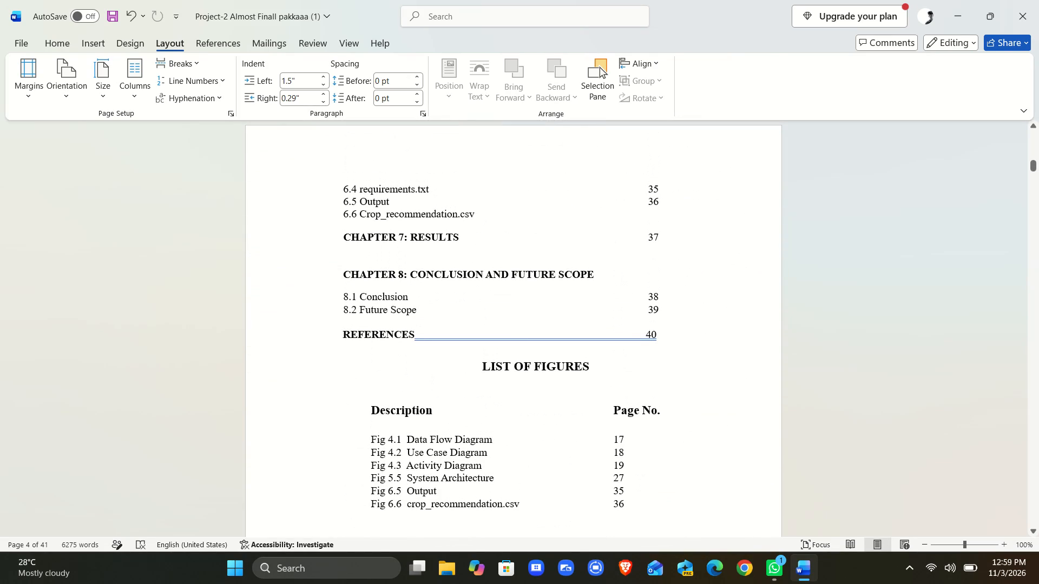
Copy the entire report and paste it into a new blank document.
click(395, 268)
key(ctrl+a)
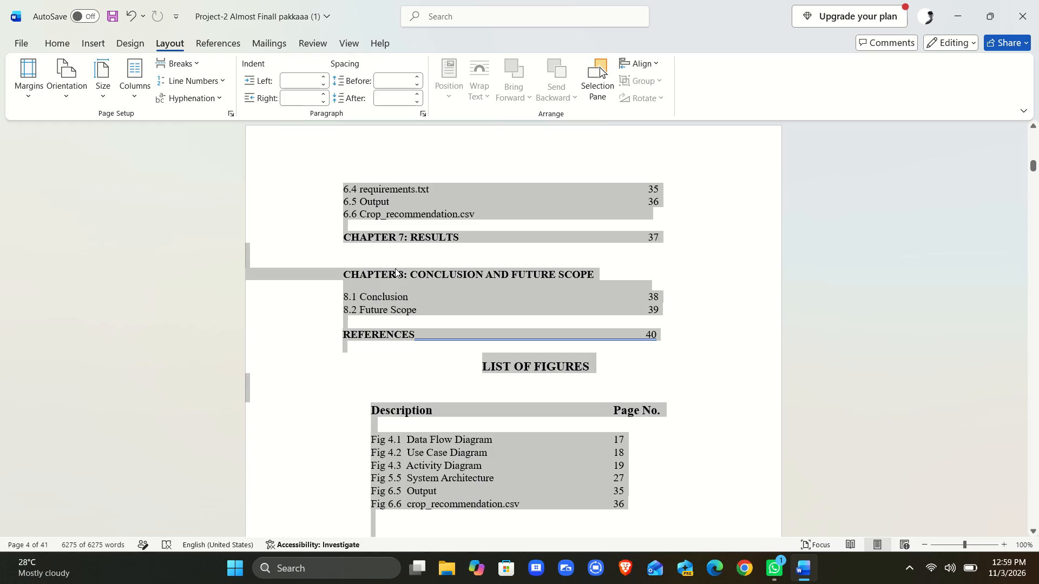
key(ctrl+c)
click(31, 47)
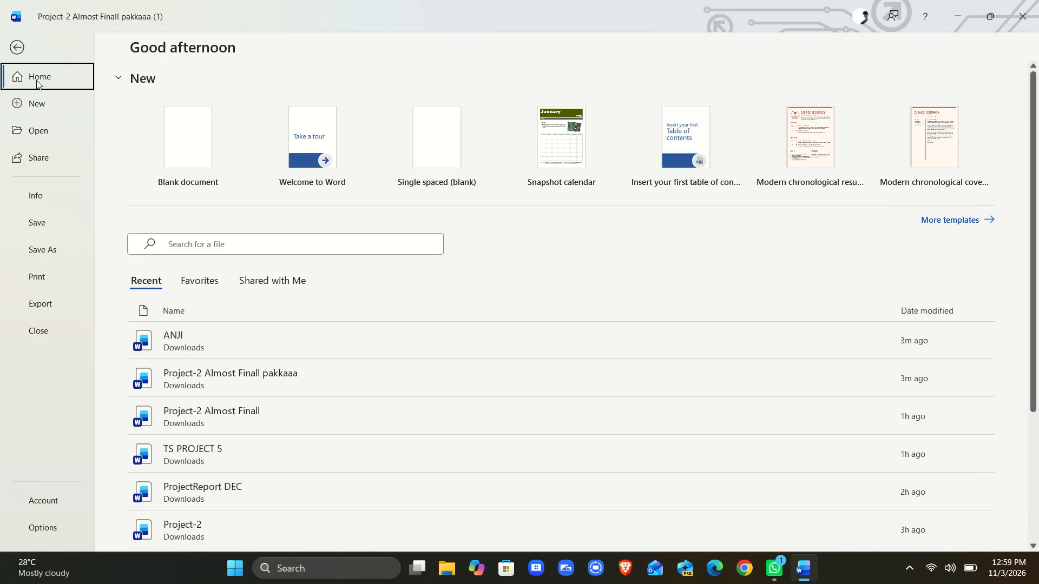
click(38, 107)
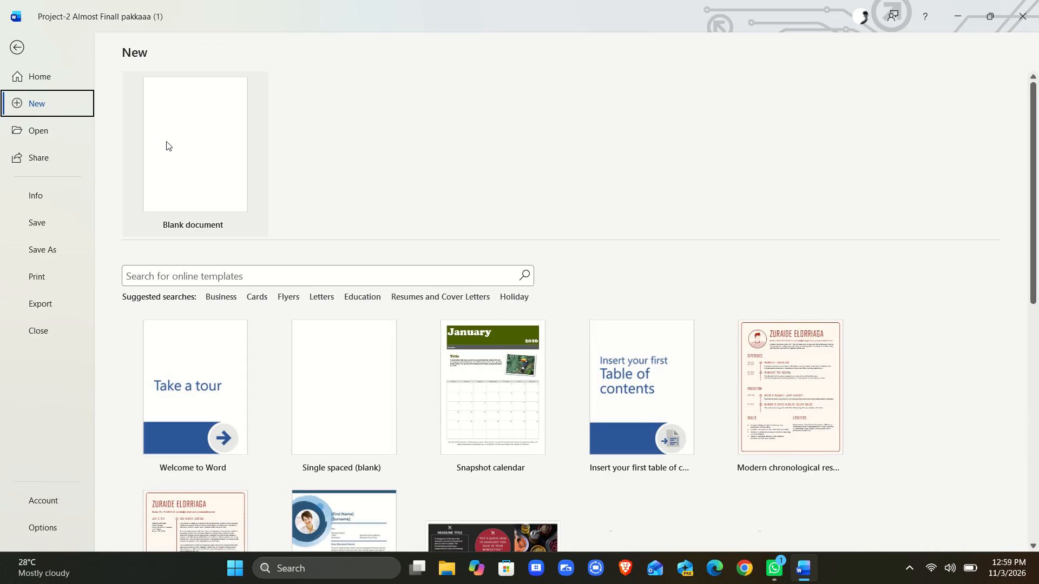
click(176, 145)
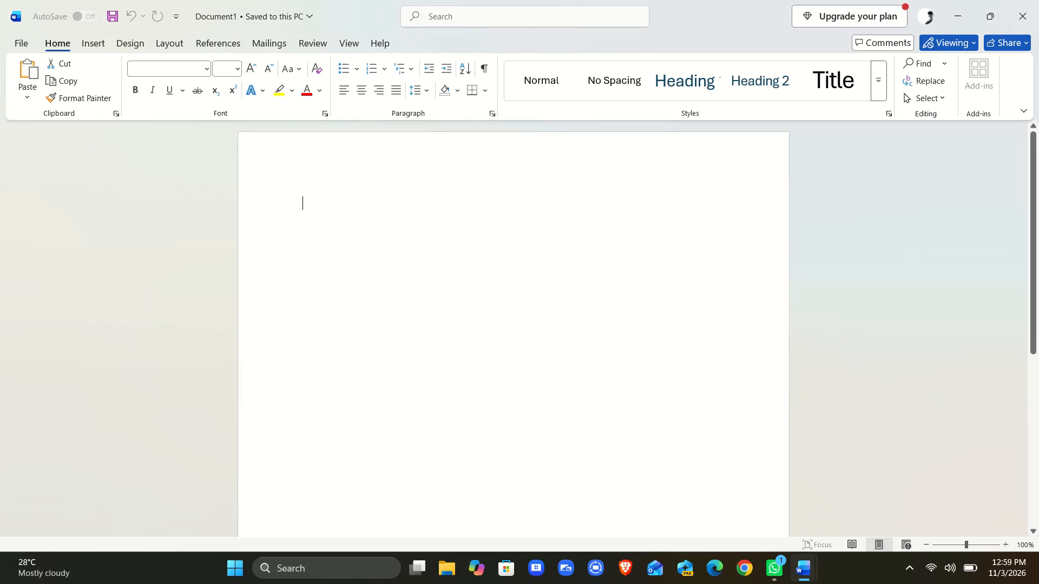
key(ctrl+v)
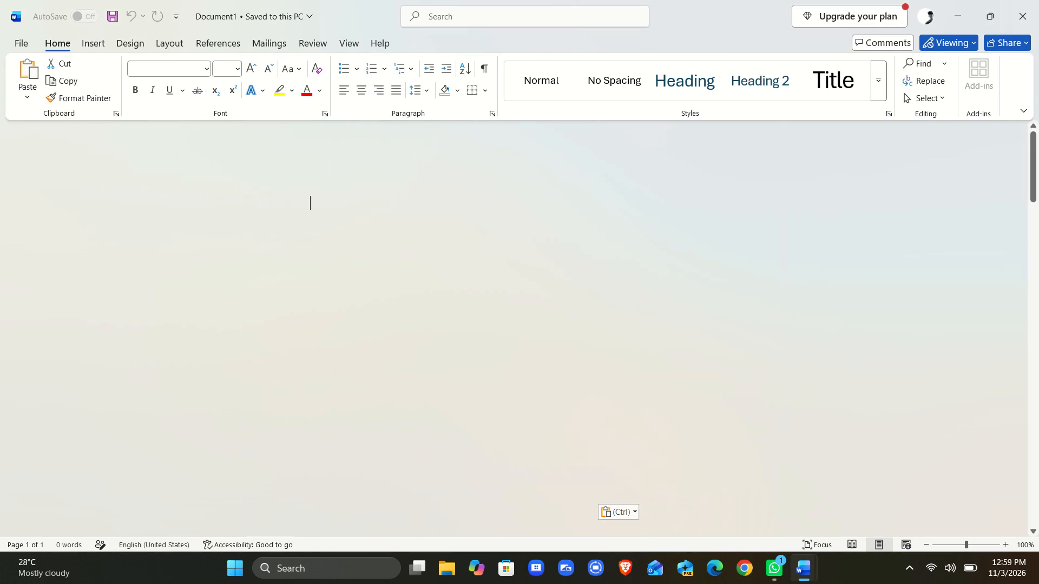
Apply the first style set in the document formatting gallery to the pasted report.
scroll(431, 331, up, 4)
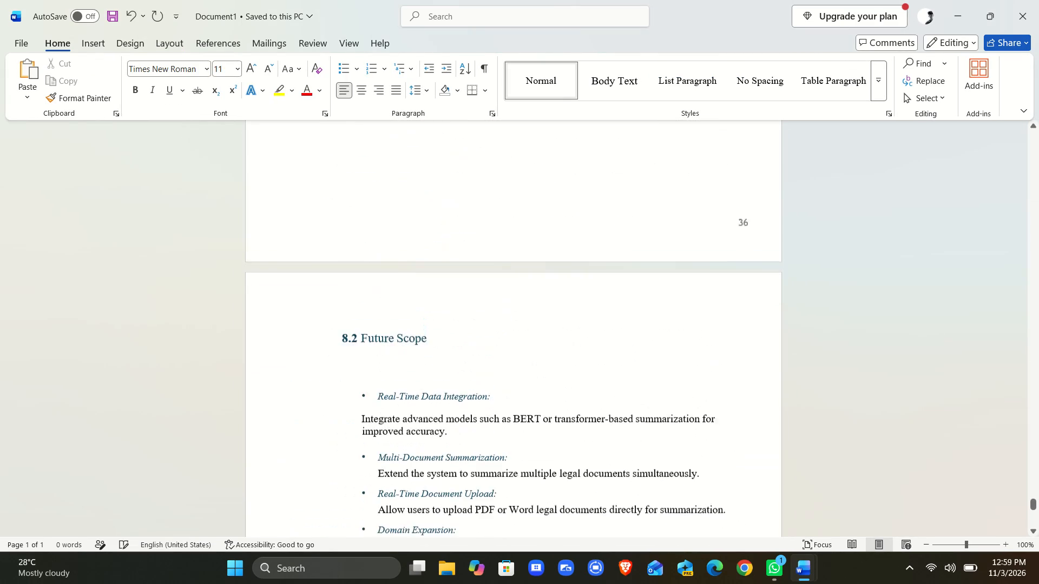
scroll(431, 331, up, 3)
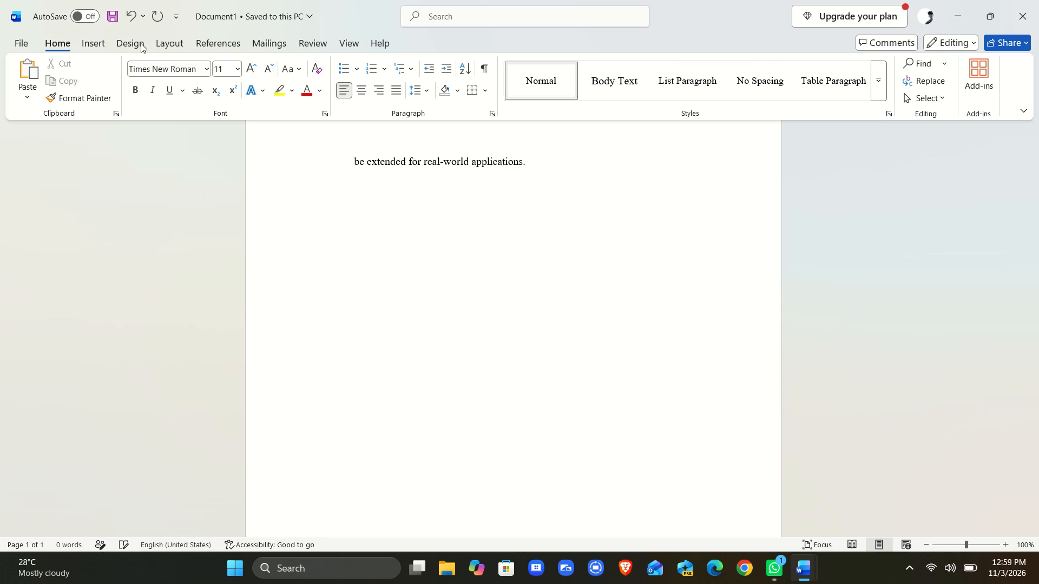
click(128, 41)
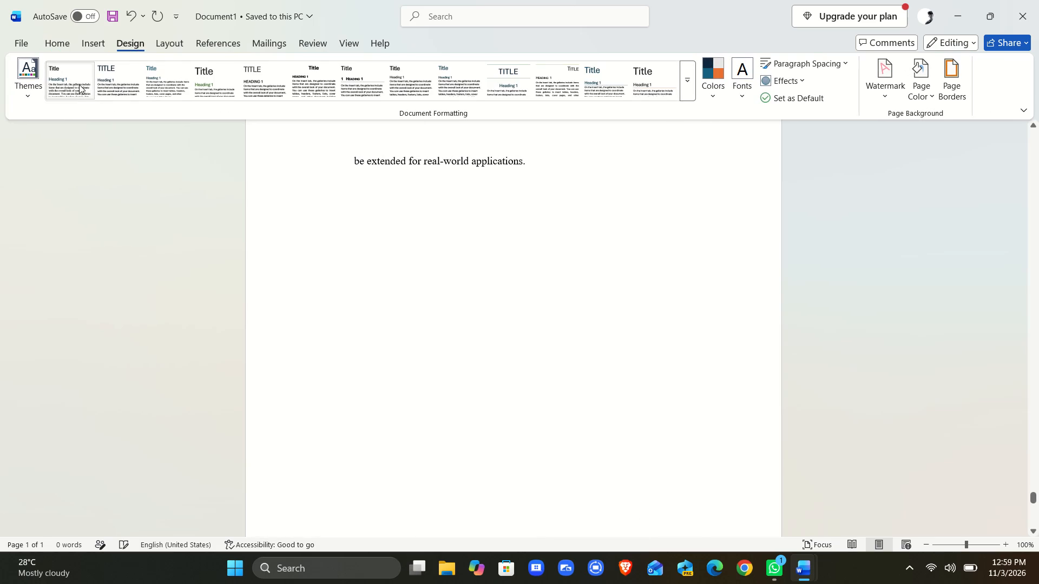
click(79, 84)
Apply the last visible style set, with a large title and plain Heading 1, to the pasted report.
scroll(444, 264, up, 2)
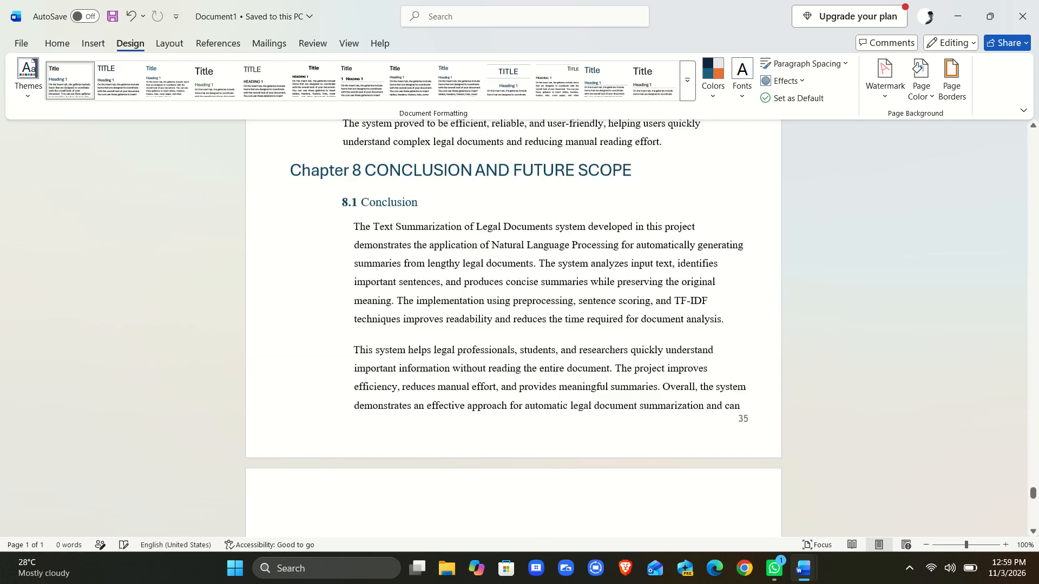
scroll(444, 264, up, 6)
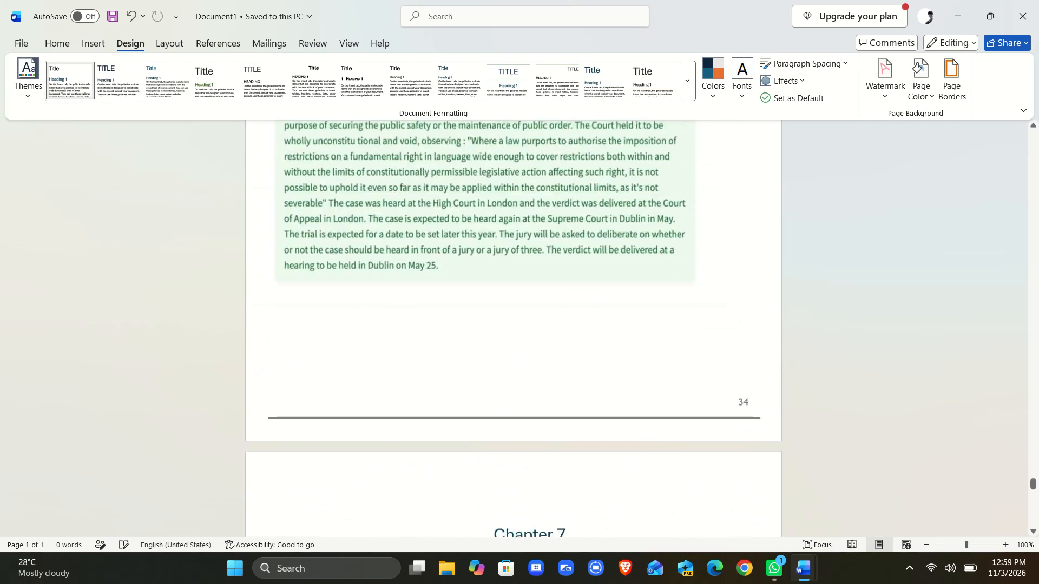
scroll(444, 264, up, 12)
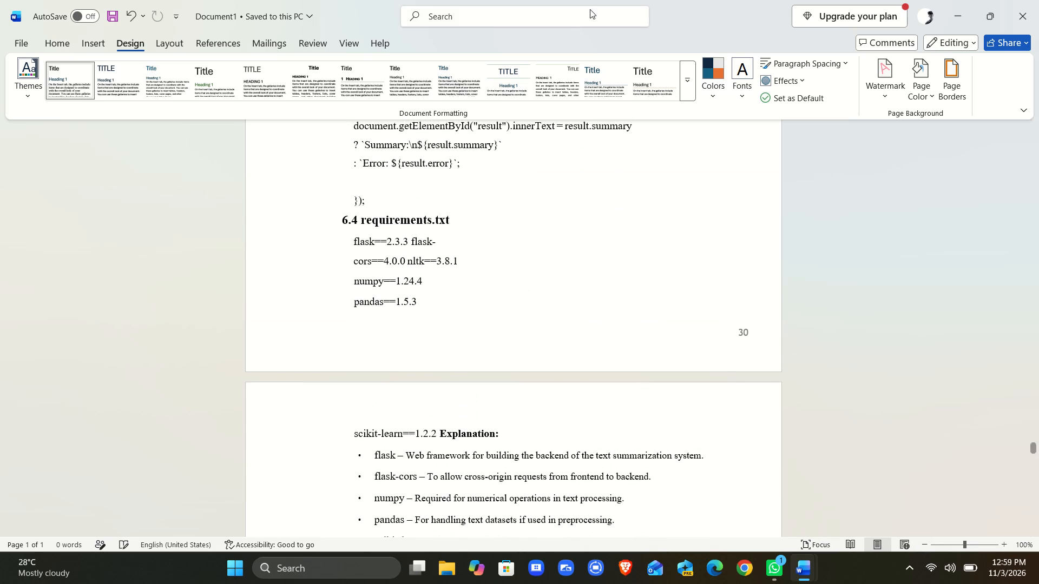
click(655, 81)
Examine the restyled pages from the code listings back to the front pages, the contents lists and the Chapter 1 opening.
scroll(529, 356, up, 13)
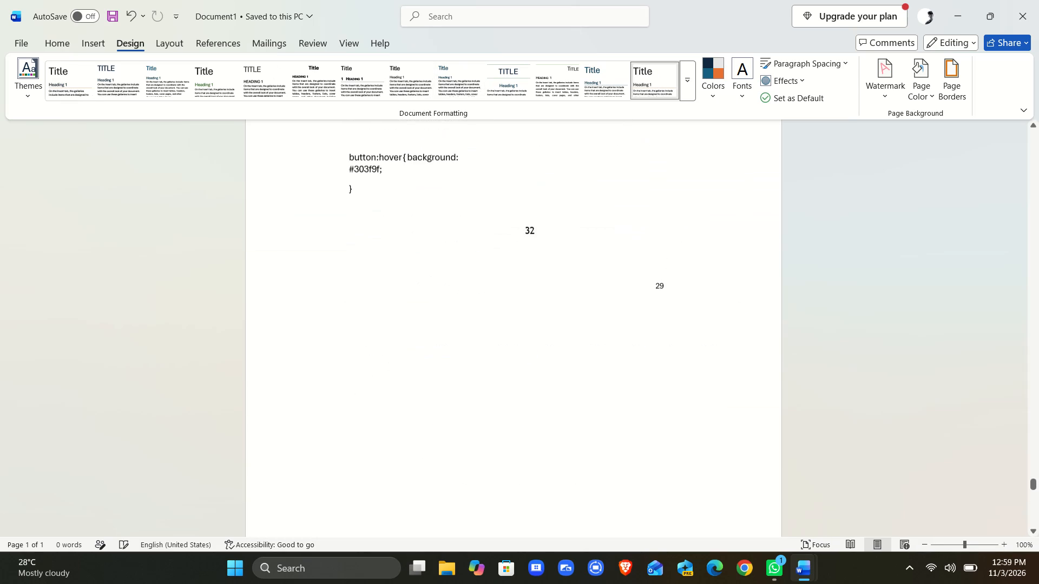
scroll(529, 356, up, 8)
scroll(529, 356, up, 17)
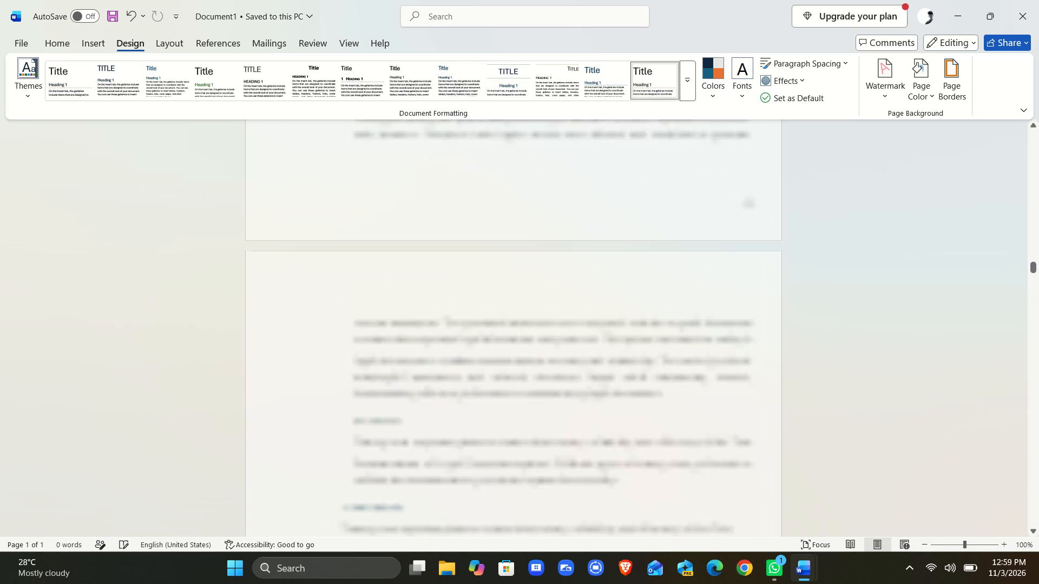
scroll(529, 356, up, 14)
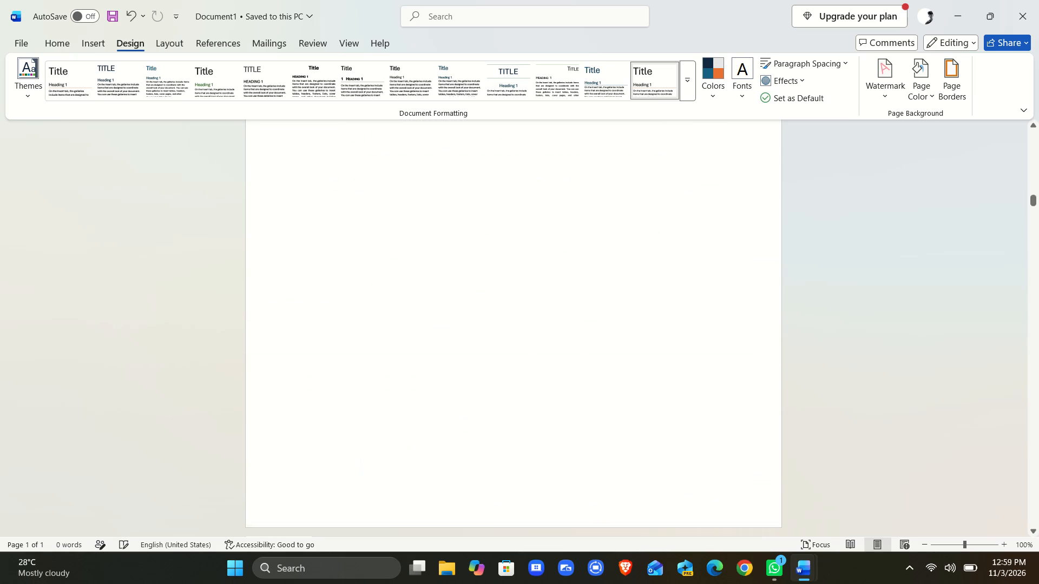
scroll(529, 356, up, 8)
right_click(529, 356)
scroll(529, 356, up, 4)
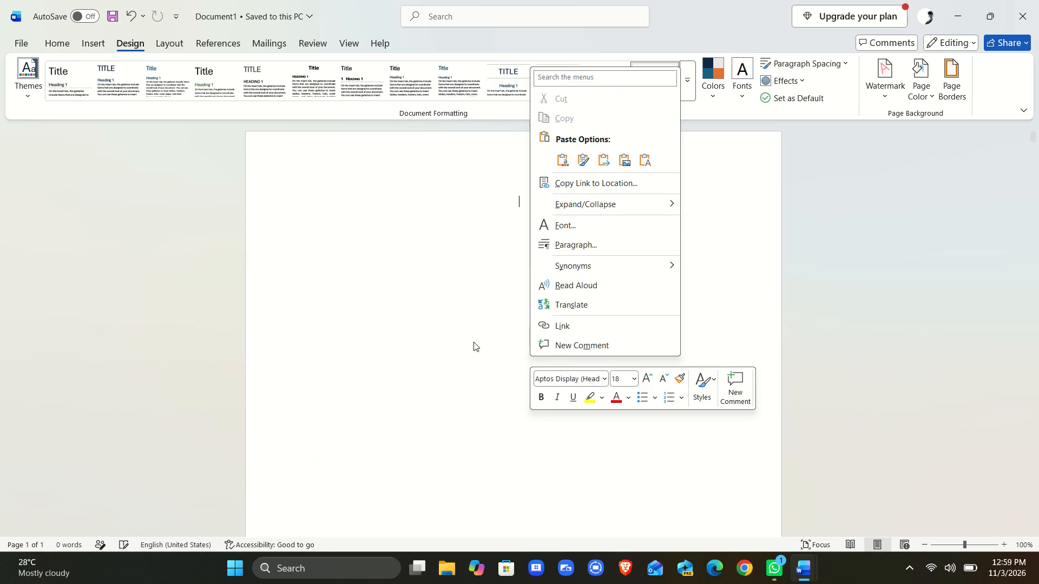
scroll(445, 344, down, 4)
scroll(445, 344, up, 1)
scroll(445, 344, down, 1)
scroll(445, 344, up, 1)
scroll(445, 344, down, 1)
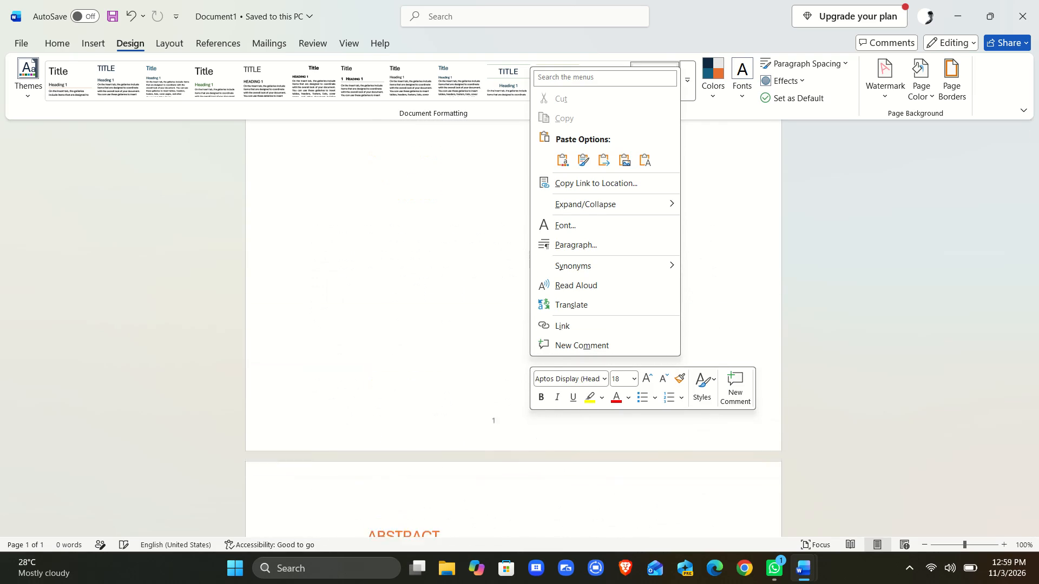
scroll(445, 344, down, 5)
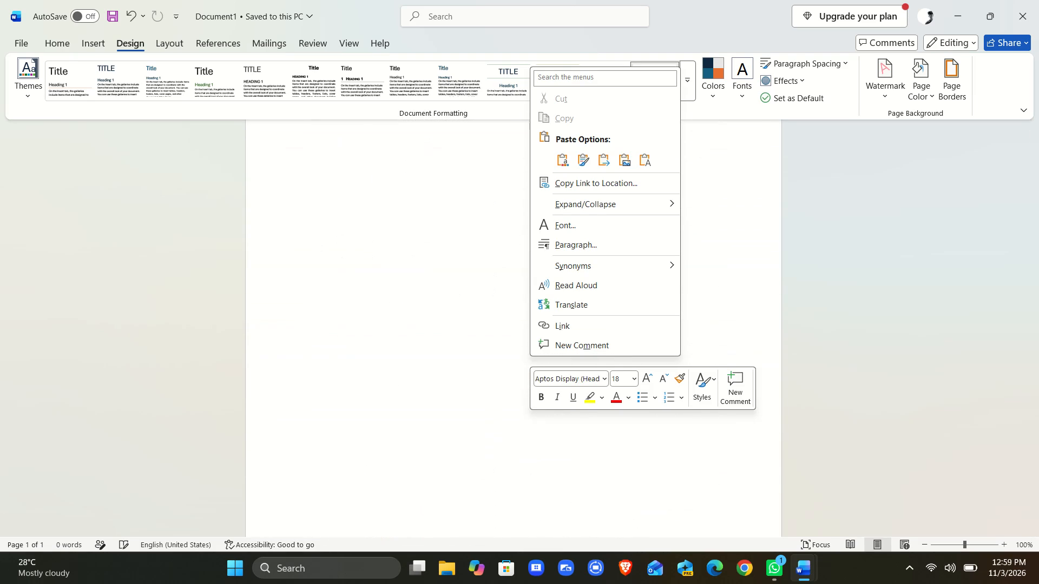
scroll(445, 344, down, 6)
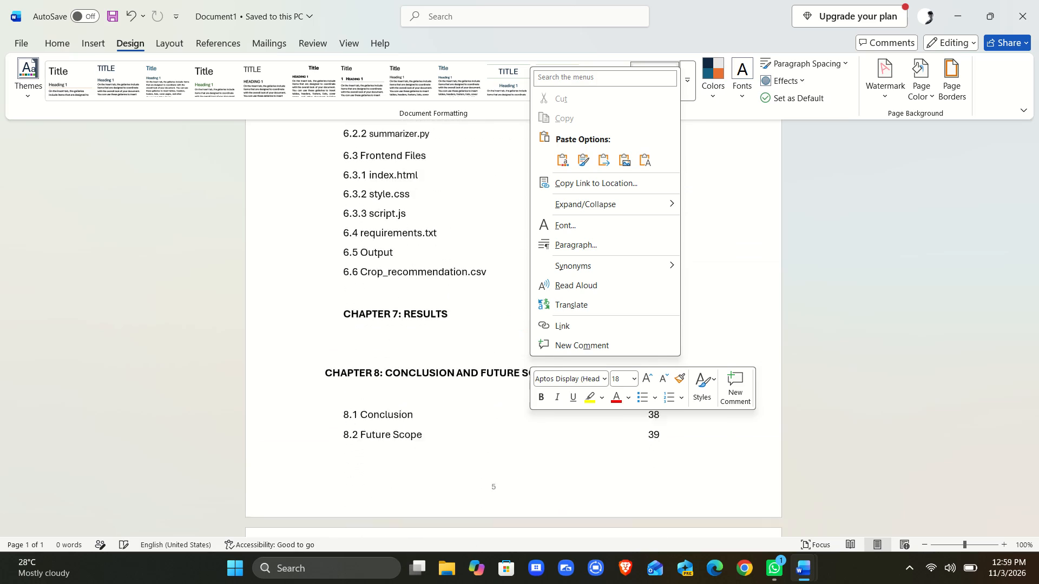
scroll(445, 344, down, 4)
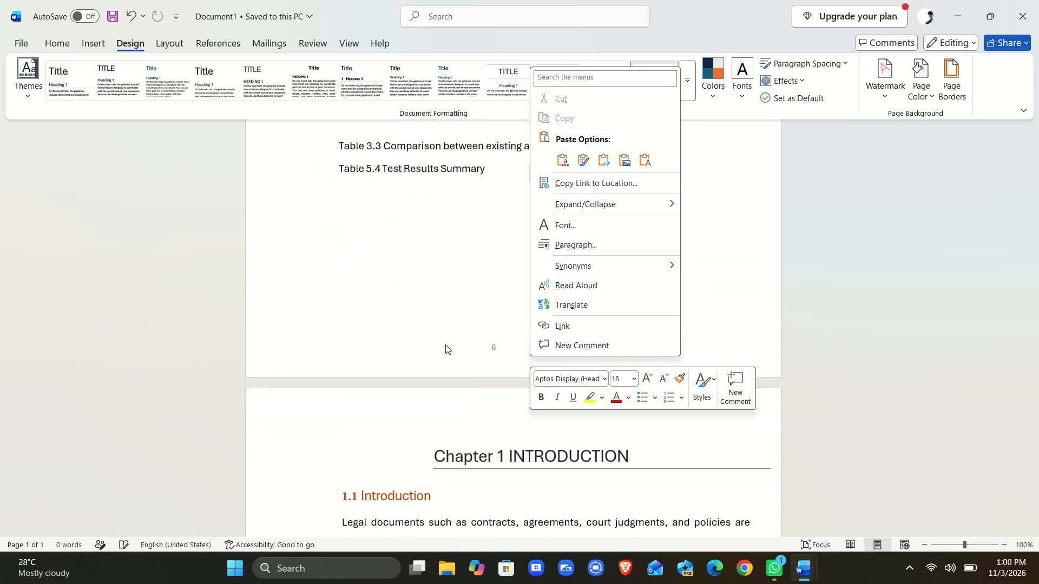
scroll(445, 344, down, 1)
Apply the first style set in the document formatting gallery to the report copy.
click(76, 82)
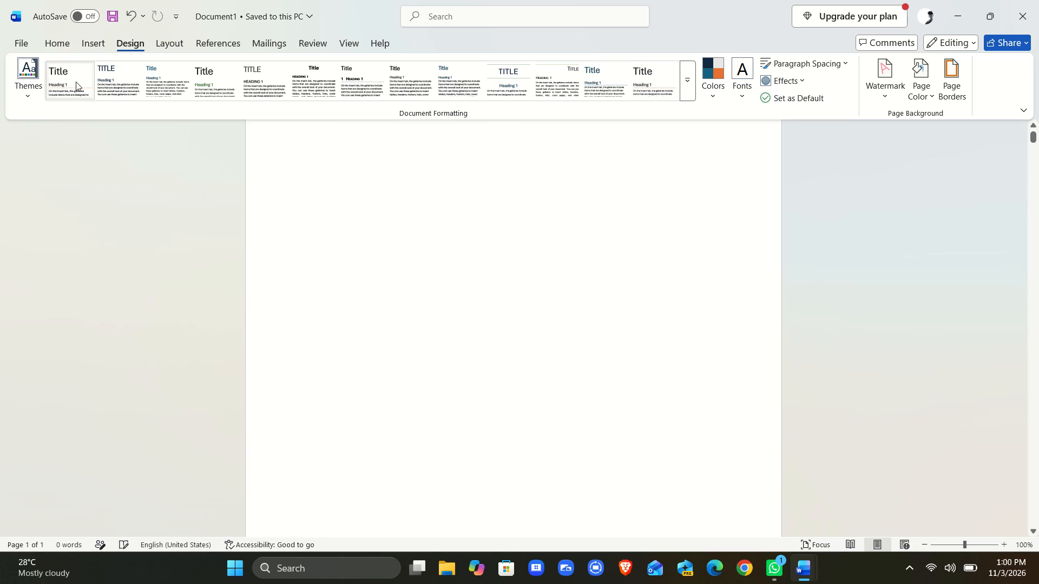
Examine the style set's effect on the opening page, the abstract and the table of contents.
scroll(498, 287, down, 1)
scroll(498, 287, up, 5)
scroll(498, 287, down, 5)
scroll(498, 287, up, 1)
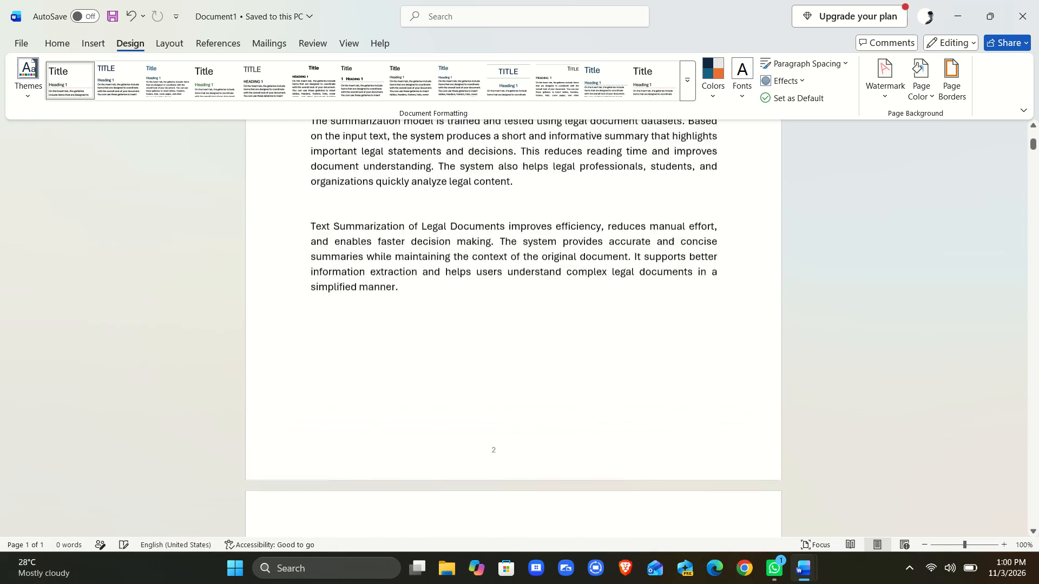
scroll(498, 287, up, 1)
scroll(498, 287, down, 4)
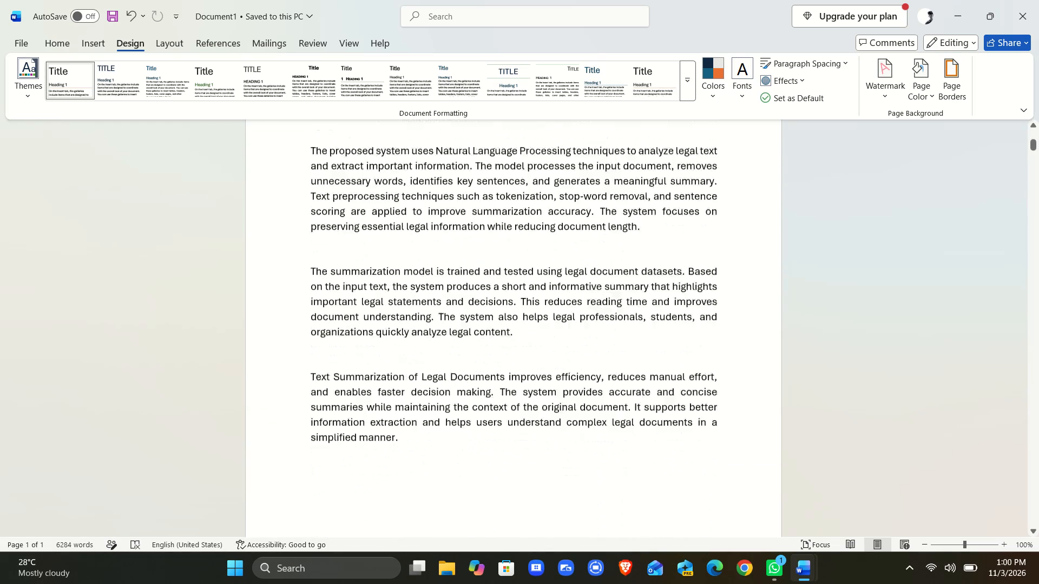
scroll(498, 287, down, 4)
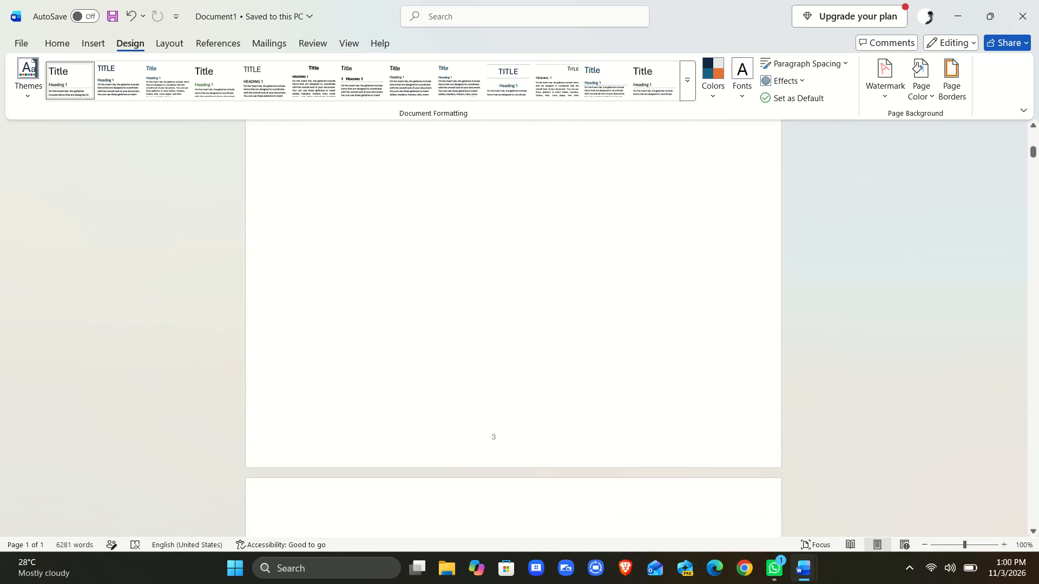
scroll(498, 287, down, 3)
scroll(498, 287, up, 1)
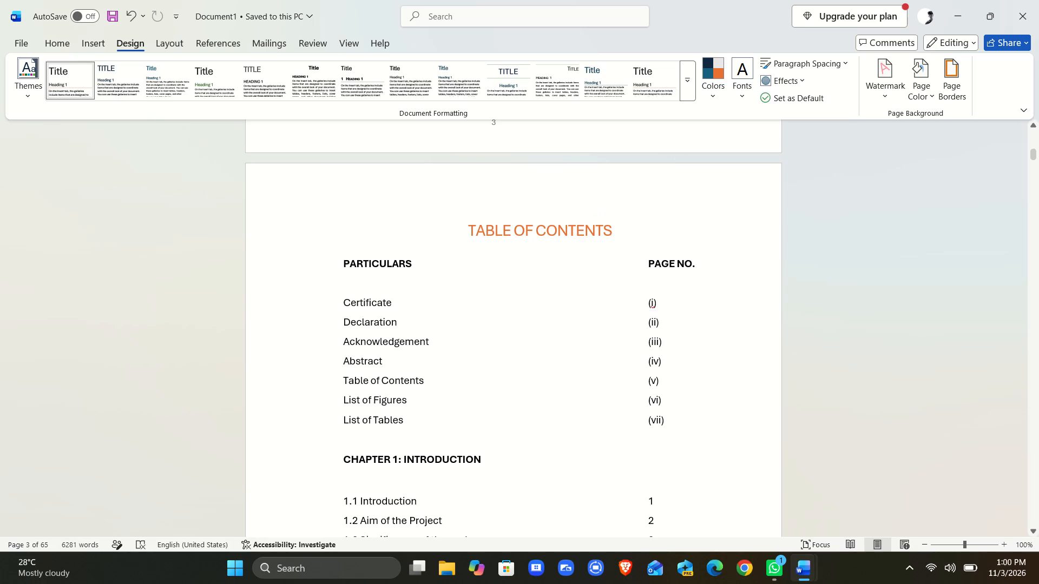
Set the font colour of the TABLE OF CONTENTS heading to Automatic.
drag(615, 230, 480, 227)
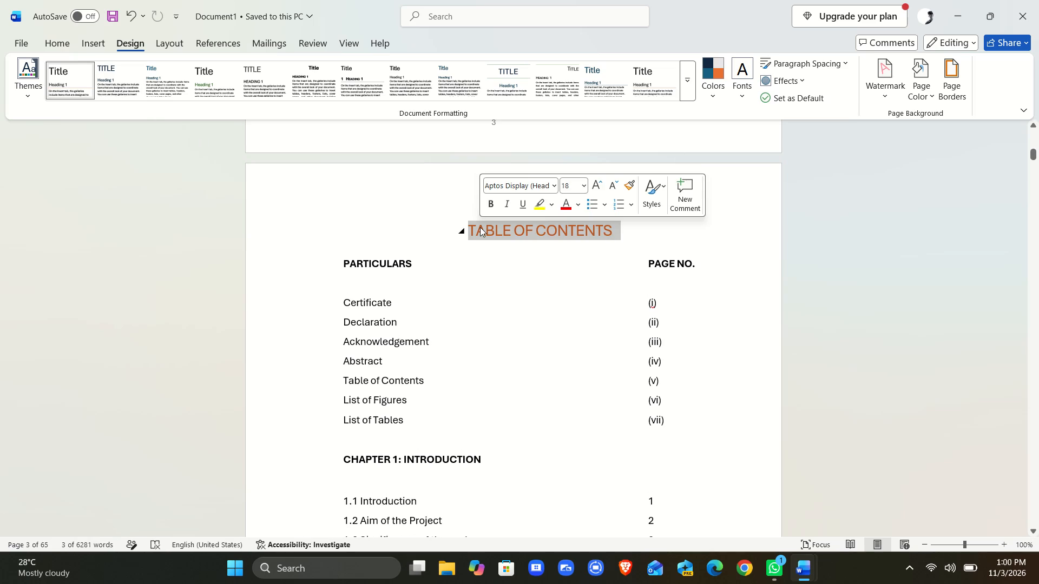
click(565, 203)
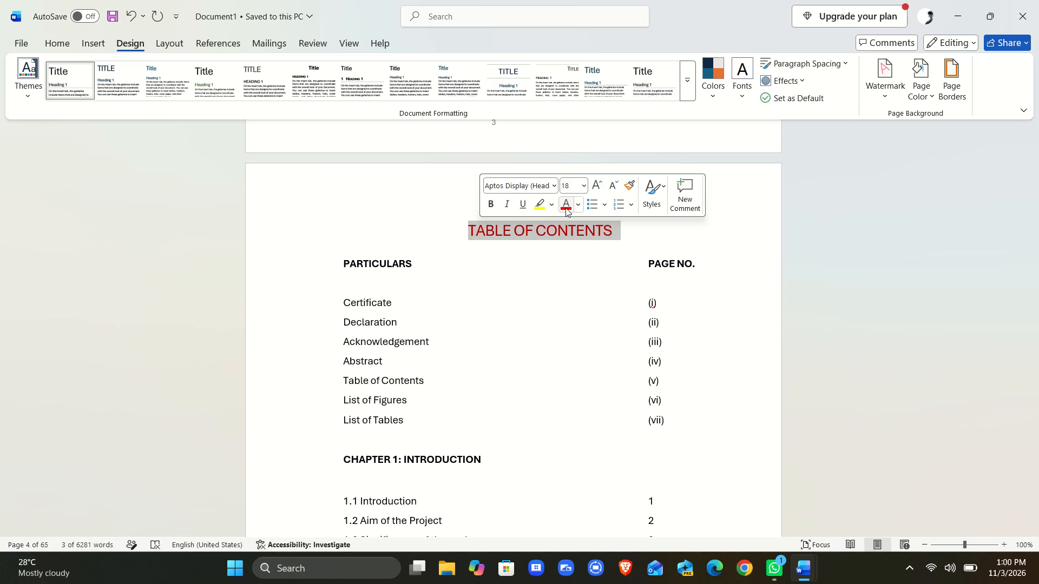
click(565, 208)
click(577, 204)
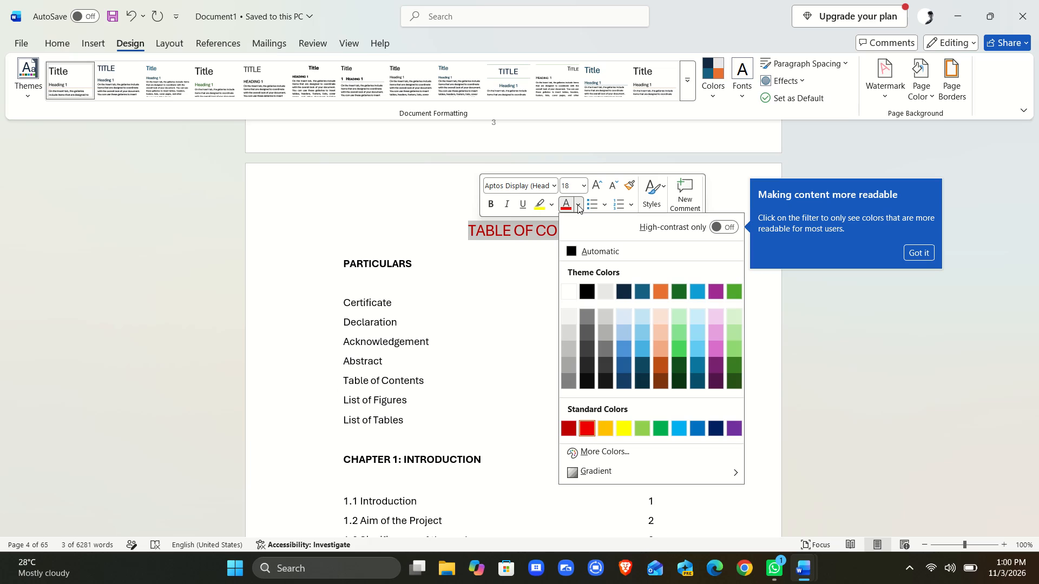
click(572, 249)
click(606, 264)
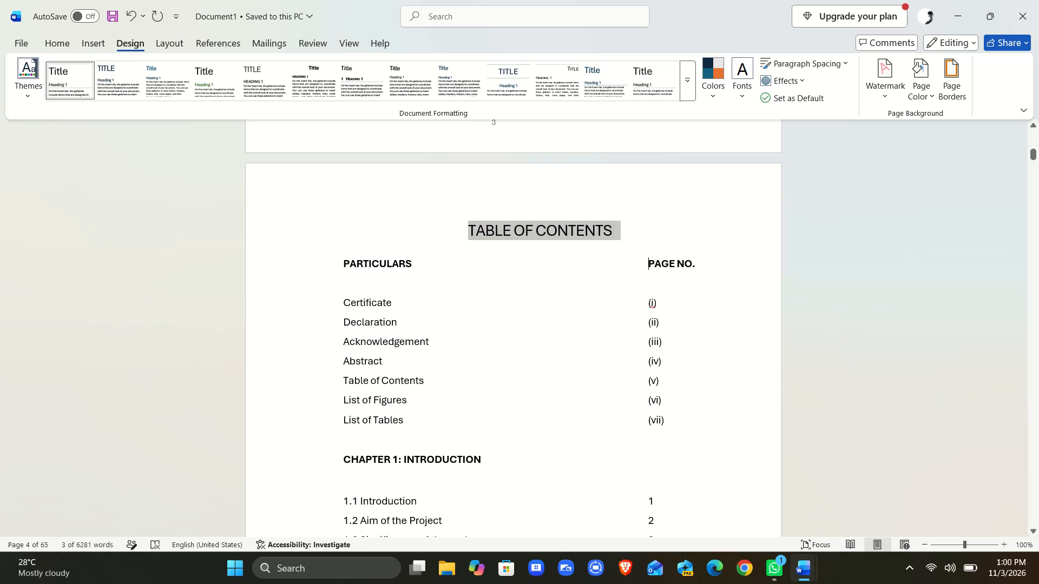
Apply the Office theme colour set to the report copy.
scroll(594, 280, down, 4)
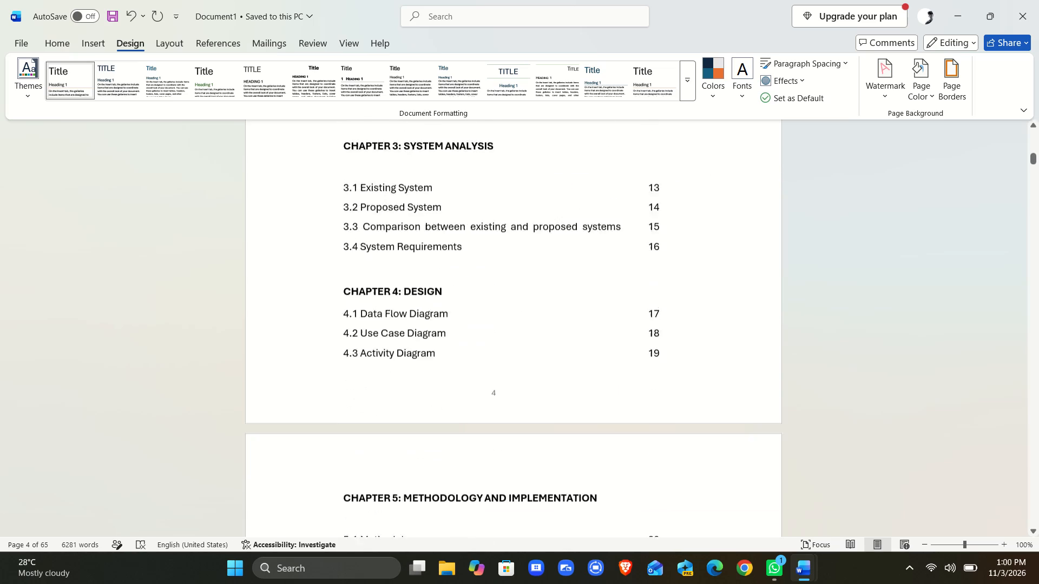
scroll(594, 280, down, 5)
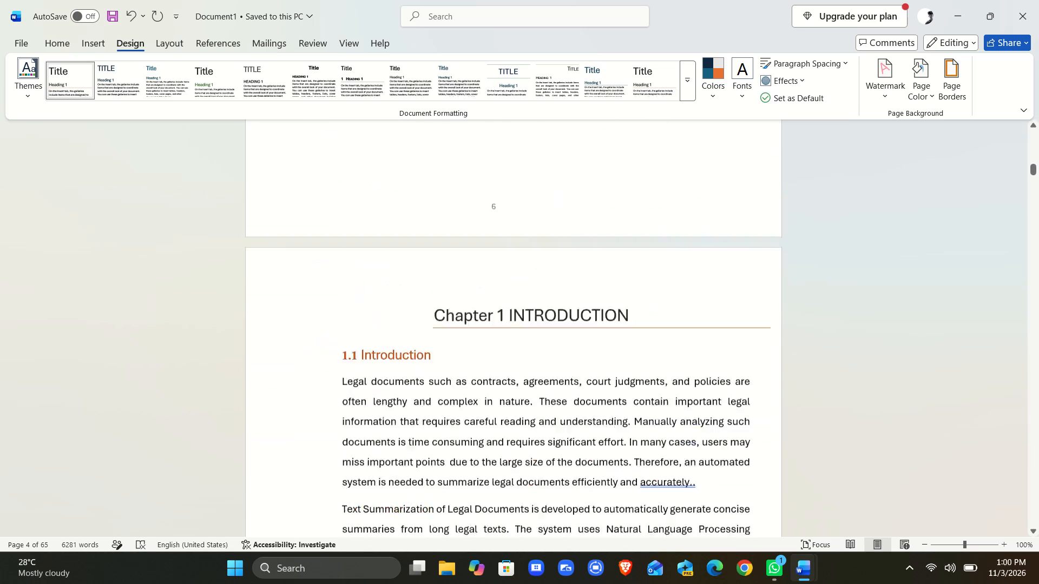
scroll(594, 280, up, 2)
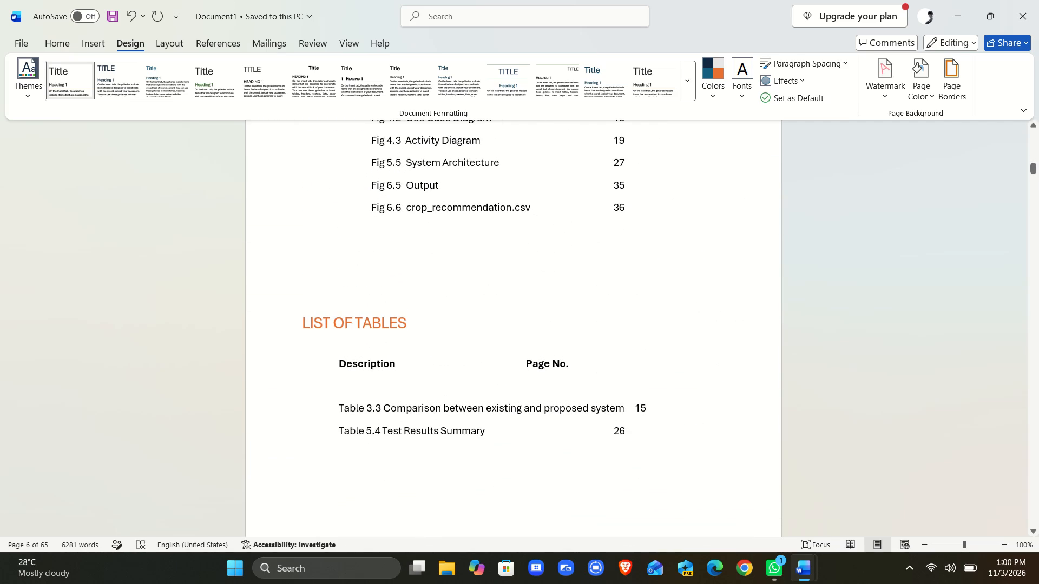
click(714, 95)
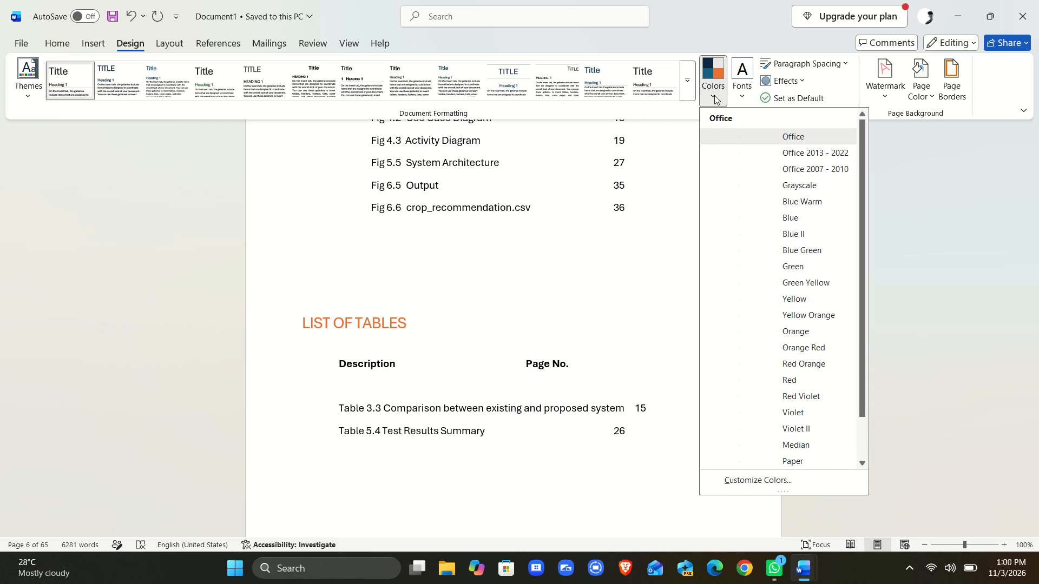
click(710, 134)
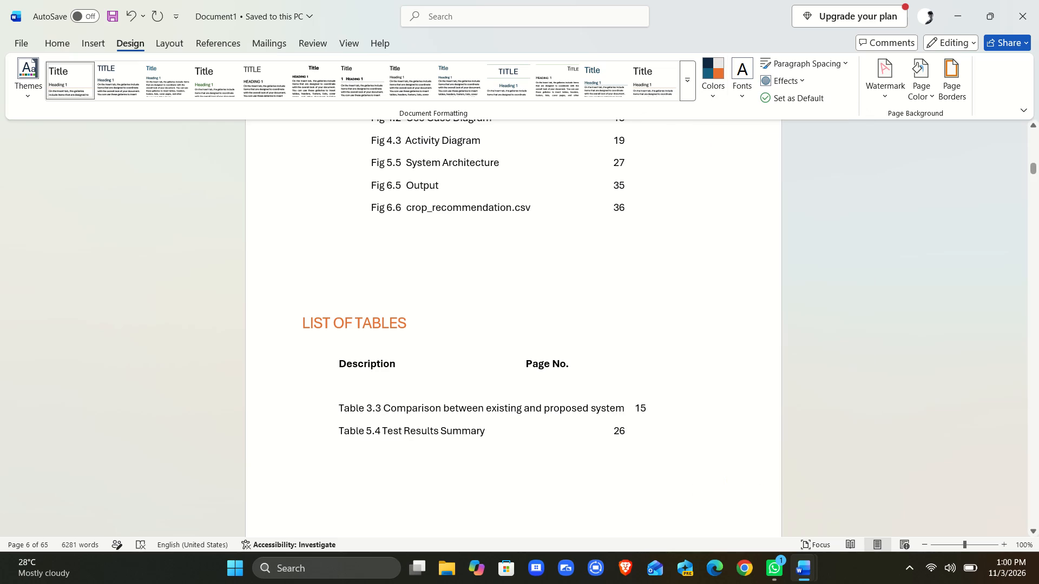
Reapply the first style set in the document formatting gallery to the report copy.
click(78, 77)
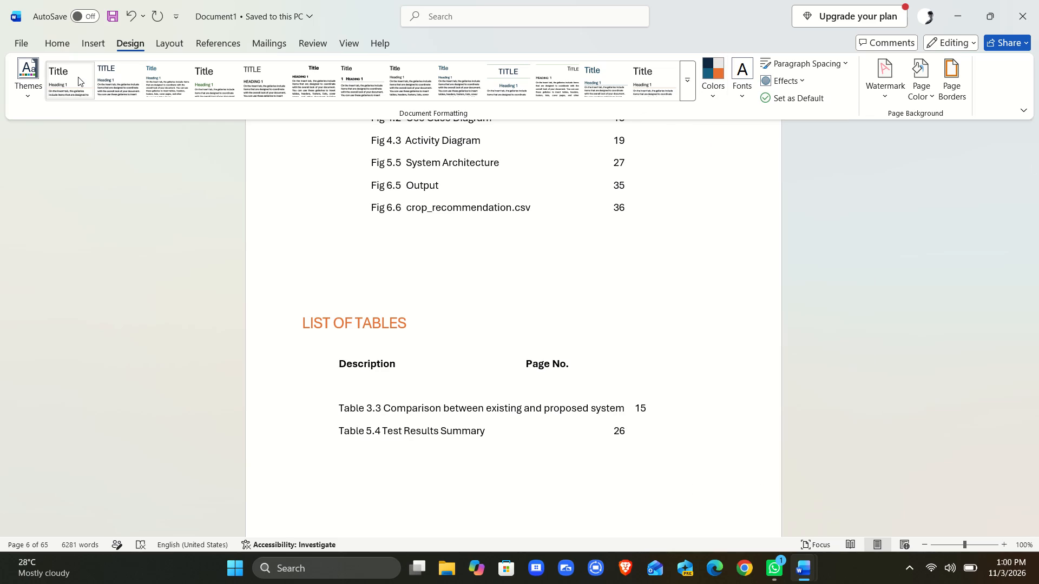
click(78, 77)
Apply the Office theme to the report copy.
click(23, 96)
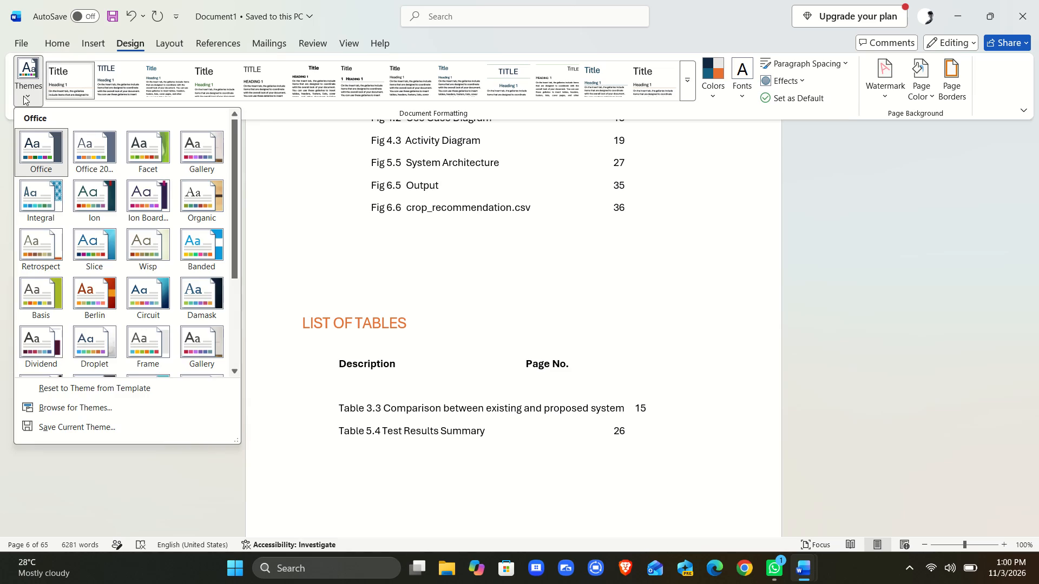
click(42, 167)
Examine the Chapter 1 headings and body text in the report copy, collapsing and re-expanding section 1.1 Introduction.
scroll(386, 273, down, 1)
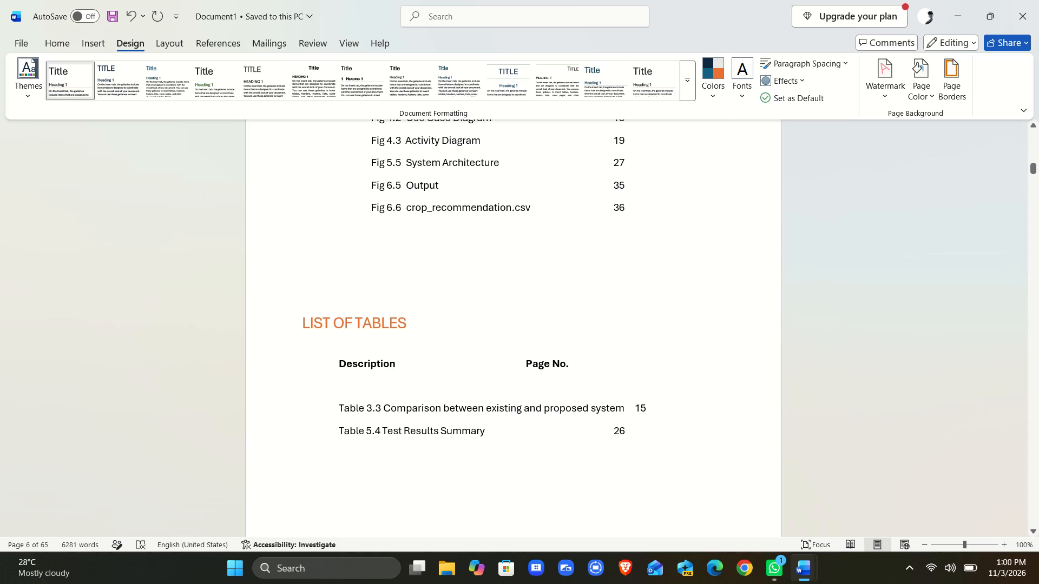
scroll(386, 273, down, 2)
scroll(386, 273, up, 2)
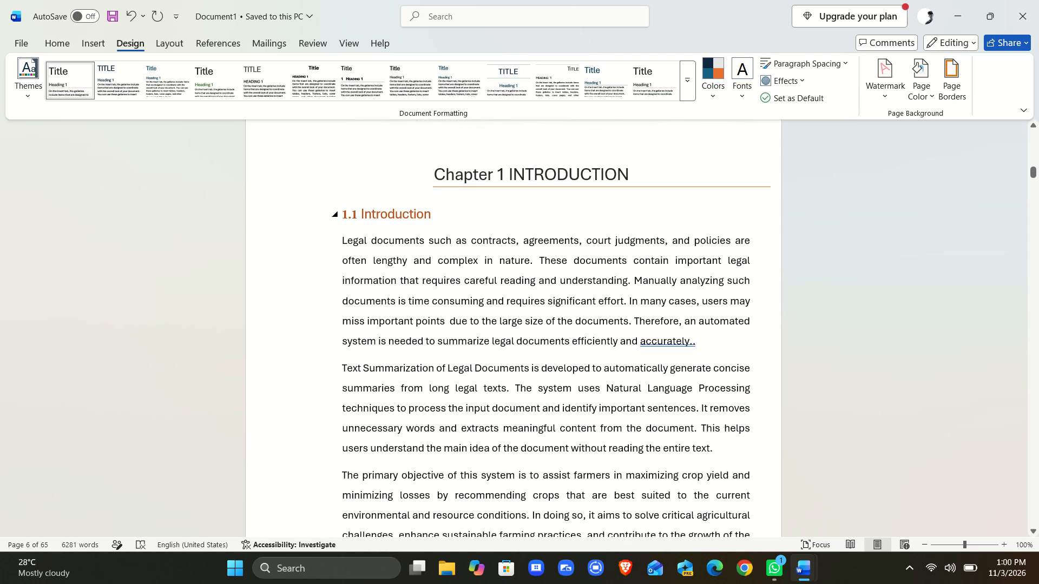
click(336, 218)
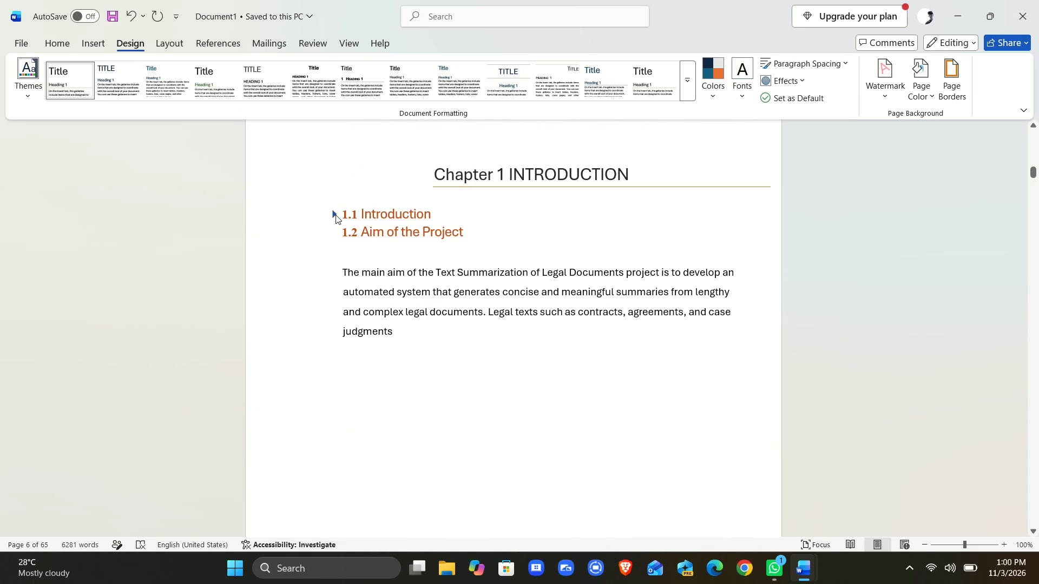
click(336, 215)
click(326, 213)
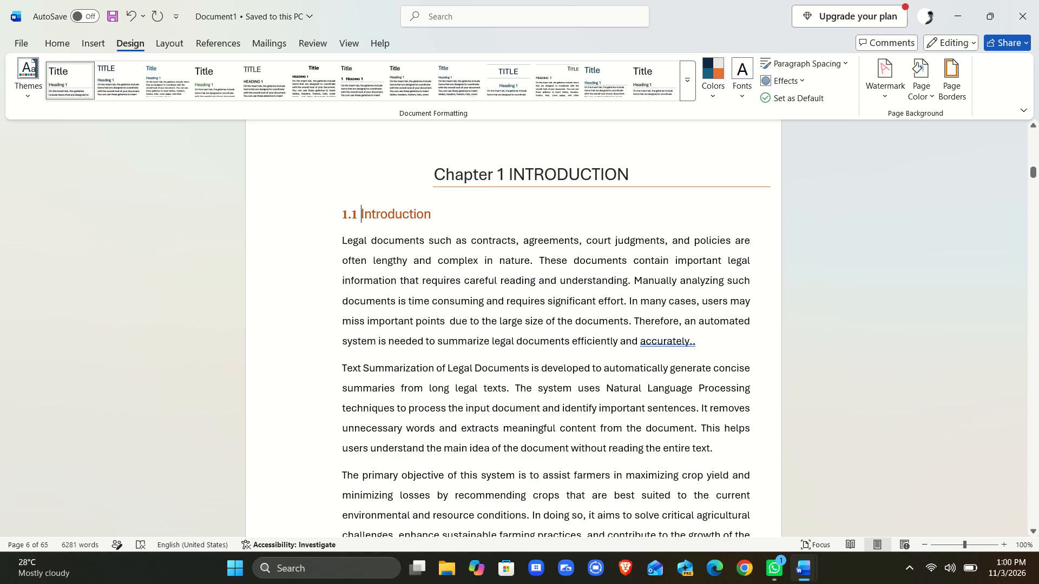
click(326, 213)
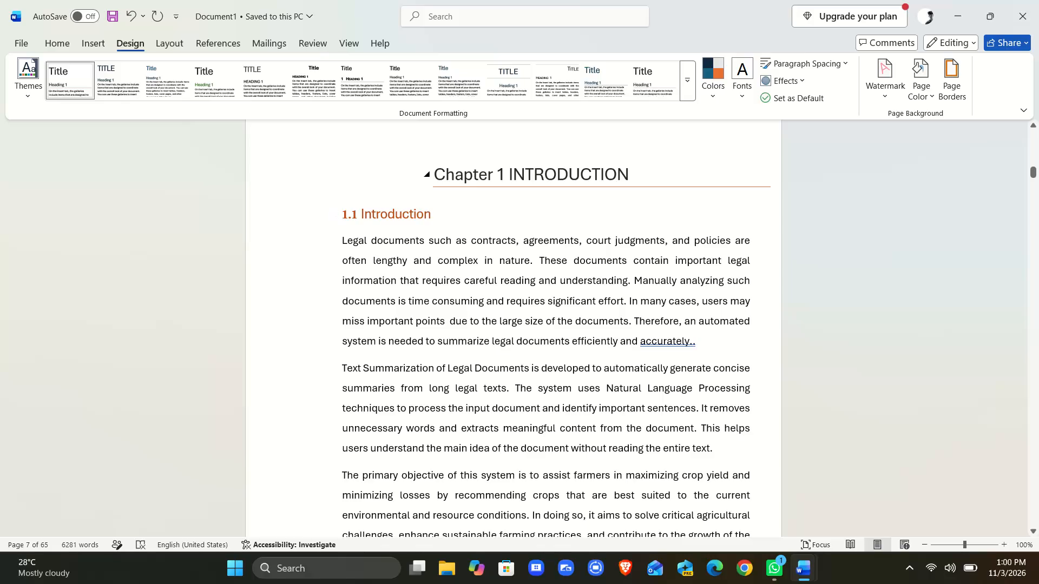
scroll(469, 194, down, 1)
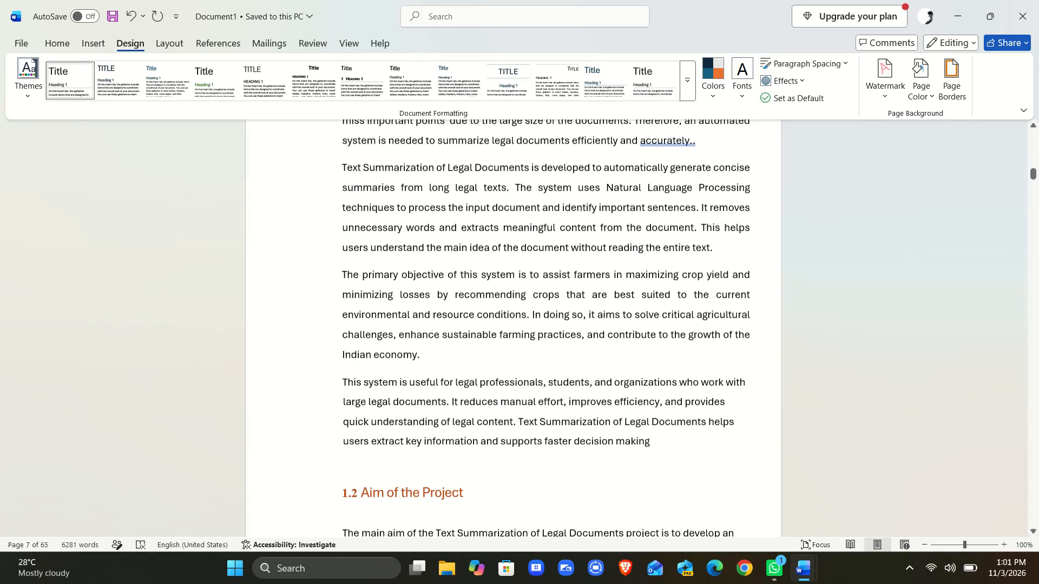
scroll(469, 194, down, 6)
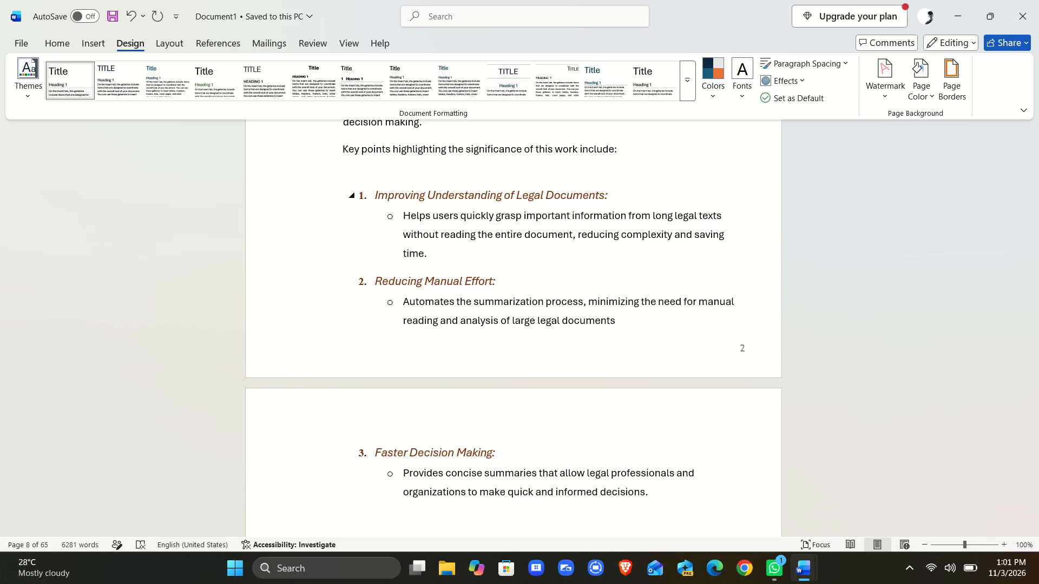
scroll(469, 194, down, 3)
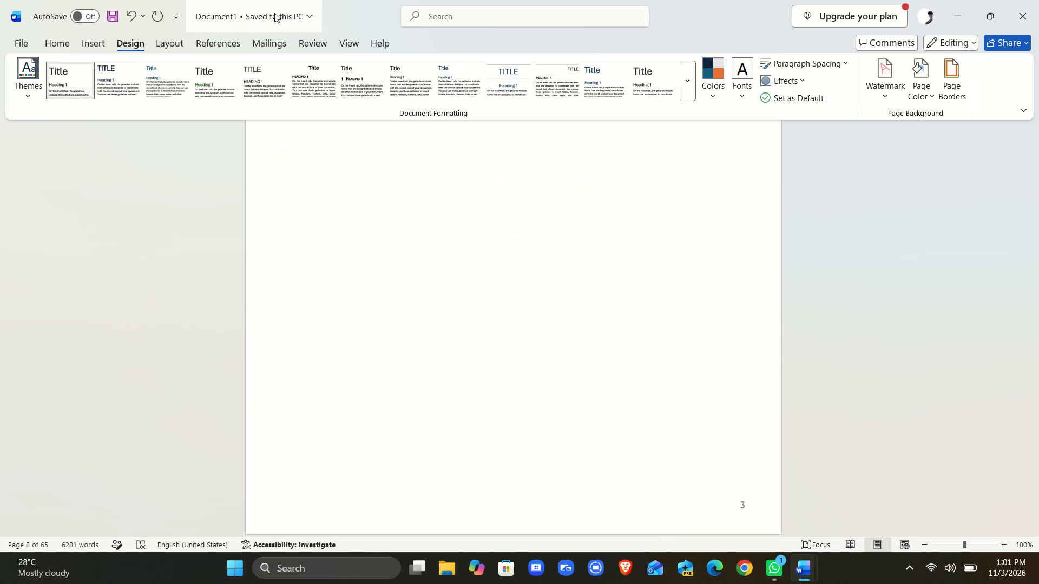
Open the recent document "Project-2 Almost Finall pakkaaa" from Downloads.
click(21, 45)
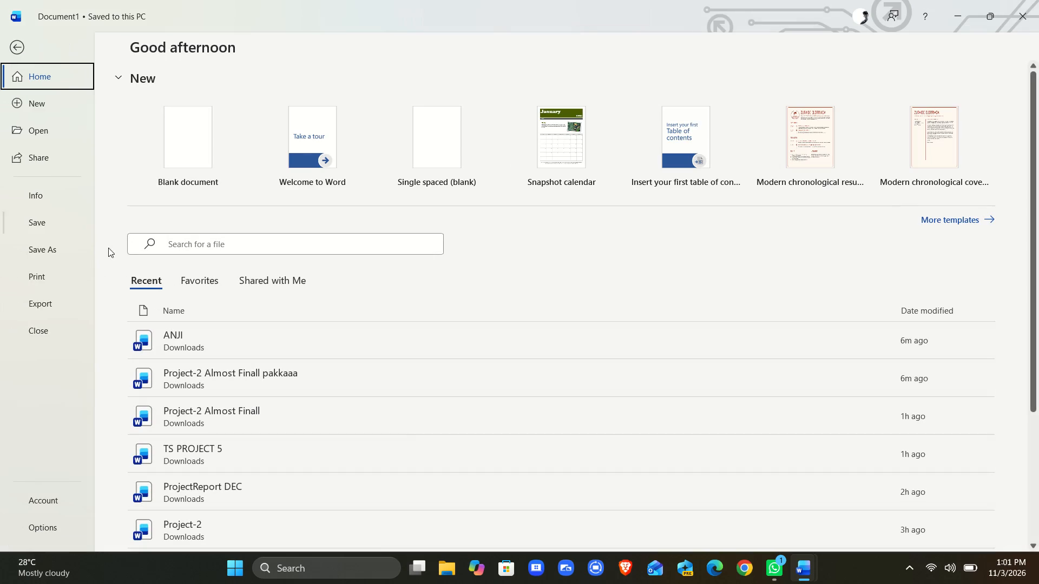
double_click(248, 386)
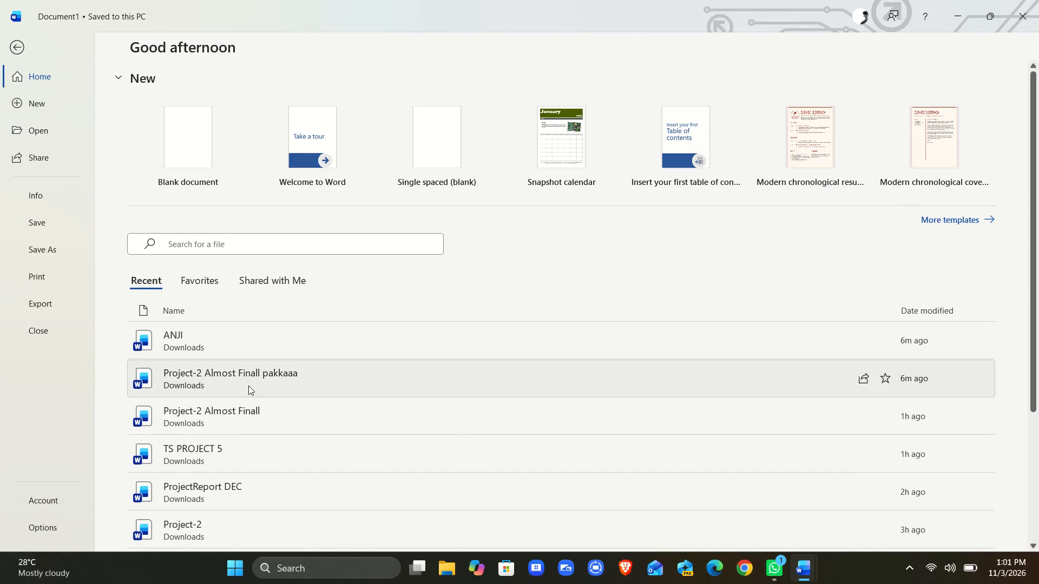
Examine the formatting of the contents lists, the List of Tables and the Chapter 1 opening in the opened report.
scroll(433, 378, up, 2)
scroll(433, 378, down, 3)
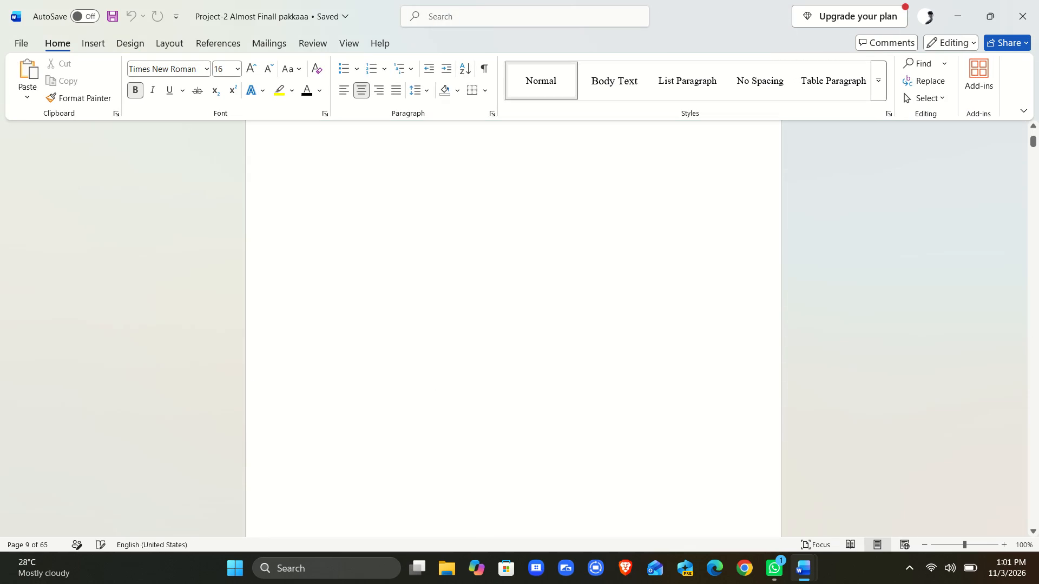
scroll(433, 378, down, 12)
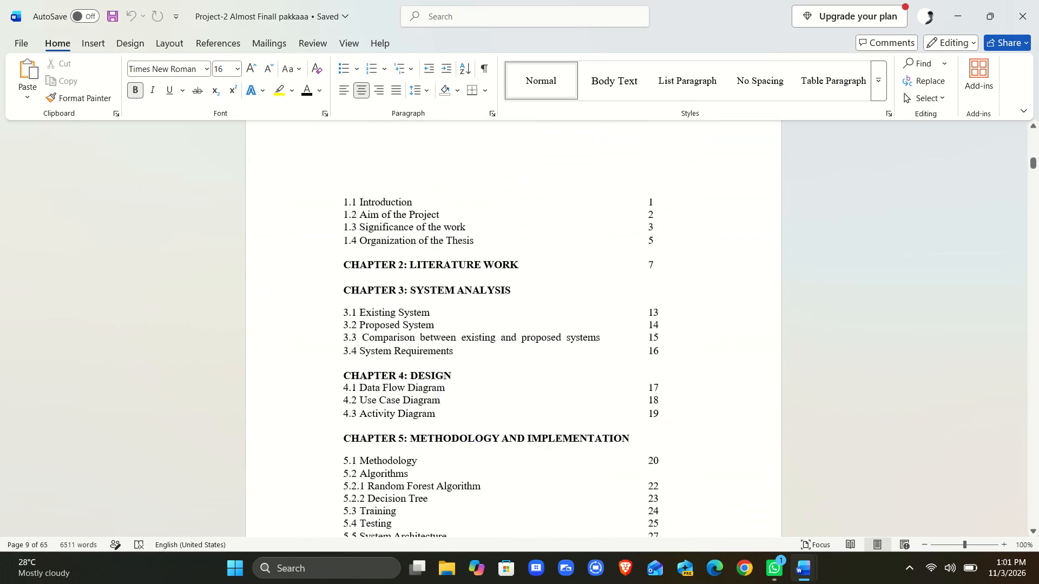
scroll(433, 378, down, 5)
scroll(433, 378, up, 20)
scroll(433, 378, up, 14)
scroll(433, 378, down, 1)
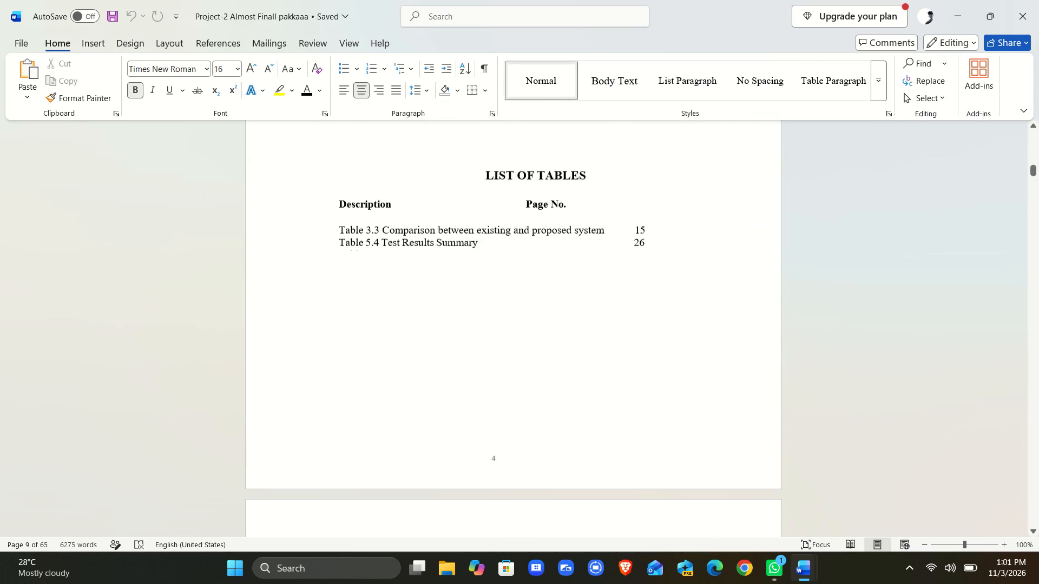
scroll(433, 378, down, 1)
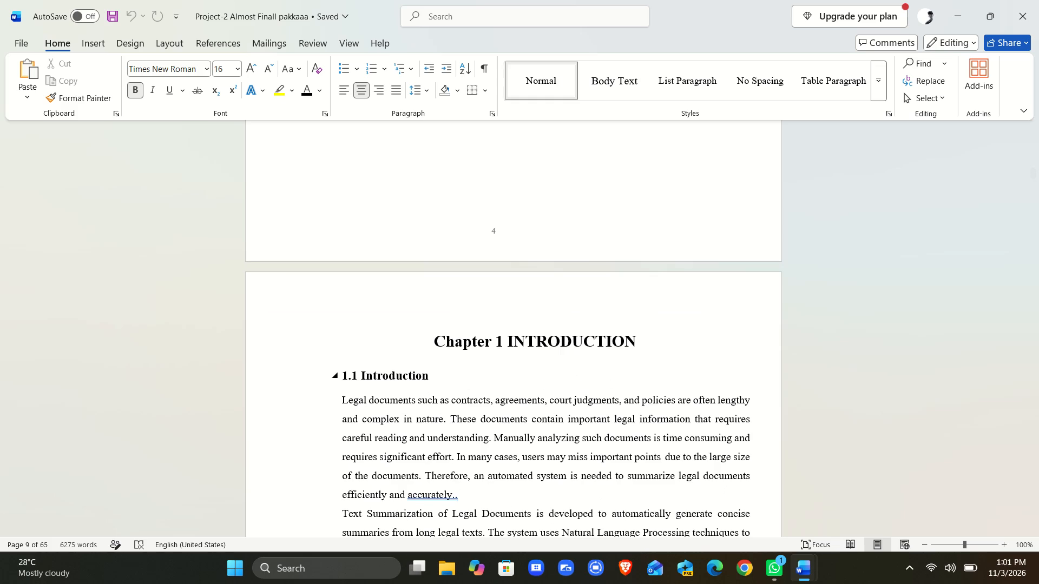
Review the Chapter 1 introduction text, collapse section 1.1 Introduction under its heading, and check the rest of that page.
scroll(433, 378, down, 1)
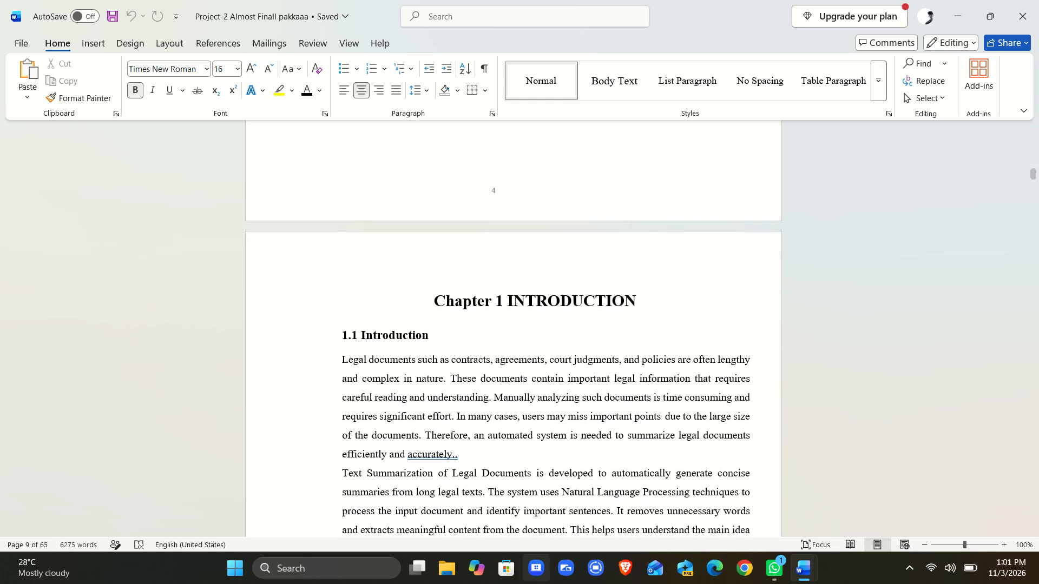
scroll(656, 439, down, 1)
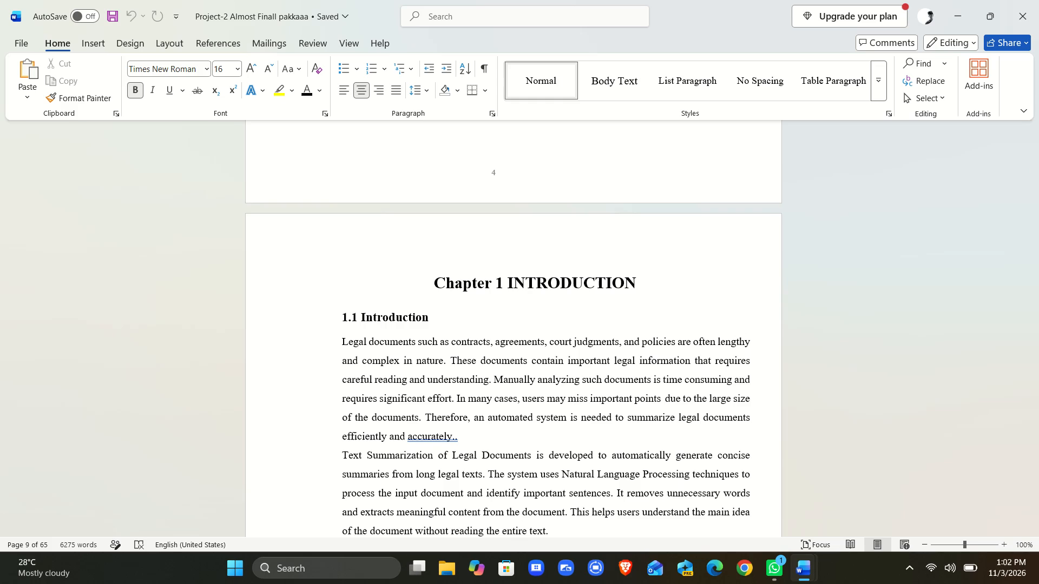
scroll(656, 439, down, 2)
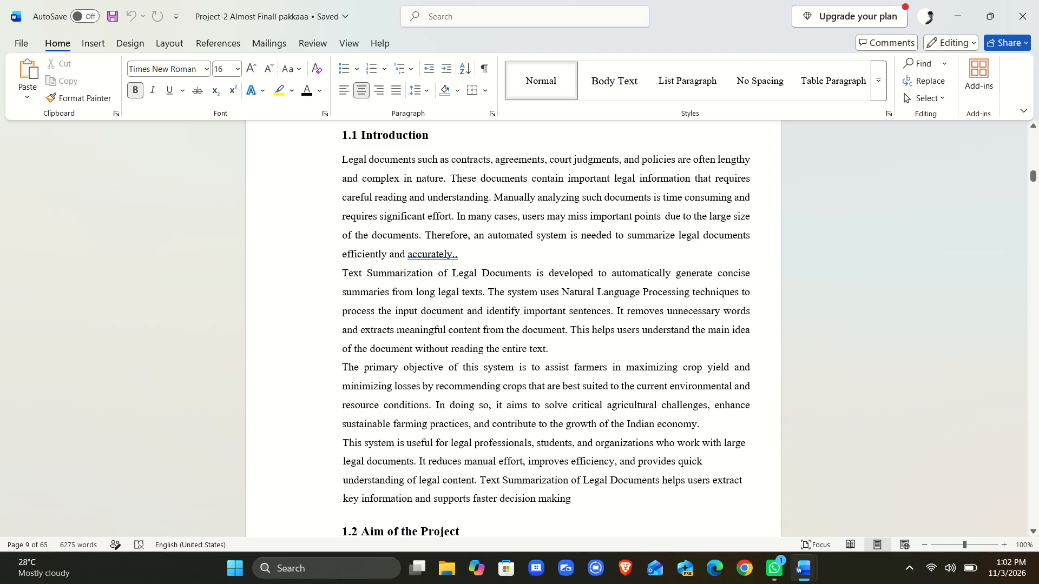
click(336, 138)
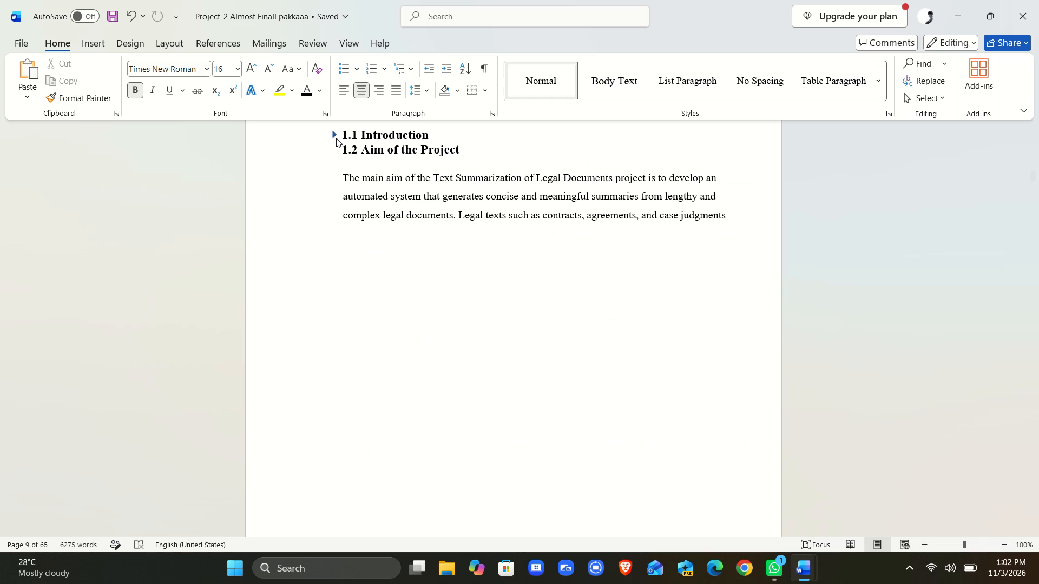
scroll(336, 138, down, 2)
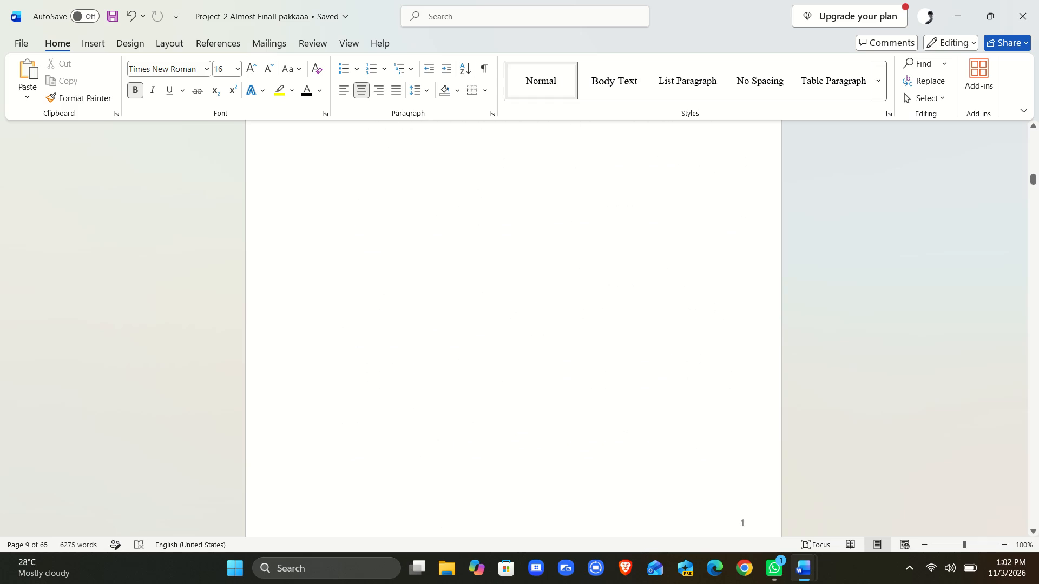
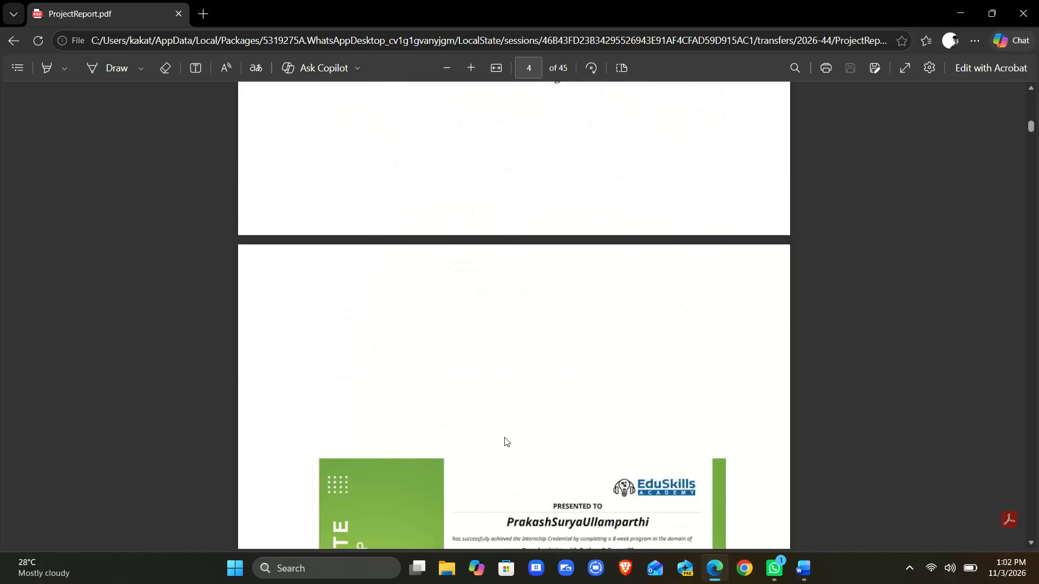
Examine the layout of ProjectReport.pdf from the acknowledgement and abstract through the contents and list of figures to the Chapter 1 opening pages.
scroll(504, 437, up, 1)
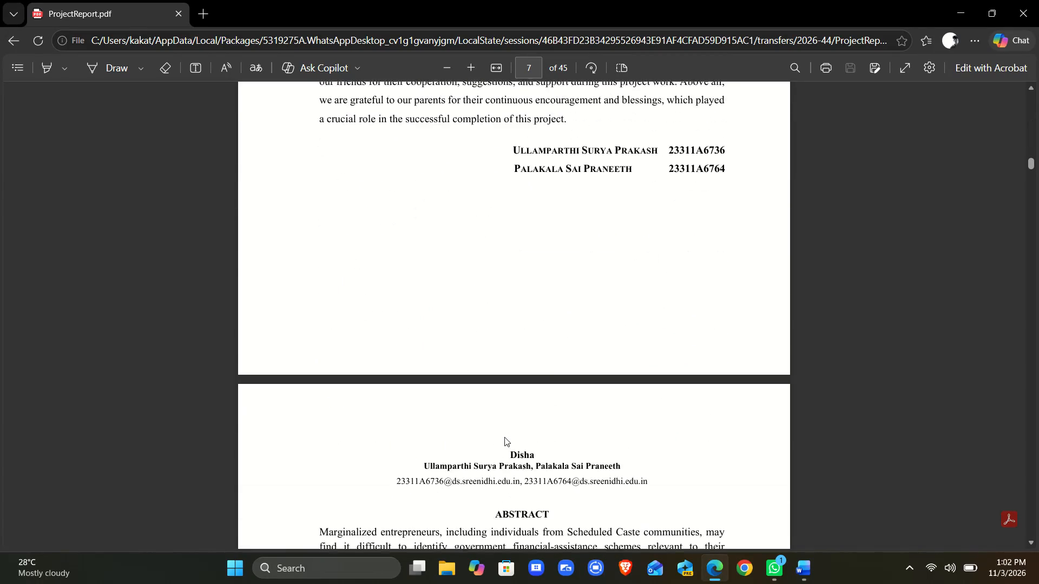
scroll(504, 437, up, 1)
scroll(504, 437, down, 4)
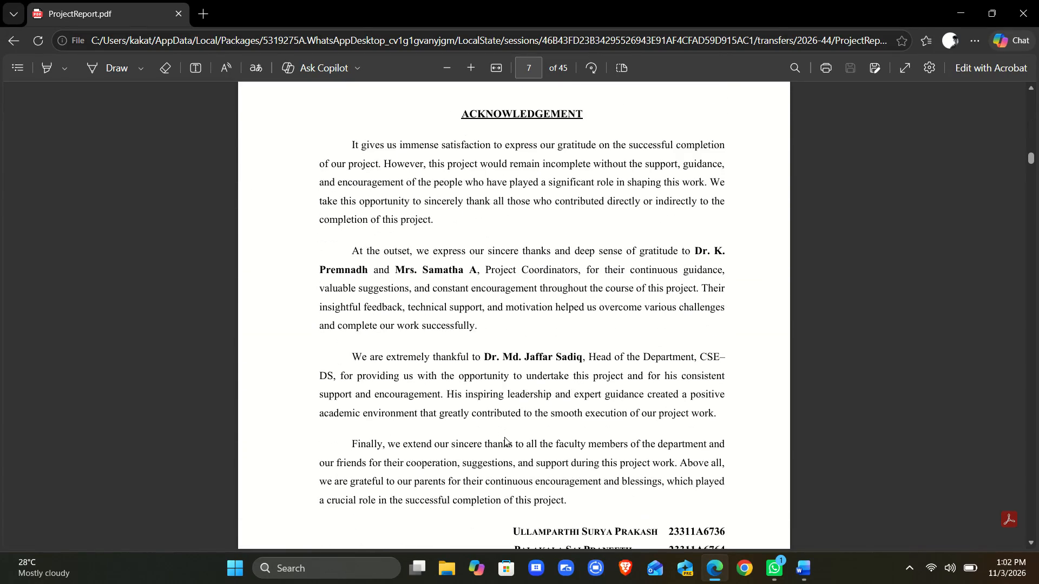
scroll(504, 437, down, 5)
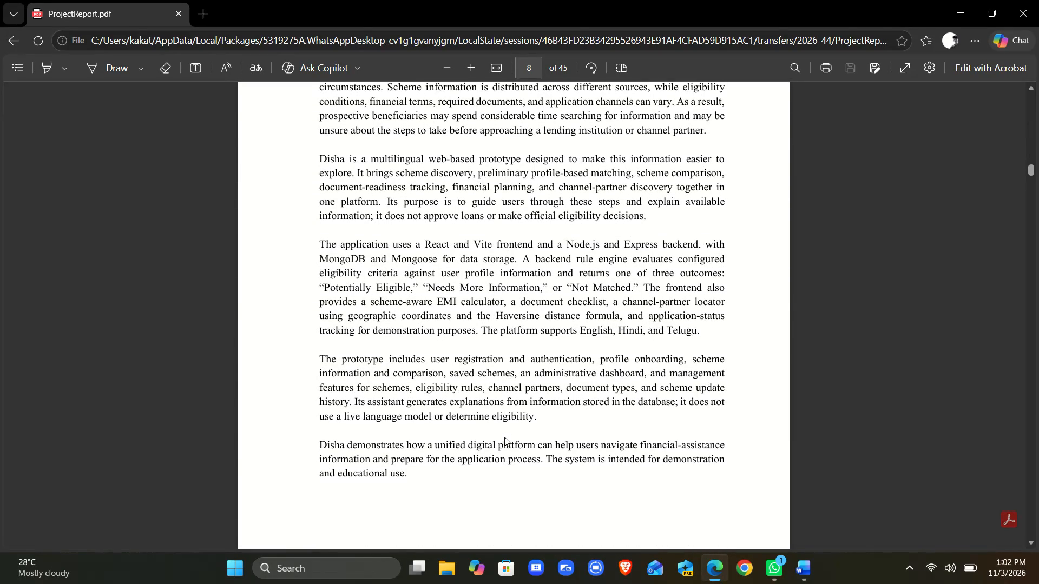
scroll(504, 437, down, 8)
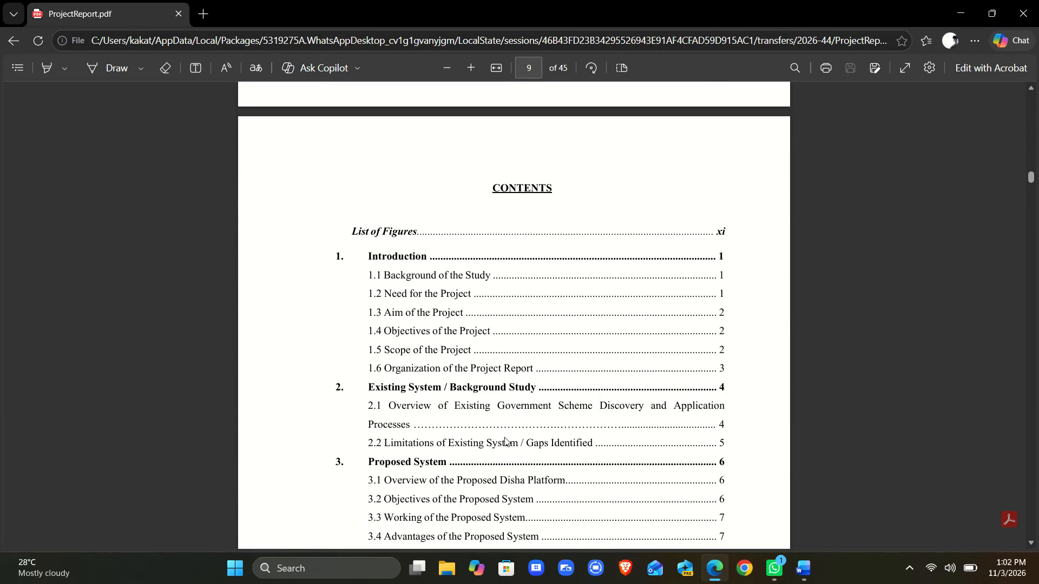
scroll(504, 437, down, 5)
scroll(504, 437, up, 1)
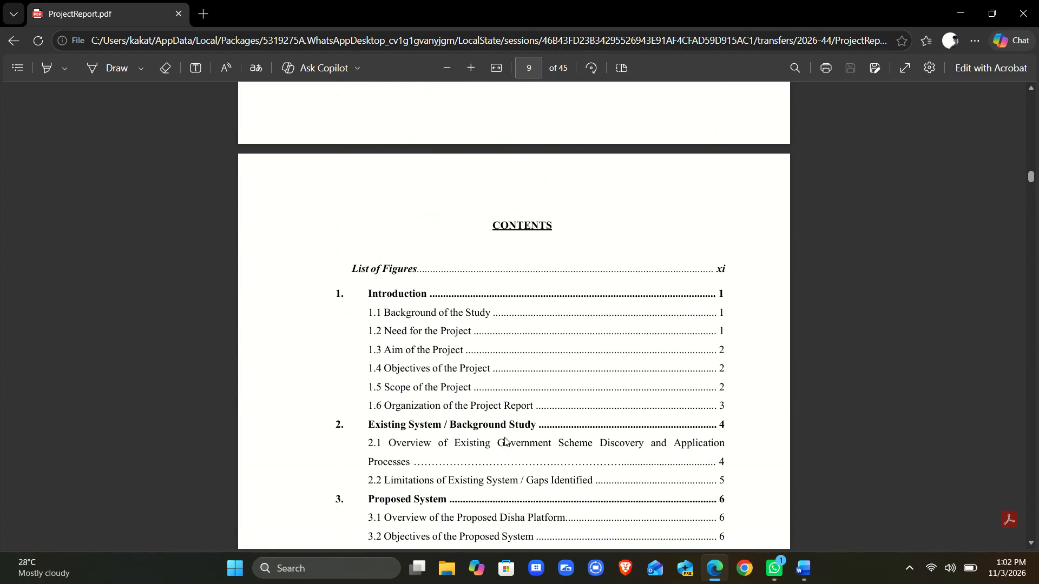
scroll(504, 437, down, 1)
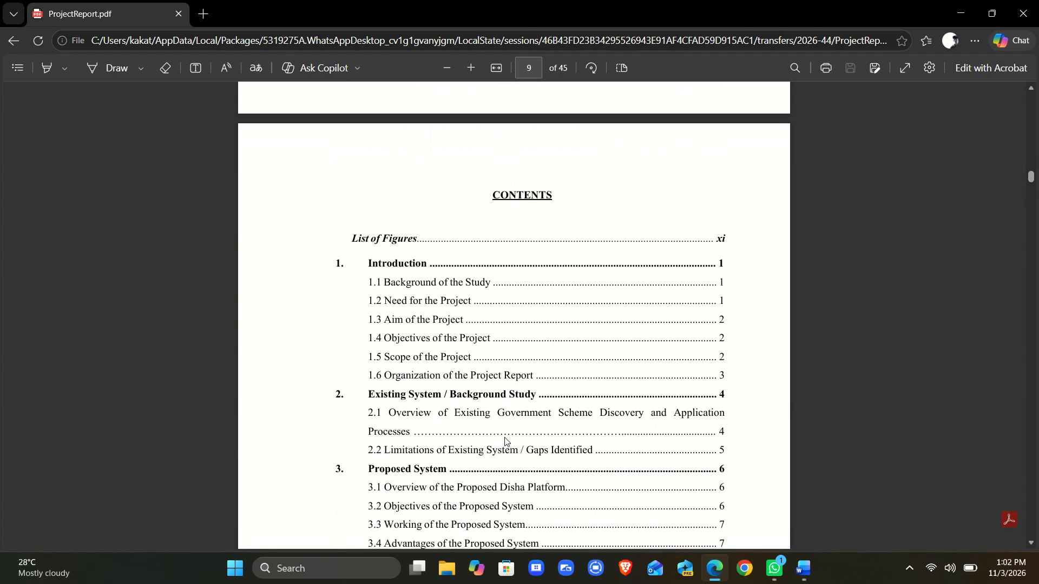
scroll(504, 437, down, 7)
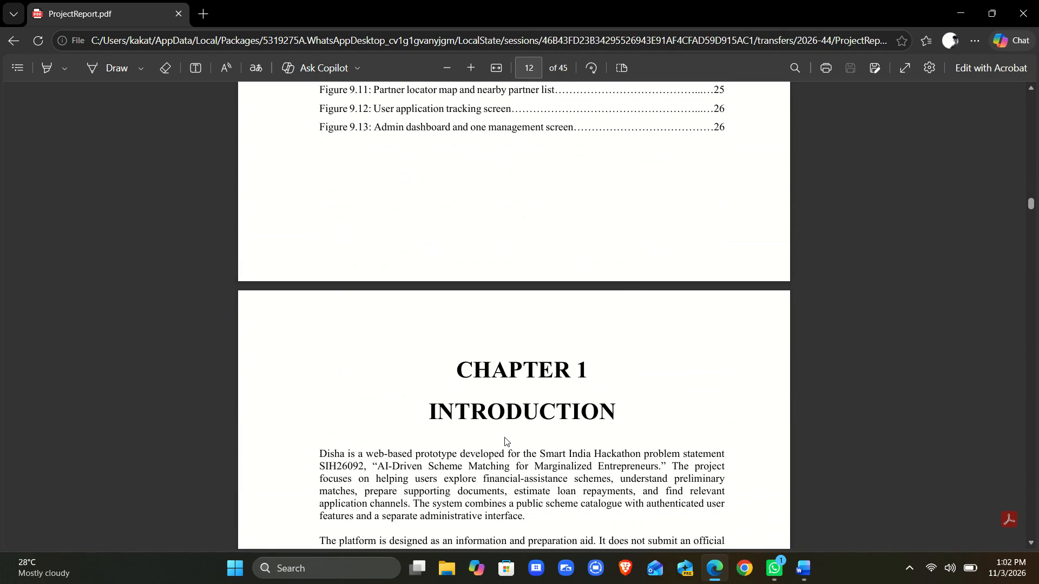
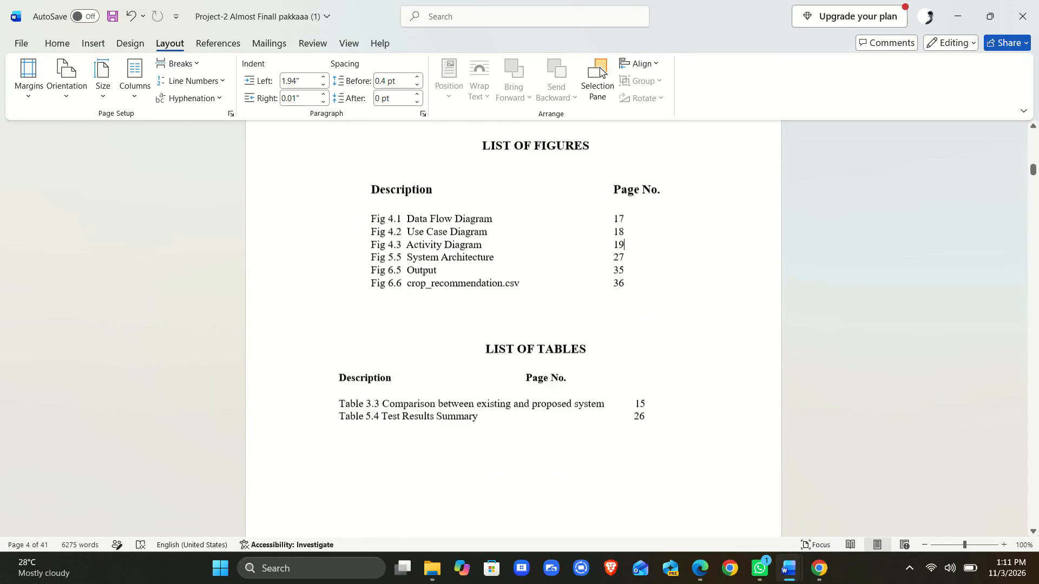
scroll(592, 341, down, 5)
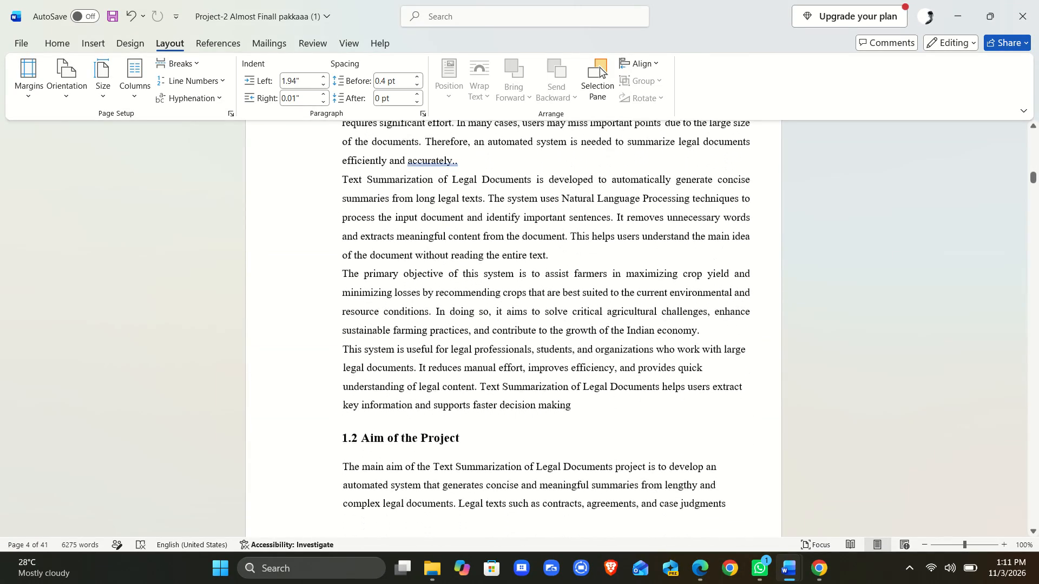
scroll(592, 341, down, 1)
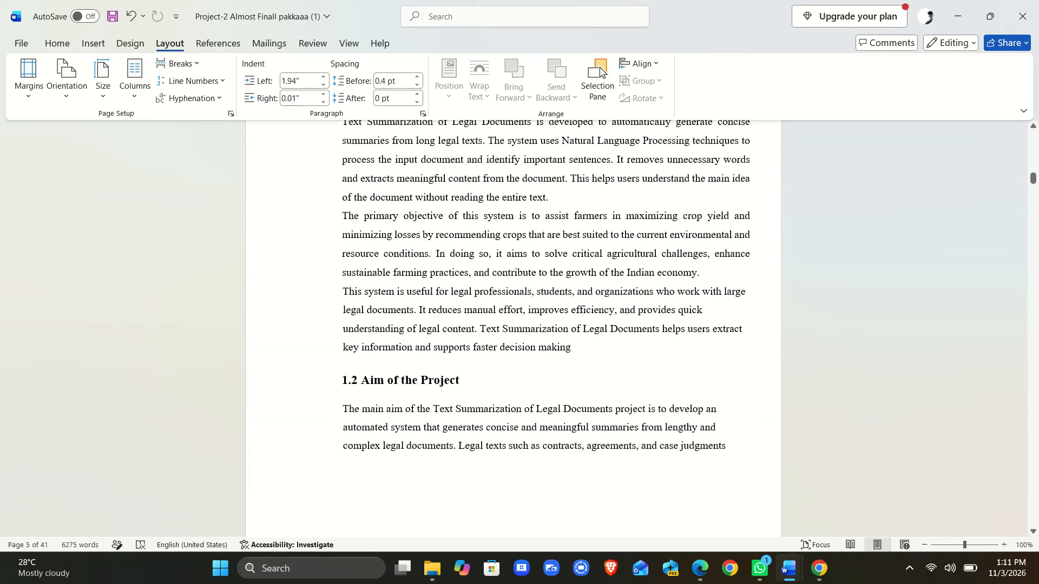
click(336, 330)
scroll(336, 330, up, 3)
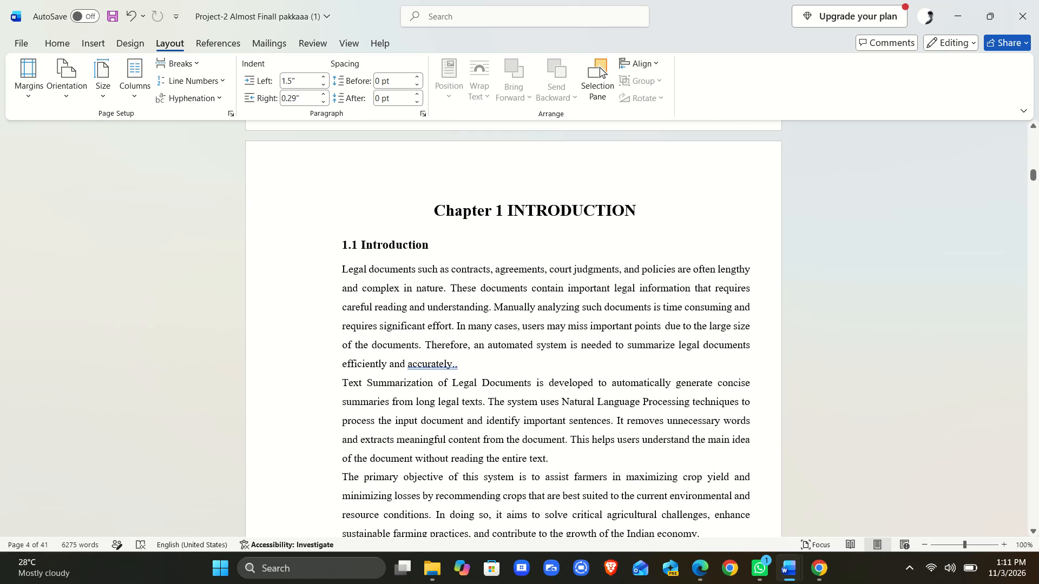
click(305, 159)
drag(452, 326, 390, 331)
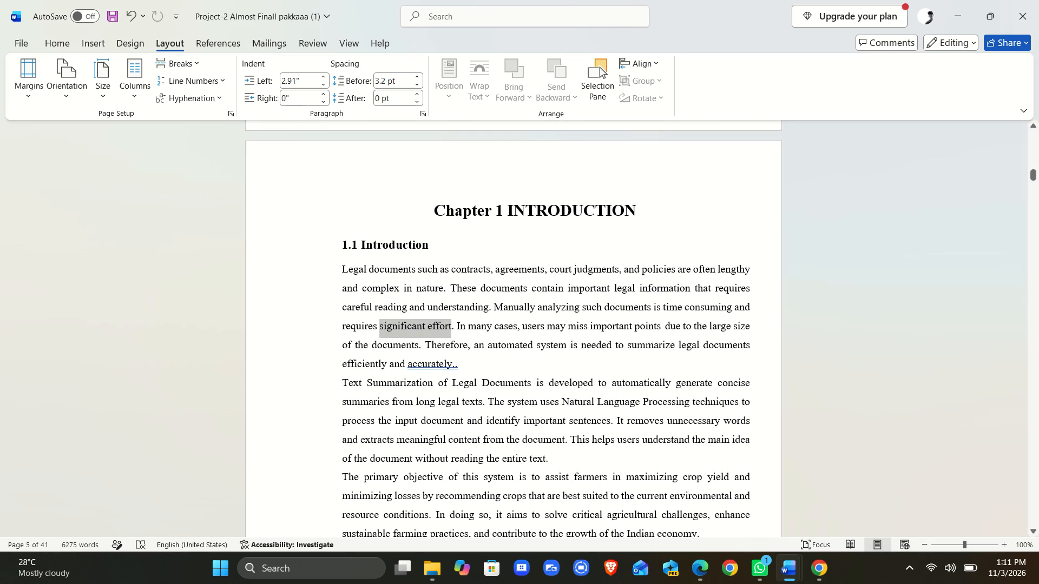
drag(390, 331, 391, 331)
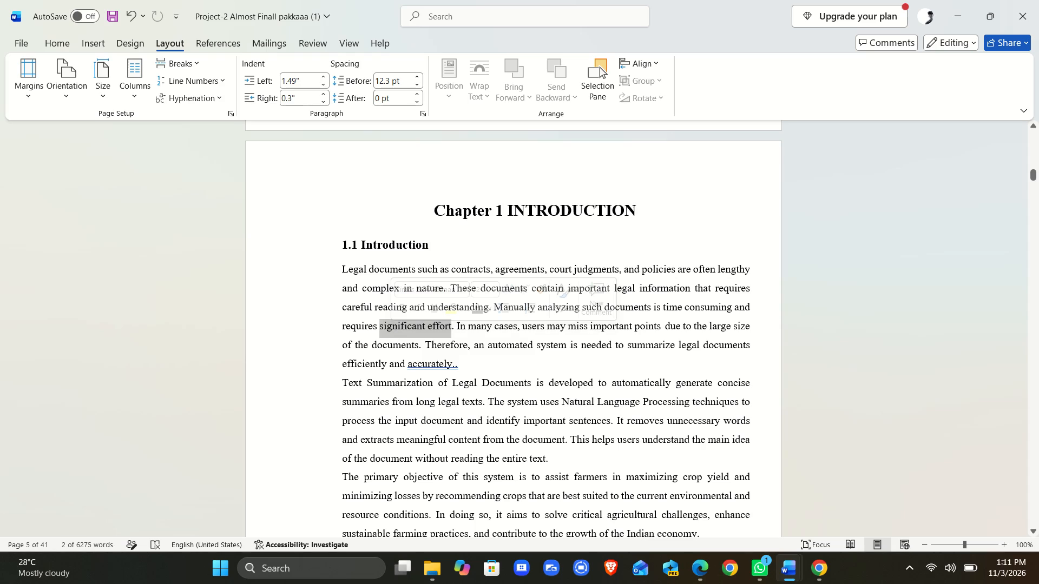
click(305, 295)
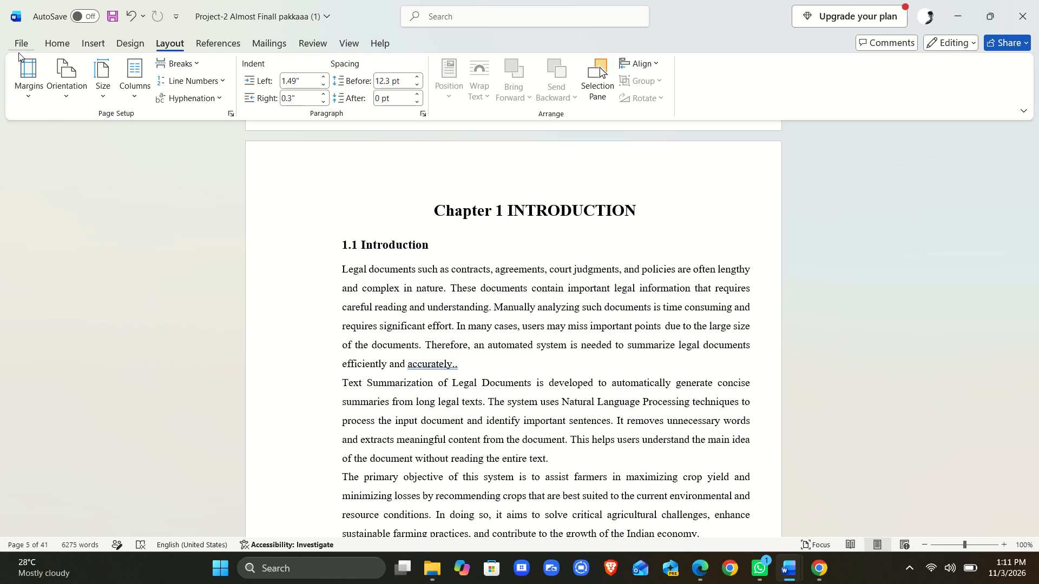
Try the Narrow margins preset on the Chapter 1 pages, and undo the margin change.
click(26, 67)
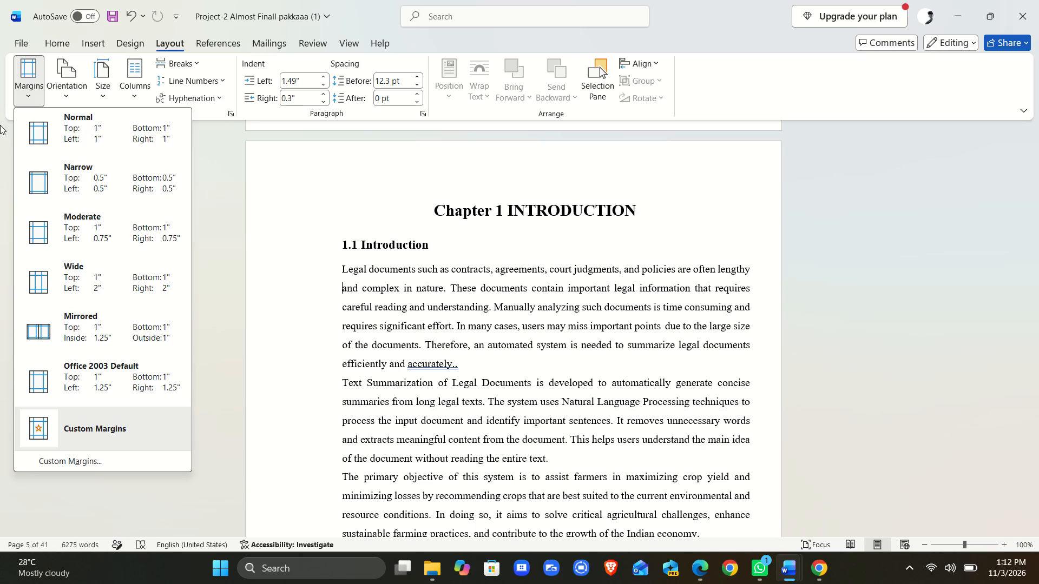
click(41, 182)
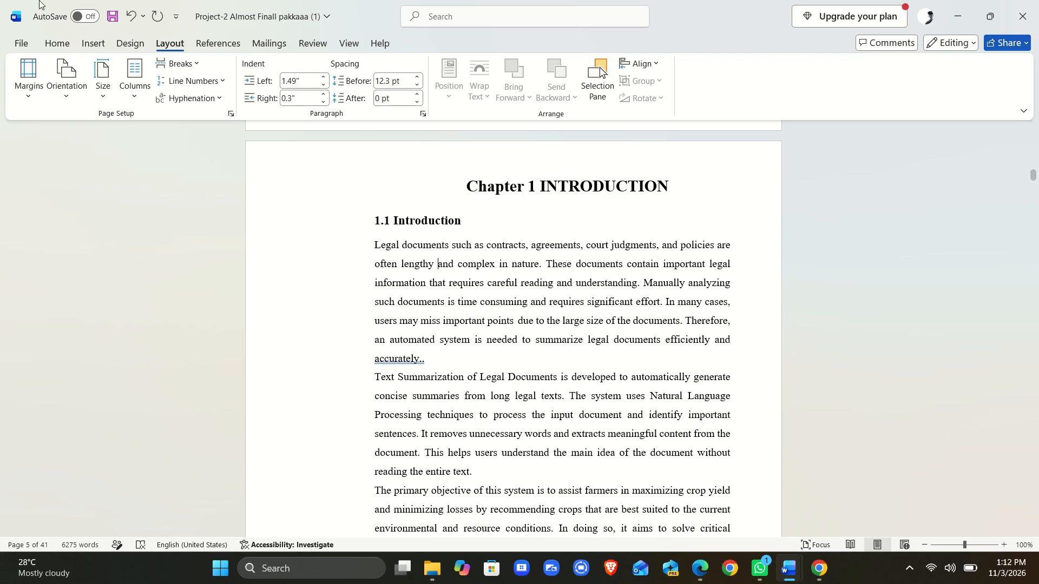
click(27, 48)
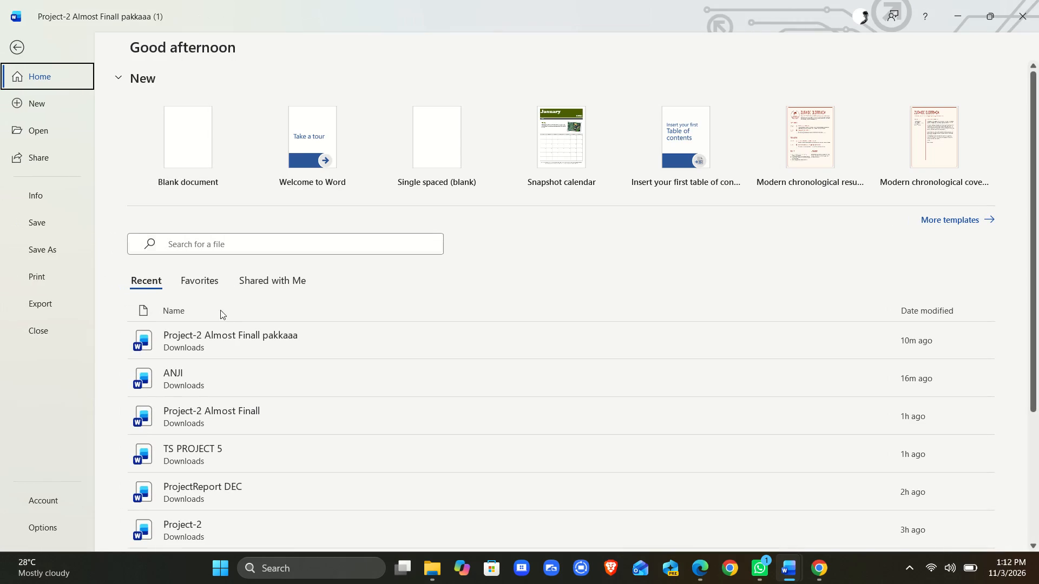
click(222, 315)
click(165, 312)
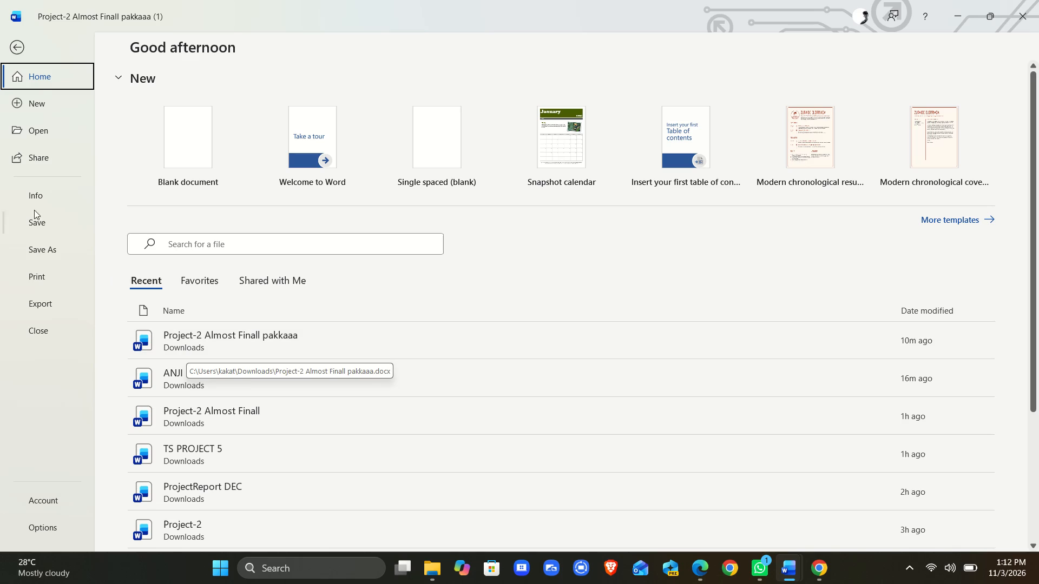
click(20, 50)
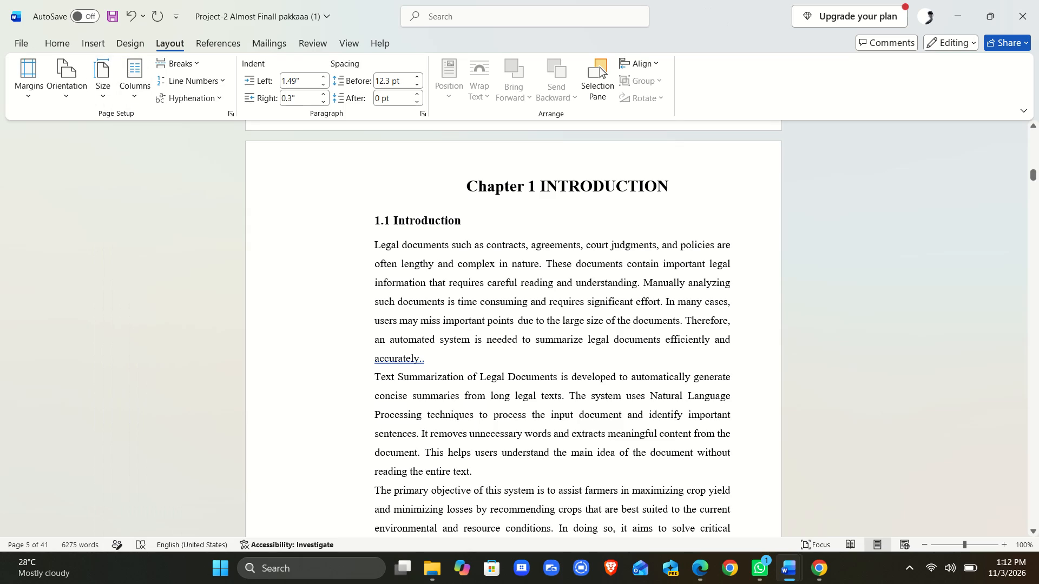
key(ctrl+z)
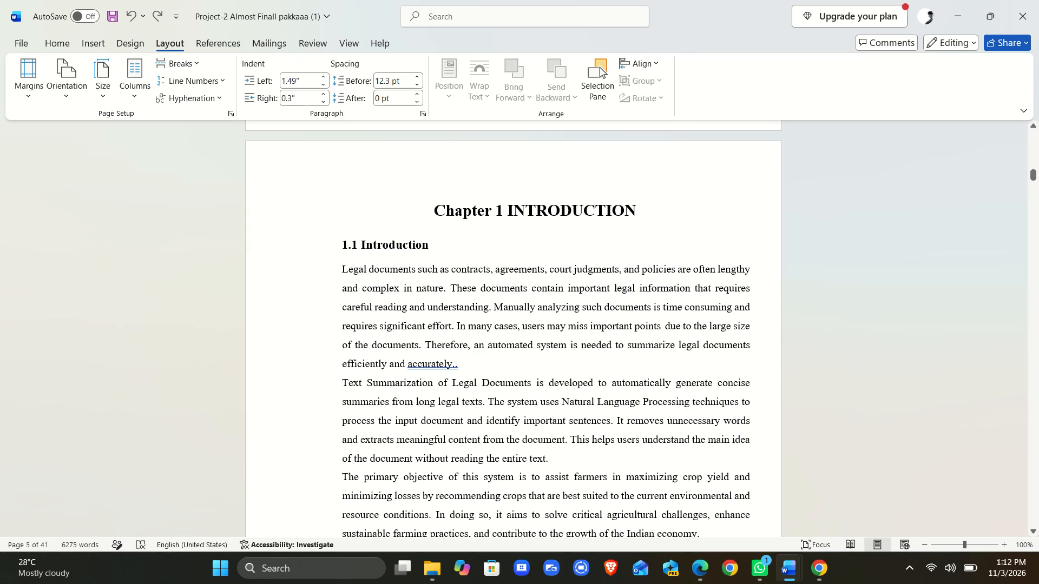
Capture a full-screen screenshot of the report with the Chapter 1 pages shown side by side at 40% zoom.
scroll(316, 244, down, 1)
ctrl+scroll(305, 252, down, 1)
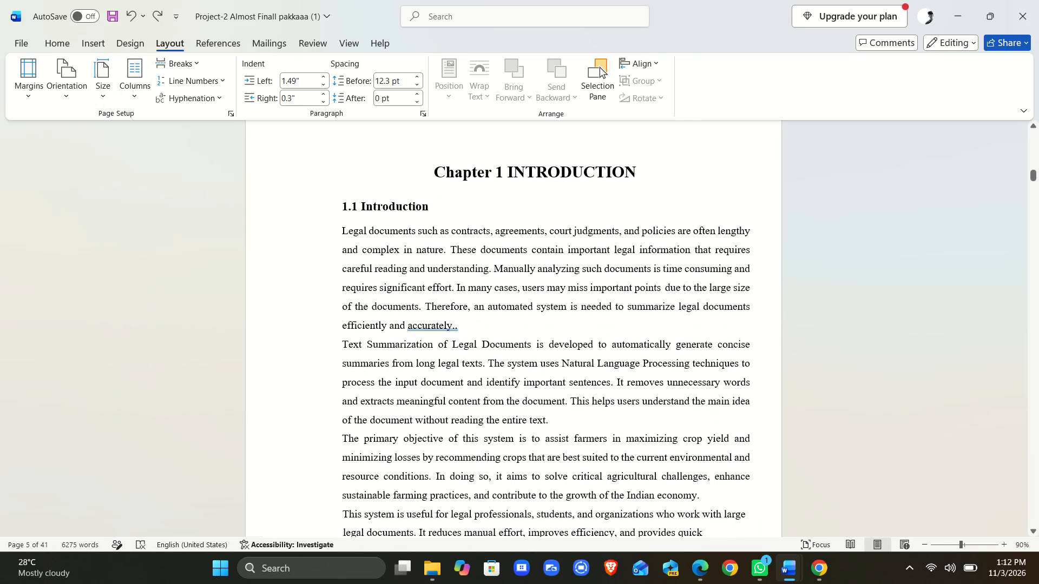
ctrl+scroll(305, 252, down, 5)
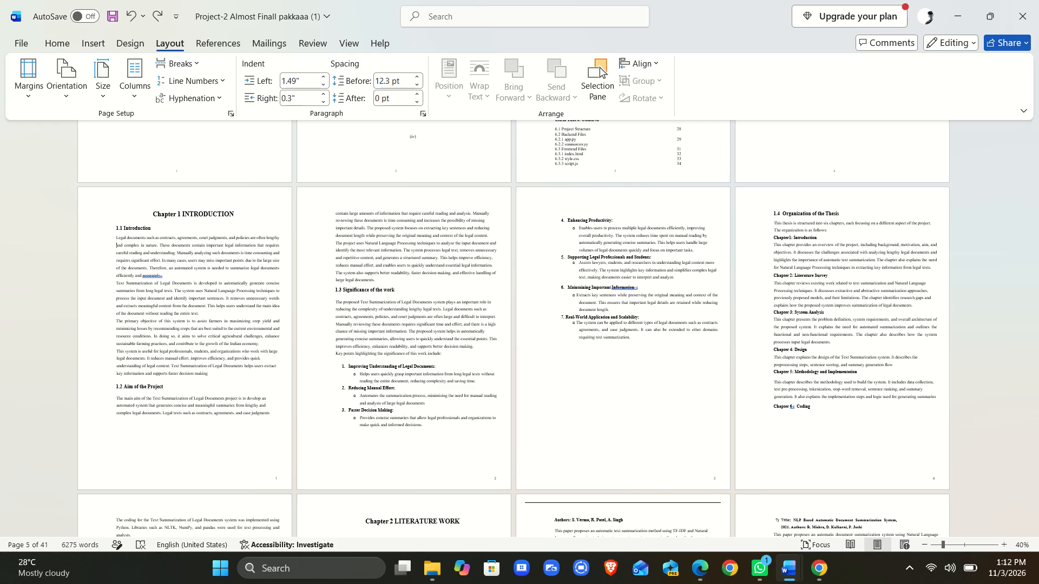
key(shift+super+s)
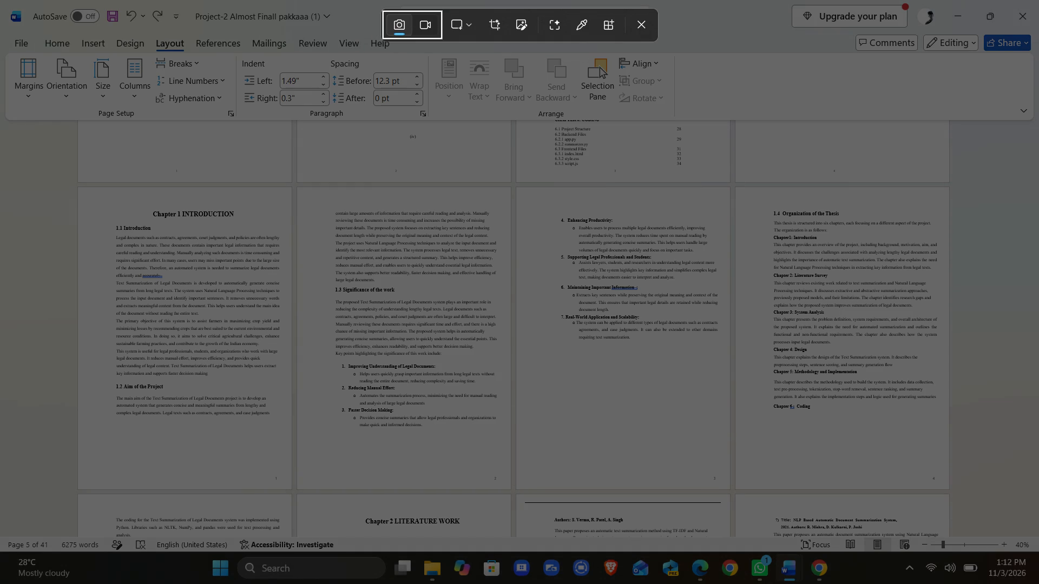
click(458, 22)
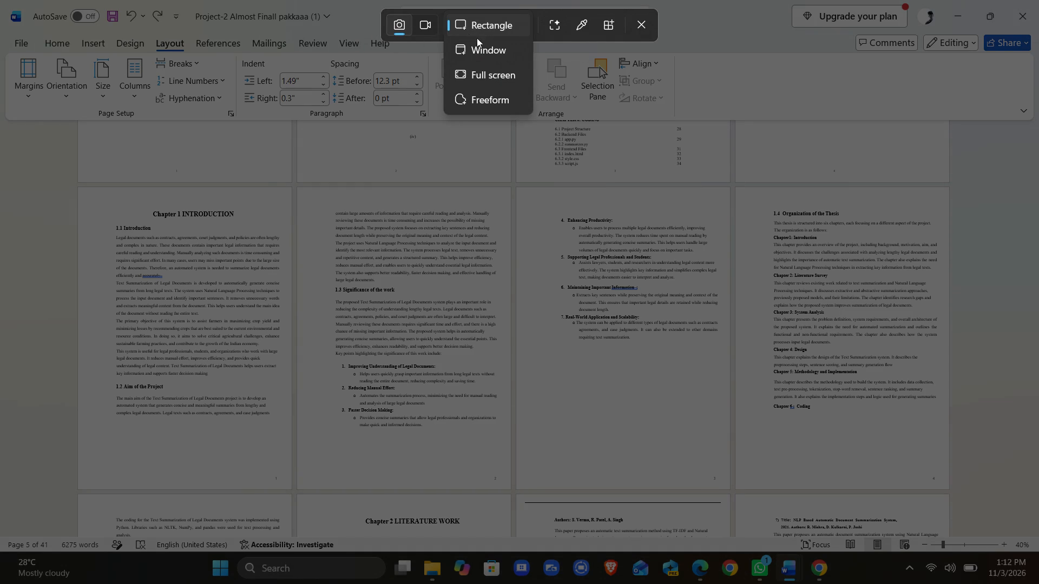
click(485, 77)
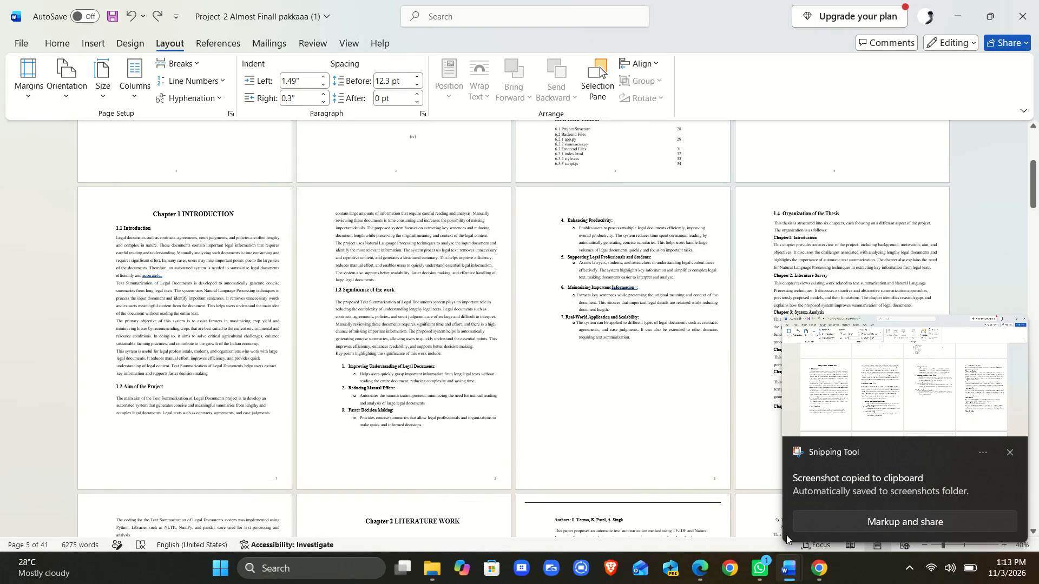
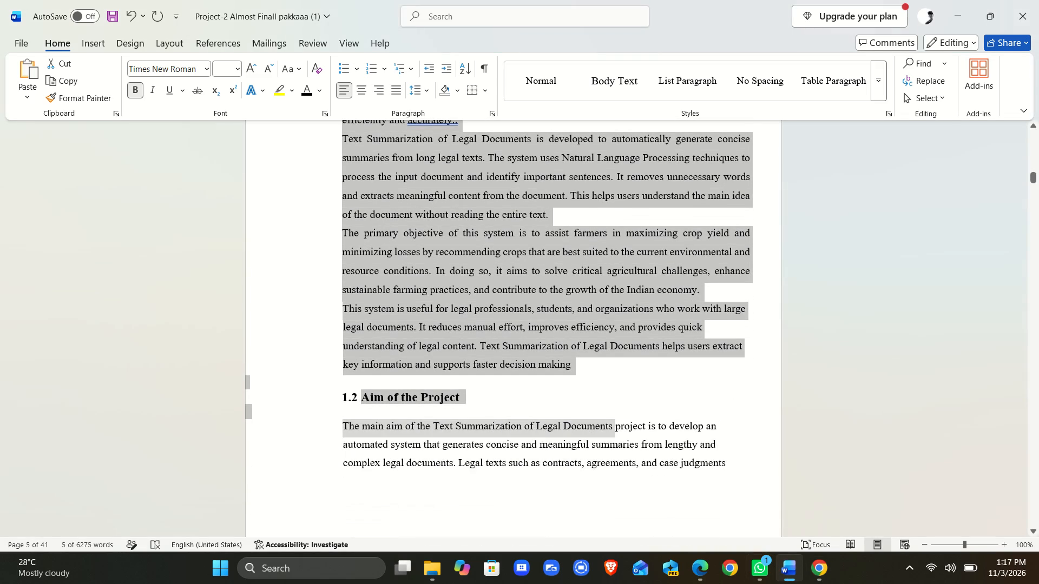
drag(605, 414, 713, 484)
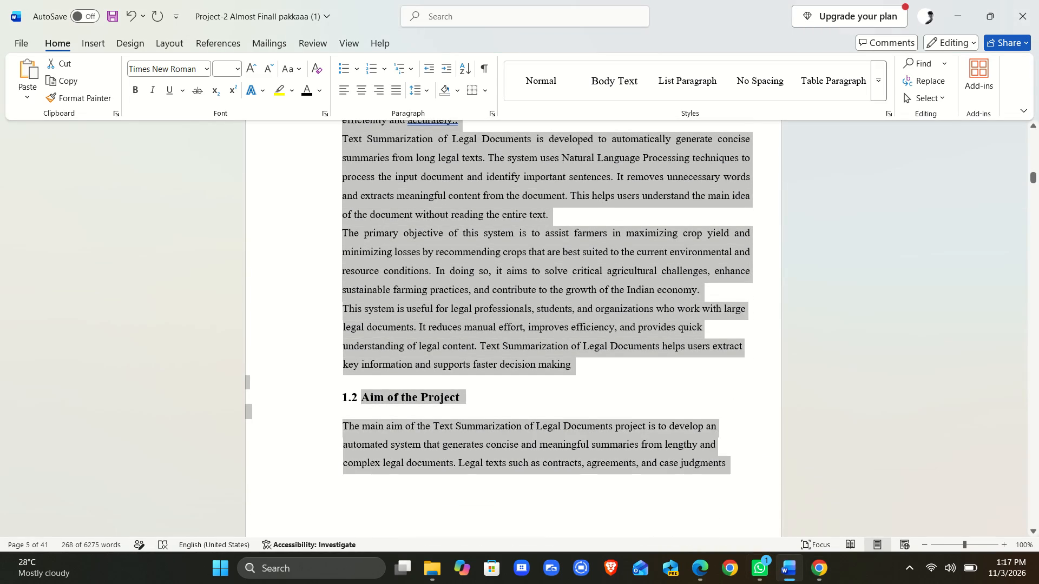
key(ctrl+j)
key(ctrl+j)
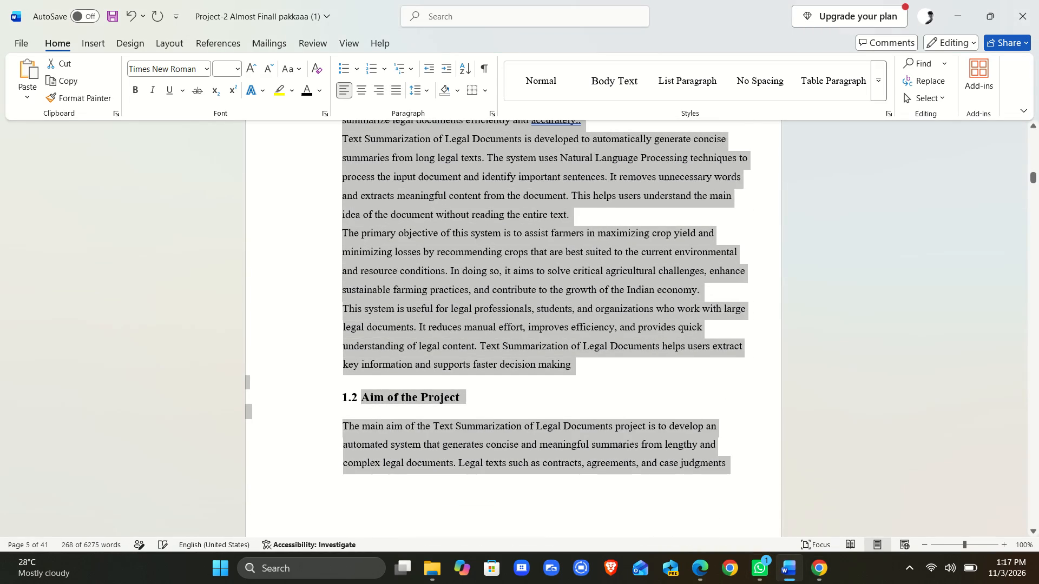
key(ctrl+j)
key(ctrl+j)
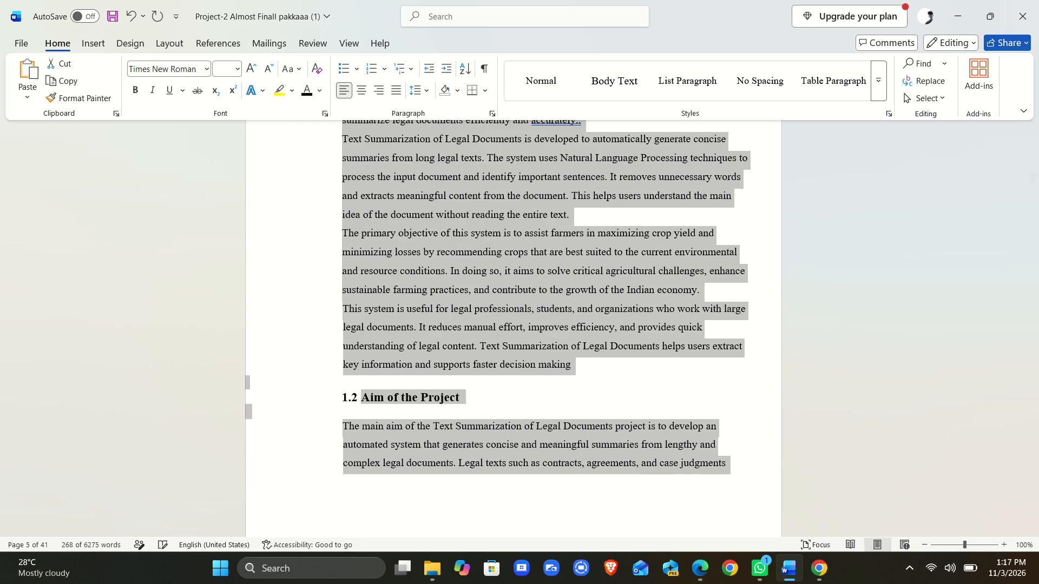
key(ctrl+j)
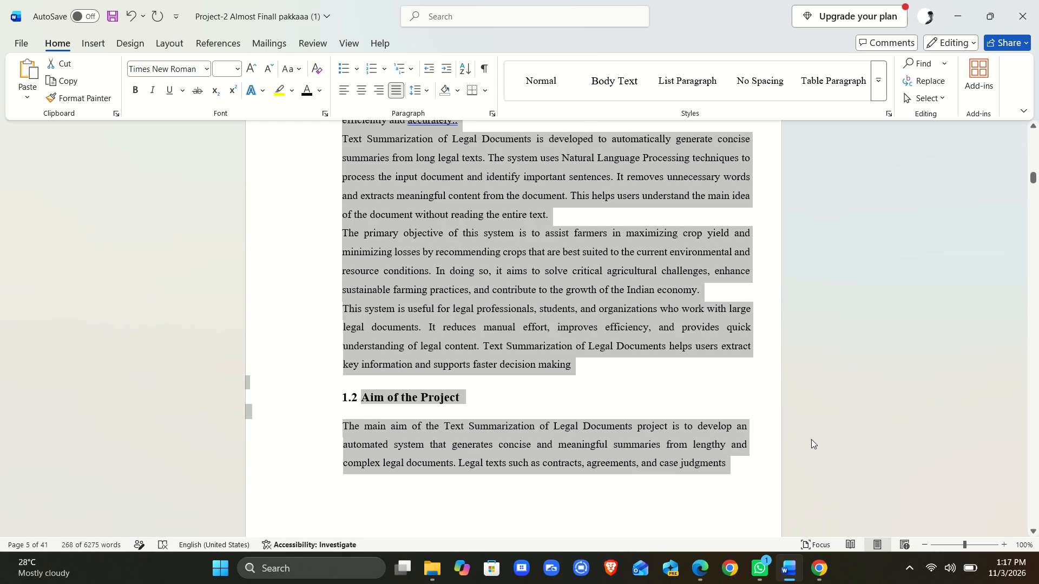
click(820, 439)
Review the alignment of Chapter 1's opening page, the abstract, table of contents, lists of figures and tables, and the following Chapter 1 pages.
scroll(469, 408, up, 1)
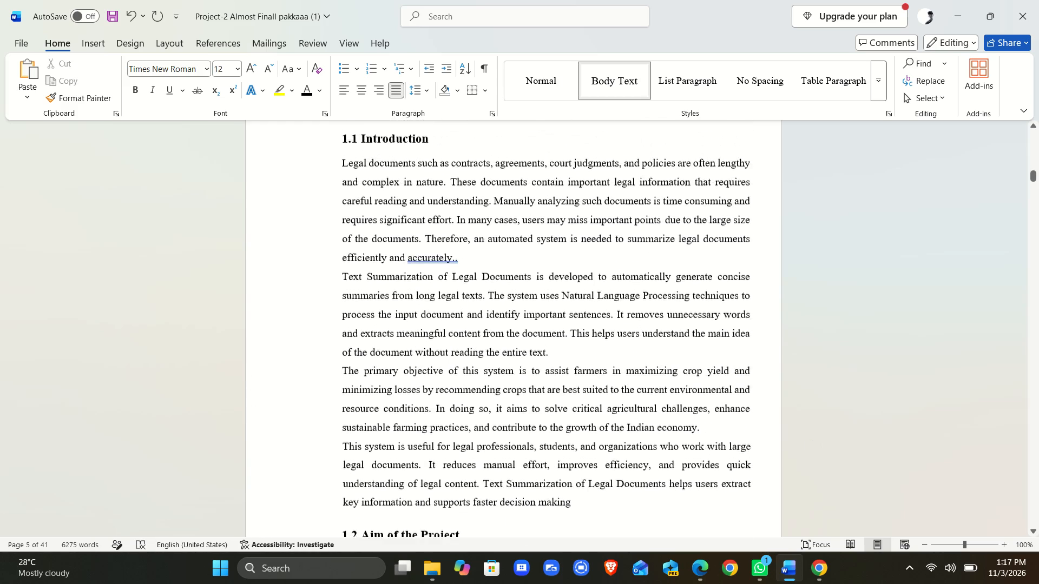
scroll(469, 408, up, 1)
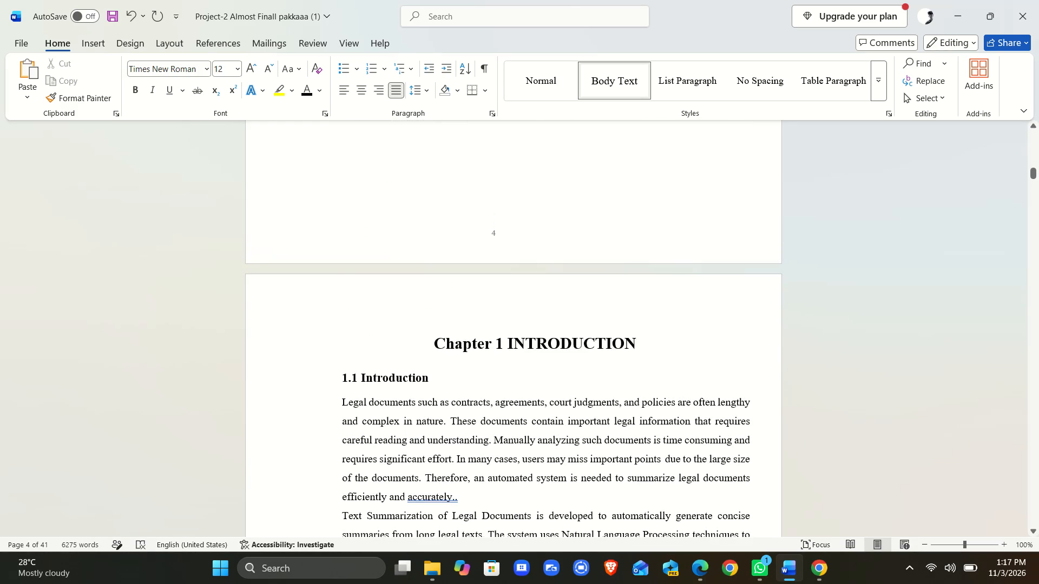
scroll(469, 408, down, 5)
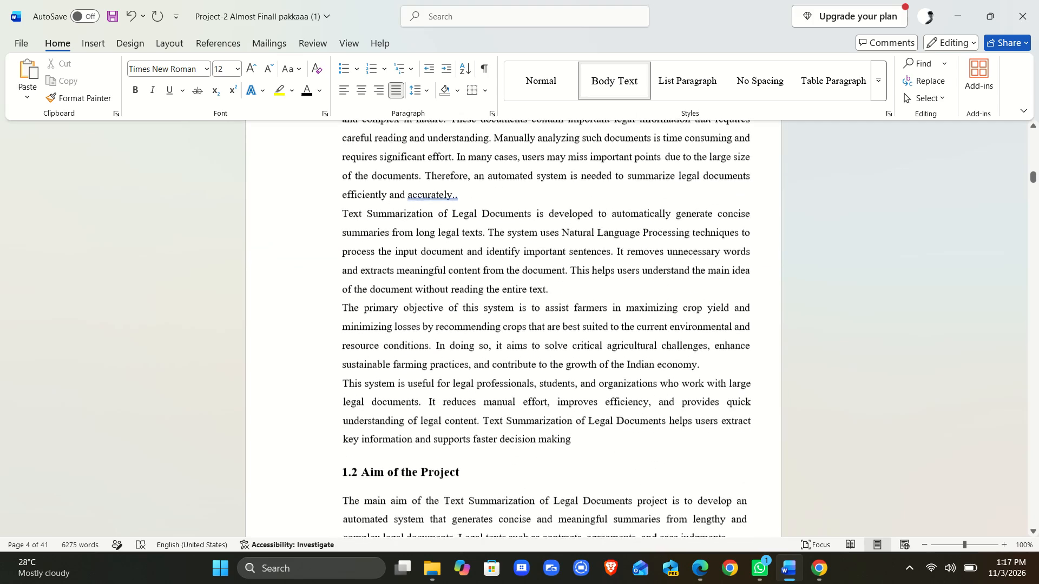
scroll(369, 406, up, 4)
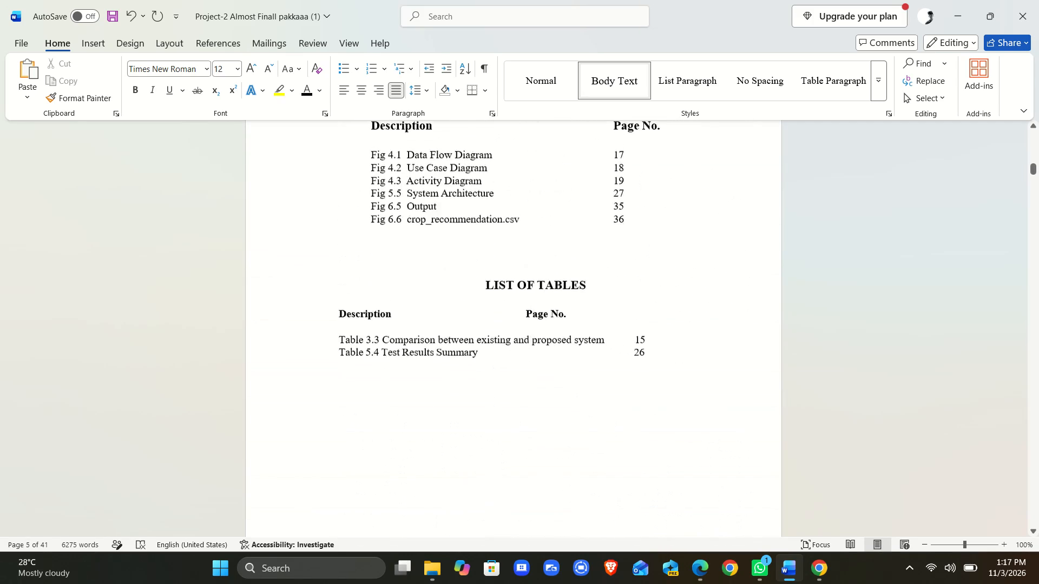
scroll(369, 406, up, 3)
scroll(369, 406, down, 1)
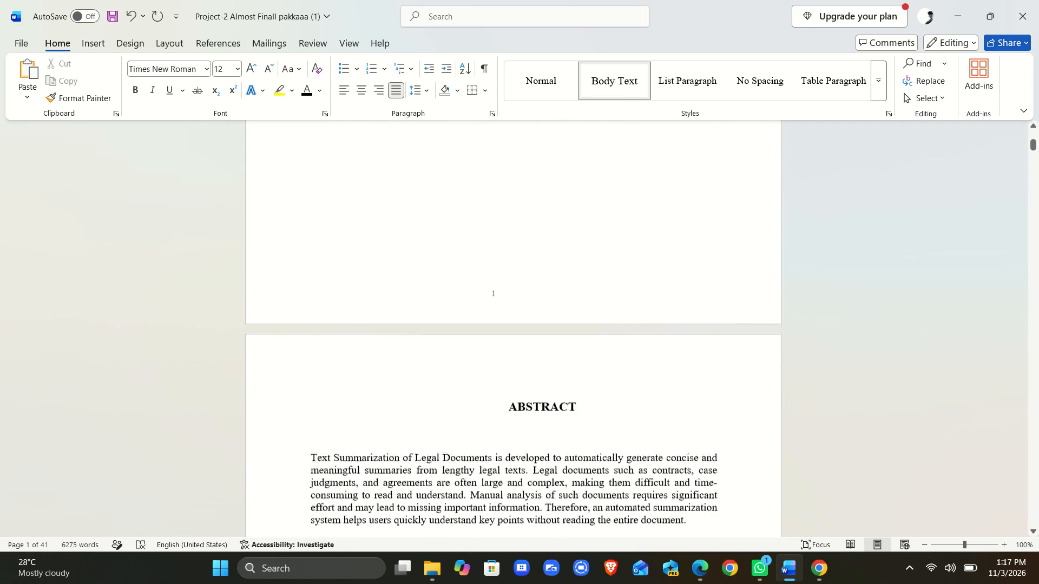
scroll(369, 406, down, 4)
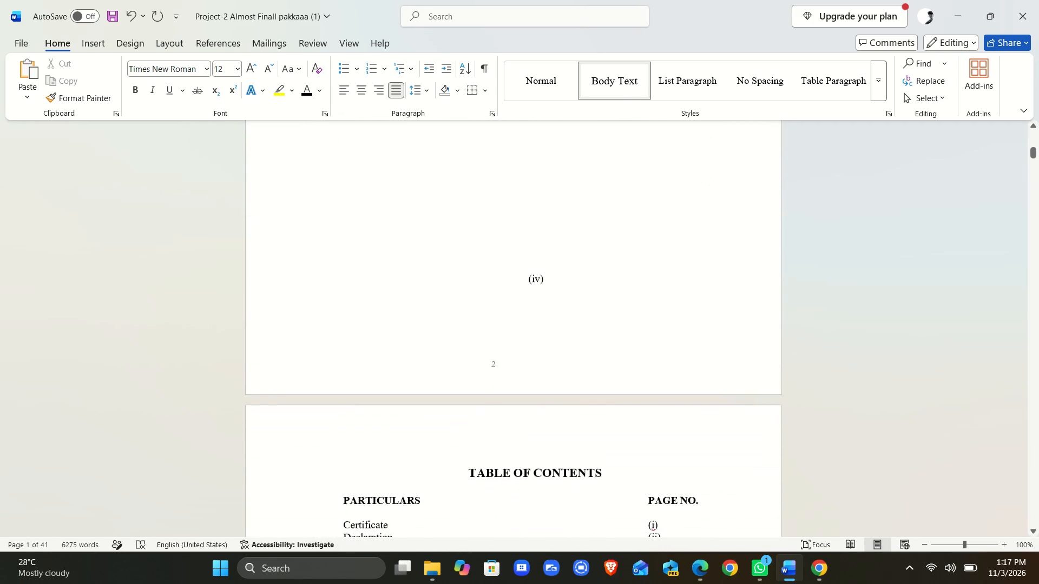
scroll(369, 406, down, 5)
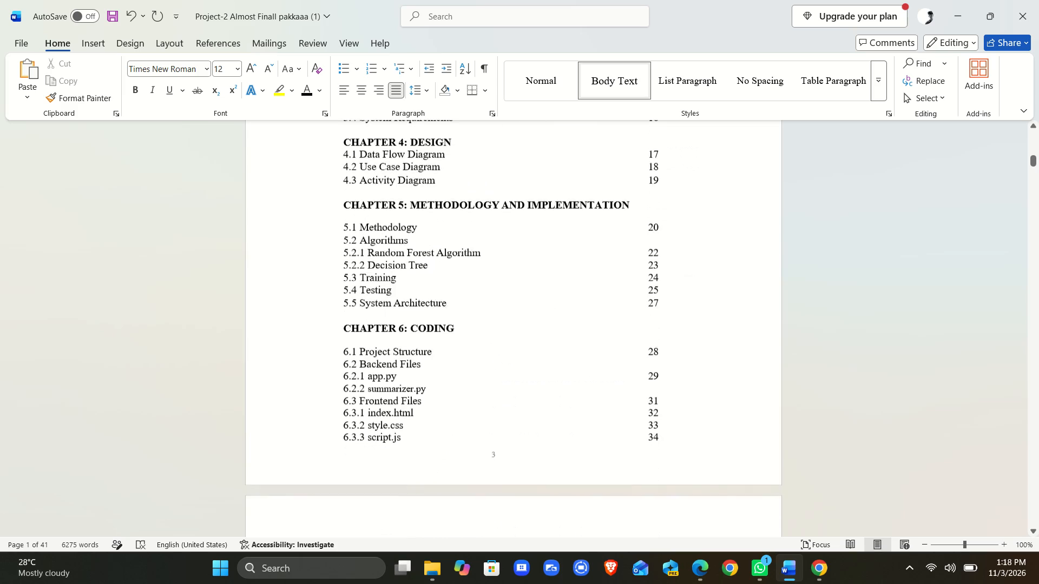
scroll(369, 406, down, 5)
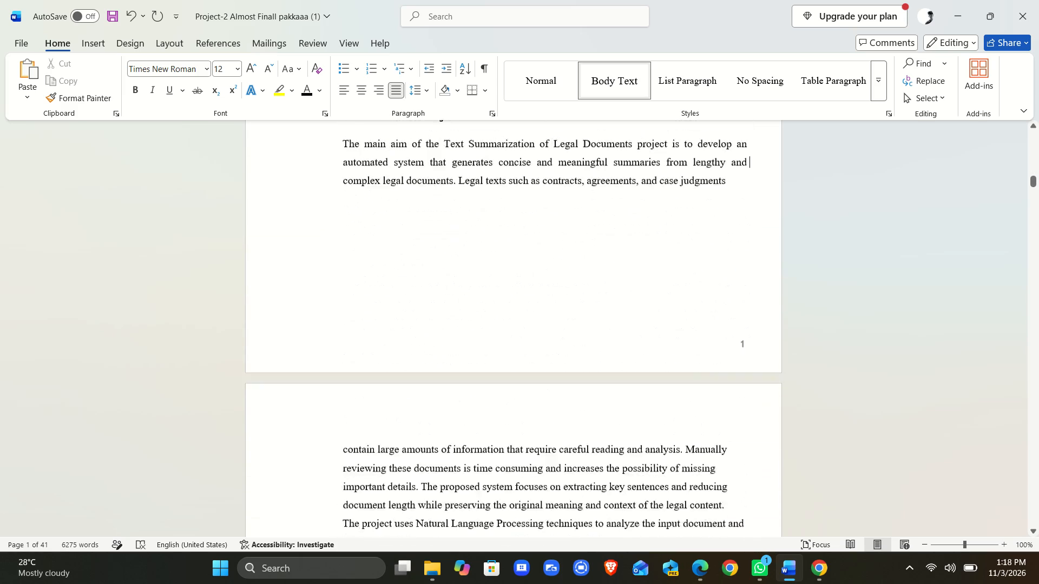
scroll(369, 406, down, 4)
Justify the rest of the section 1.2 text, from "contain large amounts of information" to "large legal documents", above heading 1.3.
scroll(369, 406, up, 1)
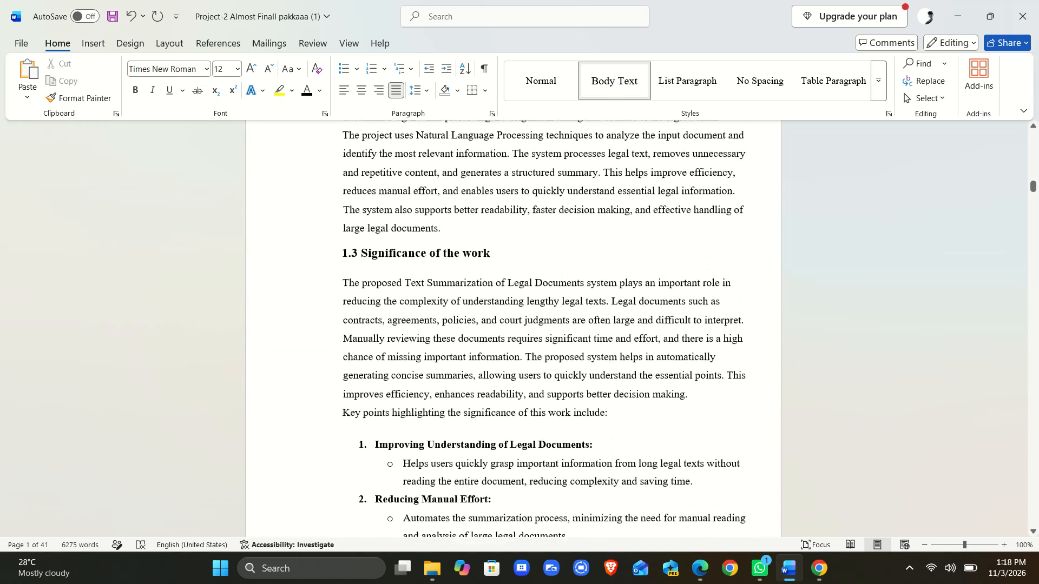
scroll(369, 406, up, 1)
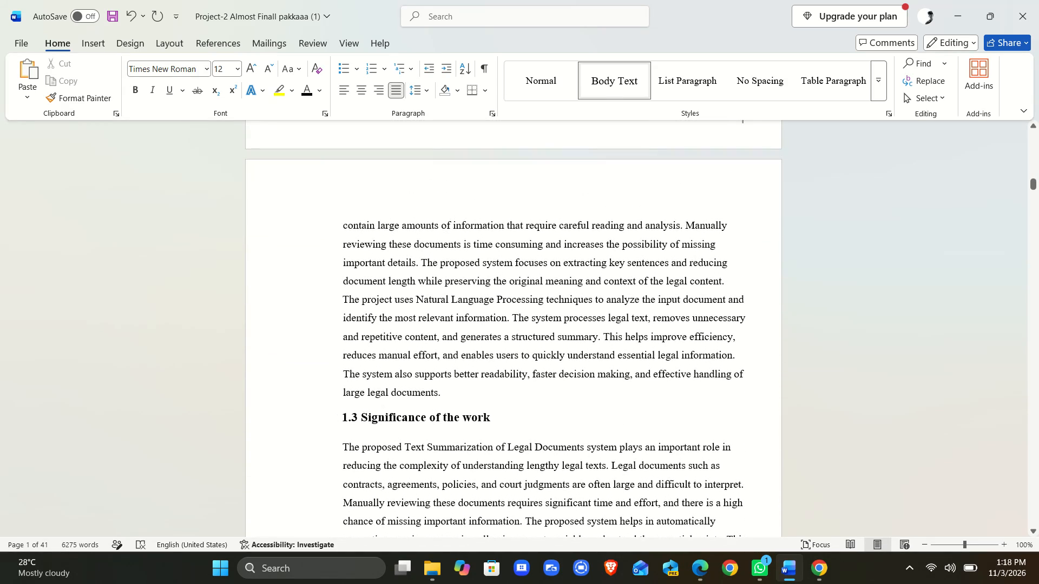
drag(332, 232, 437, 392)
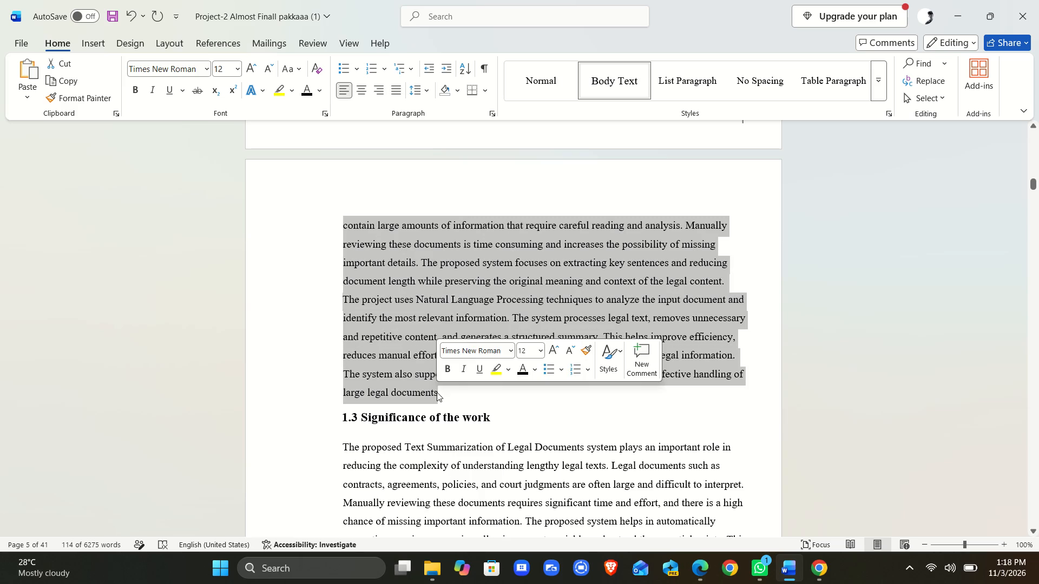
click(392, 92)
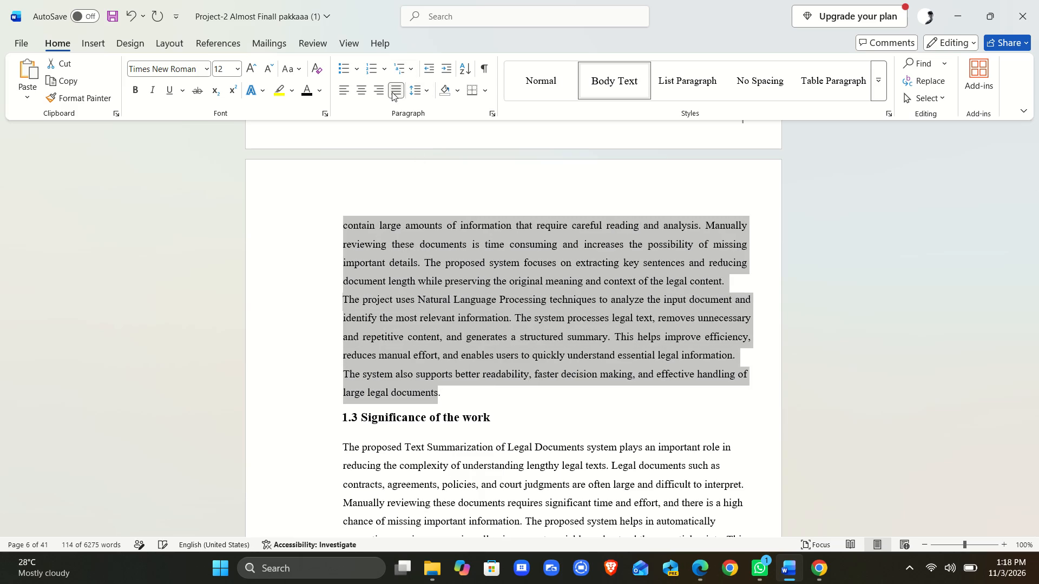
click(623, 418)
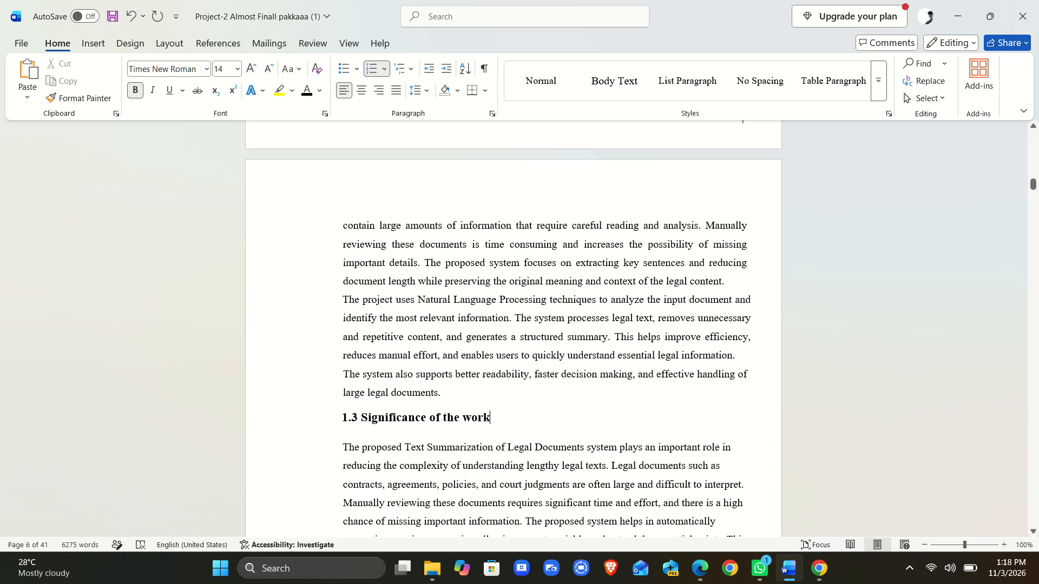
Merge the three section 1.2 paragraphs above heading 1.3 into one by removing the breaks before "The system also" and "The project uses".
click(343, 373)
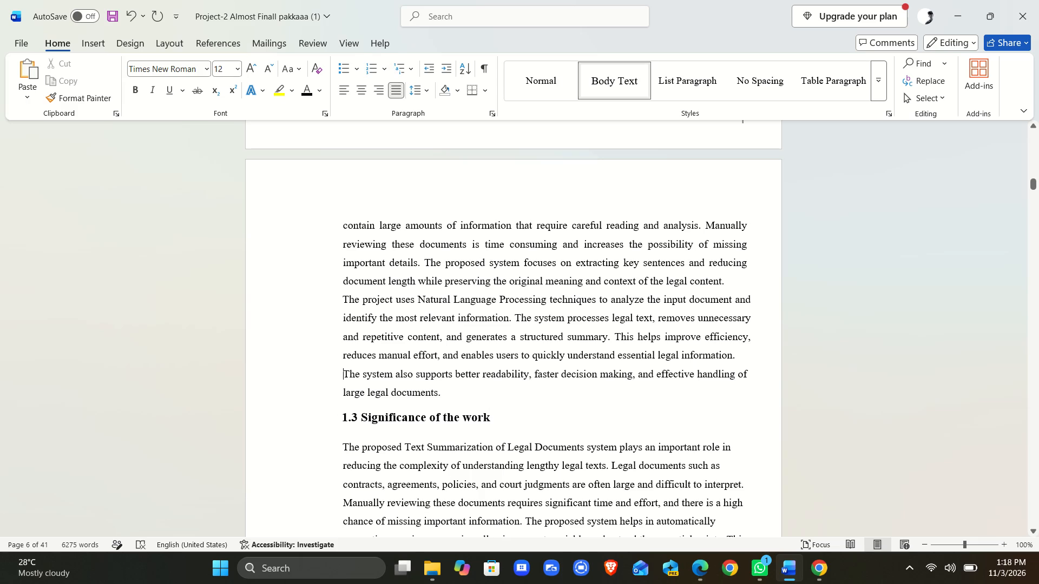
key(BackSpace)
key(BackSpace)
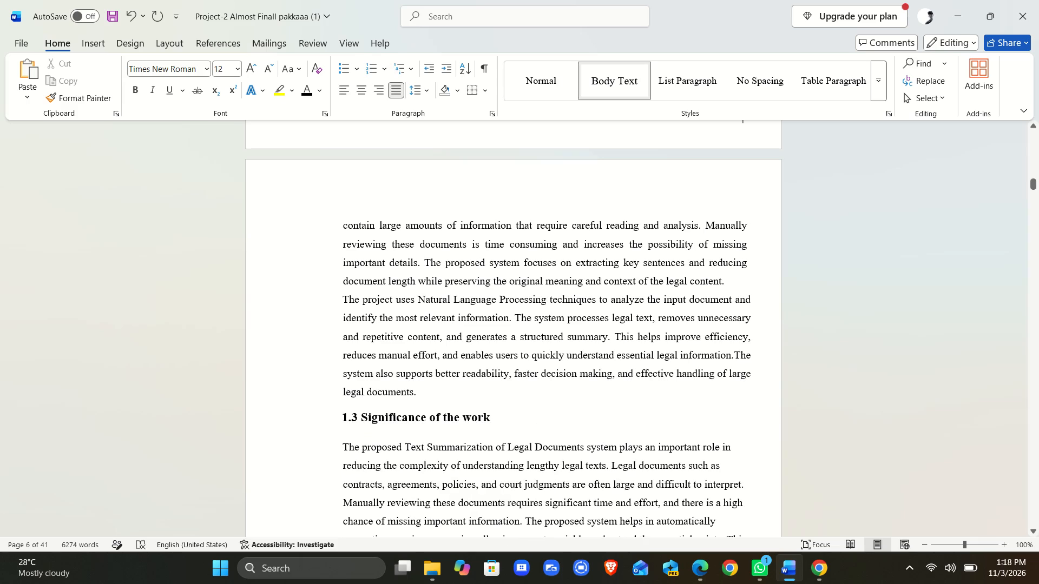
click(340, 306)
key(BackSpace)
key(BackSpace)
key(BackSpace)
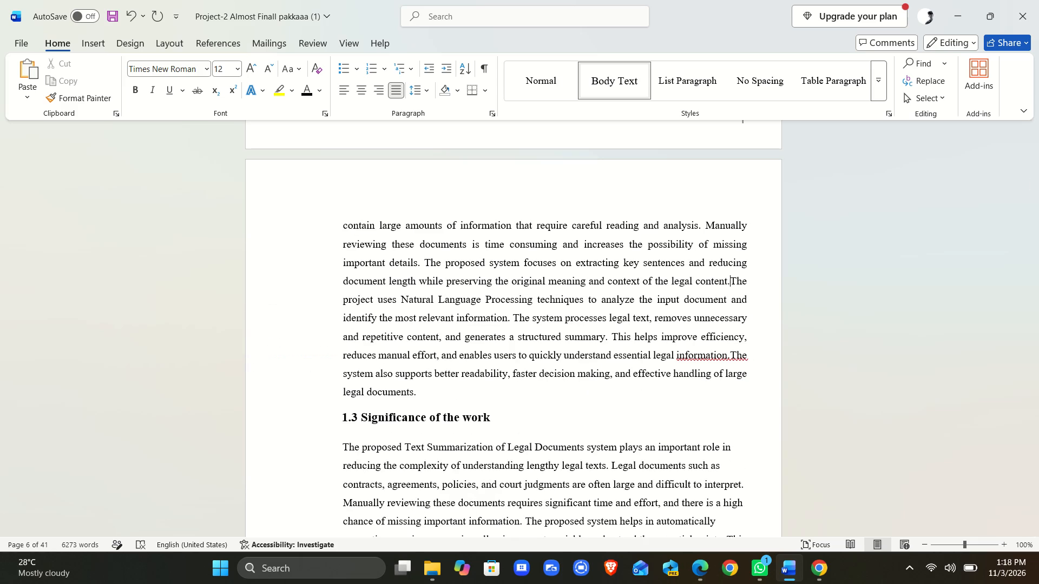
Apply the No Spacing style and justified alignment to section 1.3's opening text, through "Key points highlighting the significance of this work include:".
scroll(315, 348, up, 1)
scroll(315, 348, down, 1)
click(315, 348)
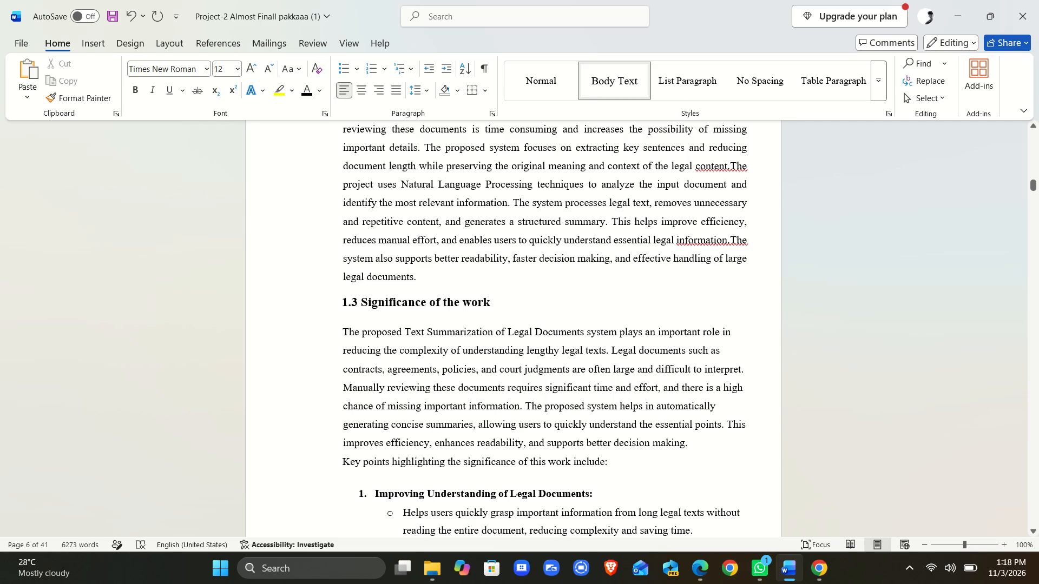
drag(341, 334, 600, 476)
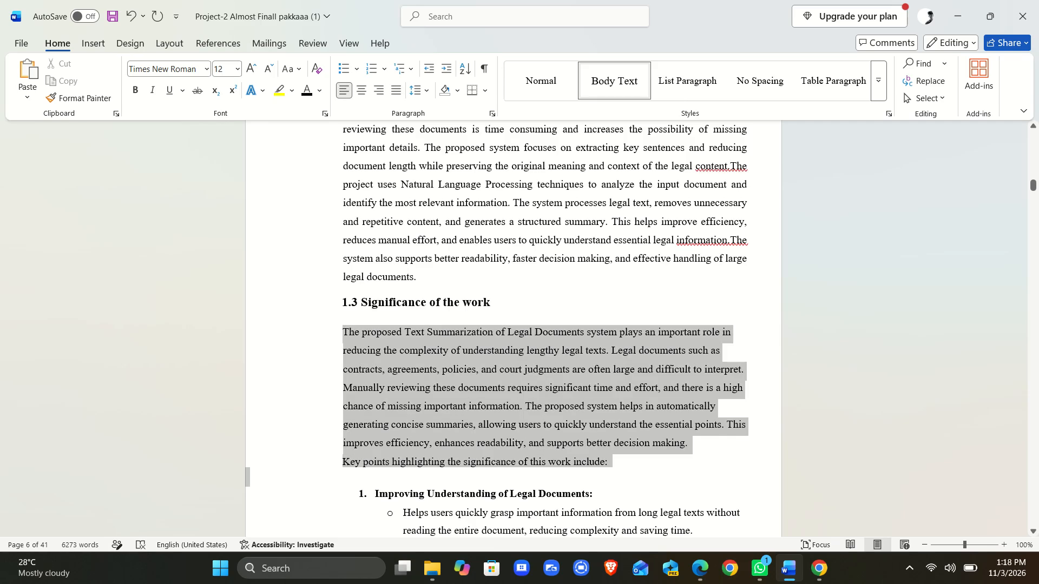
drag(600, 476, 601, 476)
click(752, 78)
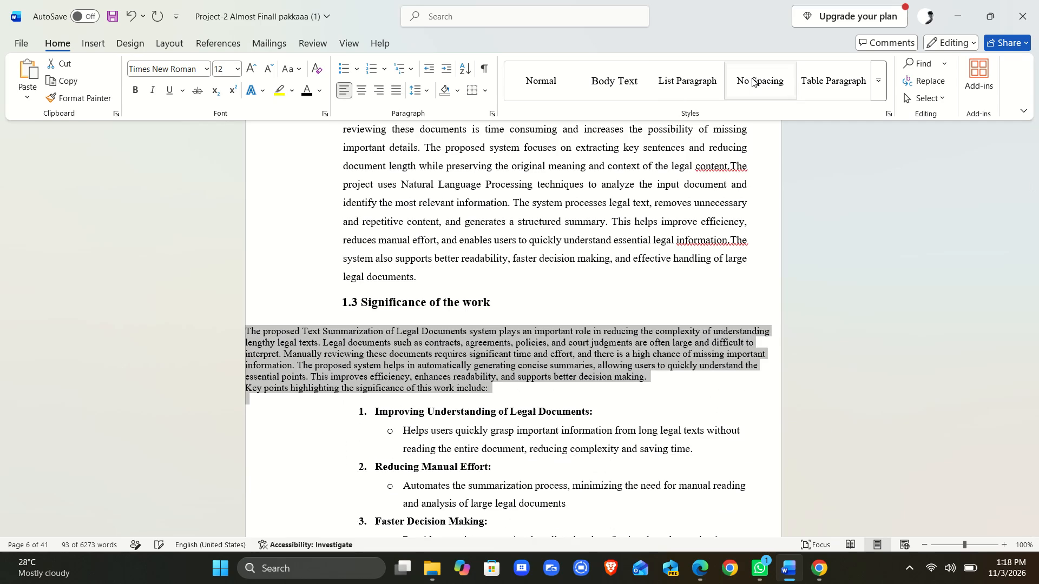
click(401, 90)
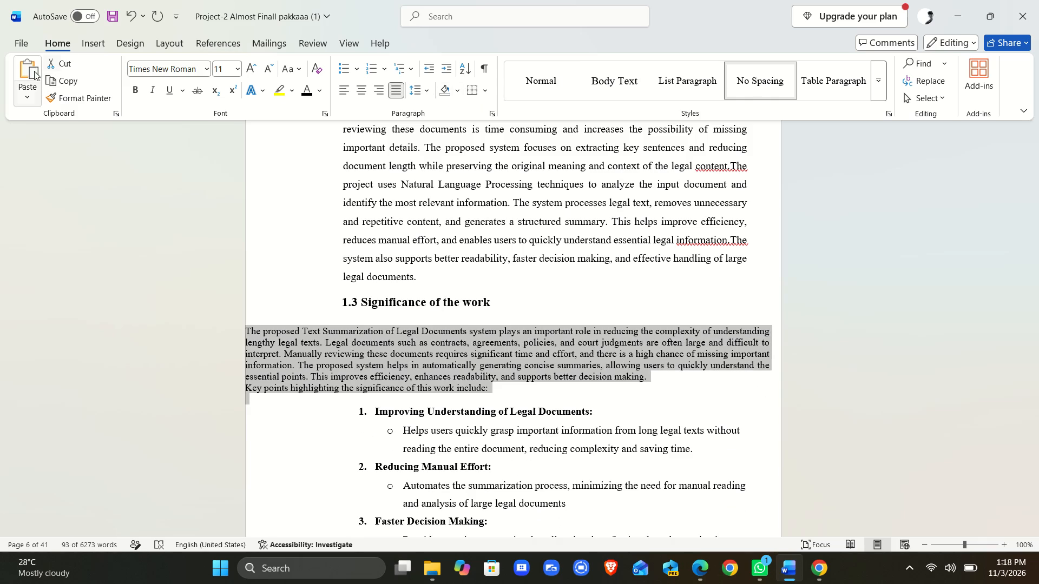
Apply the Normal page margins, 1" on all sides, to the part of the report containing section 1.3.
click(123, 41)
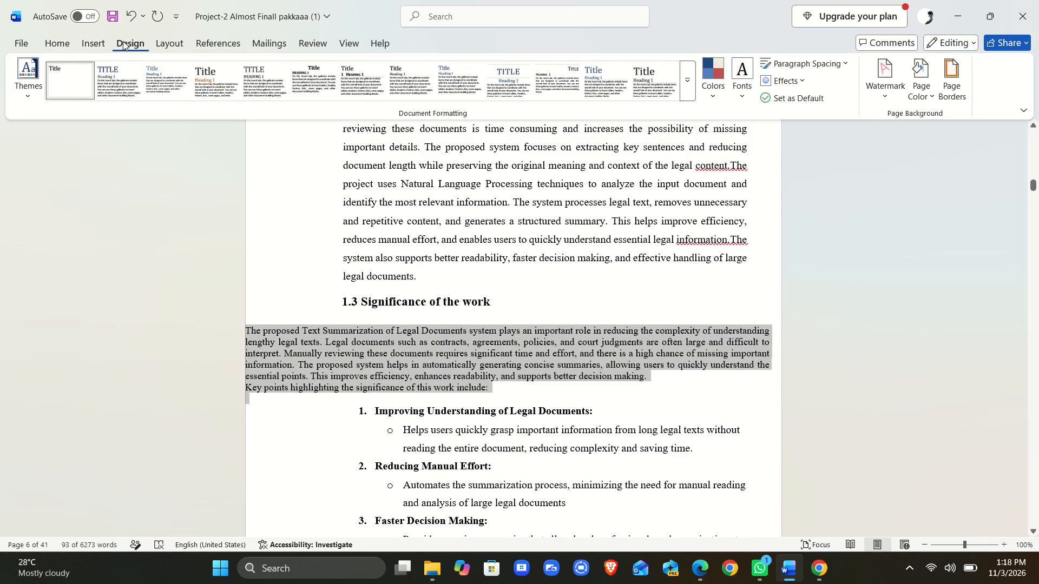
click(165, 40)
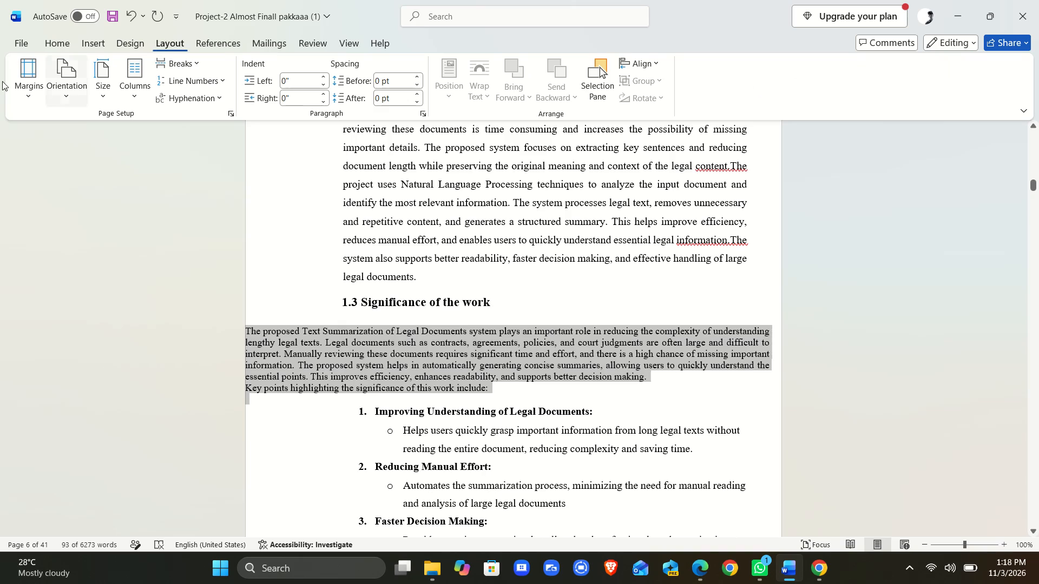
click(28, 79)
click(42, 130)
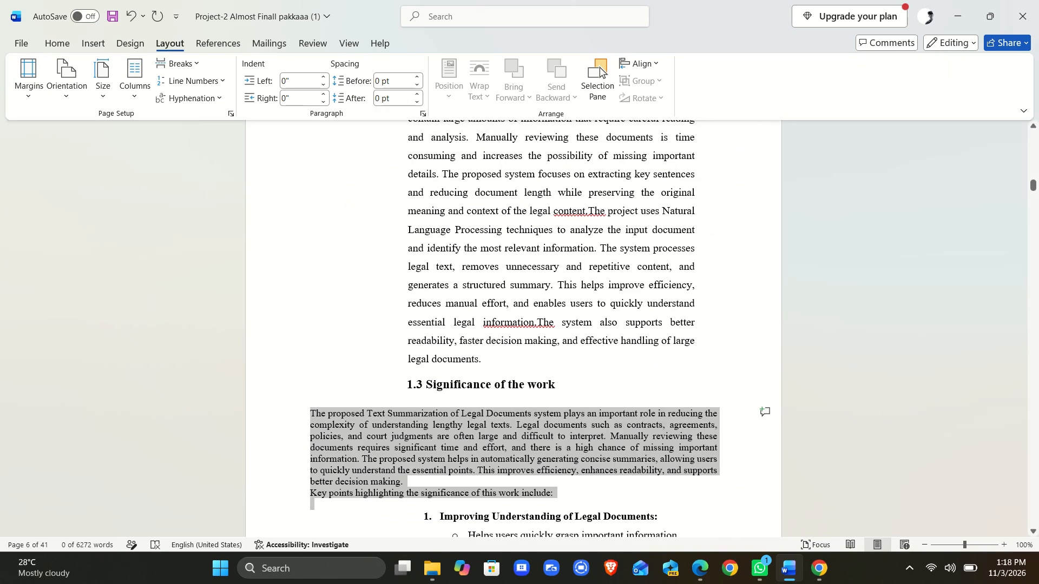
click(548, 371)
Check how the margins and text layout look across the Chapter 1 opening pages.
scroll(538, 374, up, 1)
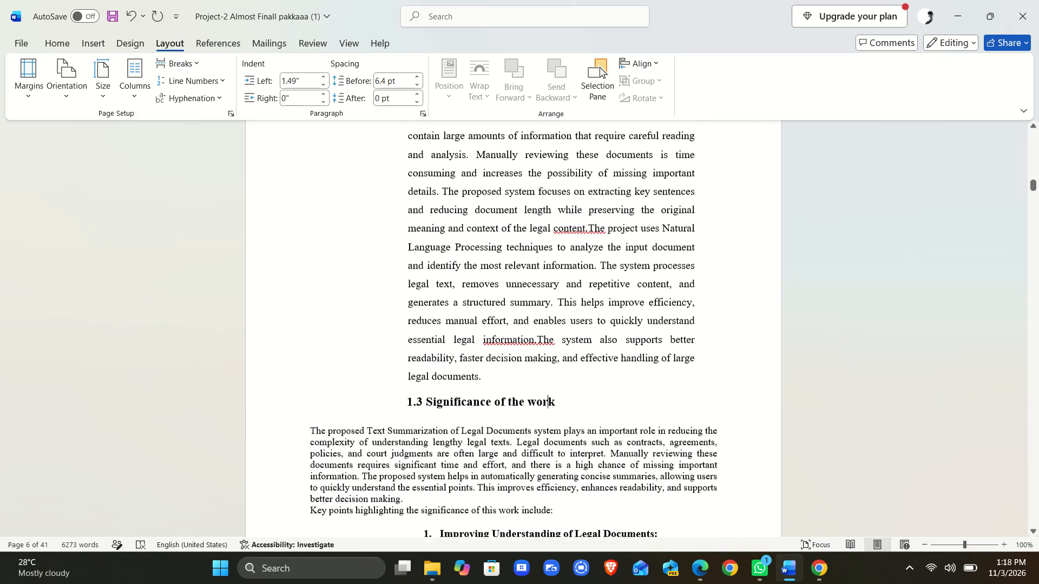
scroll(538, 374, up, 5)
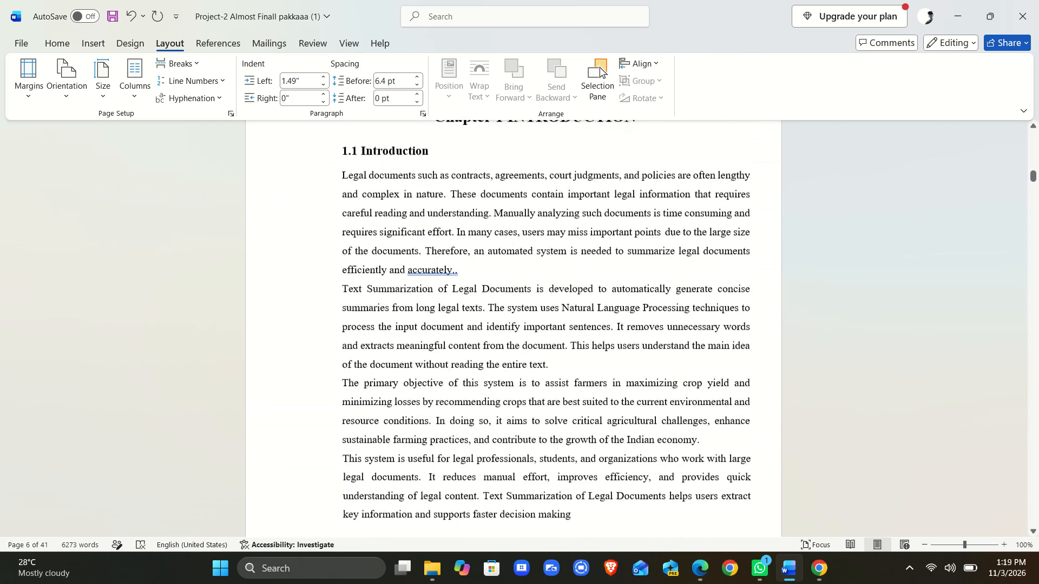
scroll(538, 374, up, 2)
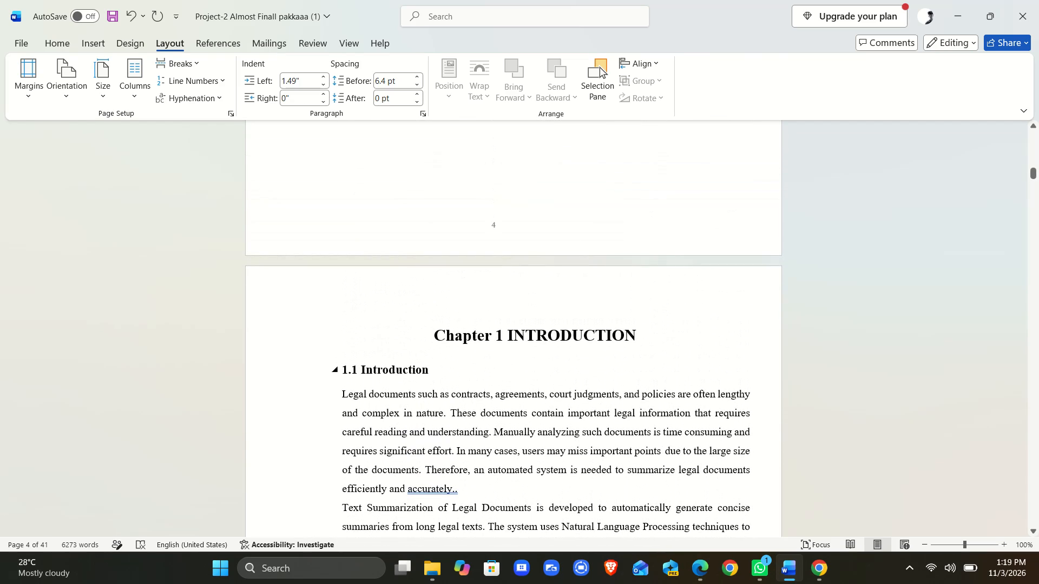
scroll(538, 374, up, 3)
scroll(538, 374, down, 2)
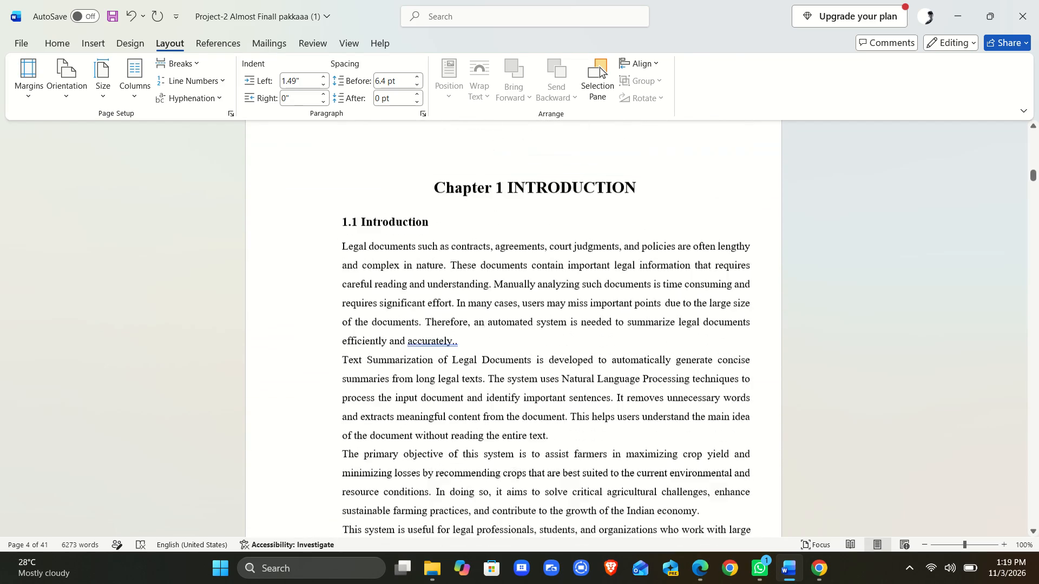
scroll(538, 374, down, 1)
scroll(538, 374, up, 1)
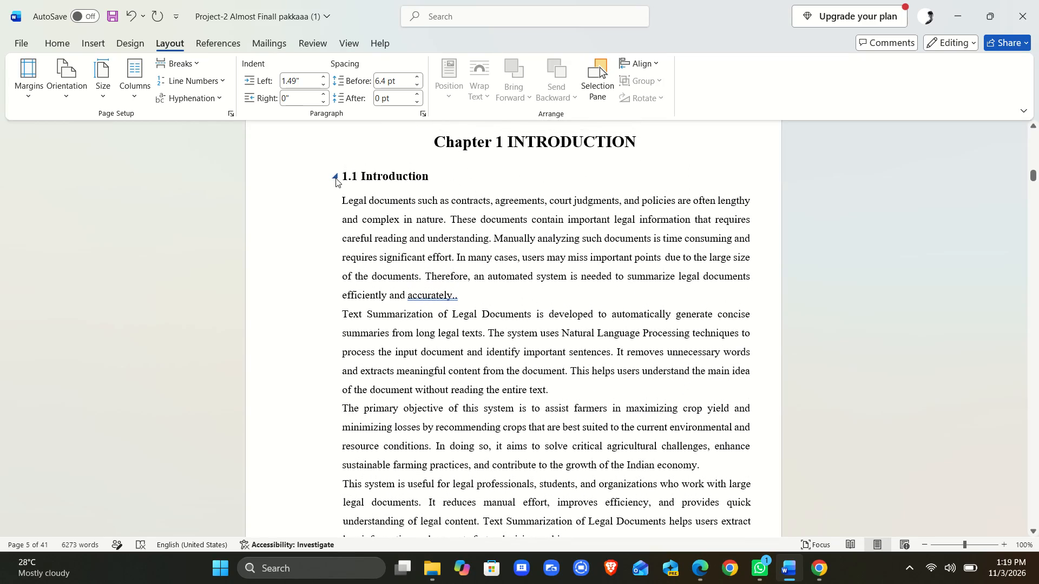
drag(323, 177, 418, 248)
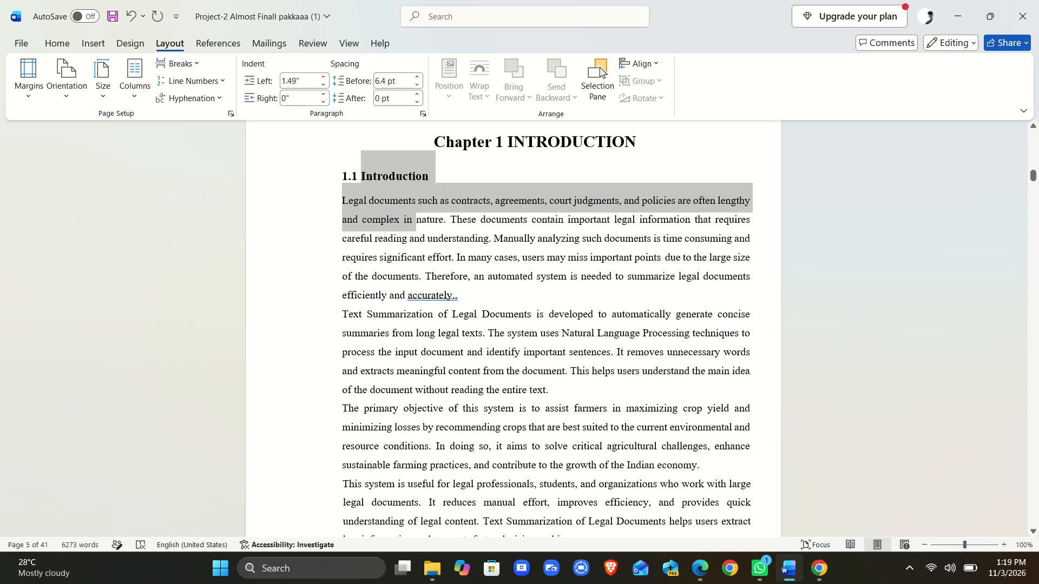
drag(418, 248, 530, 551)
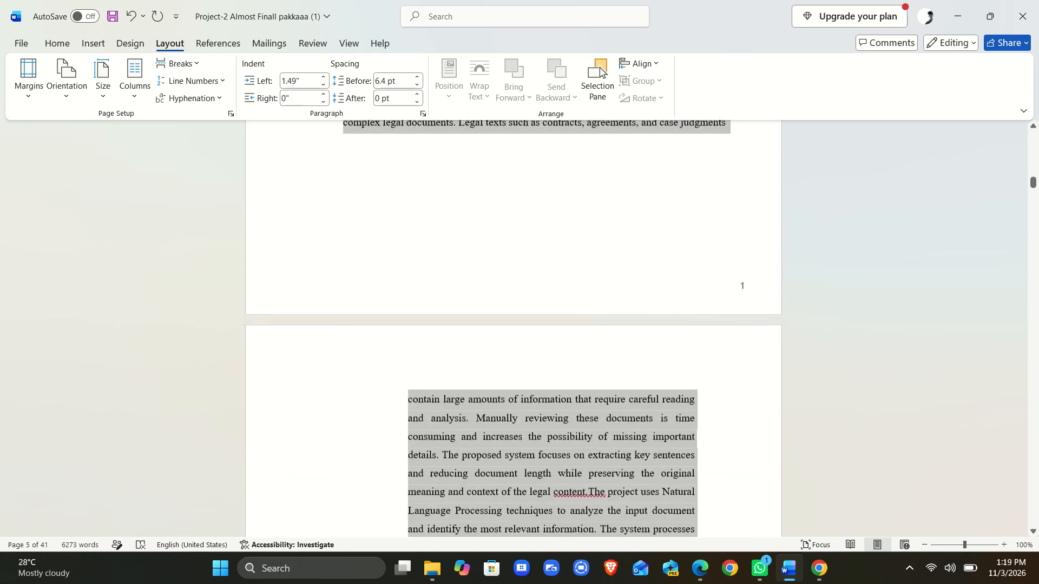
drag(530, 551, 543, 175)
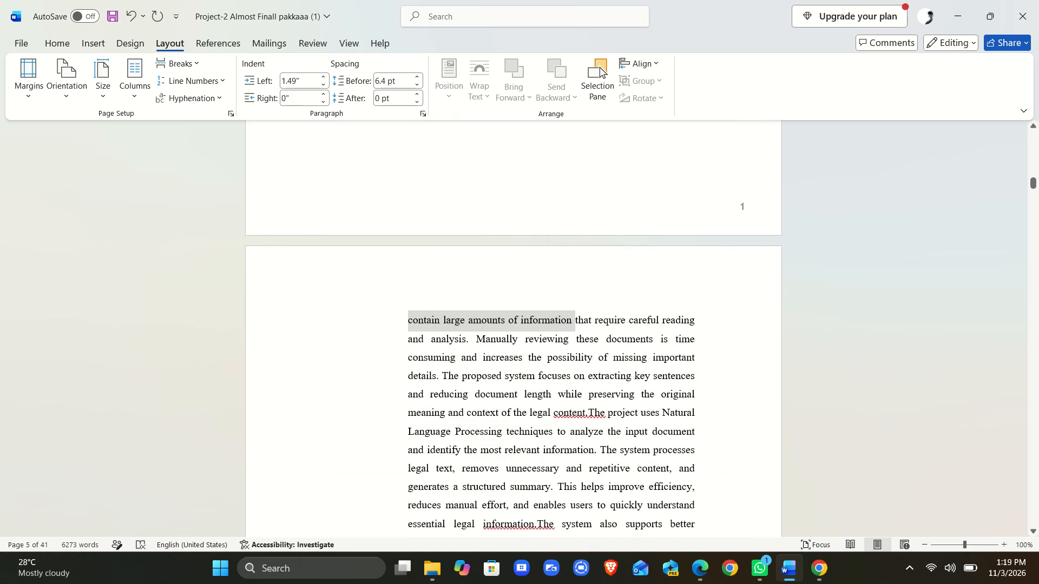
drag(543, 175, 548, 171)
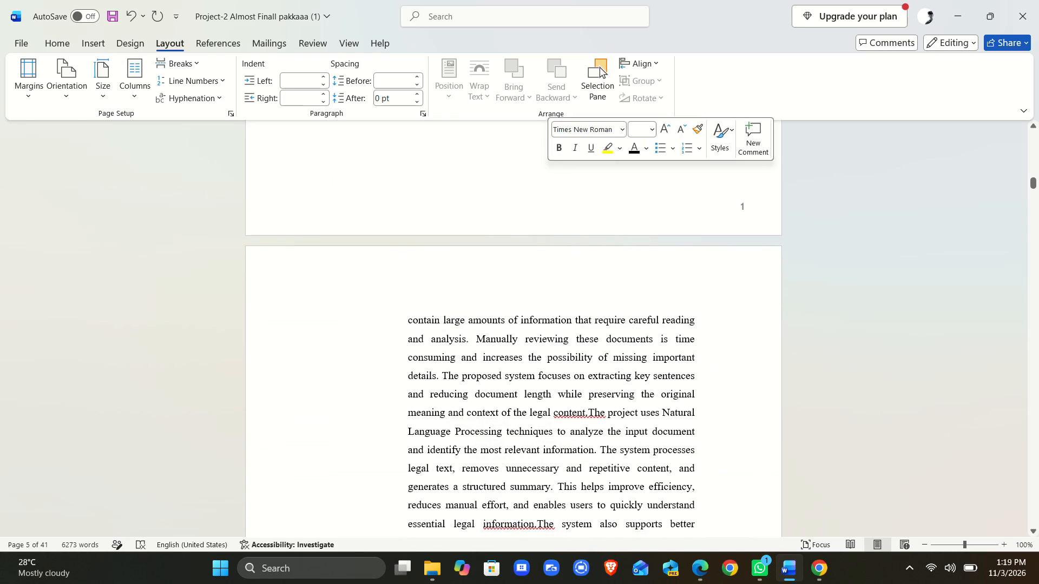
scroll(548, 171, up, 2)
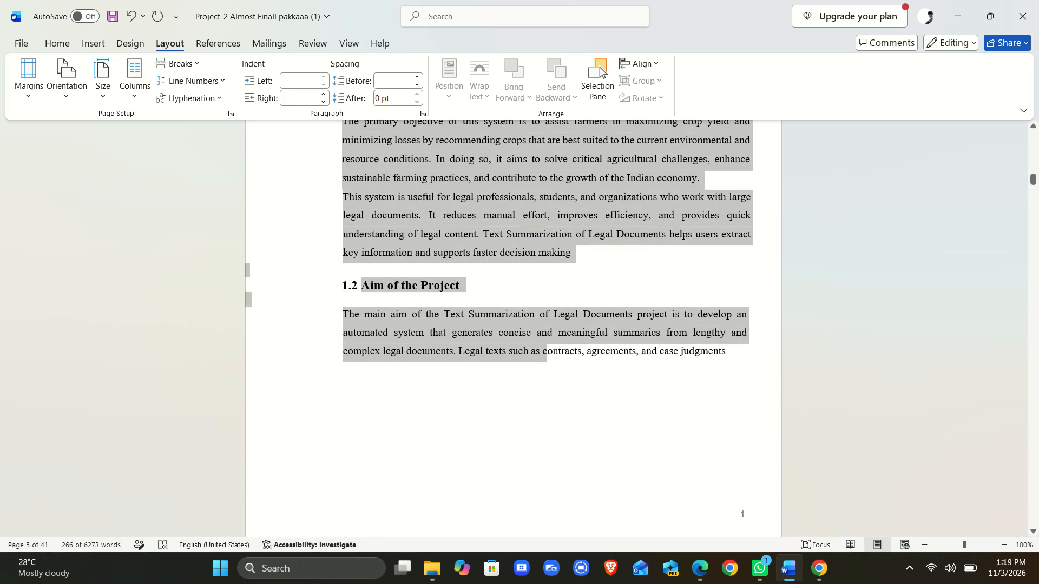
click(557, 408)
Apply No Spacing and justified alignment to the text from "Legal documents such as contracts" in section 1.1 through "case judgments" in 1.2.
drag(735, 356, 389, 353)
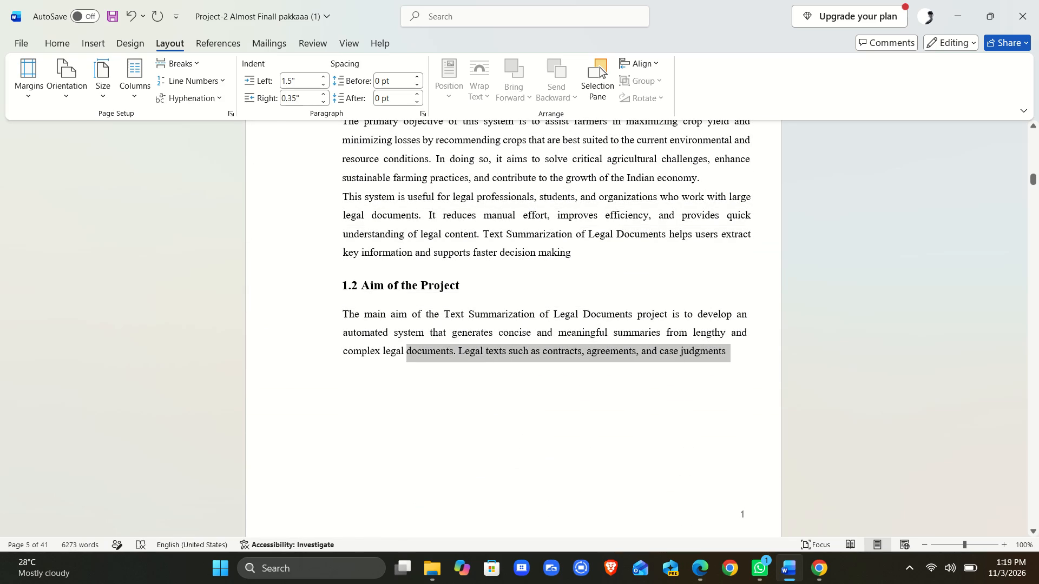
drag(389, 353, 261, 127)
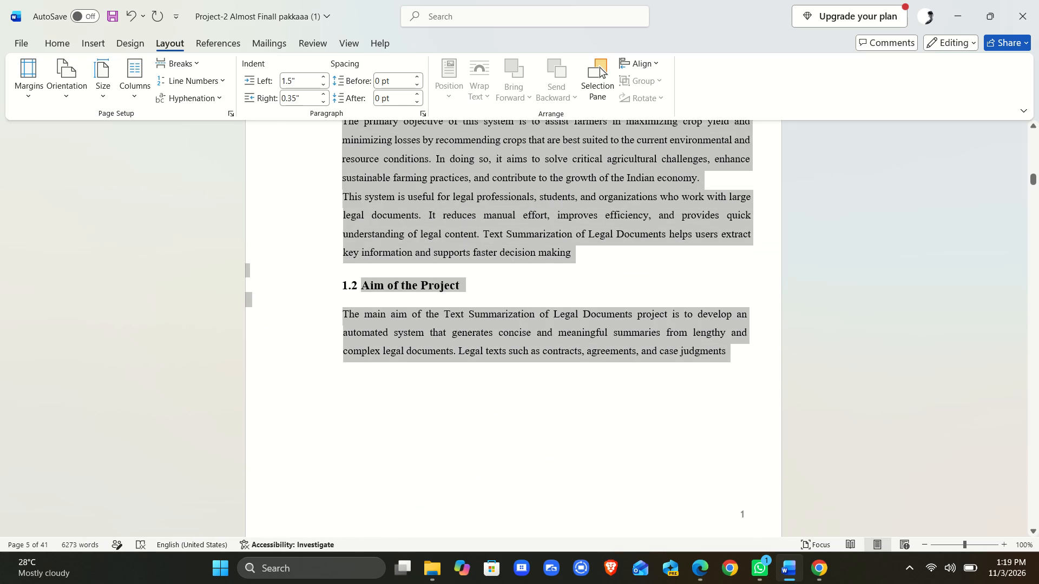
drag(261, 127, 365, 290)
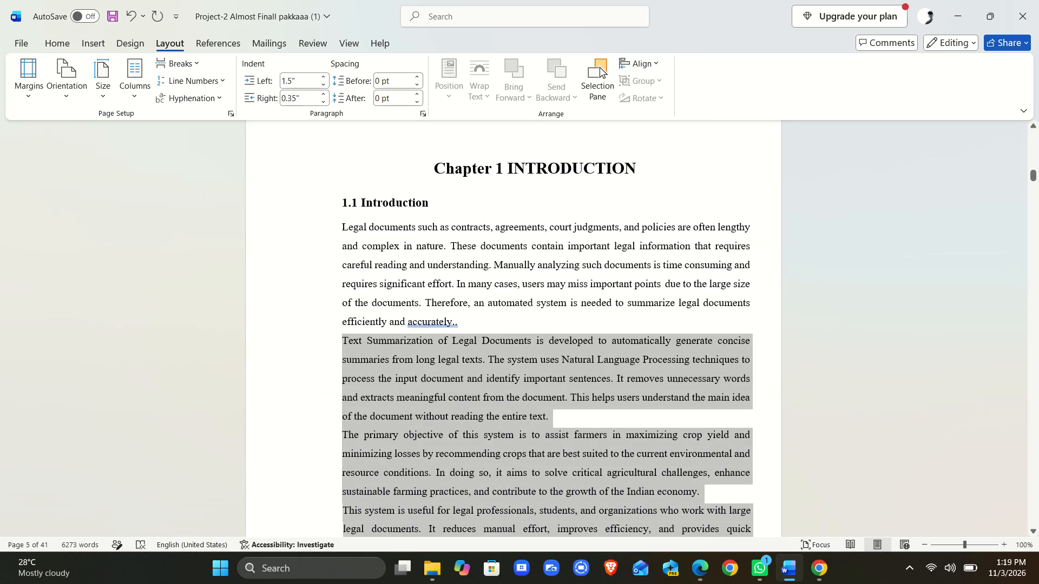
drag(365, 290, 323, 210)
click(58, 42)
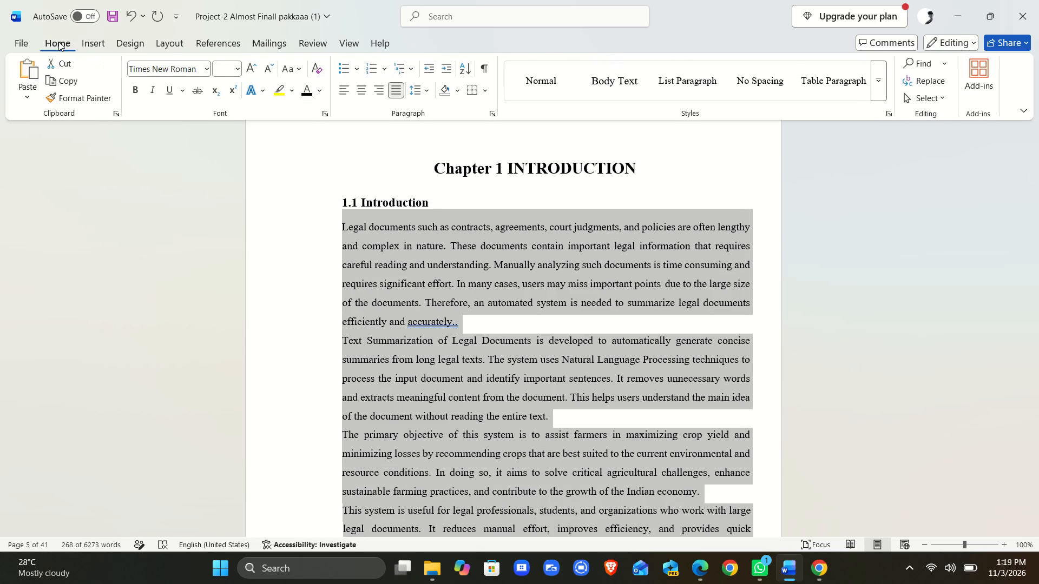
click(746, 84)
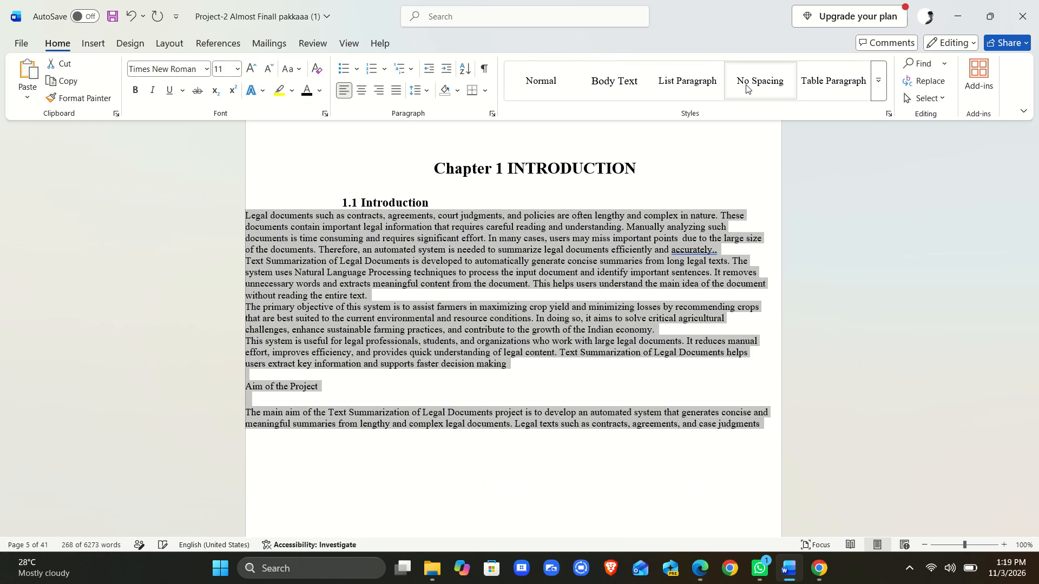
click(396, 98)
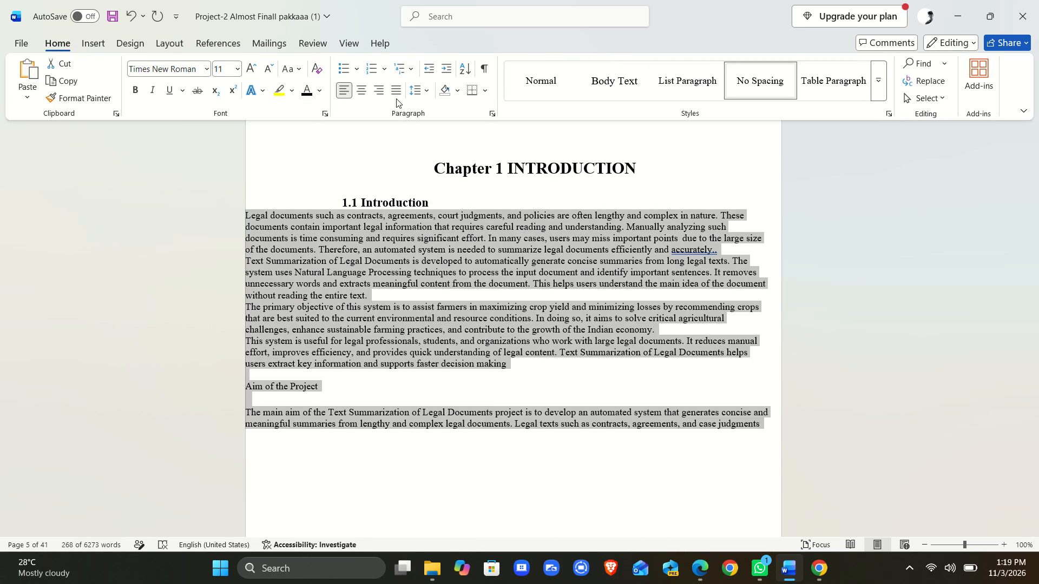
click(396, 96)
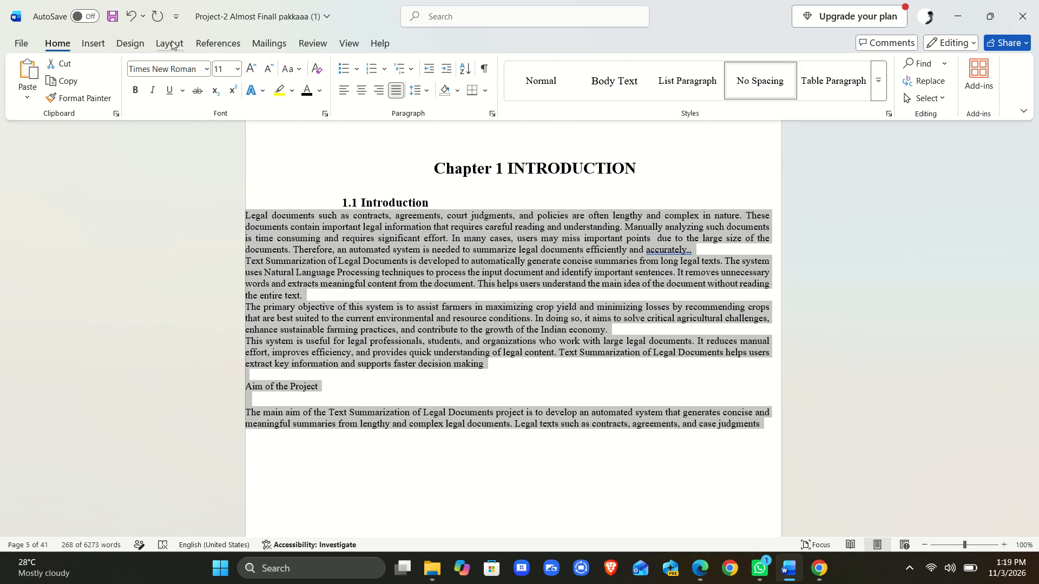
Apply the Normal page margins, 1" on all sides, to the Chapter 1 opening page.
click(172, 41)
click(21, 70)
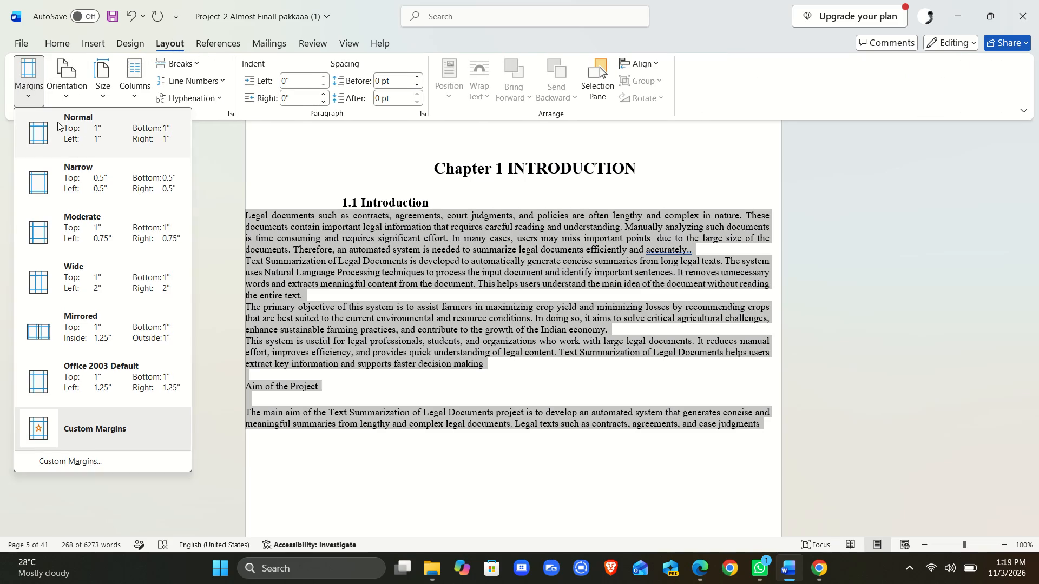
click(57, 122)
click(815, 367)
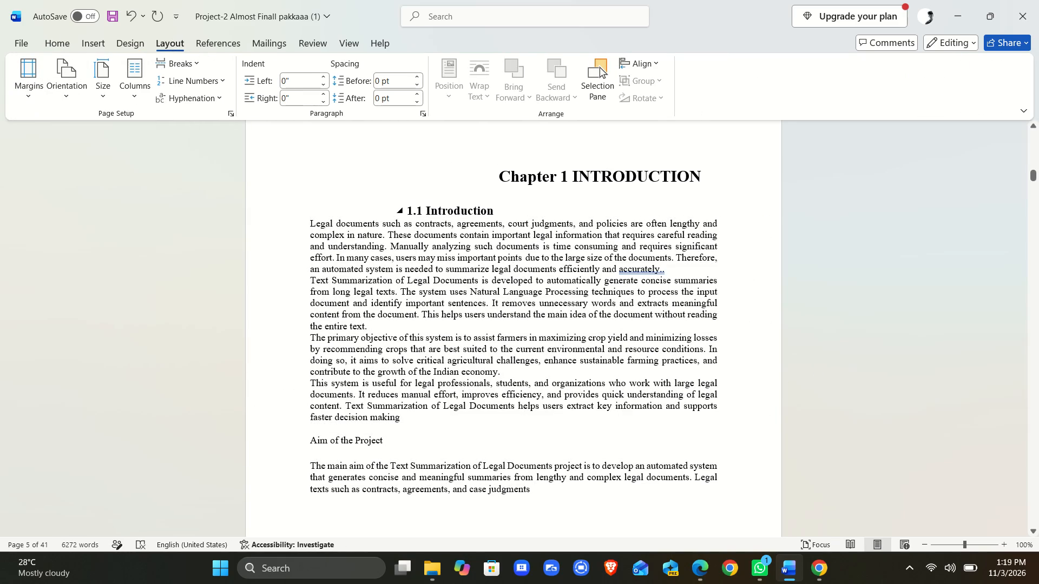
Remove the 1.1 number and left indent from the Introduction heading, undoing its merge into the Chapter 1 title.
click(409, 213)
click(397, 211)
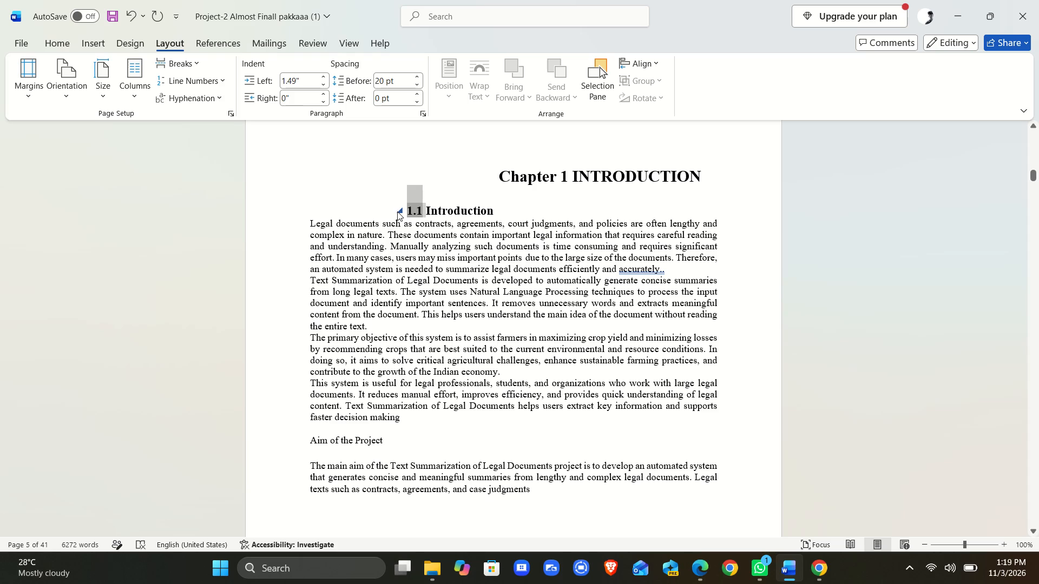
click(397, 211)
click(393, 210)
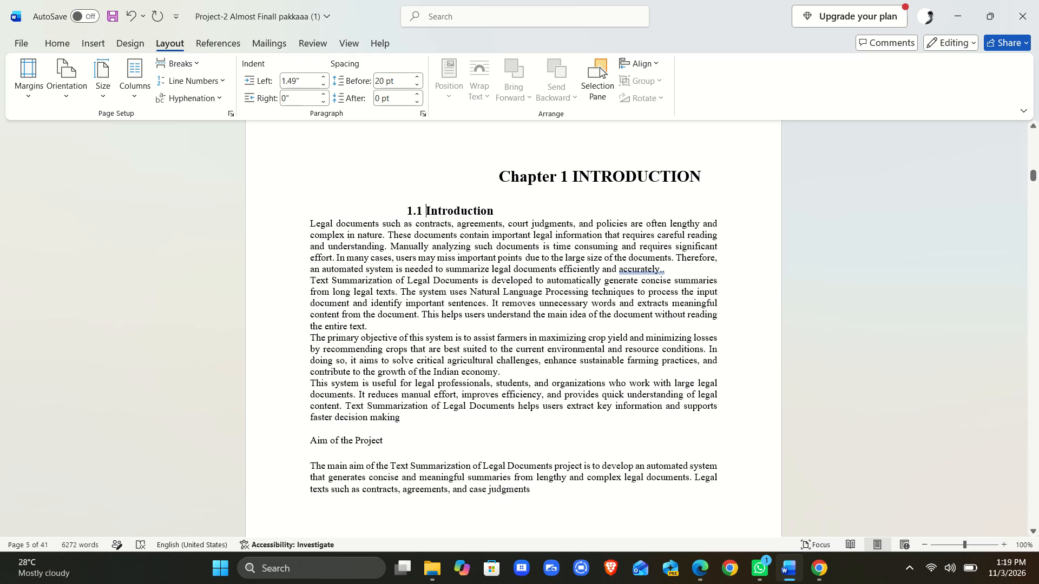
click(393, 210)
key(BackSpace)
key(BackSpace)
key(BackSpace)
key(BackSpace)
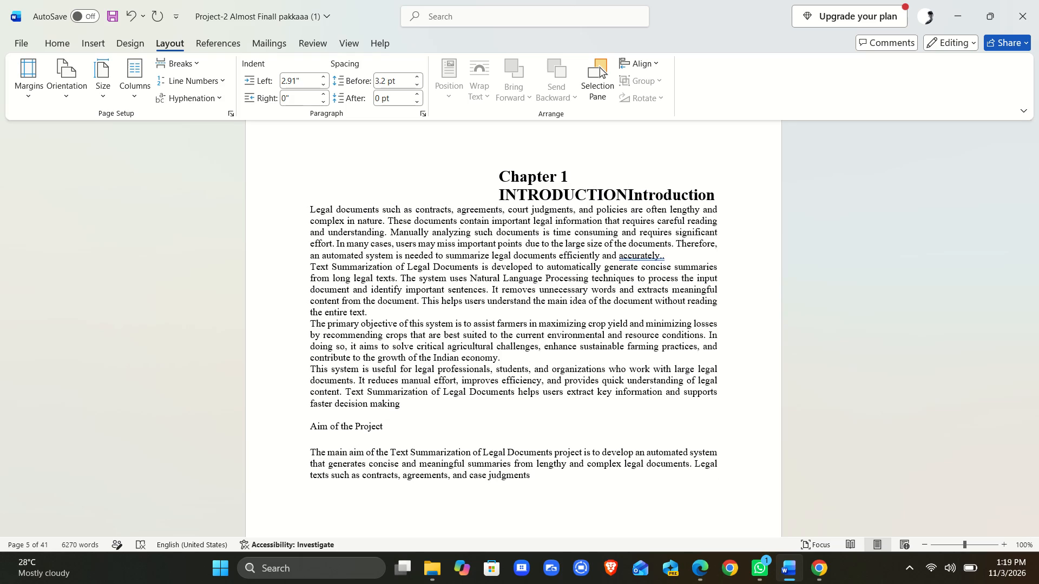
key(ctrl+z)
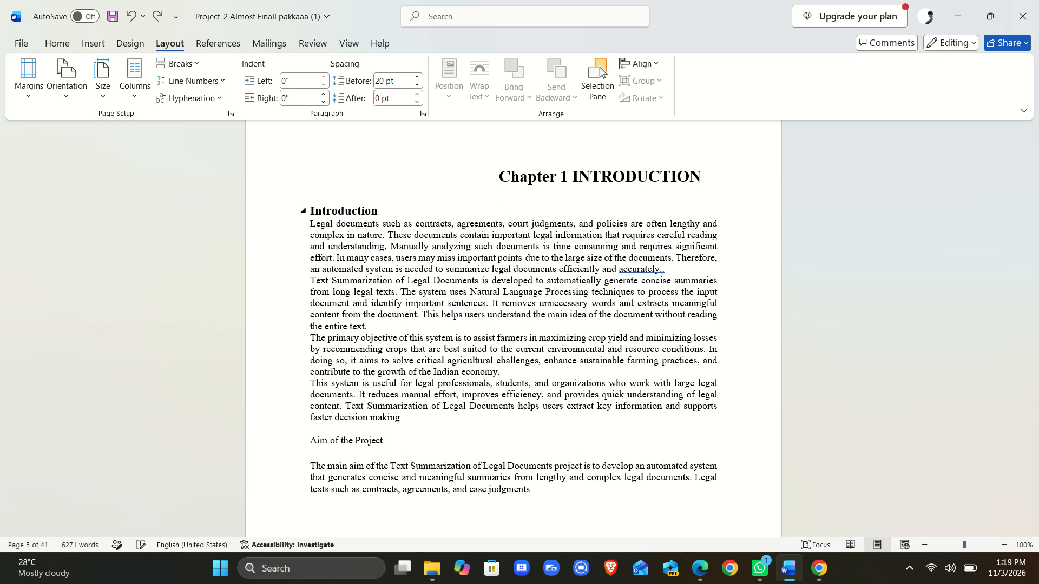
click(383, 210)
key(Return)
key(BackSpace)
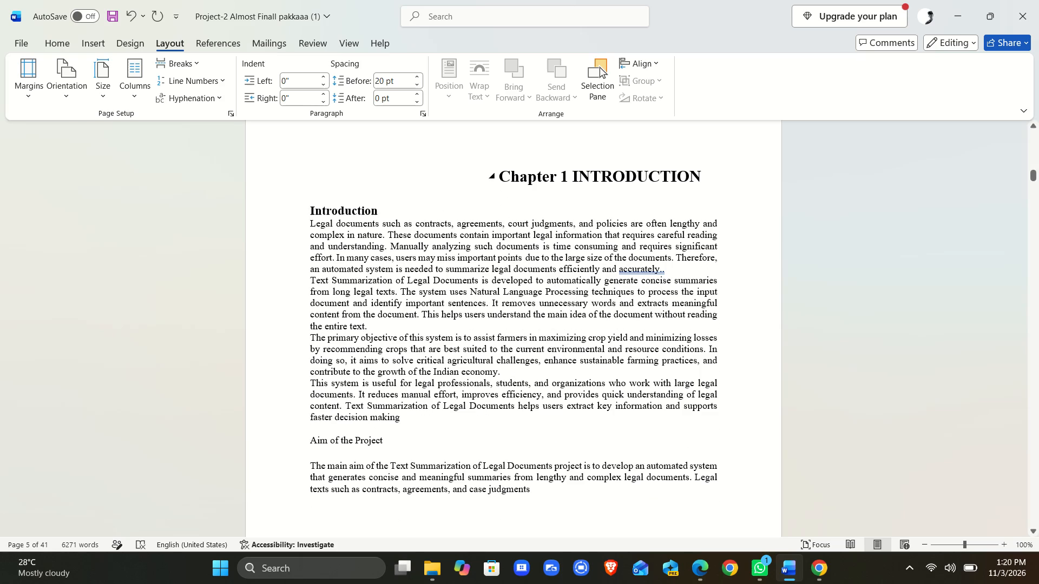
Centre-align the Chapter 1 INTRODUCTION title together with the Introduction heading below it.
drag(488, 181, 662, 189)
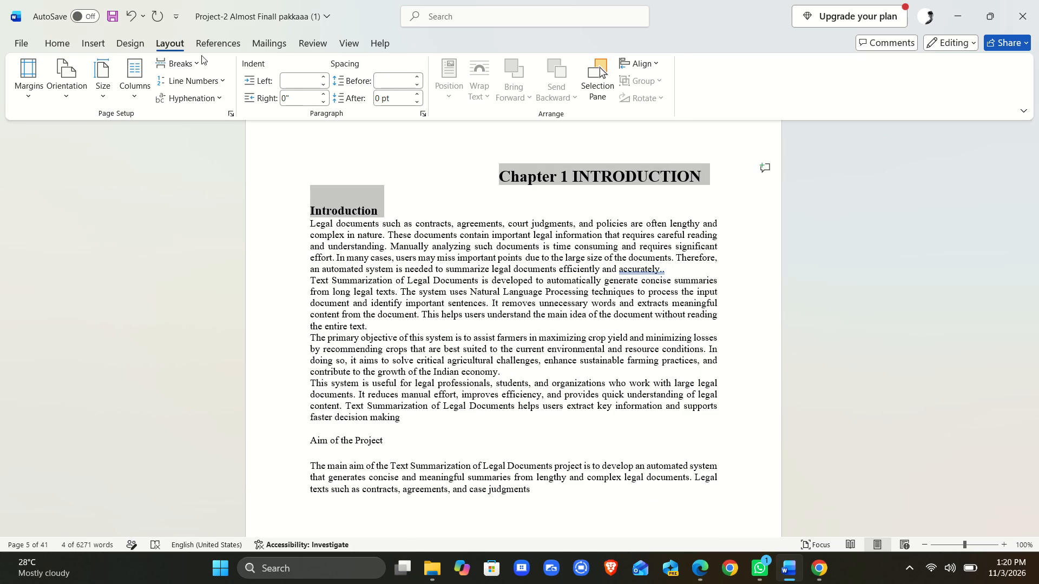
click(51, 38)
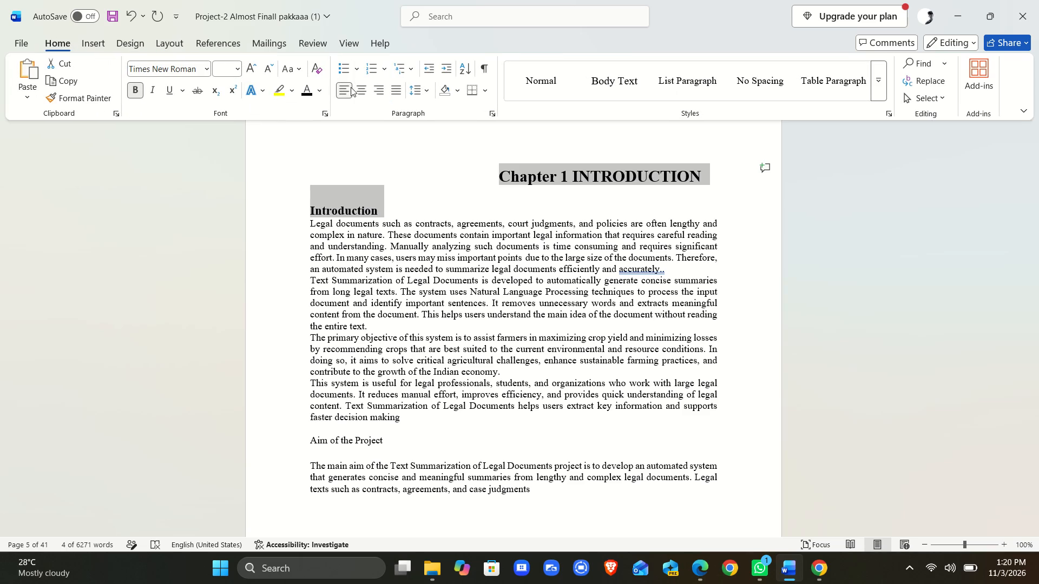
click(366, 89)
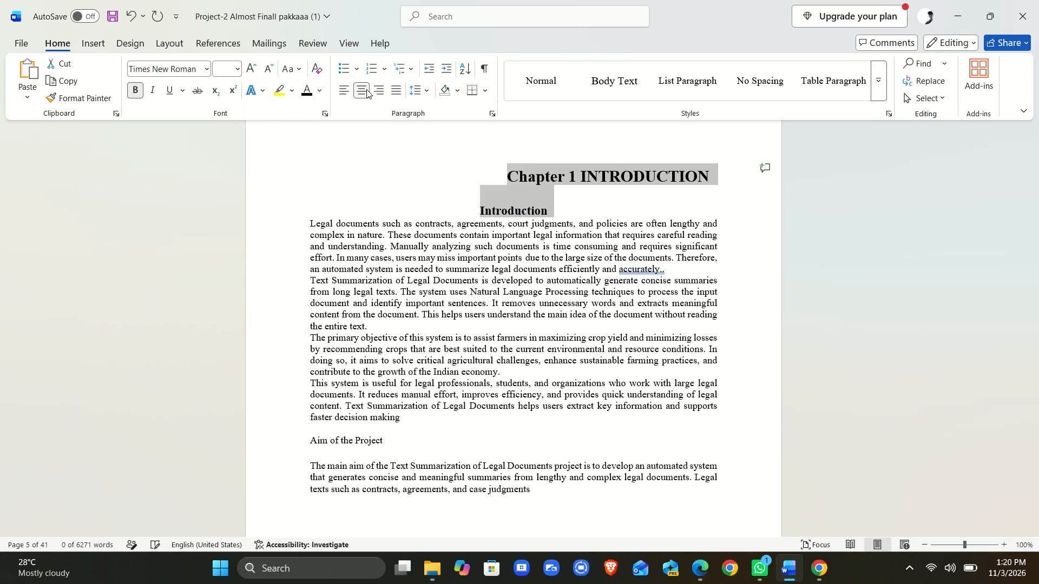
click(581, 200)
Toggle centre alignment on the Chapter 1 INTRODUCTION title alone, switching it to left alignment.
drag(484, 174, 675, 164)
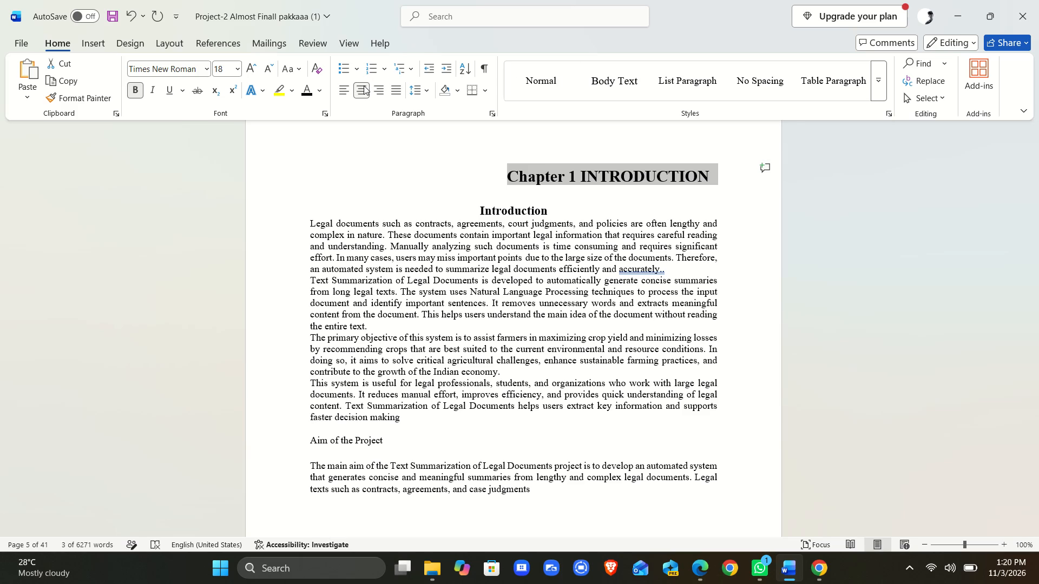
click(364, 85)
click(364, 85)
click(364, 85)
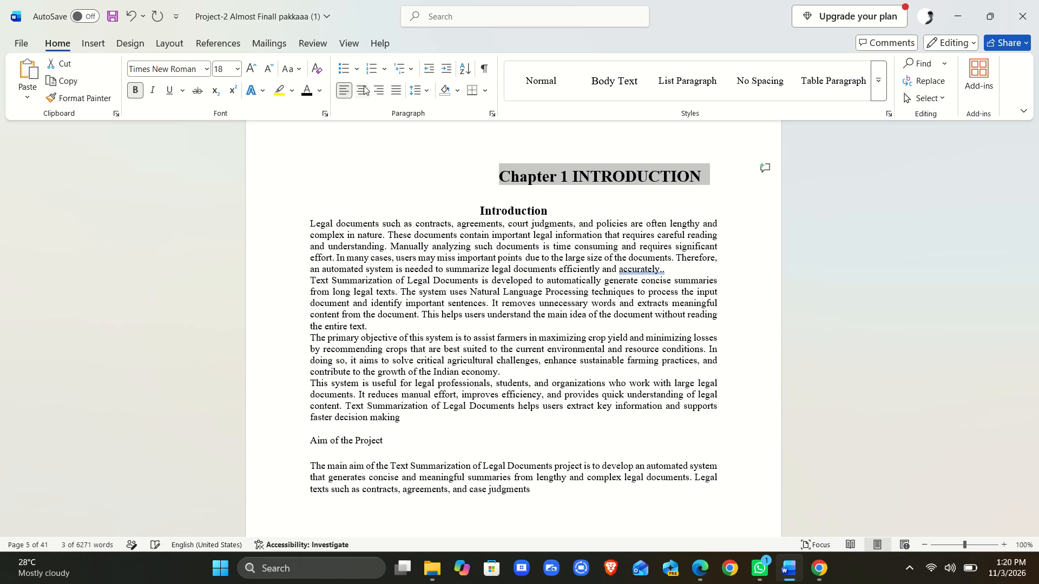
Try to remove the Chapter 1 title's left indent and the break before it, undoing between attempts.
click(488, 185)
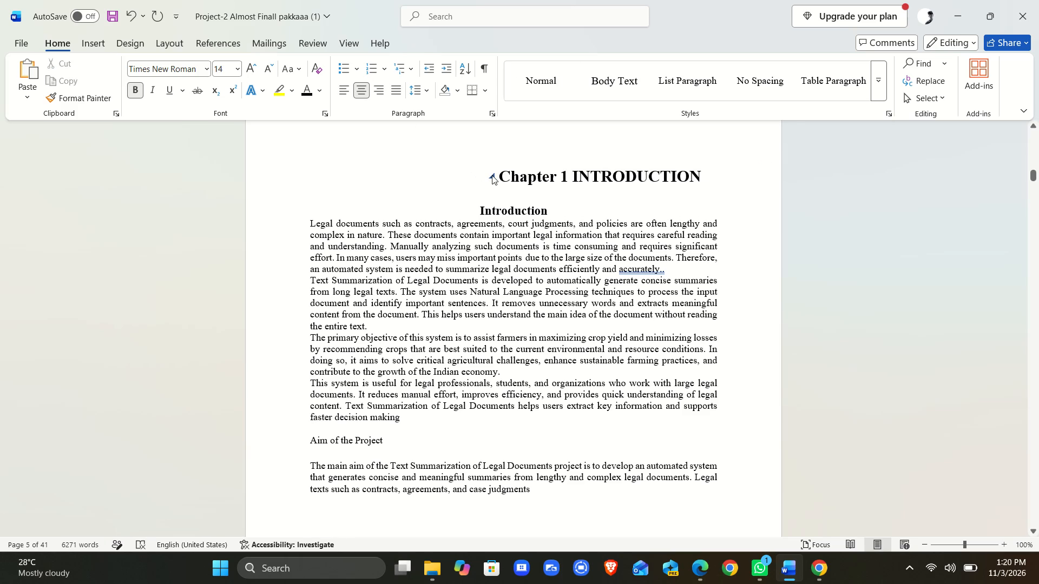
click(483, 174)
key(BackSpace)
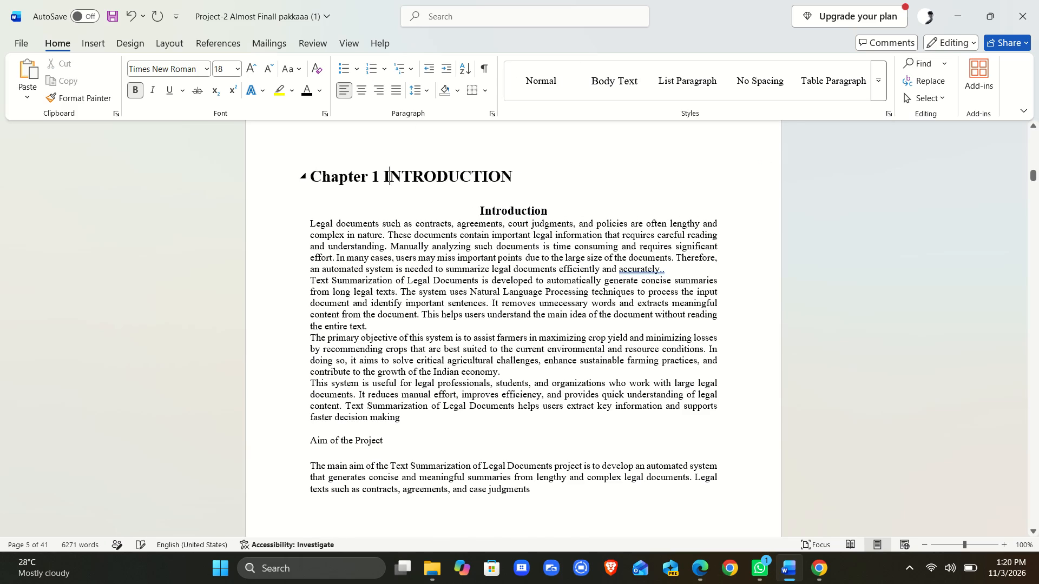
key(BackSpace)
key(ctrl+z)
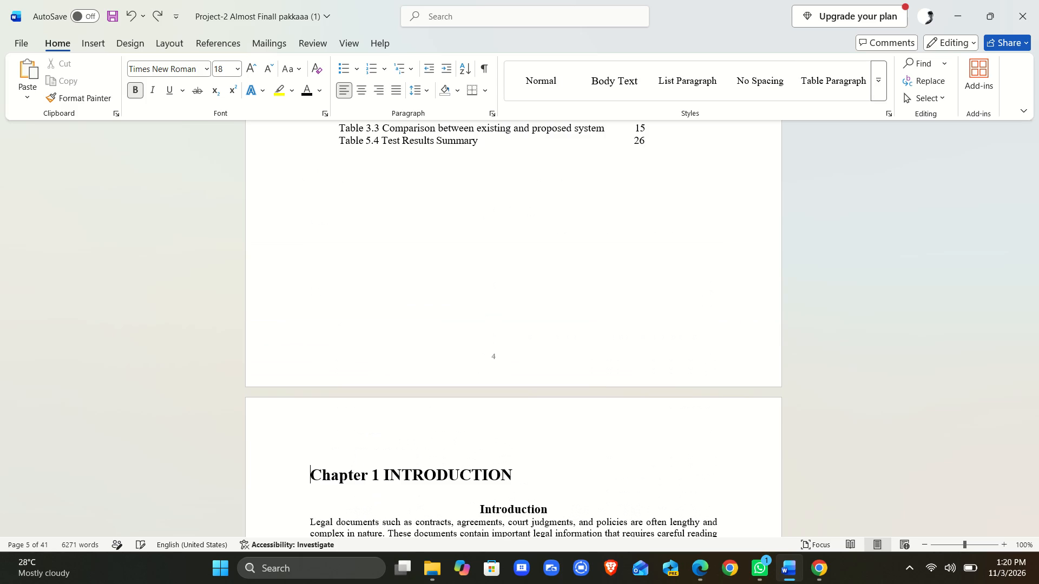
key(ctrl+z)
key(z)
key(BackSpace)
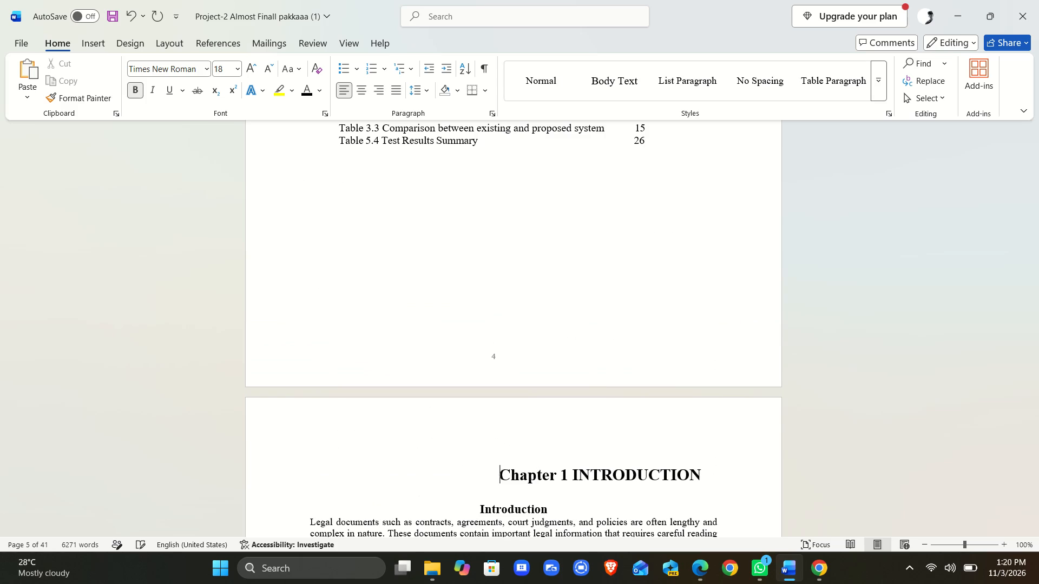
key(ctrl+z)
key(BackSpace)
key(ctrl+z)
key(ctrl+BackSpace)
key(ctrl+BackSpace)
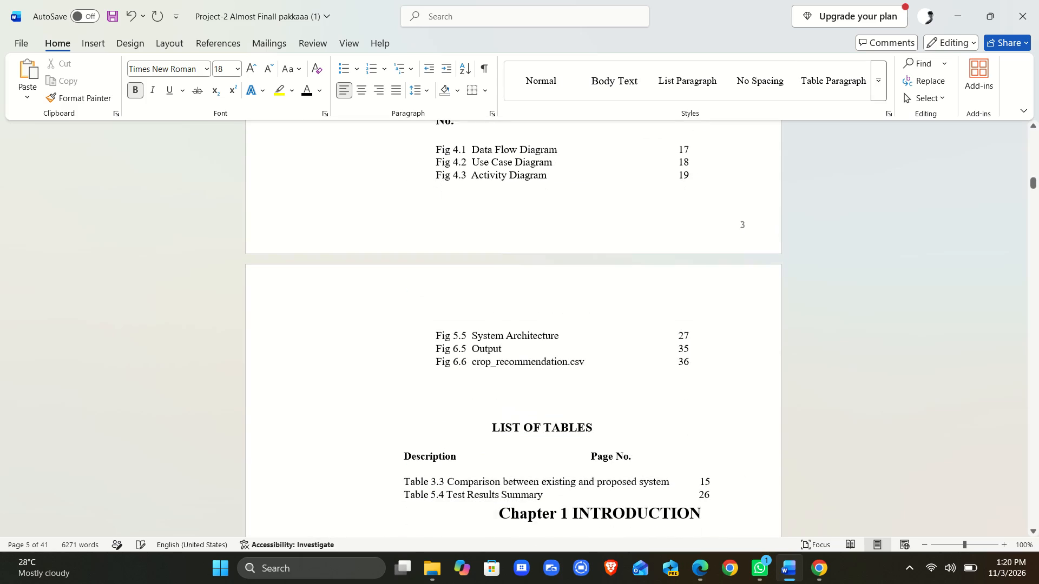
Check the layout of the table of contents, list of figures and list of tables pages before Chapter 1.
scroll(483, 174, up, 3)
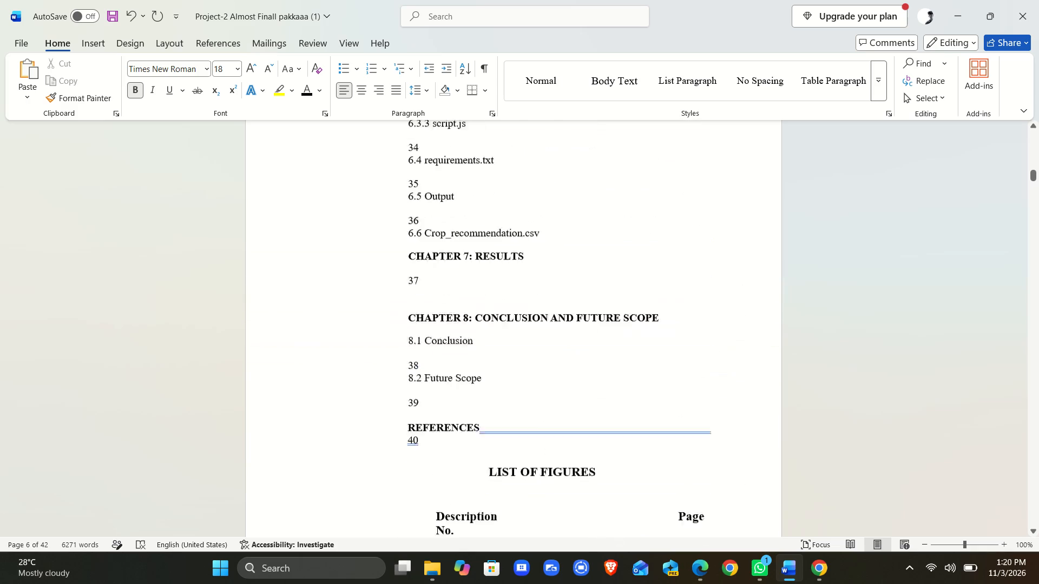
scroll(483, 174, up, 5)
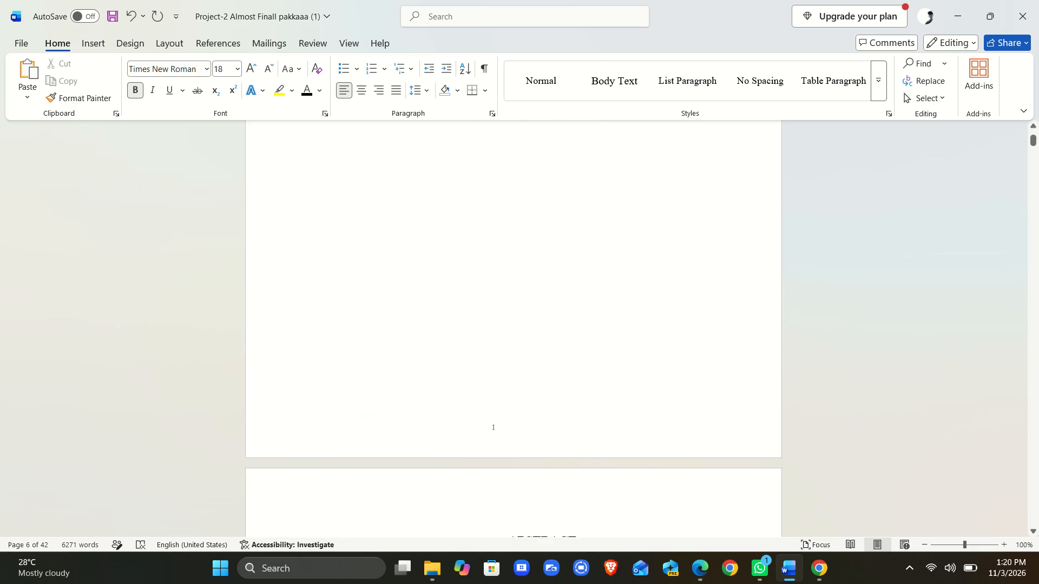
scroll(483, 174, up, 1)
scroll(483, 174, down, 1)
scroll(483, 174, up, 1)
scroll(483, 174, down, 3)
scroll(483, 174, up, 15)
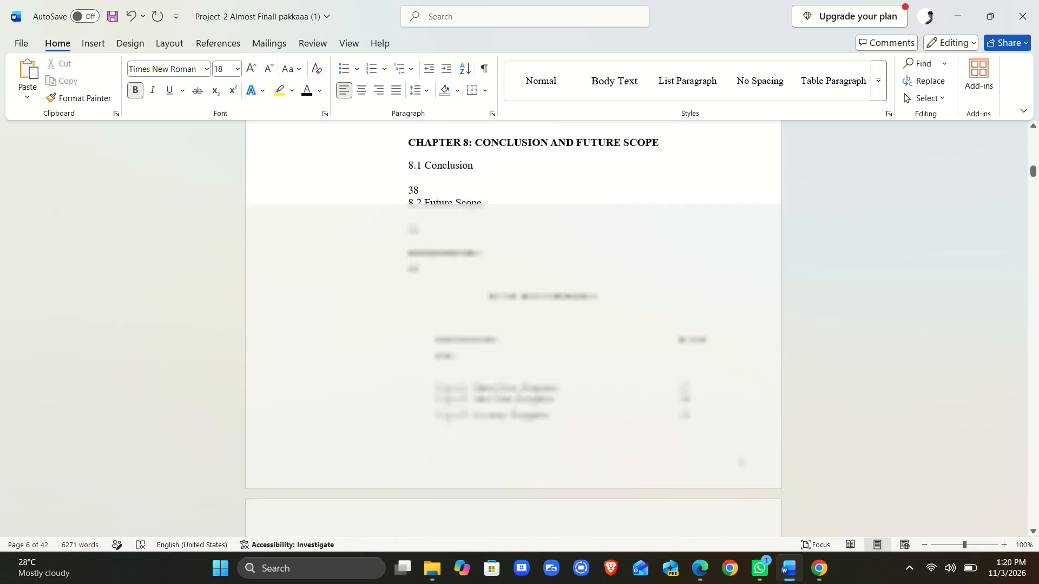
scroll(483, 174, up, 8)
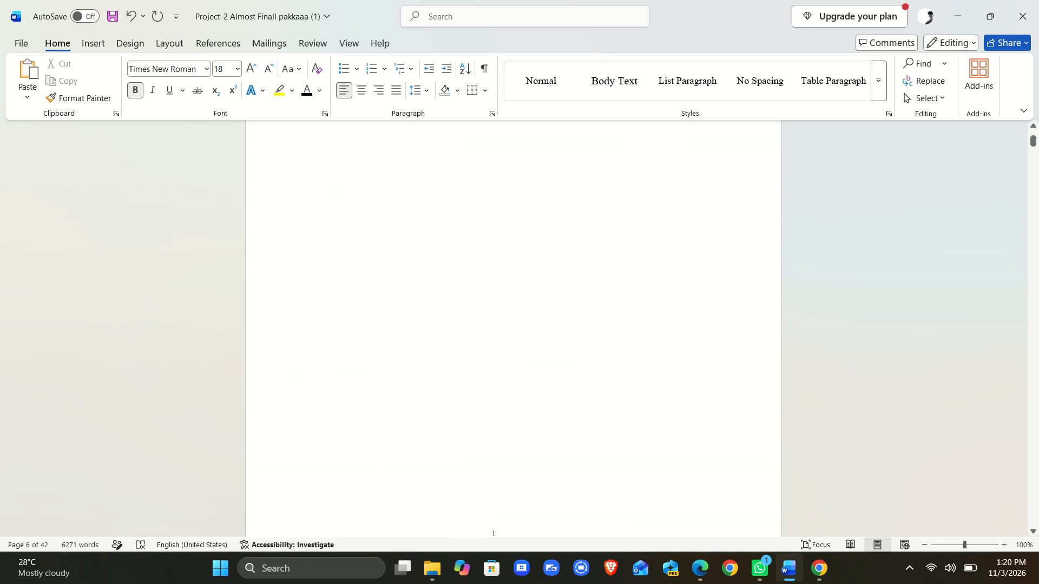
scroll(483, 174, down, 5)
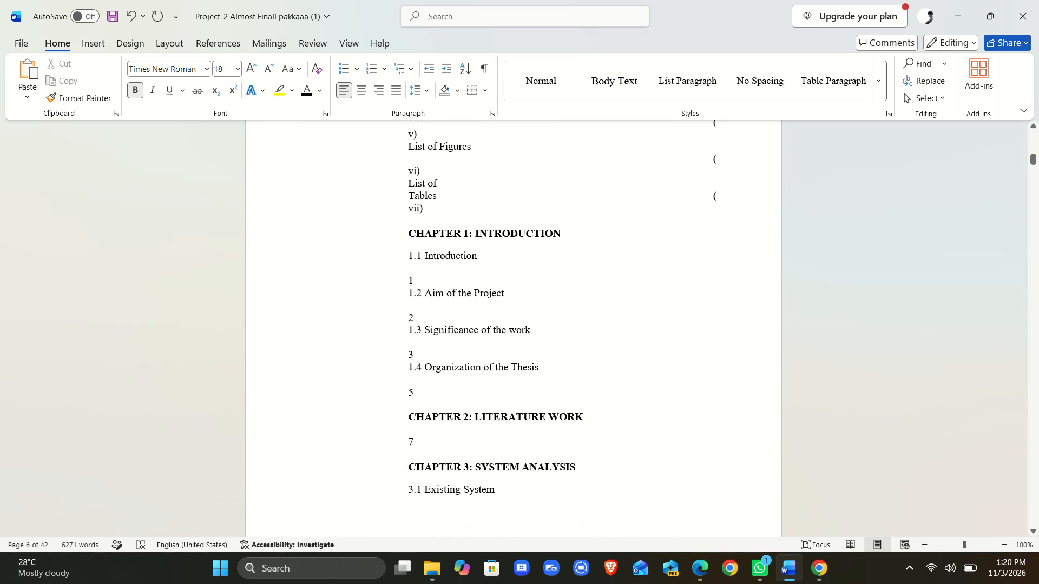
scroll(483, 174, down, 2)
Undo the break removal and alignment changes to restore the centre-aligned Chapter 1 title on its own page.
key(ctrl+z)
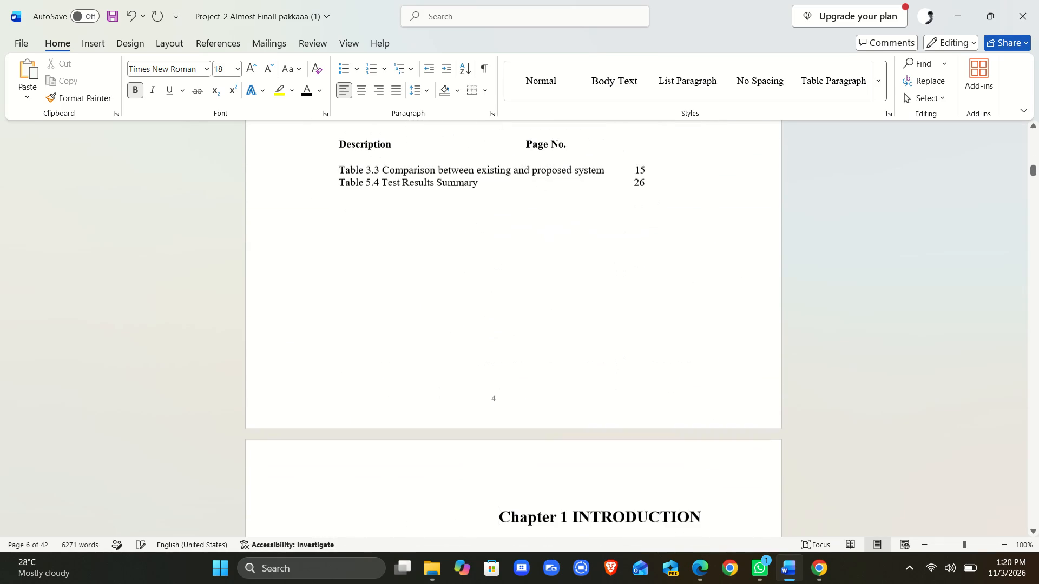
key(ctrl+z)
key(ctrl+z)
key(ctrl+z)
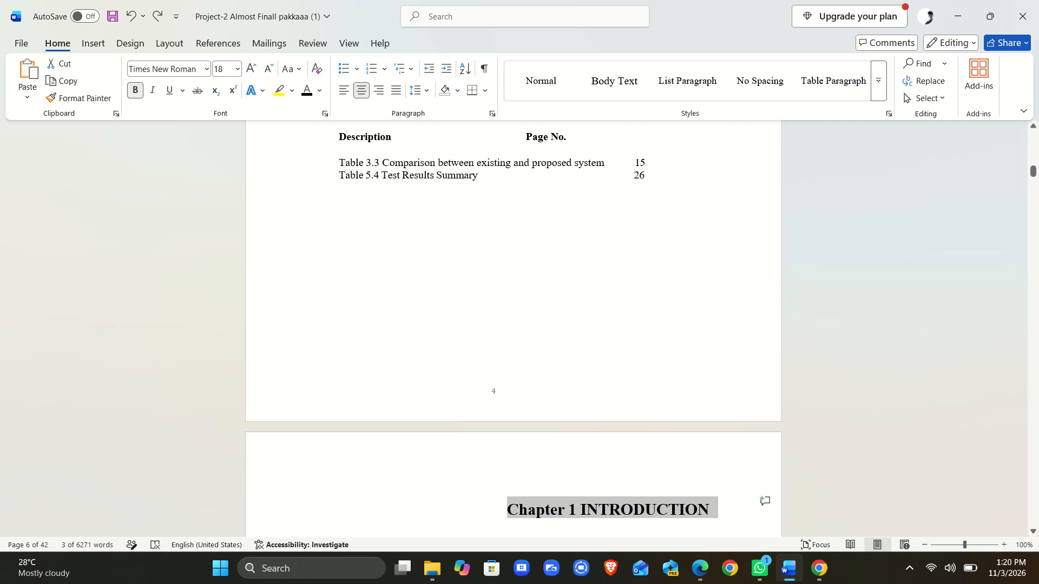
Check the layout of the contents, figures and tables lists and the Chapter 1 opening page.
scroll(461, 38, up, 6)
scroll(478, 0, down, 2)
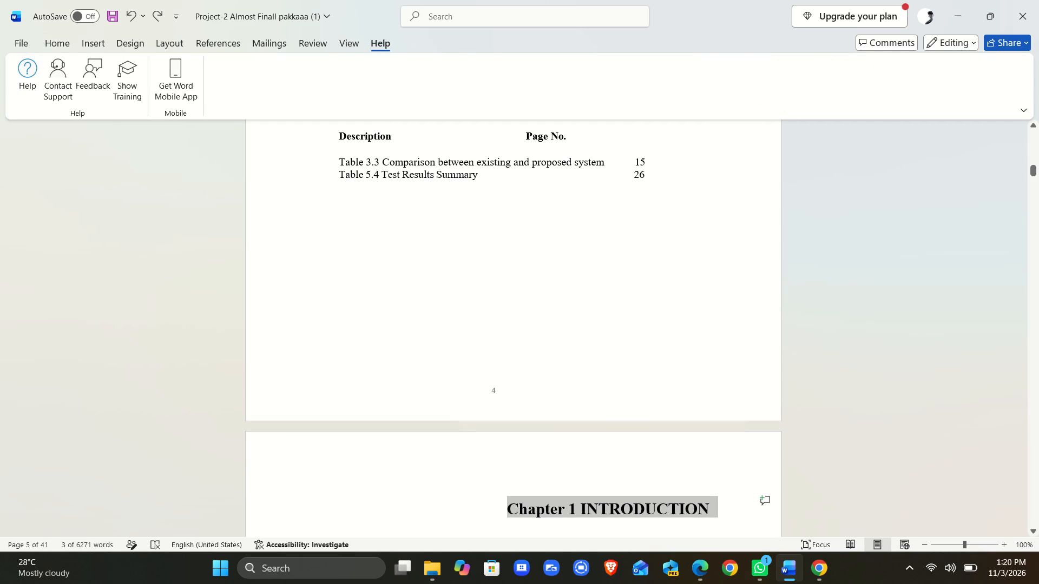
click(801, 230)
scroll(683, 237, up, 2)
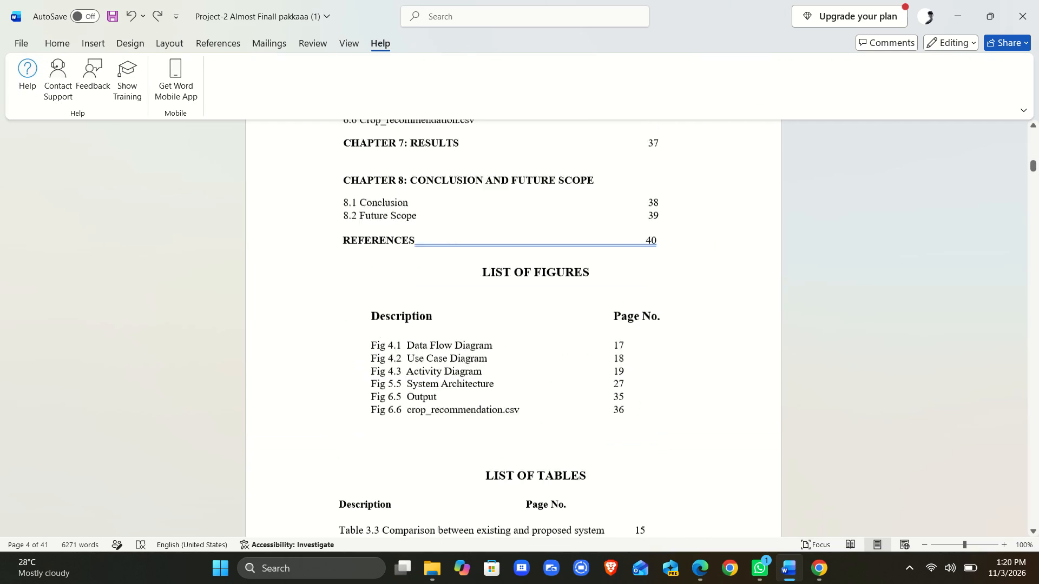
scroll(683, 237, up, 2)
scroll(683, 237, down, 6)
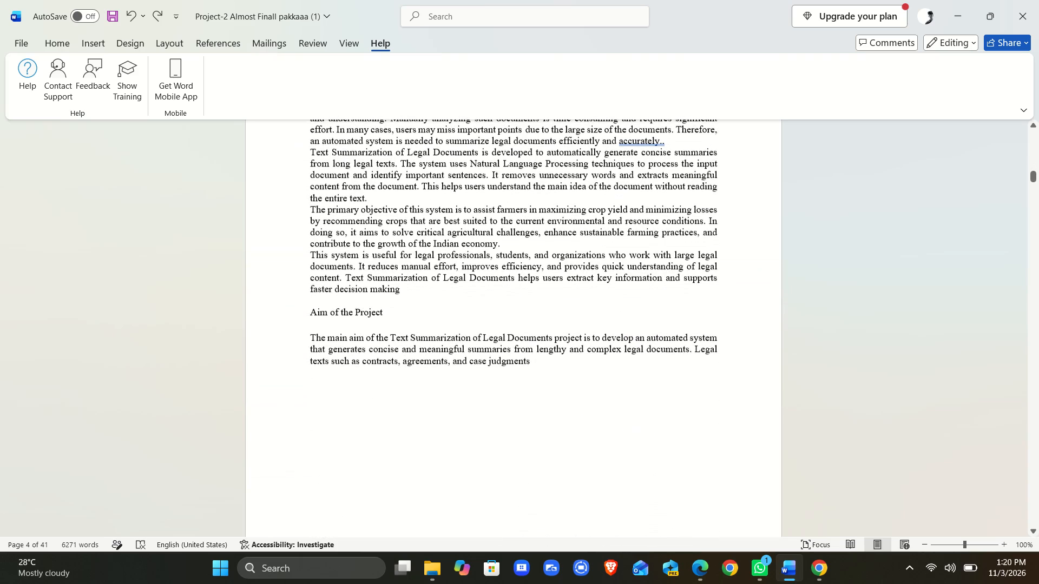
scroll(683, 237, up, 1)
scroll(683, 237, down, 1)
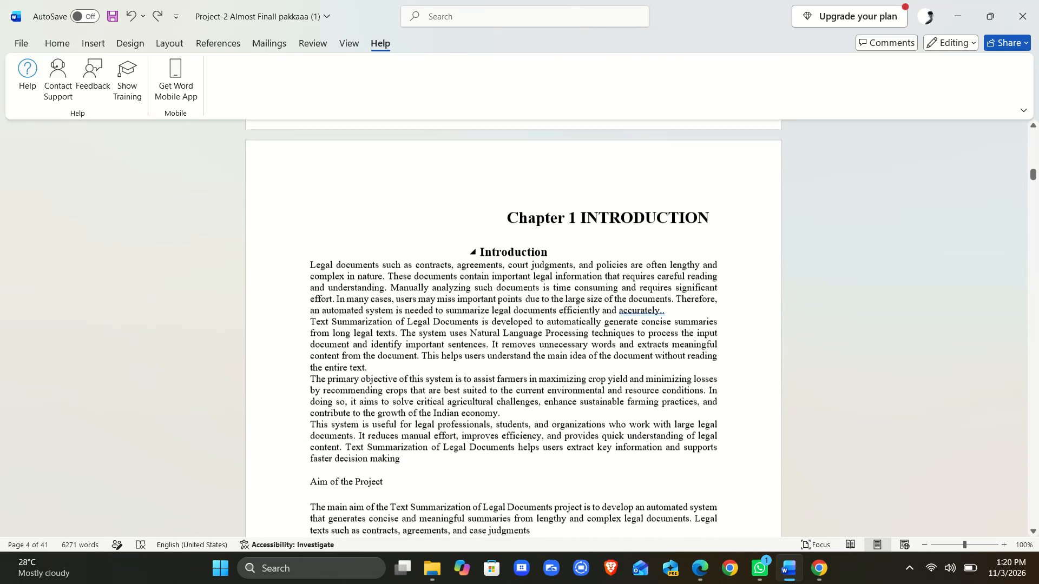
Undo the earlier Chapter 1 formatting edits back to the numbered 1.1 and 1.2 headings and the introduction text's wider line spacing.
scroll(683, 237, down, 1)
key(ctrl+z)
key(ctrl+z)
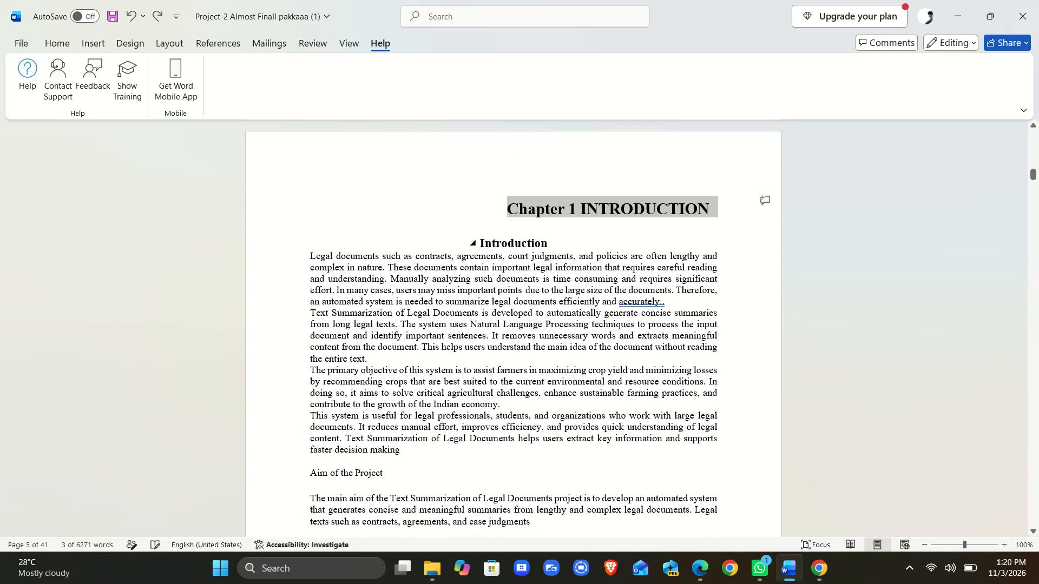
key(ctrl+z)
key(ctrl+z)
key(ctrl+z)
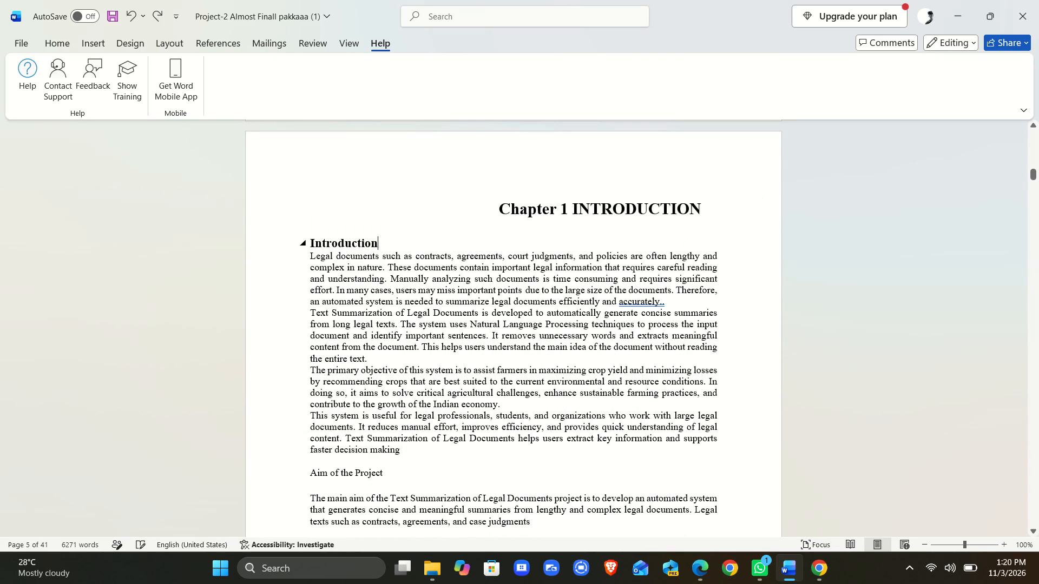
key(ctrl+z)
key(ctrl+z)
key(ctrl+z)
key(ctrl+z)
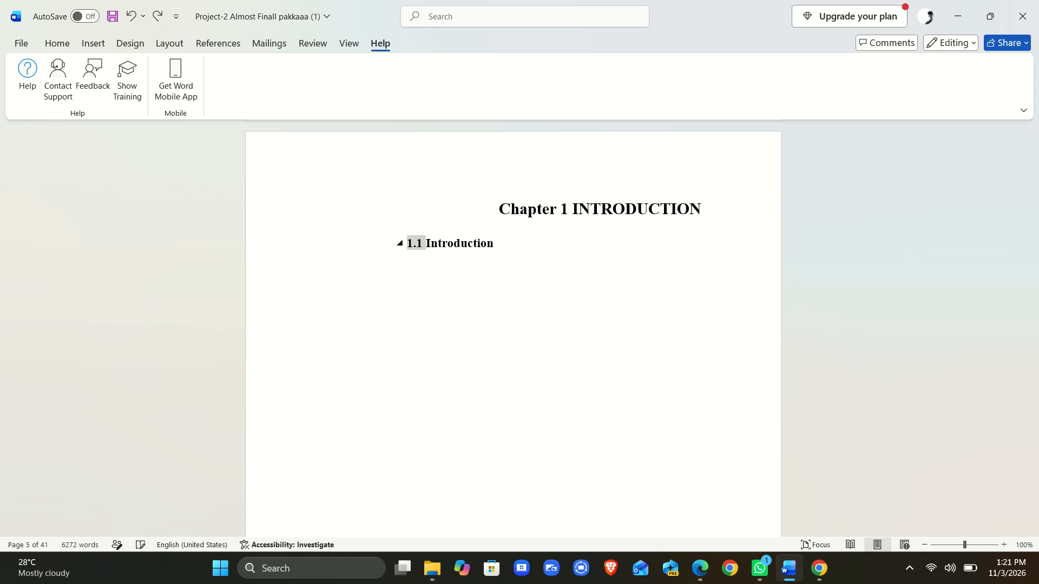
key(ctrl+z)
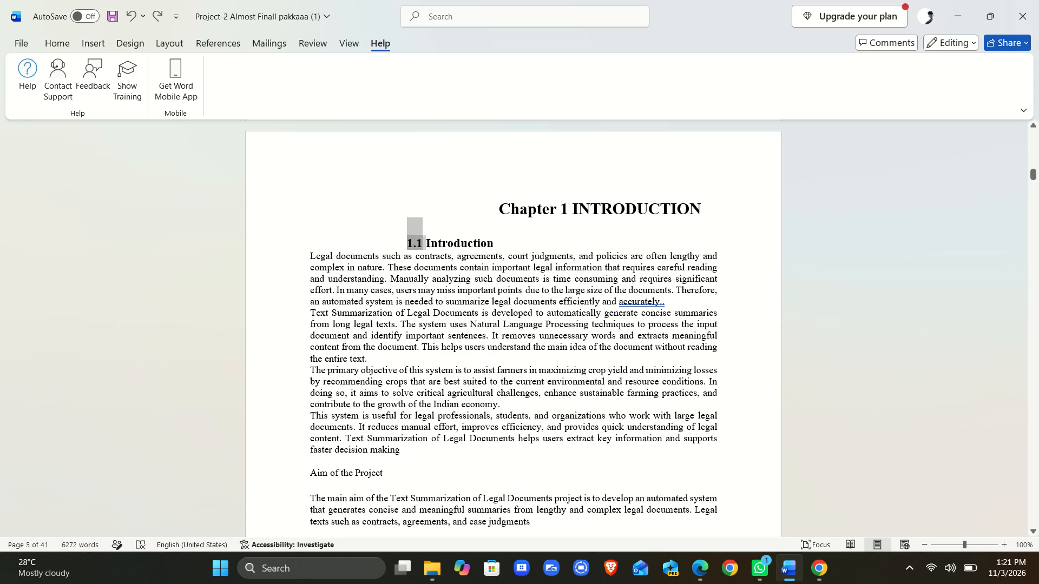
key(ctrl+z)
key(ctrl+z)
key(ctrl+z)
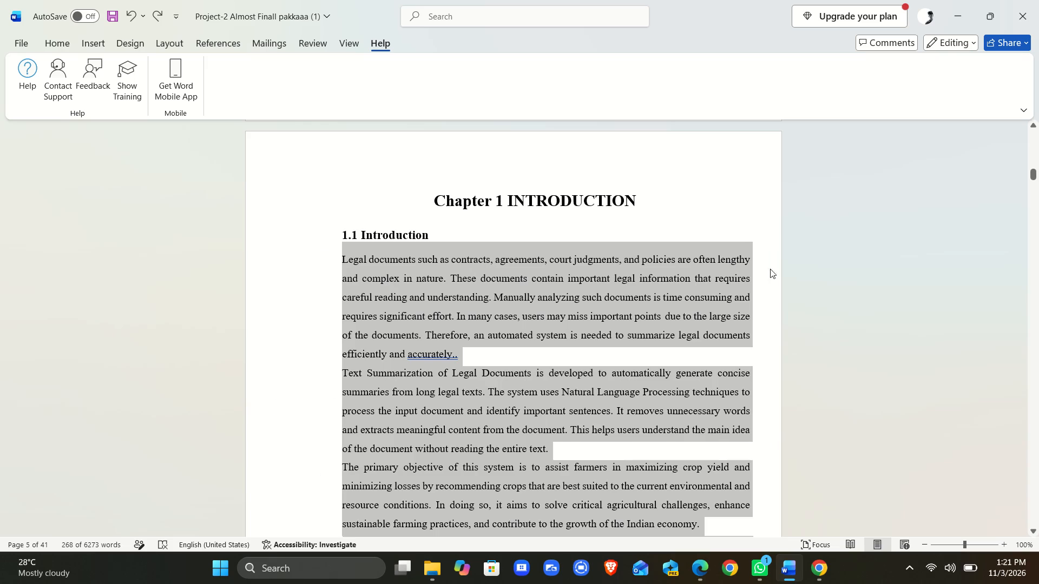
Check the layout of Chapter 1 from the Introduction through section 1.3 Significance of the work.
click(827, 290)
scroll(827, 290, down, 2)
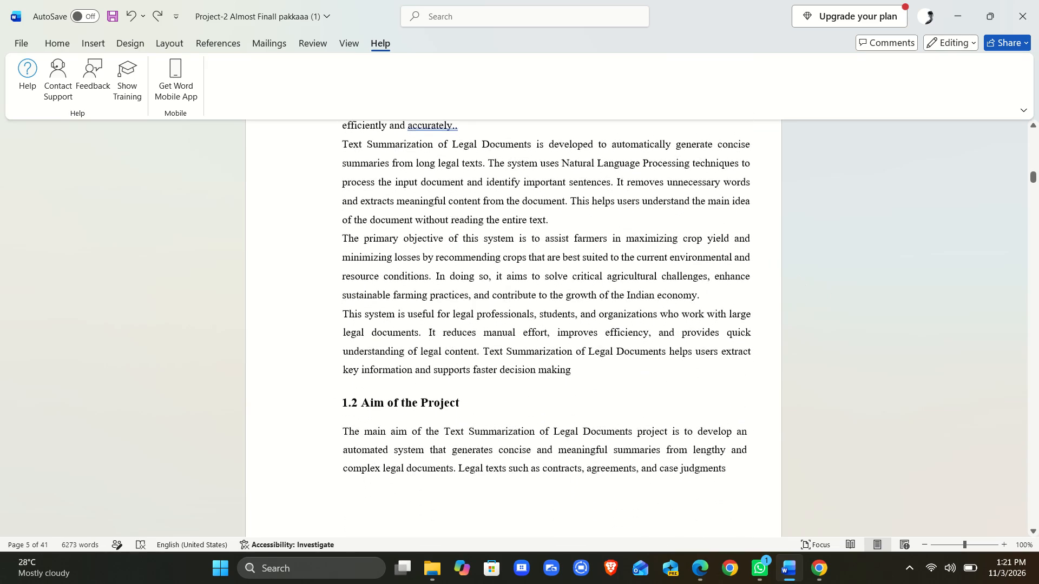
scroll(827, 290, down, 4)
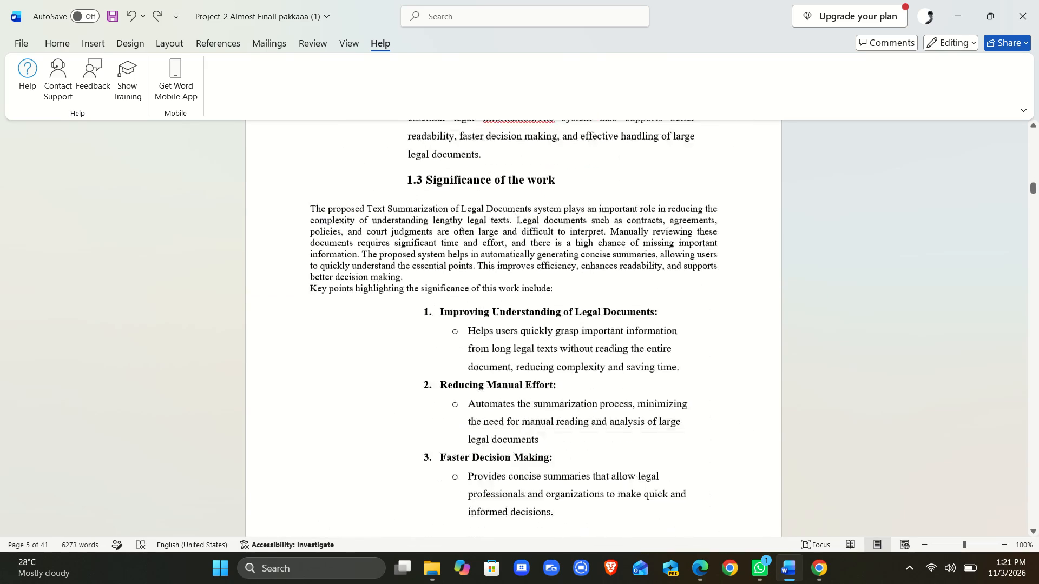
scroll(827, 290, down, 2)
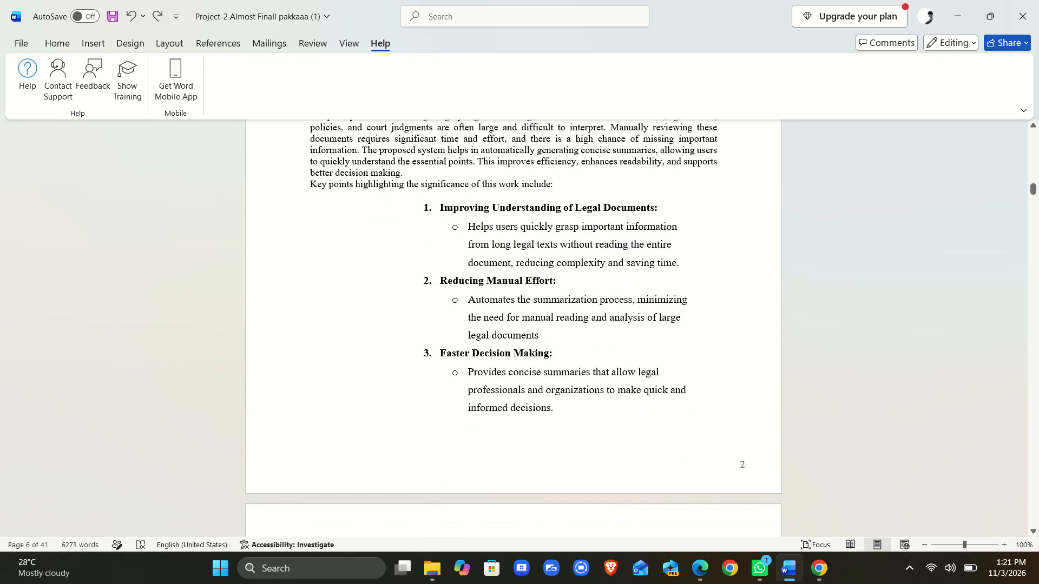
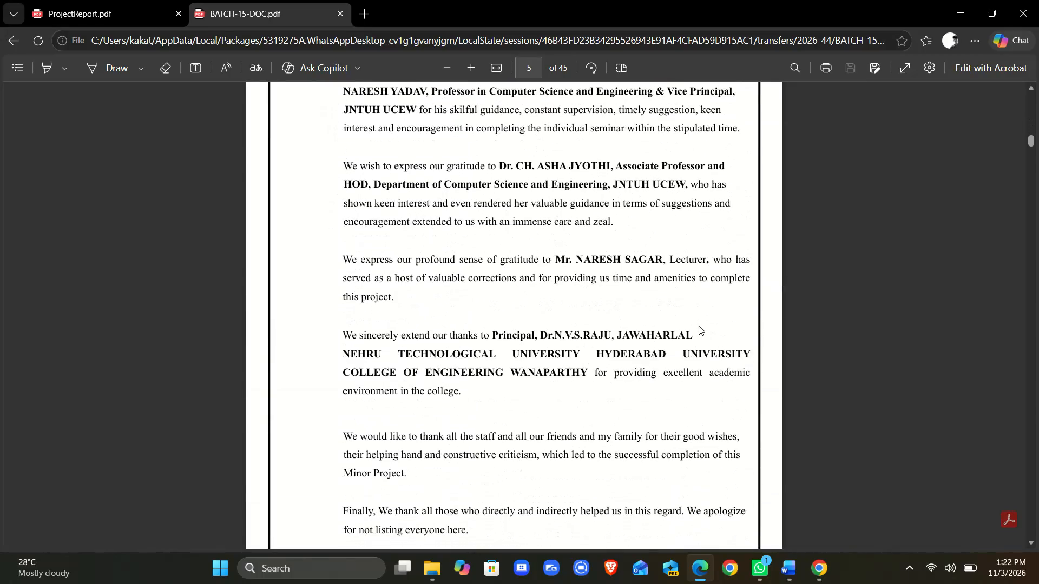
In BATCH-15-DOC.pdf, examine the page layout and numbering from the acknowledgement through the table of contents to section 1.3 of Chapter 1.
scroll(699, 326, down, 1)
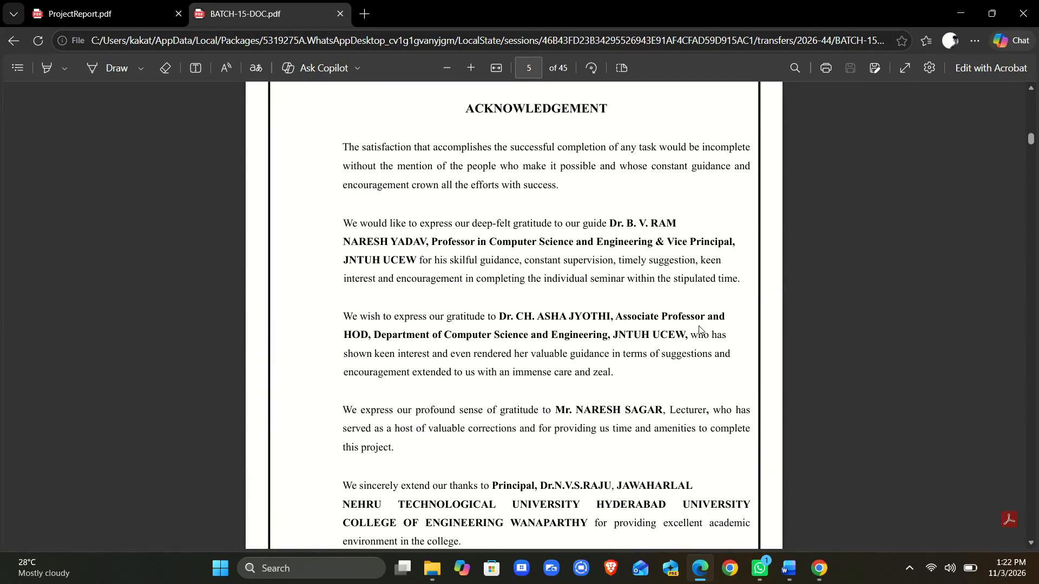
scroll(699, 326, down, 2)
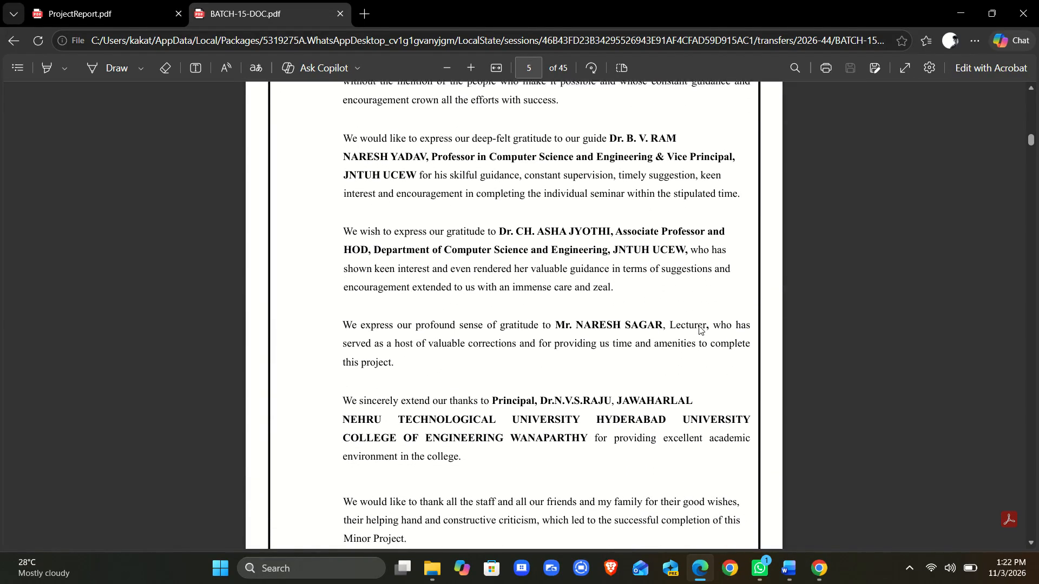
scroll(699, 326, down, 4)
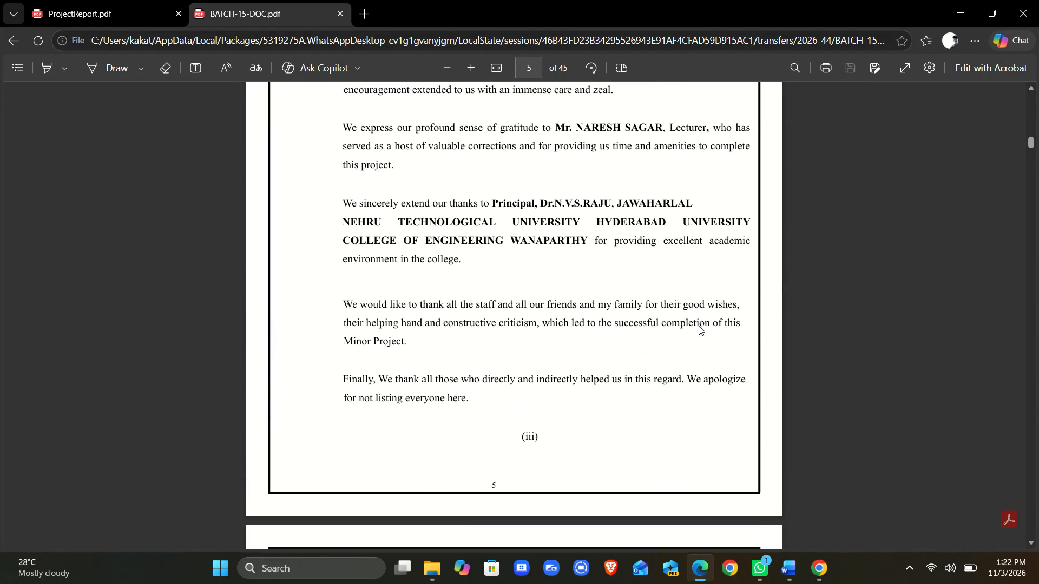
scroll(699, 326, down, 4)
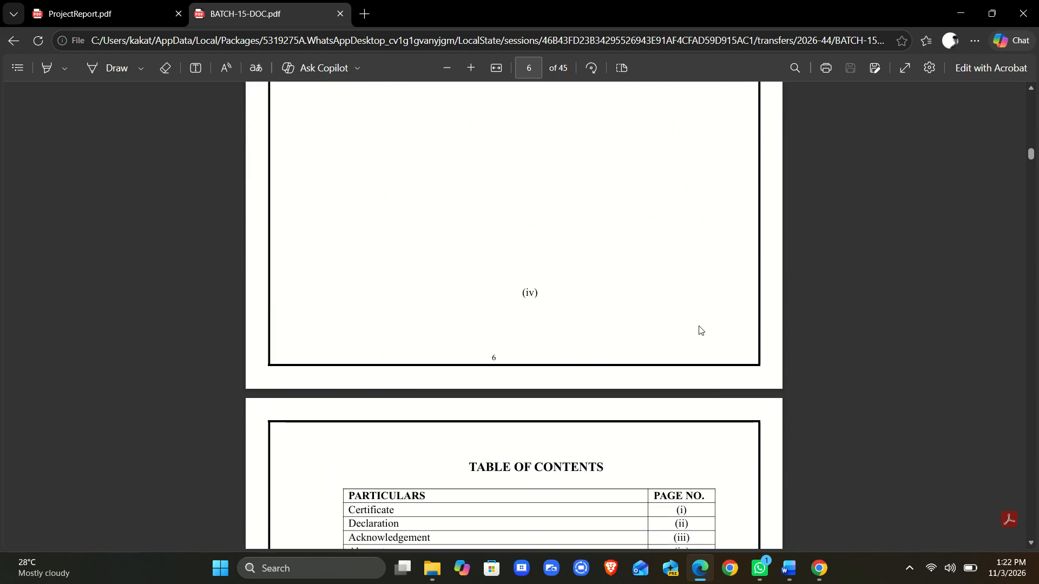
scroll(699, 326, up, 2)
scroll(699, 326, down, 1)
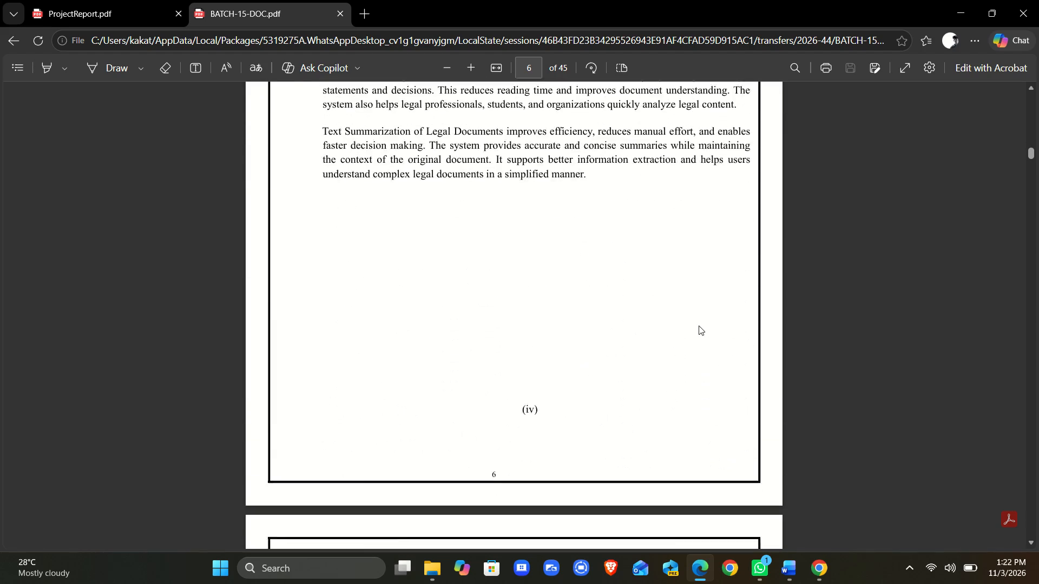
scroll(699, 326, down, 6)
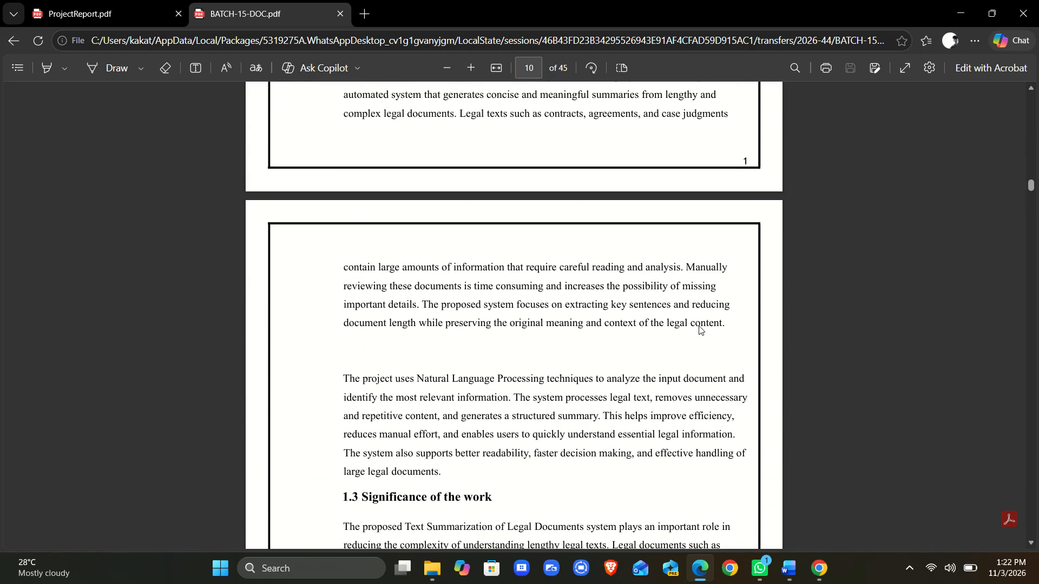
scroll(699, 326, down, 1)
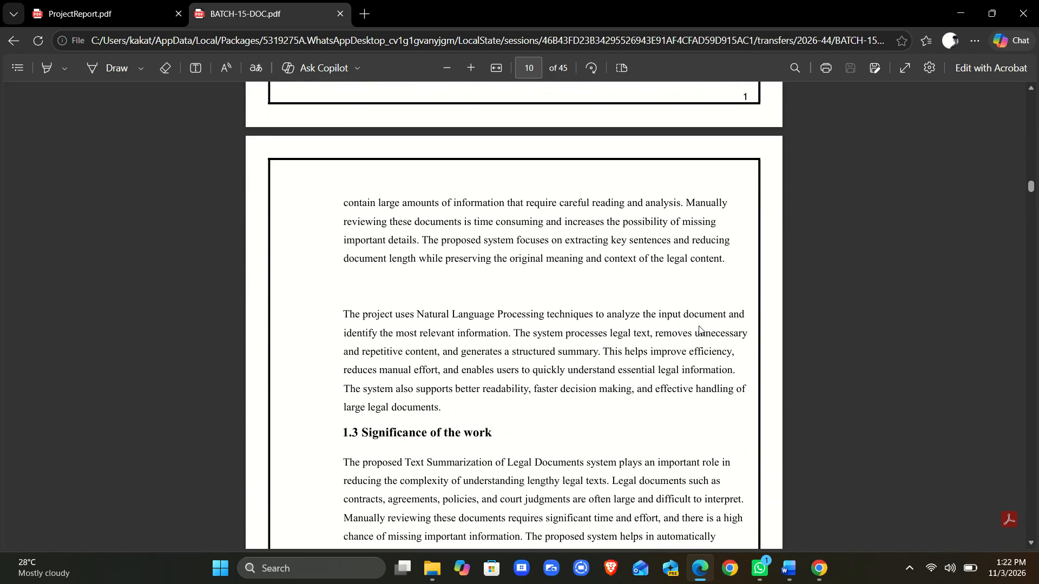
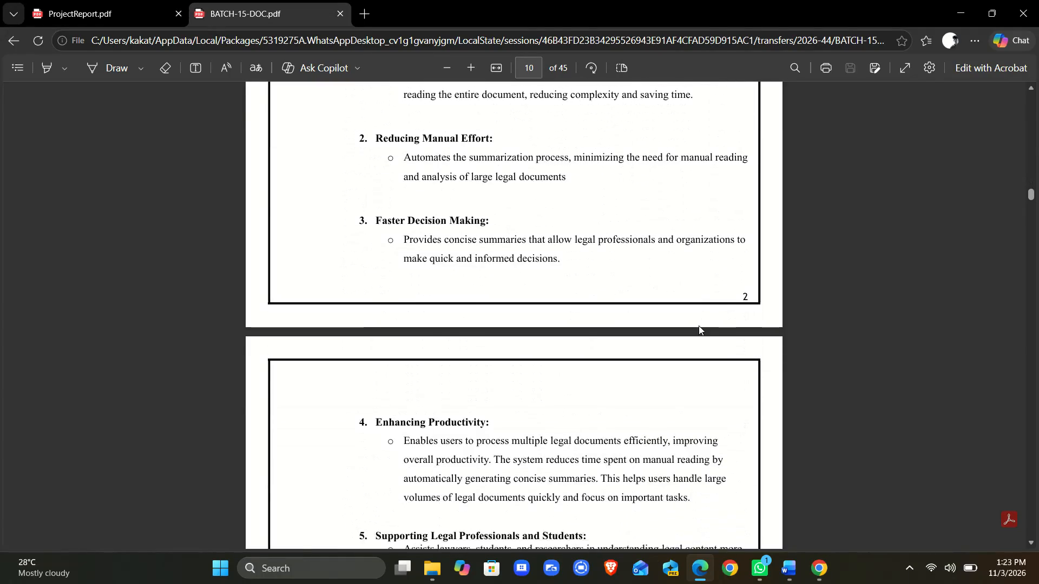
Examine the reference PDF's Chapter 1 pages through section 1.4, Organization of the Thesis.
scroll(699, 326, down, 2)
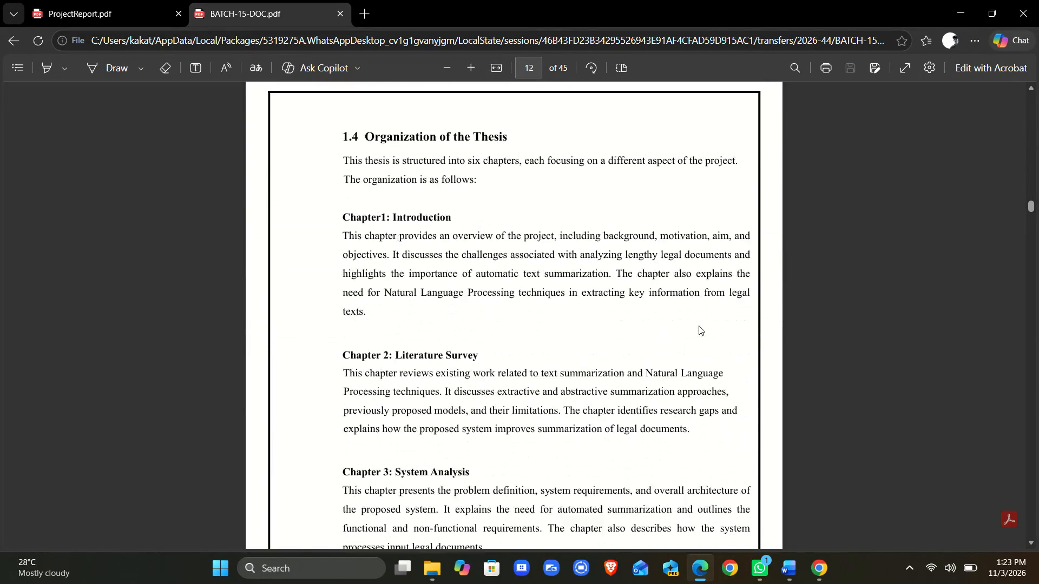
scroll(699, 326, down, 1)
Switch to Word and close the Project-2 Almost Finall pakkaaa (1) report without saving its changes.
click(797, 561)
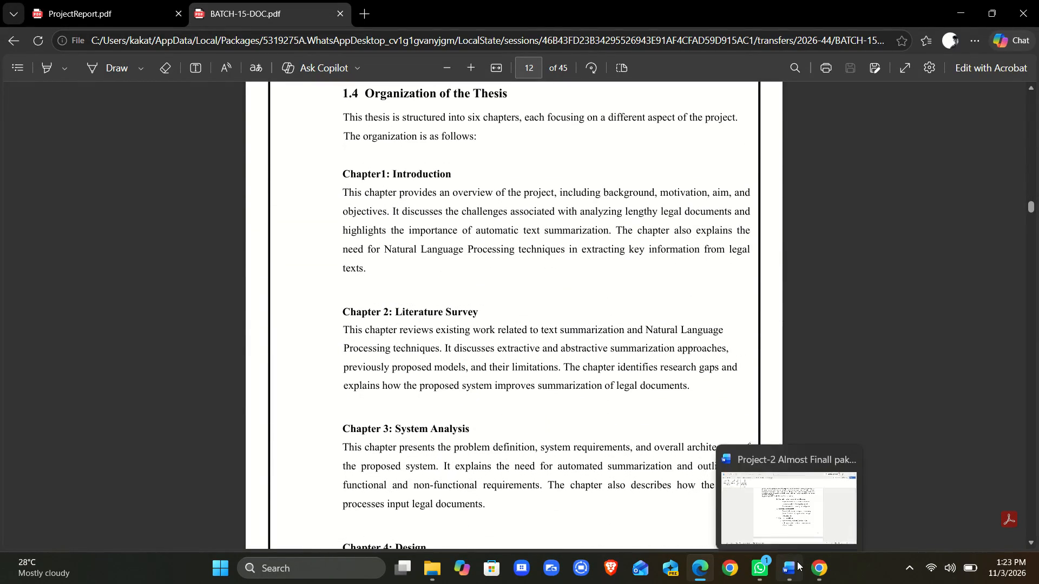
scroll(531, 301, up, 4)
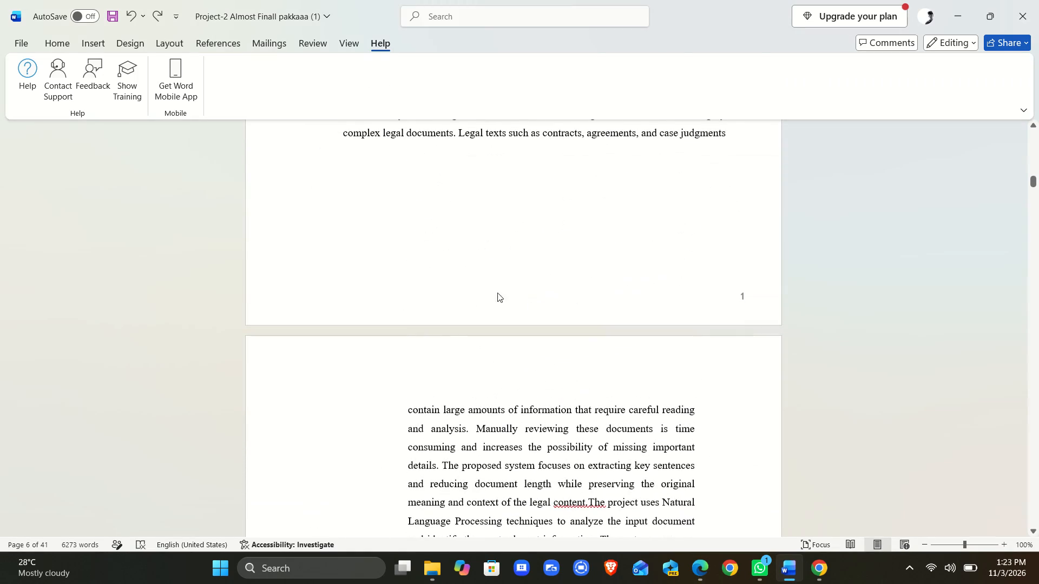
click(1038, 35)
click(1032, 2)
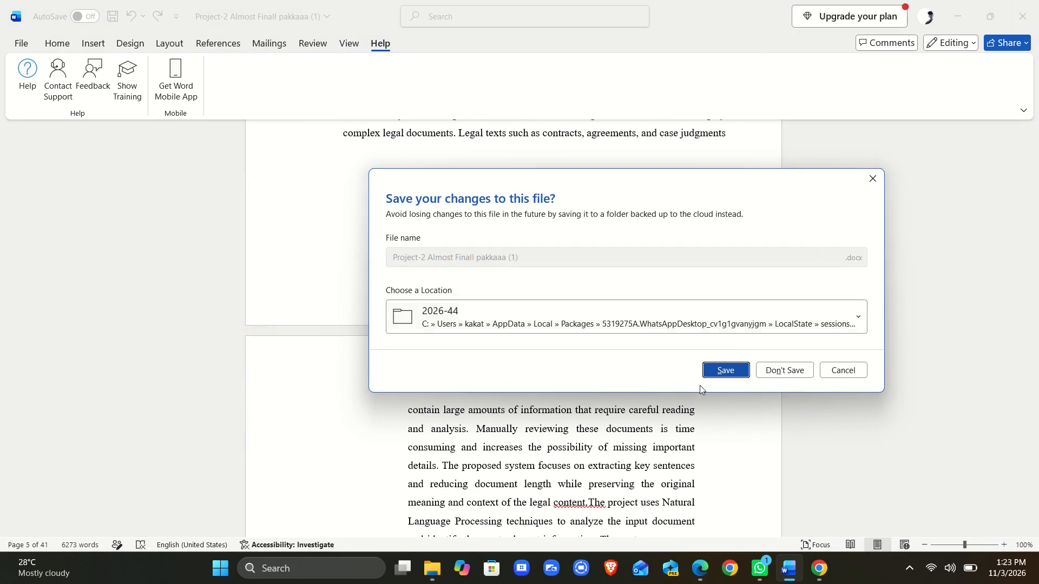
click(784, 363)
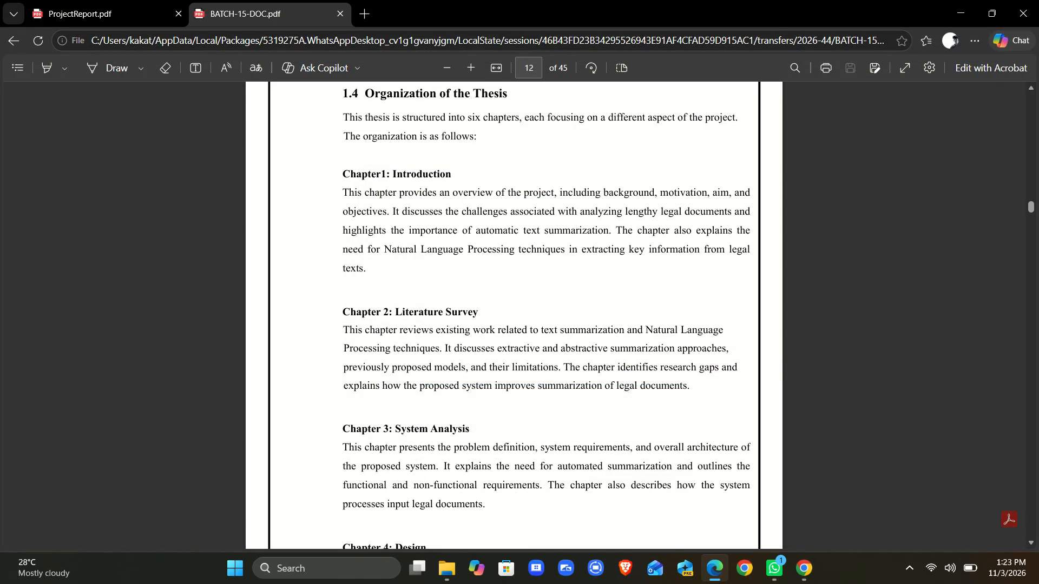
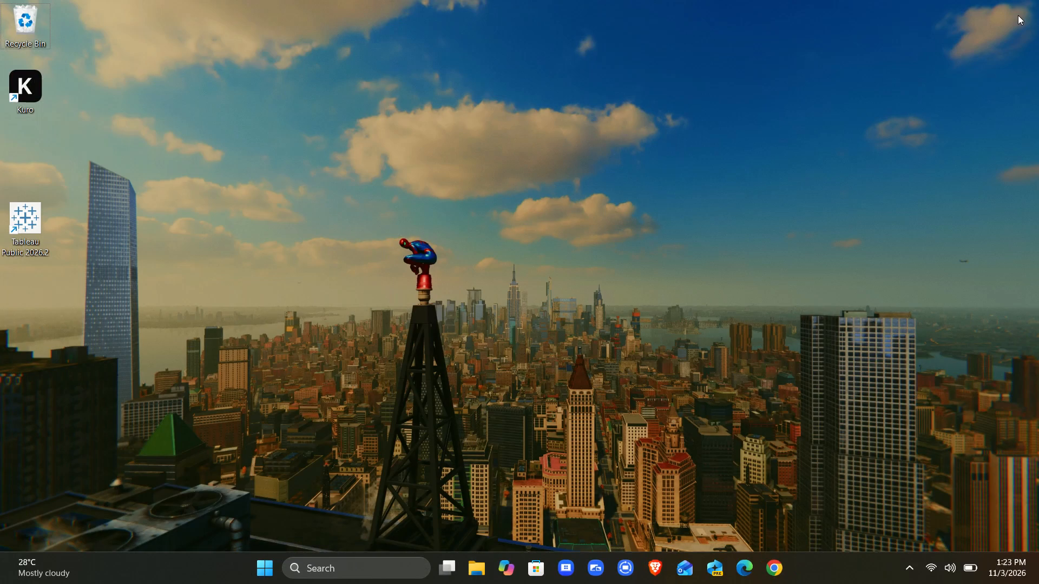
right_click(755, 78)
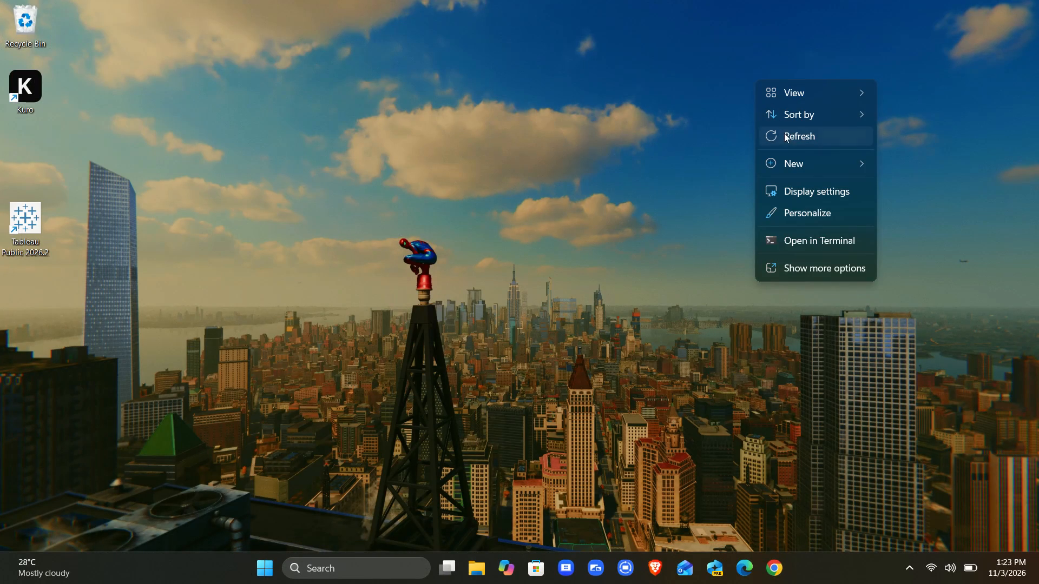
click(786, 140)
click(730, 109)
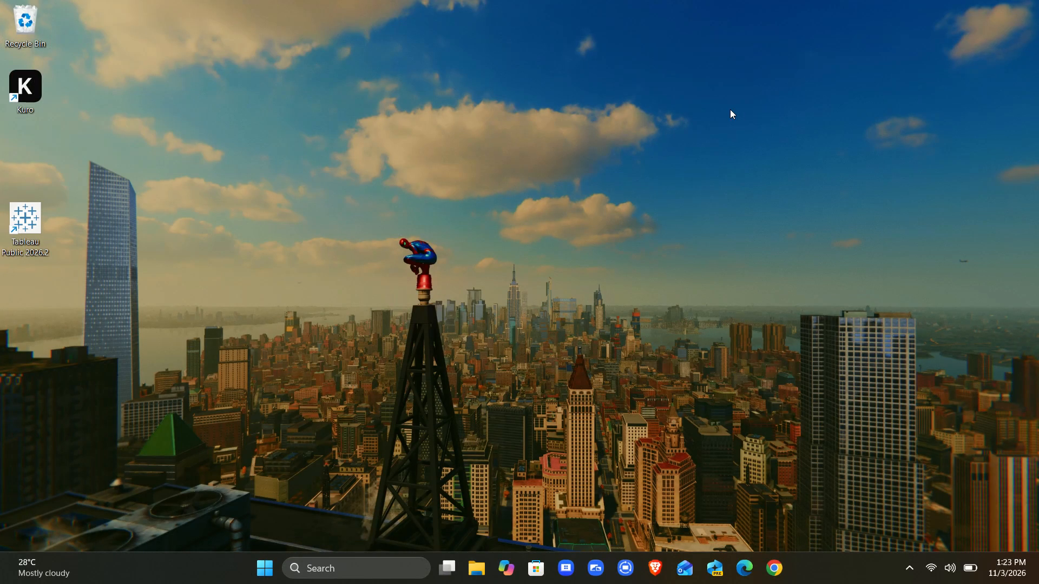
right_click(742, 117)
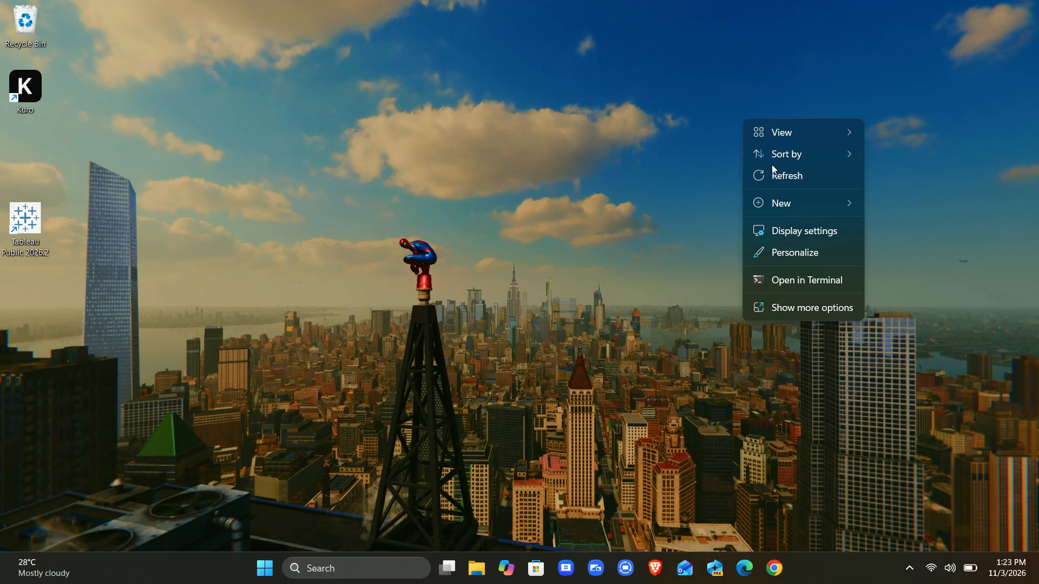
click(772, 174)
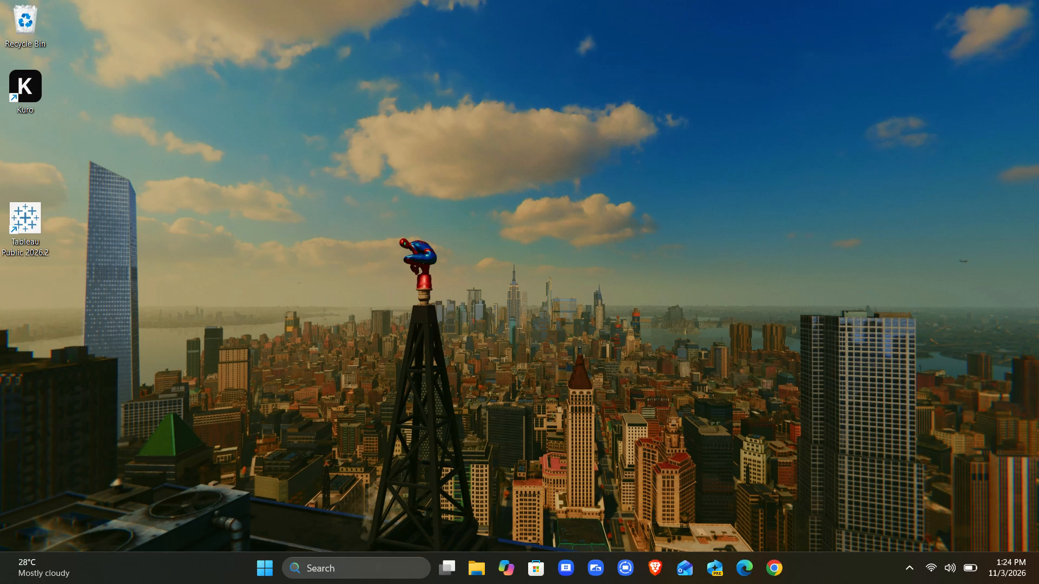
Open the Project-2 Almost Finall pakkaaa report stored in Downloads from File Explorer's recent files and maximize its Word window.
click(476, 579)
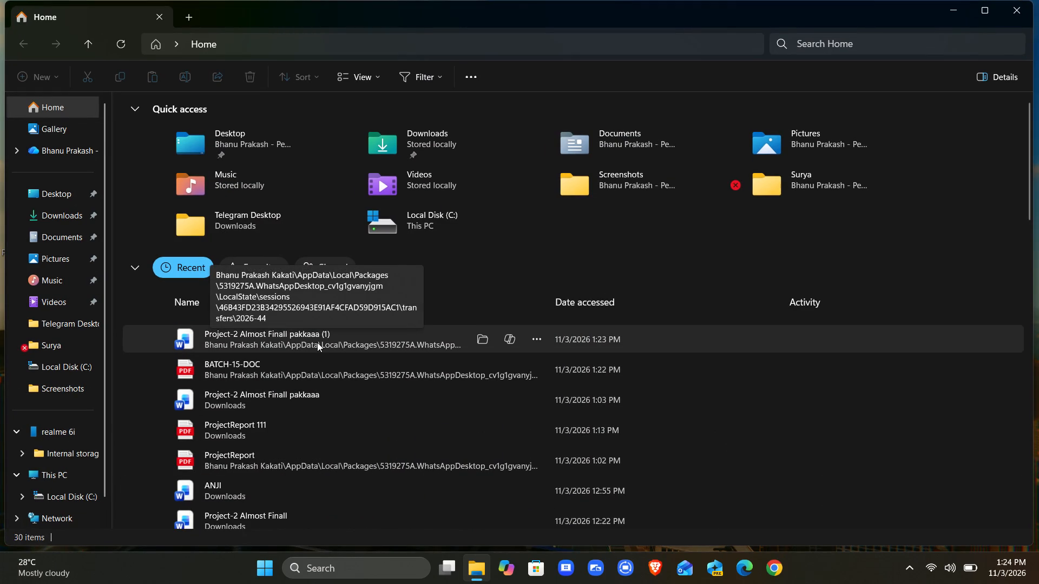
double_click(319, 395)
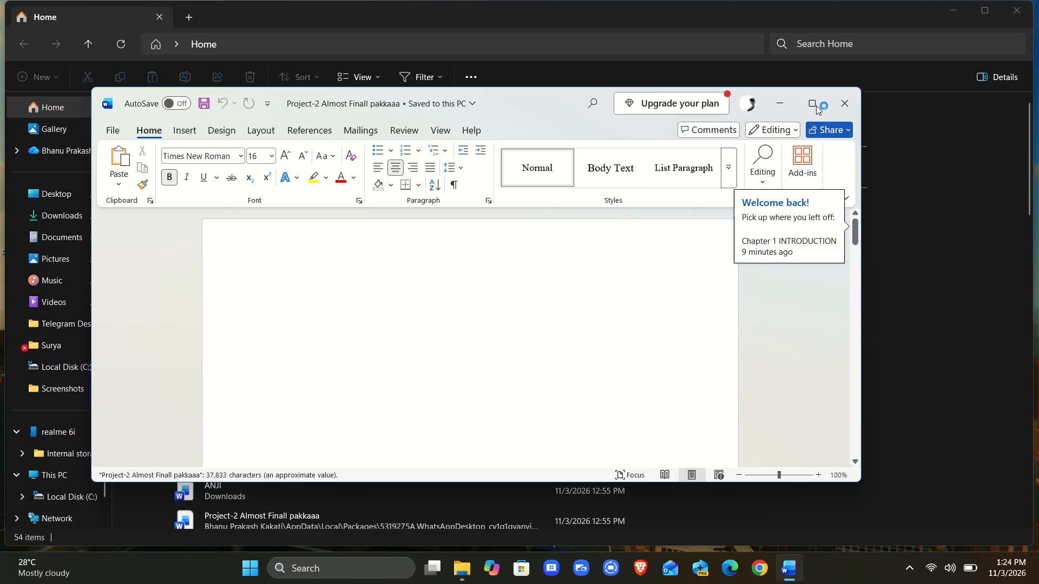
click(816, 104)
Copy the entire contents of the Project-2 Almost Finall pakkaaa report.
scroll(618, 296, down, 4)
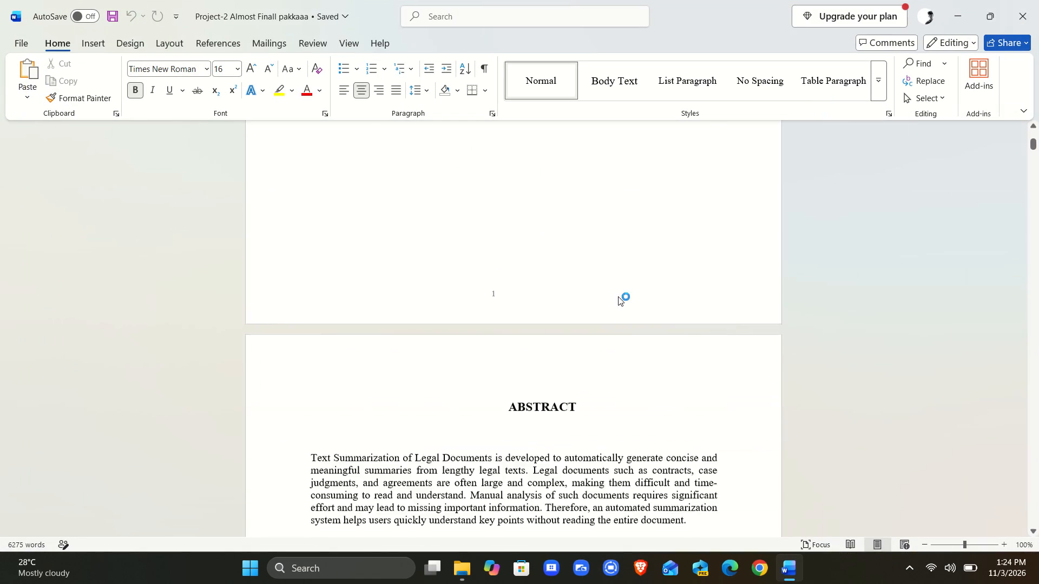
scroll(618, 296, down, 8)
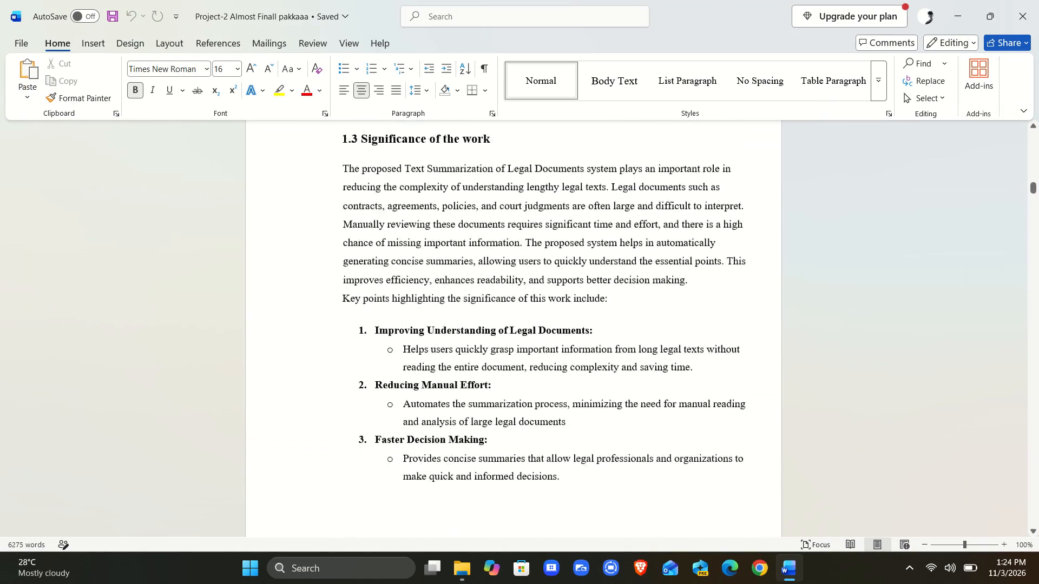
scroll(618, 296, down, 3)
click(565, 365)
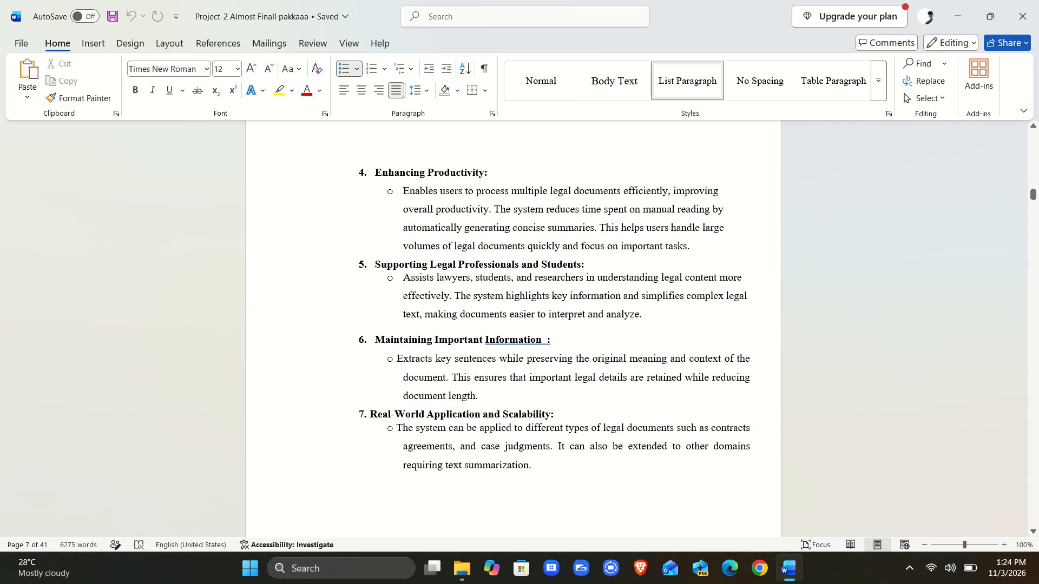
key(ctrl+a)
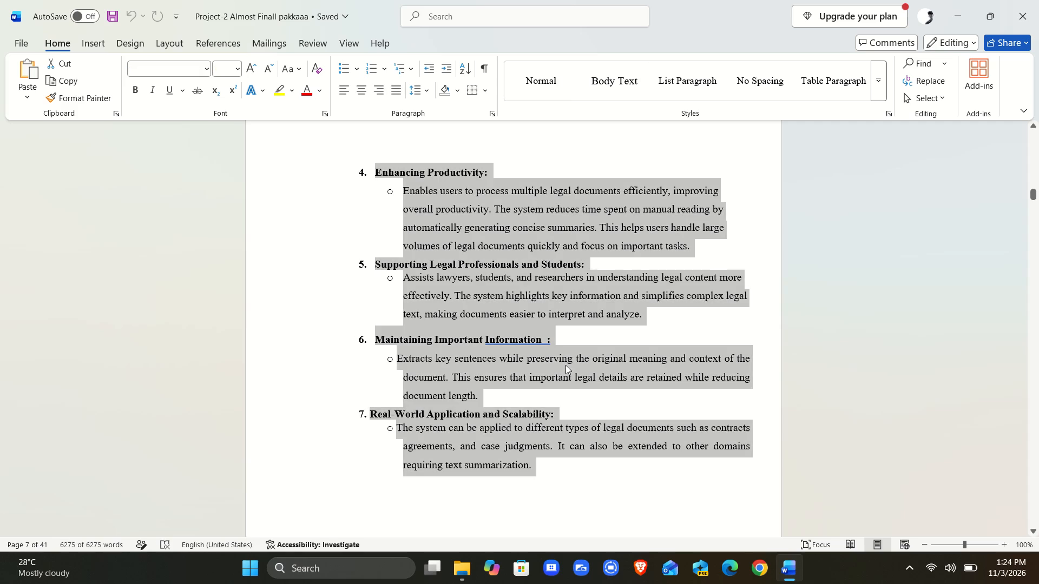
key(ctrl+c)
Browse Word's new-document templates, search them for "project", and preview the Project based learning template.
click(25, 38)
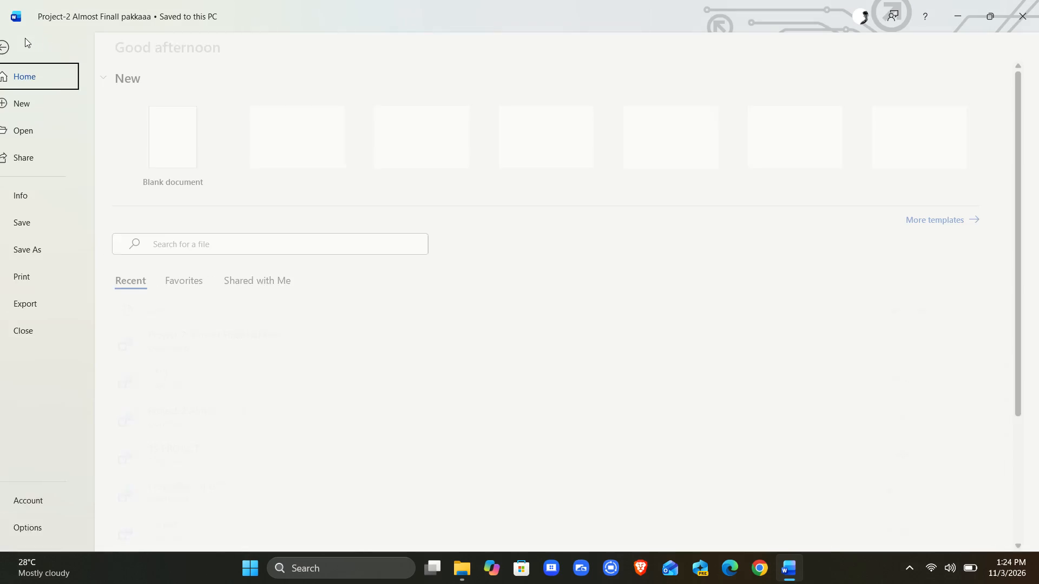
click(56, 104)
scroll(295, 271, down, 2)
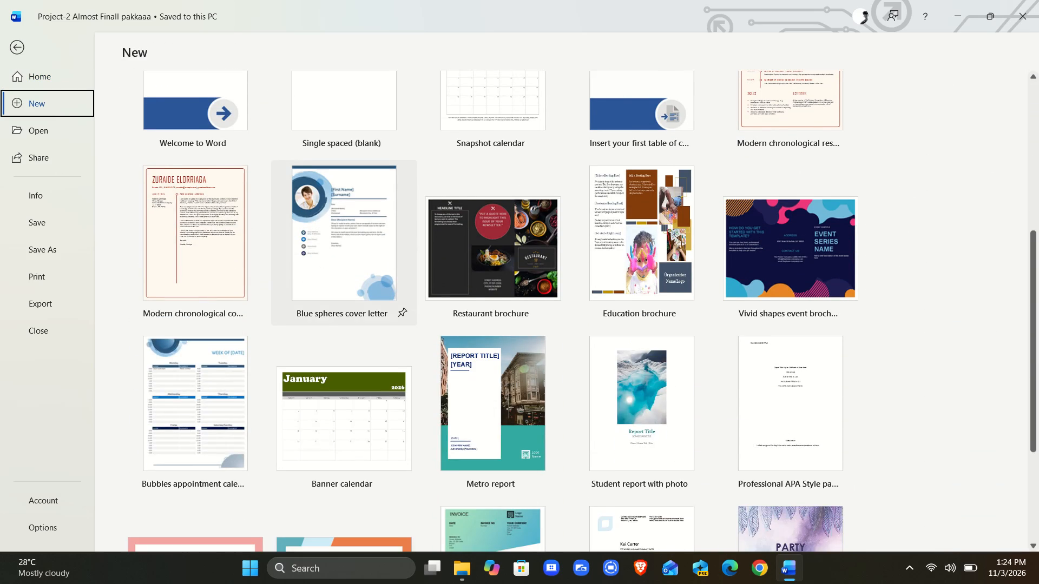
scroll(295, 271, down, 1)
scroll(295, 271, up, 1)
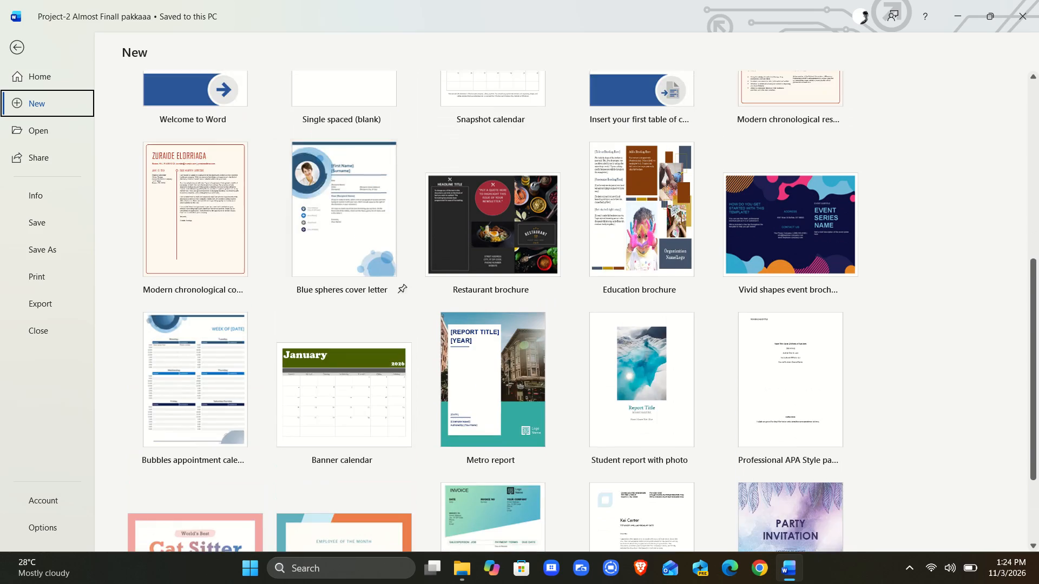
scroll(295, 271, up, 3)
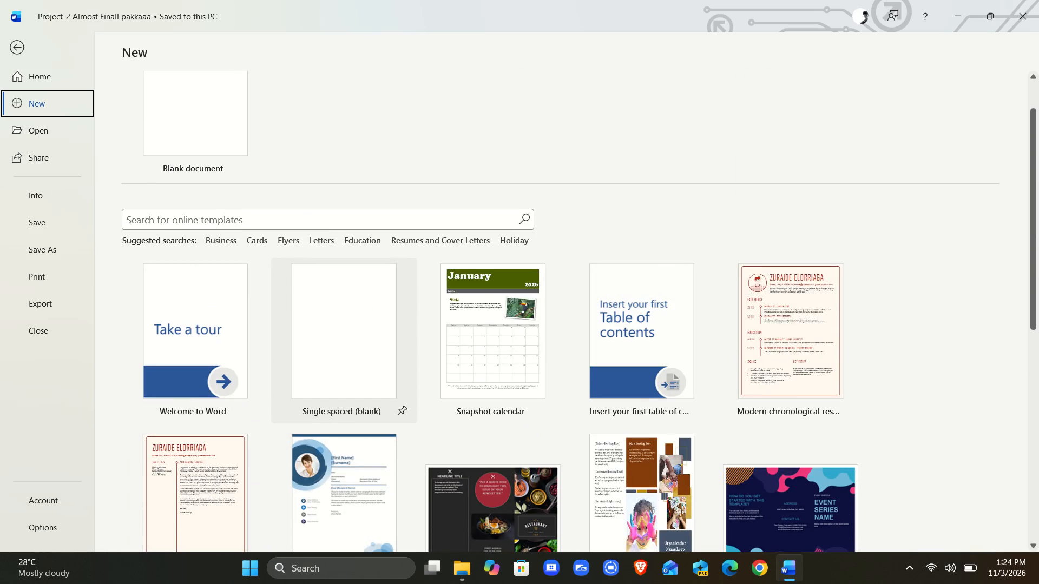
click(205, 219)
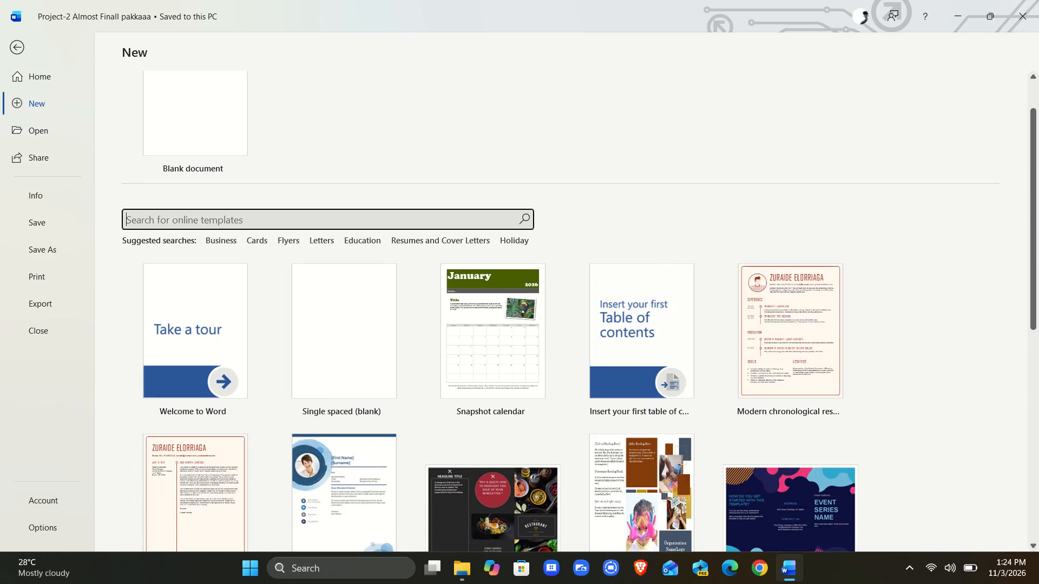
text(project)
key(space)
key(Return)
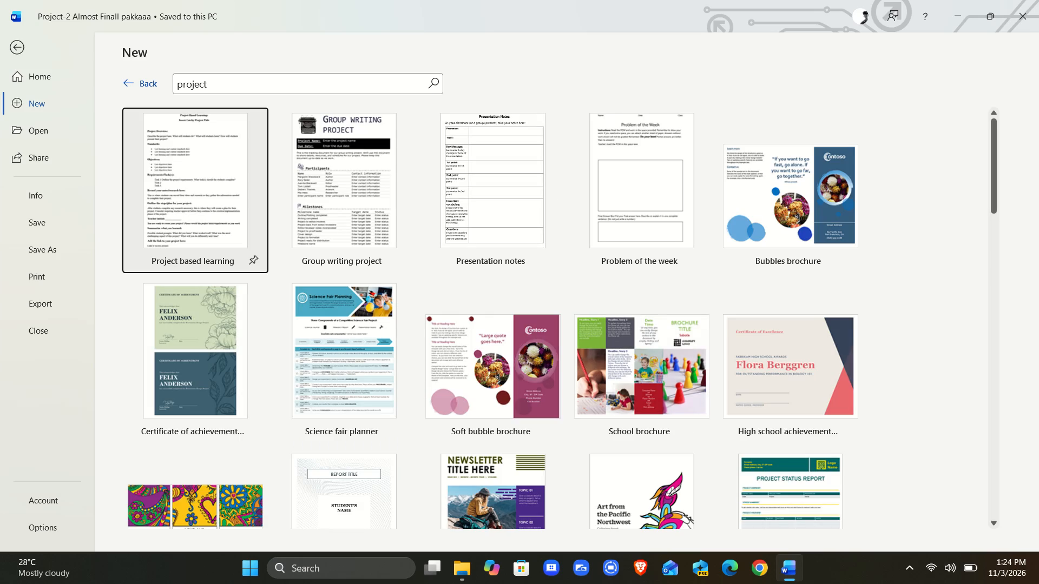
scroll(205, 219, down, 1)
scroll(205, 219, up, 1)
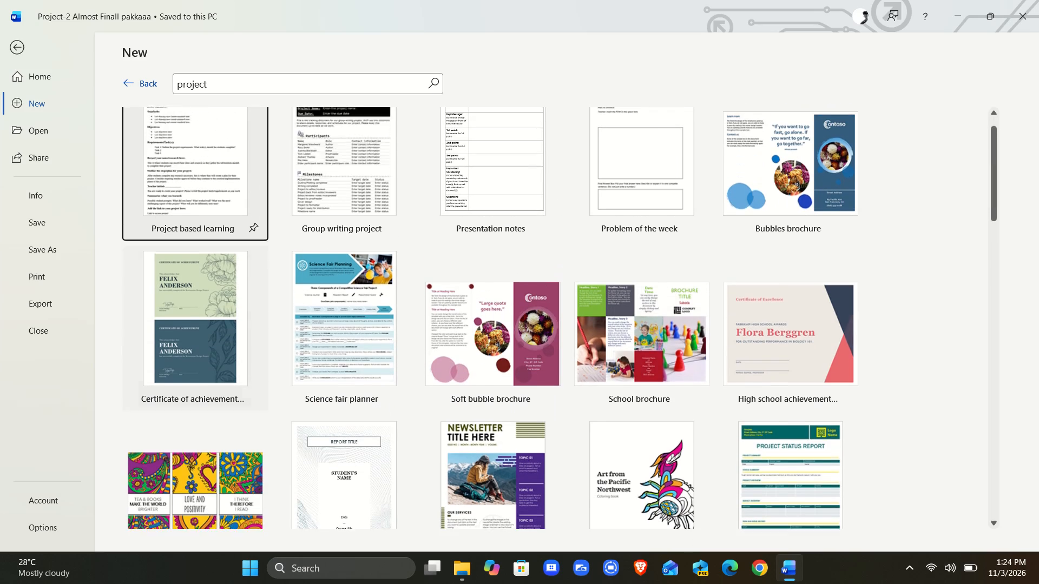
scroll(205, 219, up, 1)
click(205, 219)
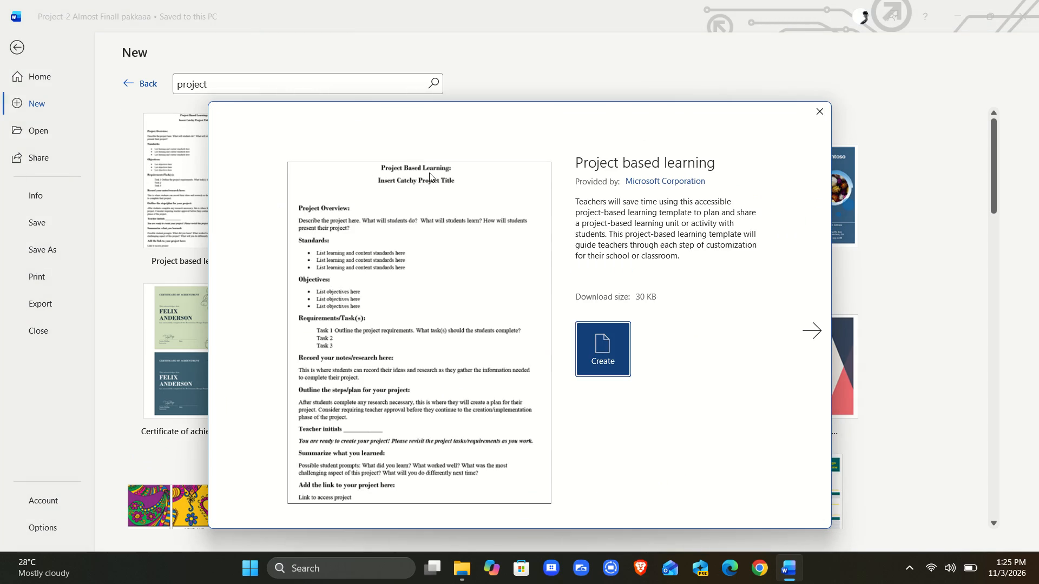
click(815, 109)
scroll(584, 249, down, 1)
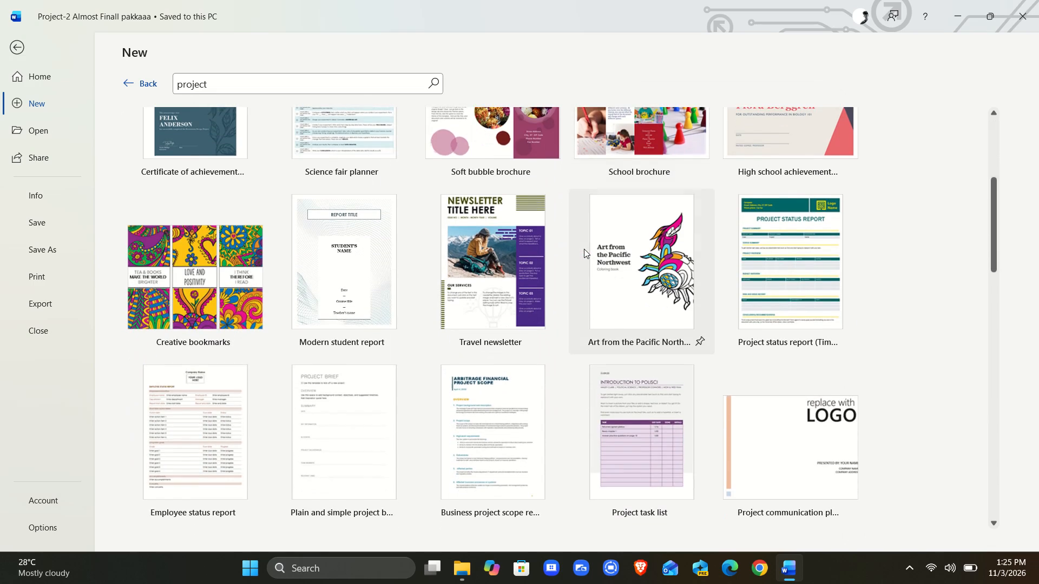
scroll(584, 249, down, 1)
scroll(584, 249, up, 2)
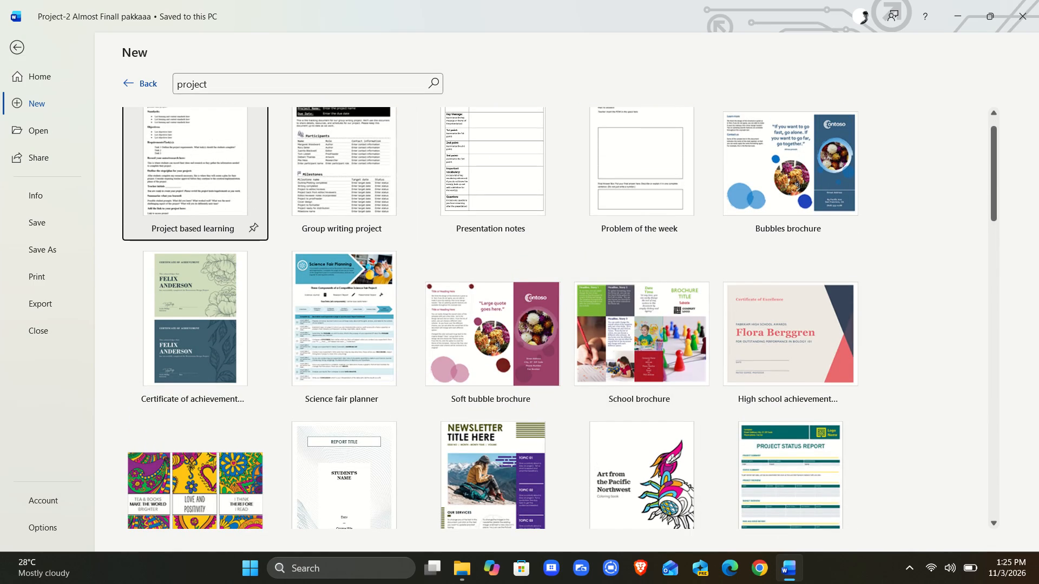
Refine the online template search to "project report".
click(309, 85)
click(309, 85)
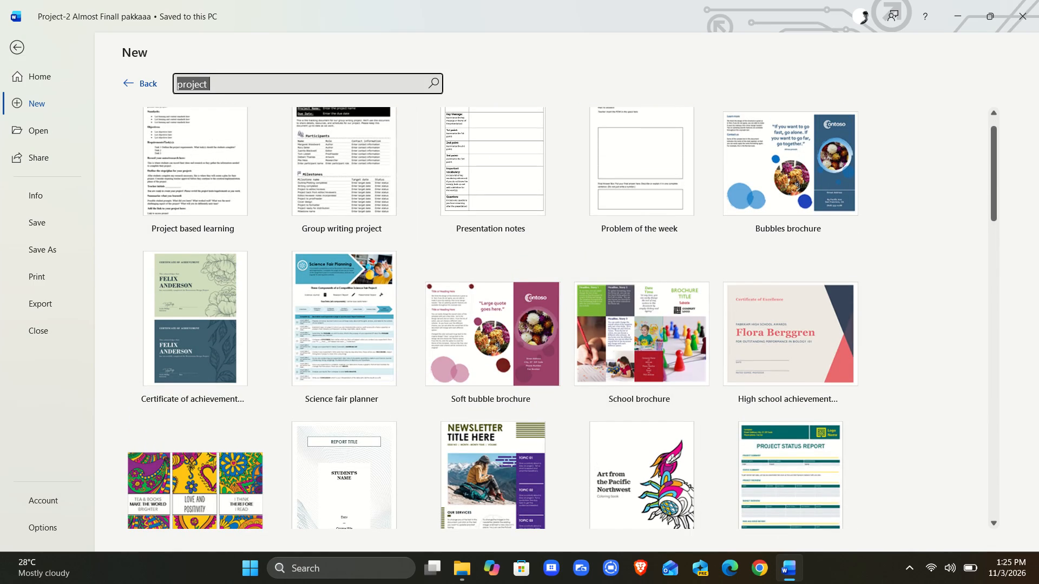
text(repoe-)
key(BackSpace)
key(BackSpace)
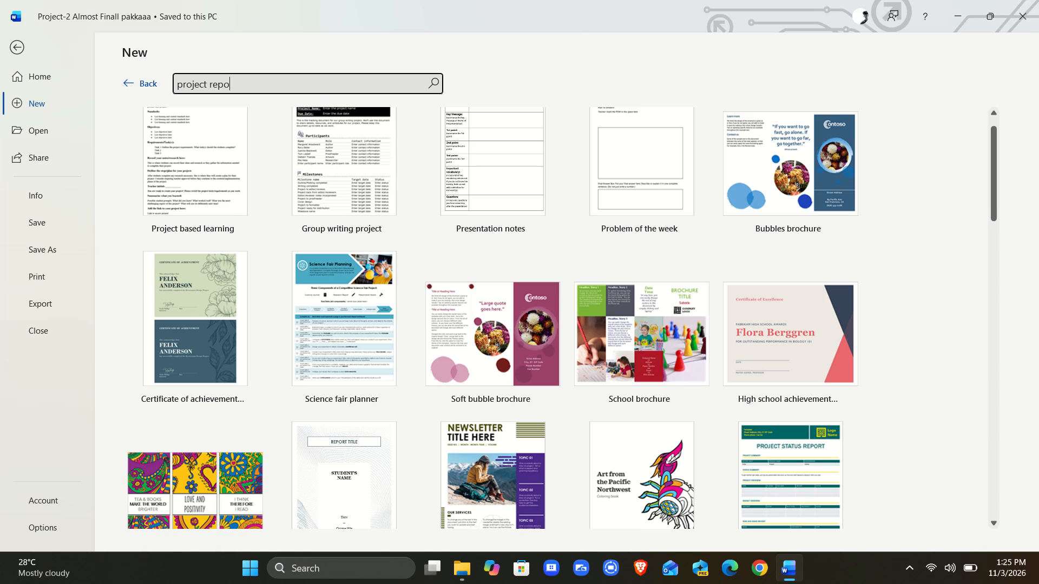
text(rt)
key(Return)
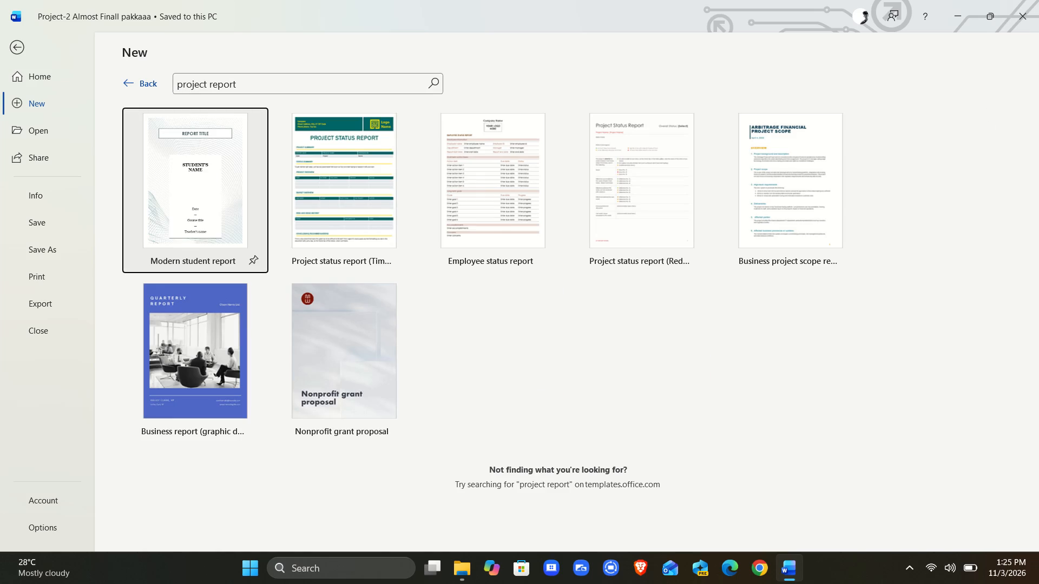
Create a blank document and paste the copied report contents into it.
click(35, 108)
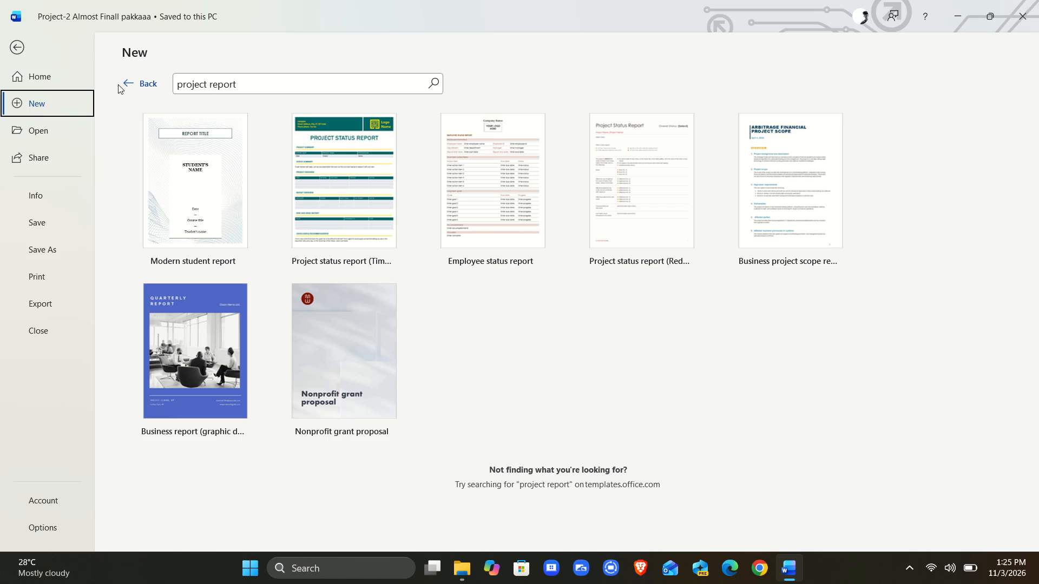
click(128, 81)
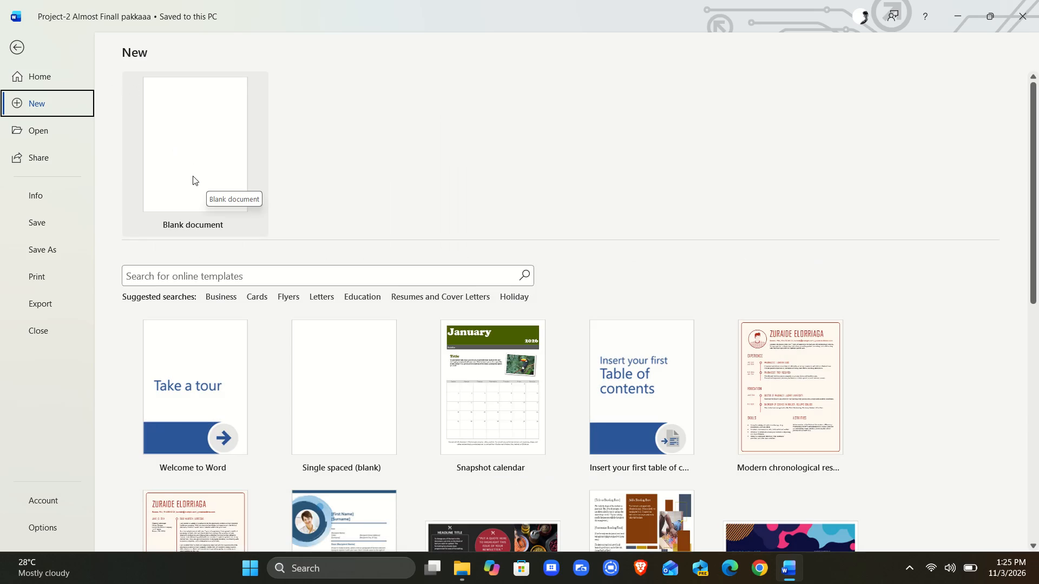
click(193, 176)
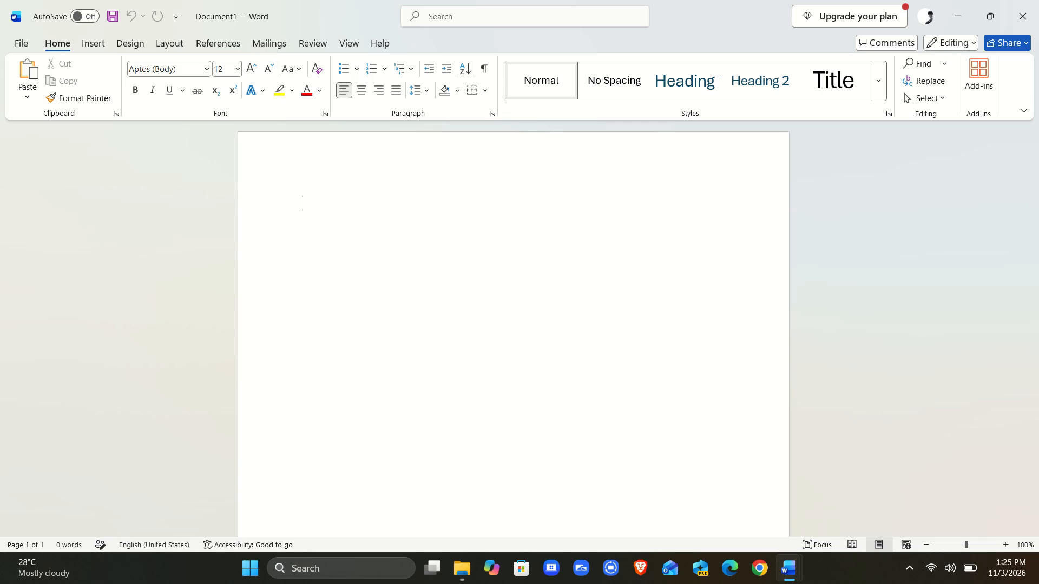
key(ctrl+v)
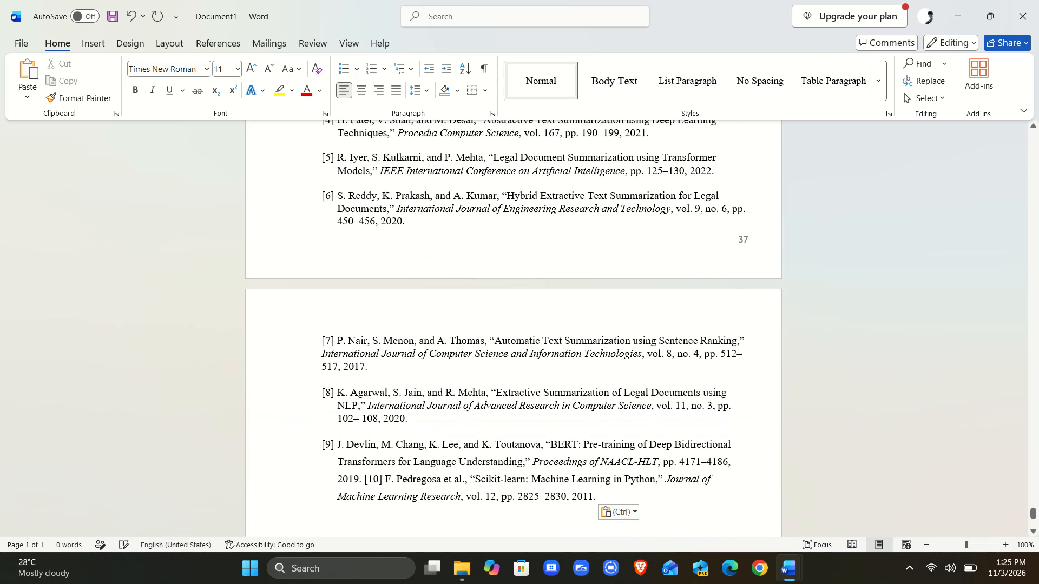
Look over every page of the pasted report, from the references back to the abstract, to check its layout.
scroll(193, 176, up, 7)
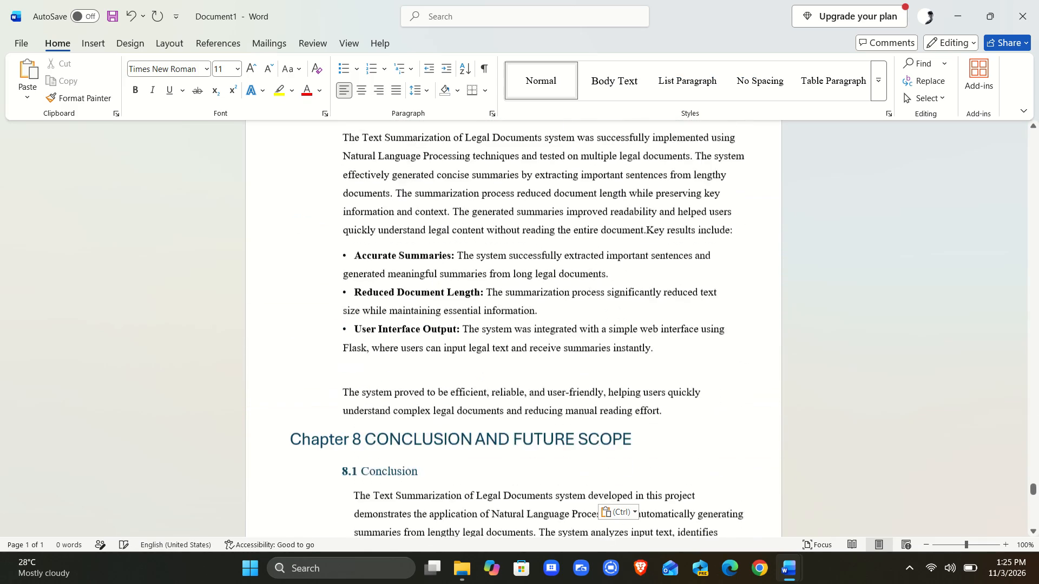
ctrl+scroll(193, 176, down, 3)
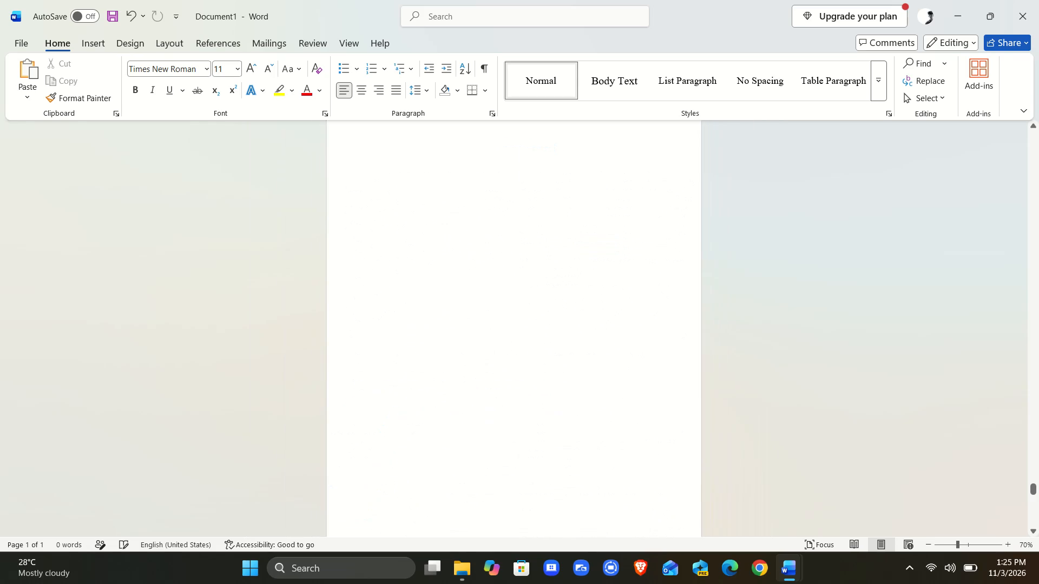
ctrl+scroll(193, 176, down, 6)
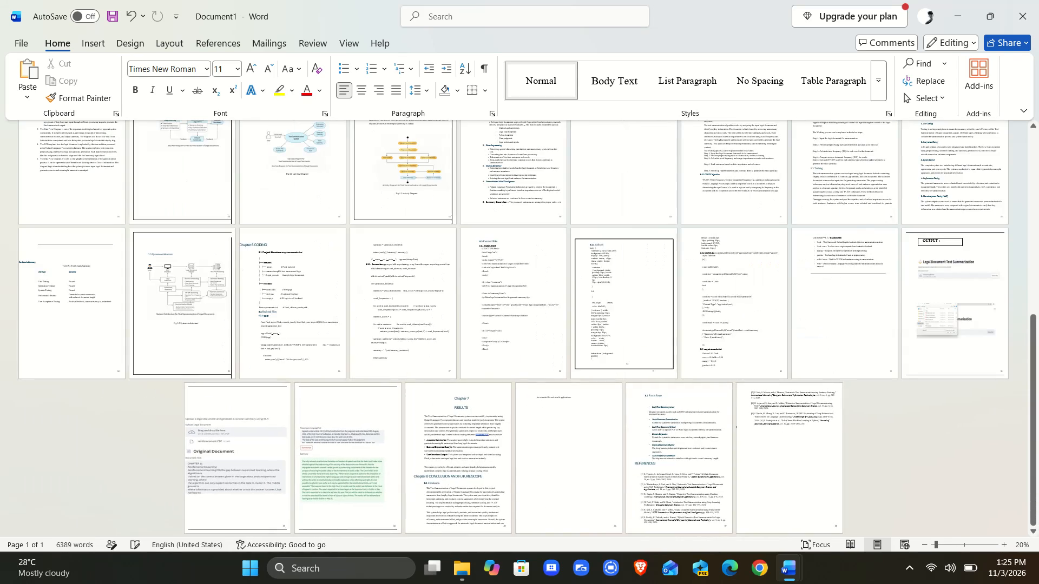
ctrl+scroll(193, 176, down, 5)
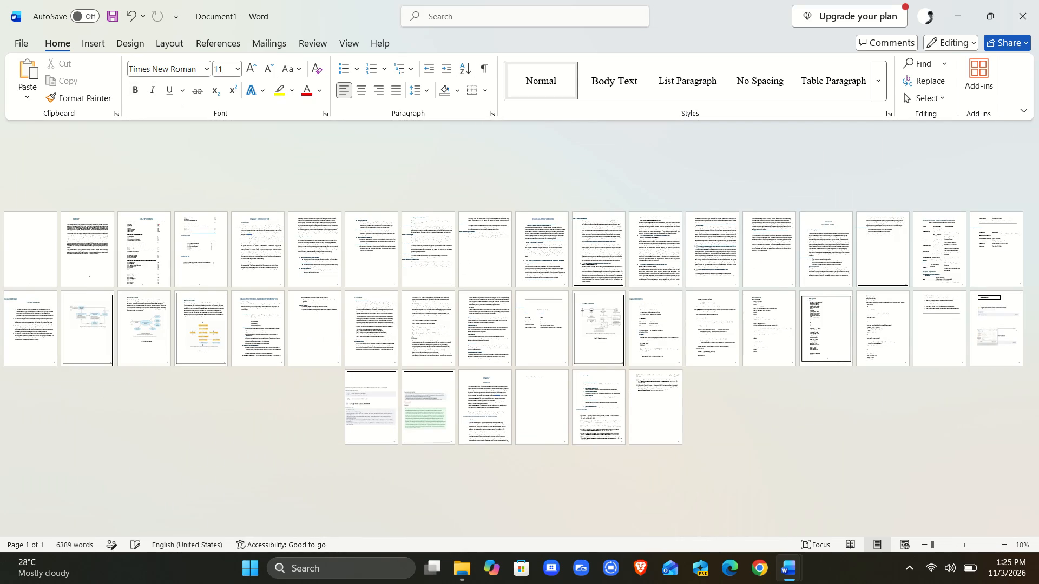
ctrl+scroll(144, 223, up, 2)
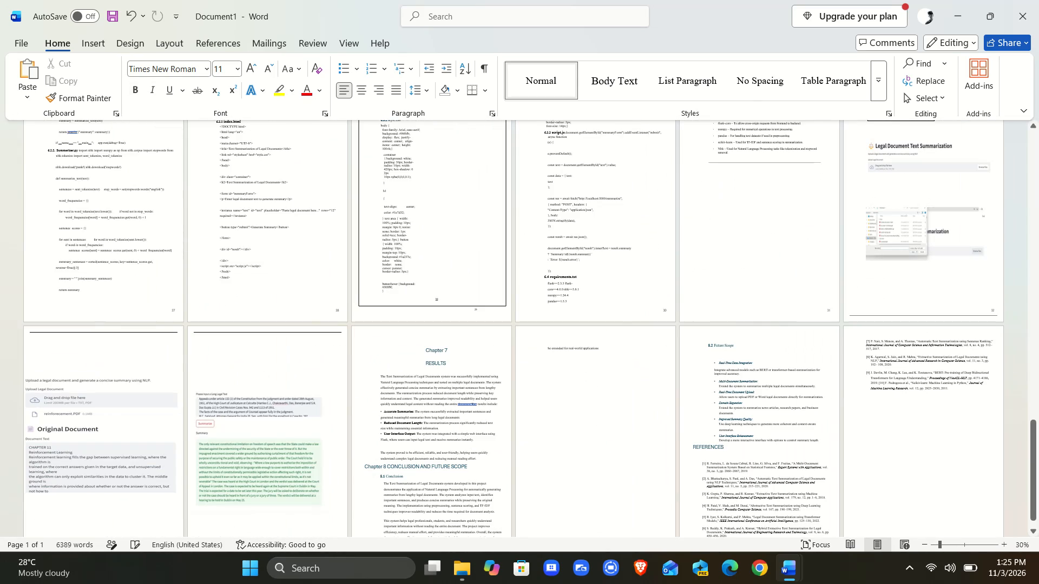
scroll(144, 223, up, 6)
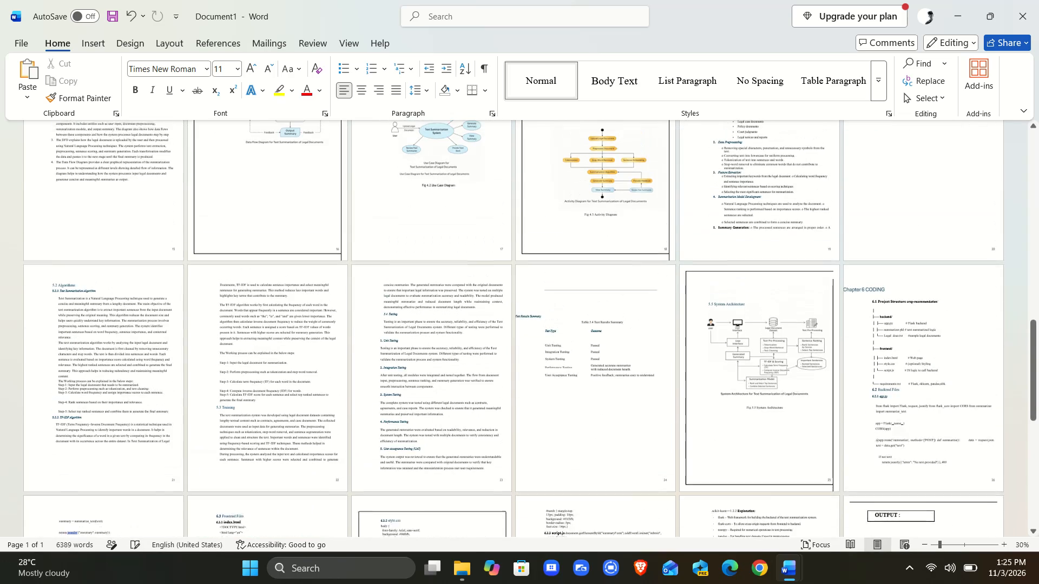
scroll(144, 223, up, 6)
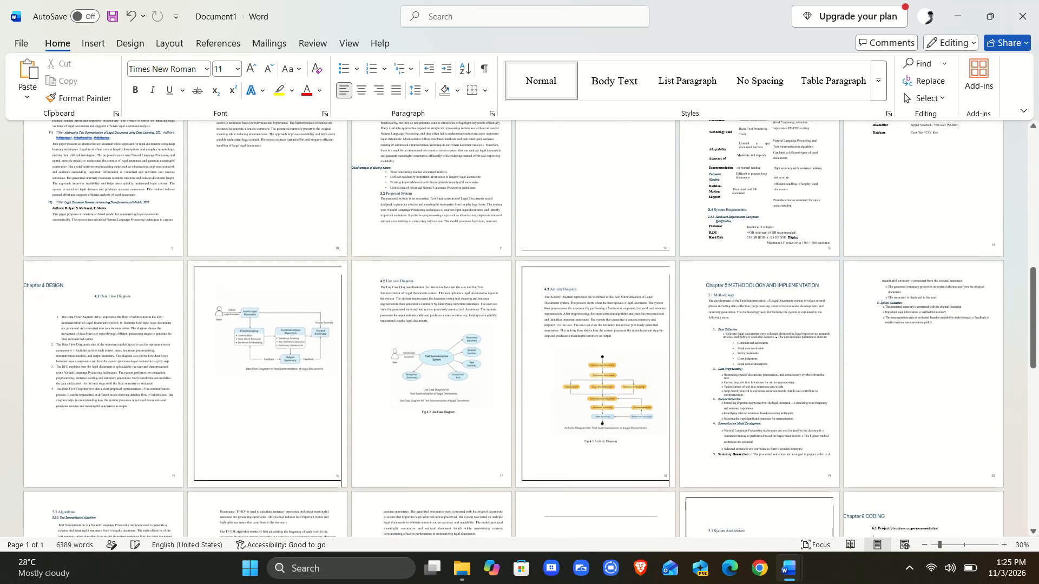
scroll(144, 223, up, 12)
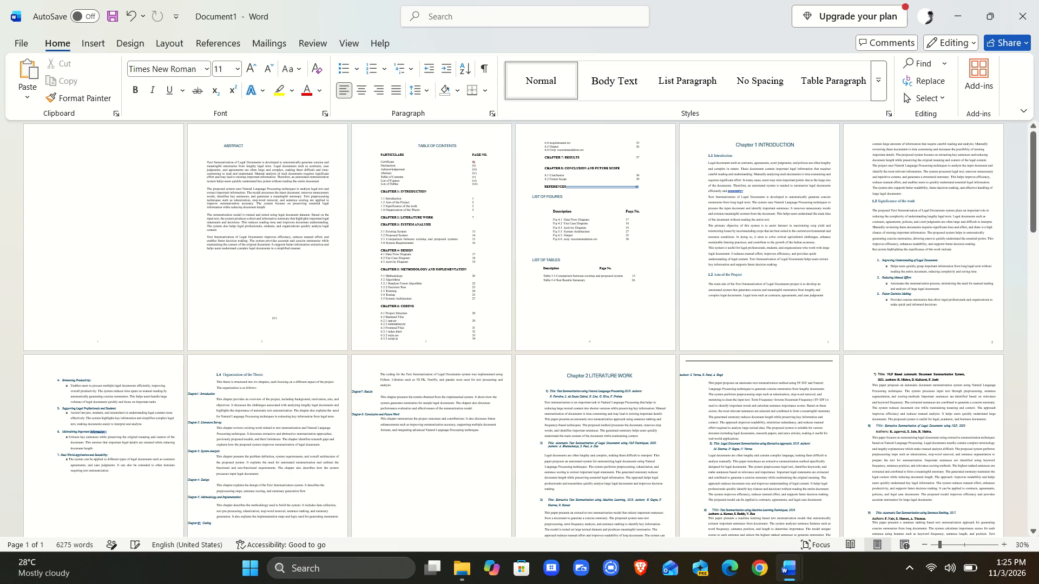
With the first Chapter 1 INTRODUCTION page's text selected, set custom page margins of 1 inch top and 1.25 inches left.
drag(733, 141, 816, 295)
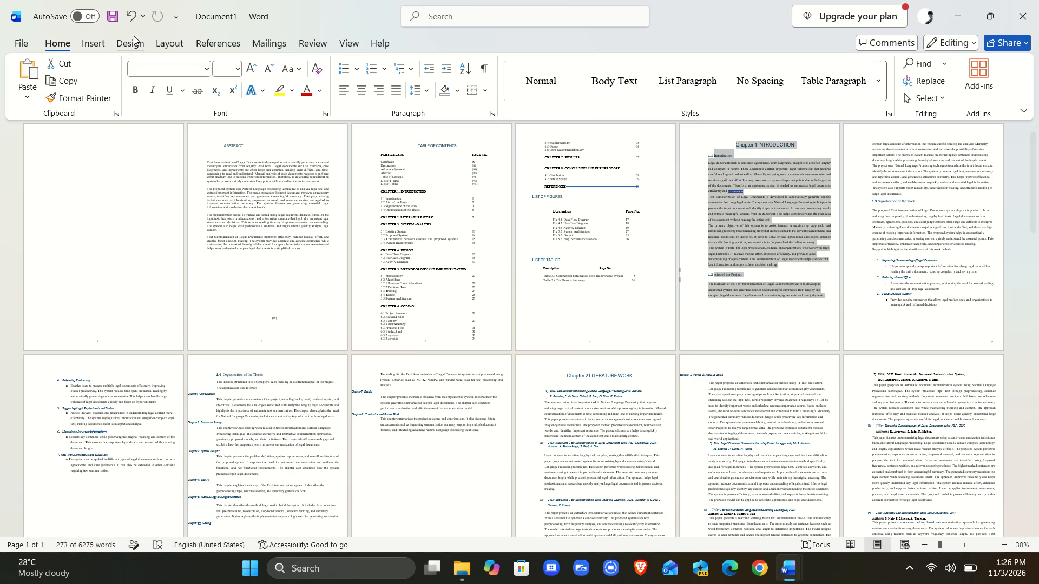
click(137, 44)
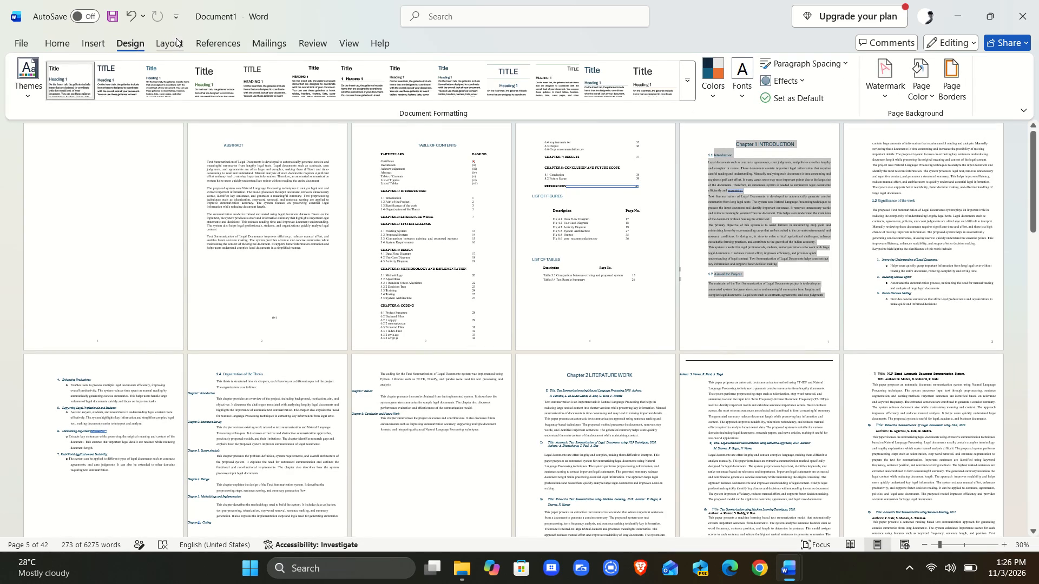
click(158, 42)
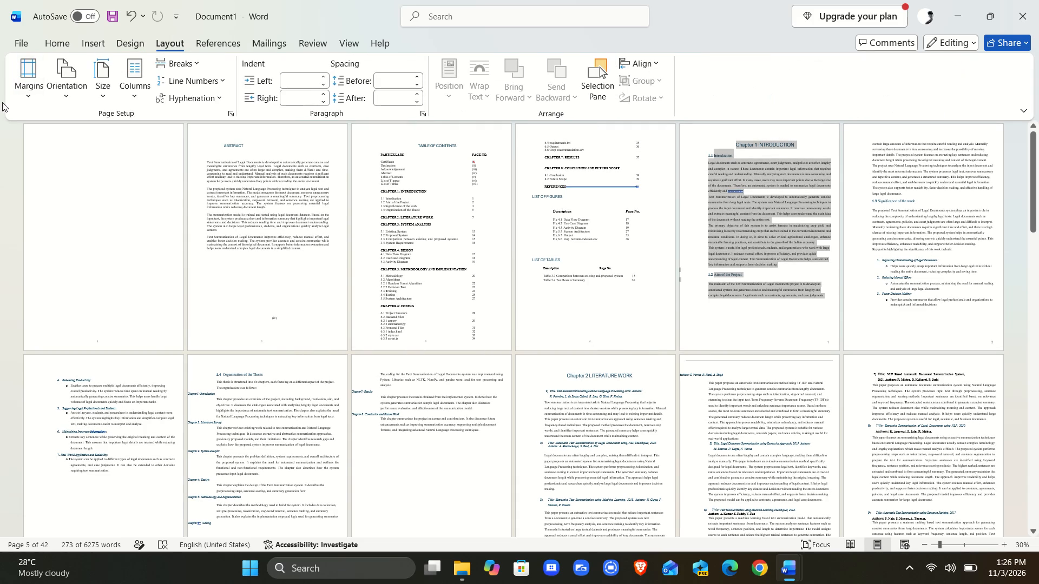
click(23, 76)
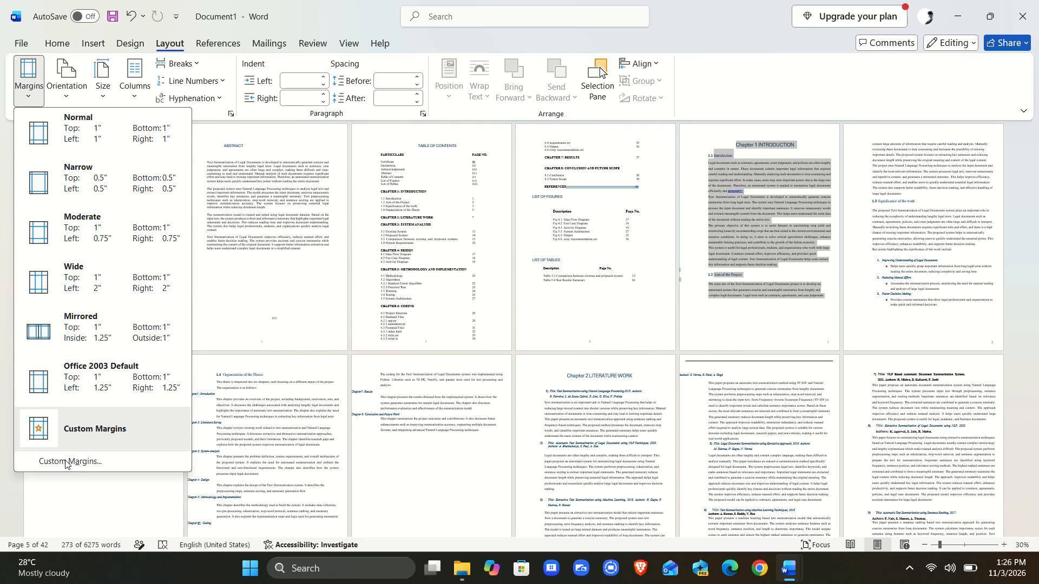
click(65, 460)
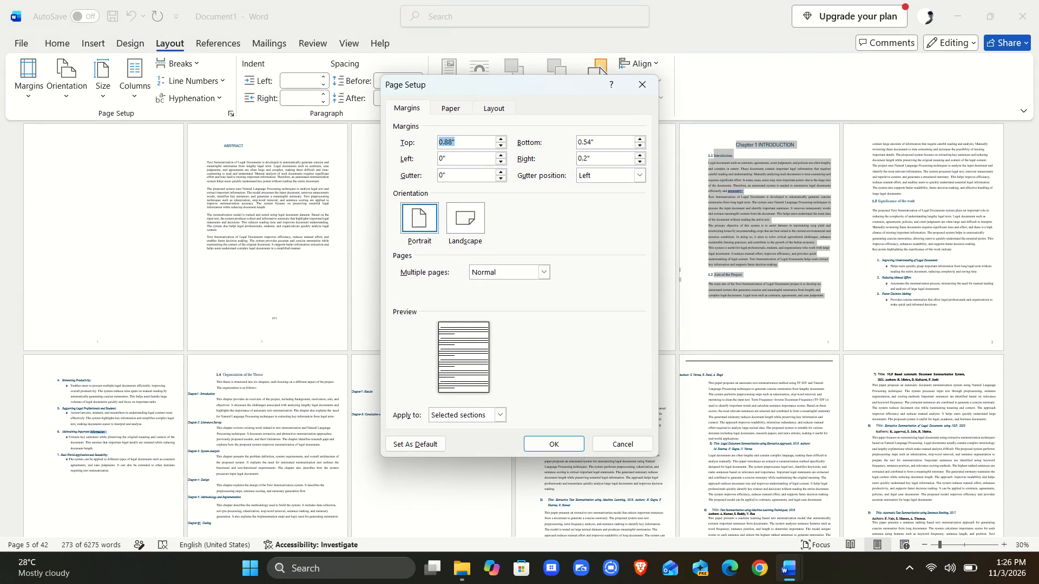
click(452, 143)
key(BackSpace)
key(BackSpace)
key(BackSpace)
key(BackSpace)
key(1)
click(442, 156)
key(BackSpace)
key(1)
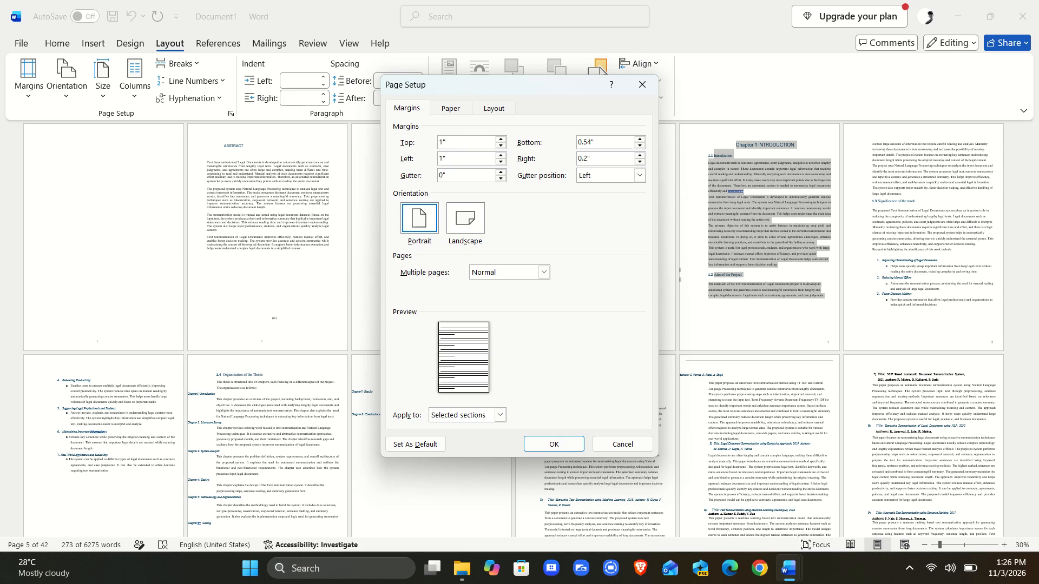
text(.25)
Set the bottom and right margins to 1 inch and try to apply the margins to the whole document.
click(589, 144)
key(BackSpace)
key(BackSpace)
key(BackSpace)
key(BackSpace)
key(1)
click(586, 160)
key(BackSpace)
key(BackSpace)
key(BackSpace)
key(1)
click(502, 420)
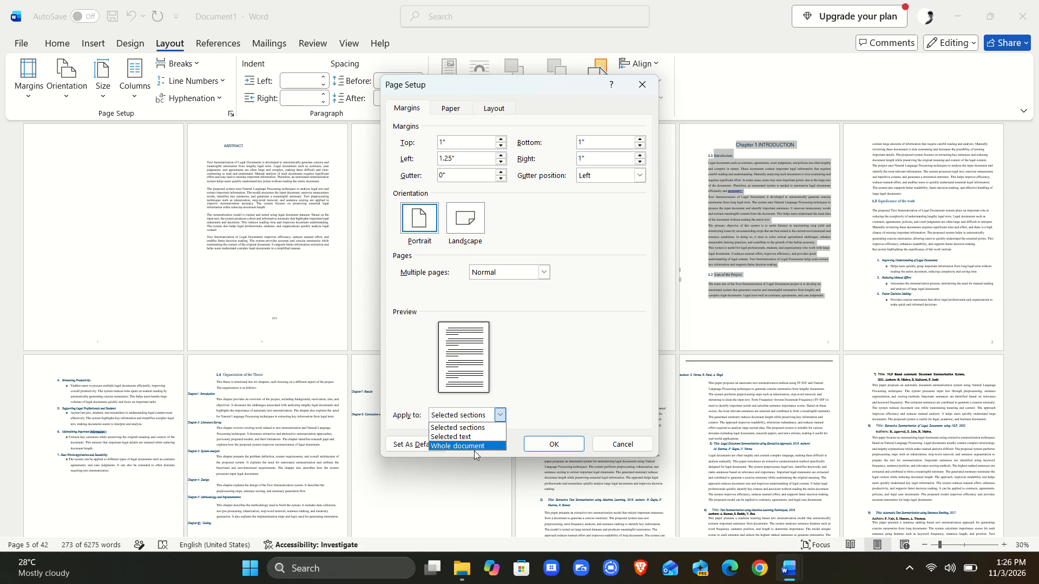
click(472, 446)
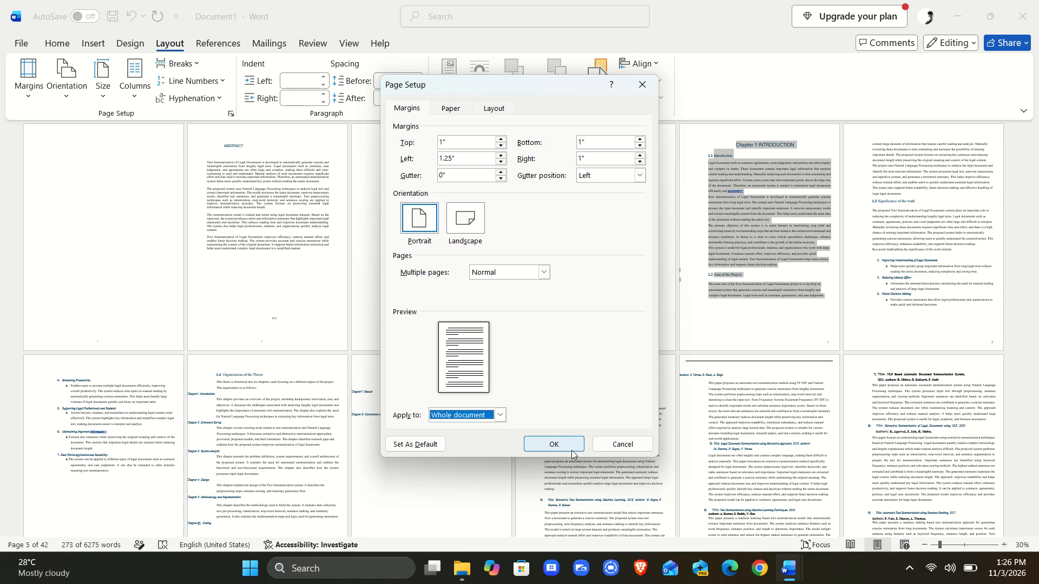
click(559, 443)
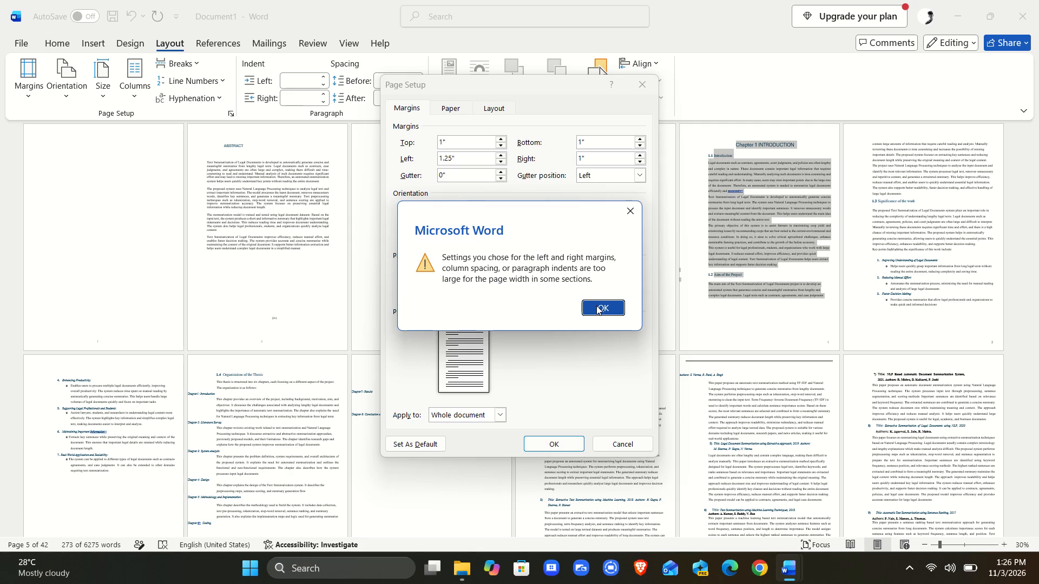
click(596, 306)
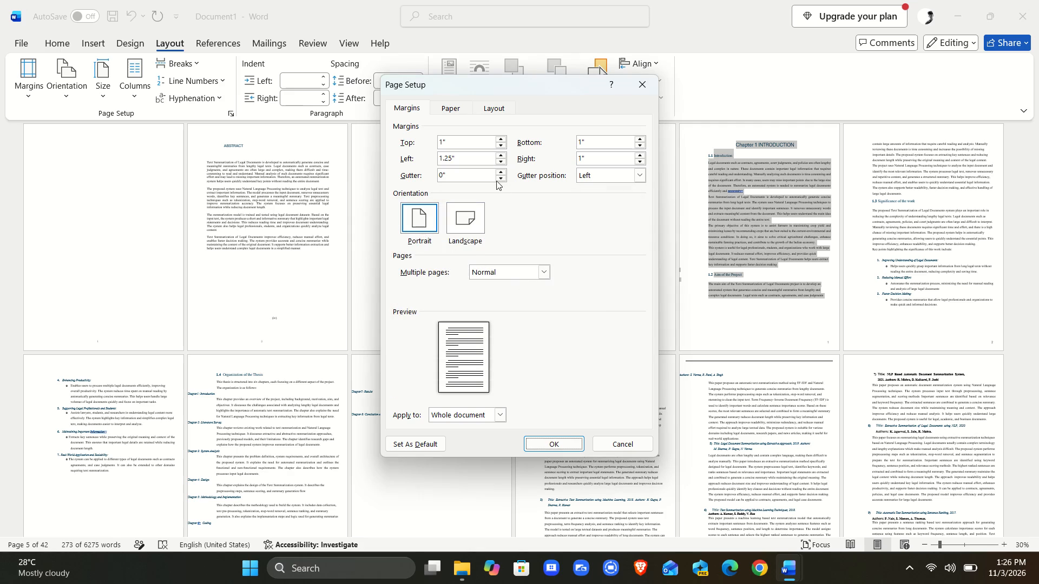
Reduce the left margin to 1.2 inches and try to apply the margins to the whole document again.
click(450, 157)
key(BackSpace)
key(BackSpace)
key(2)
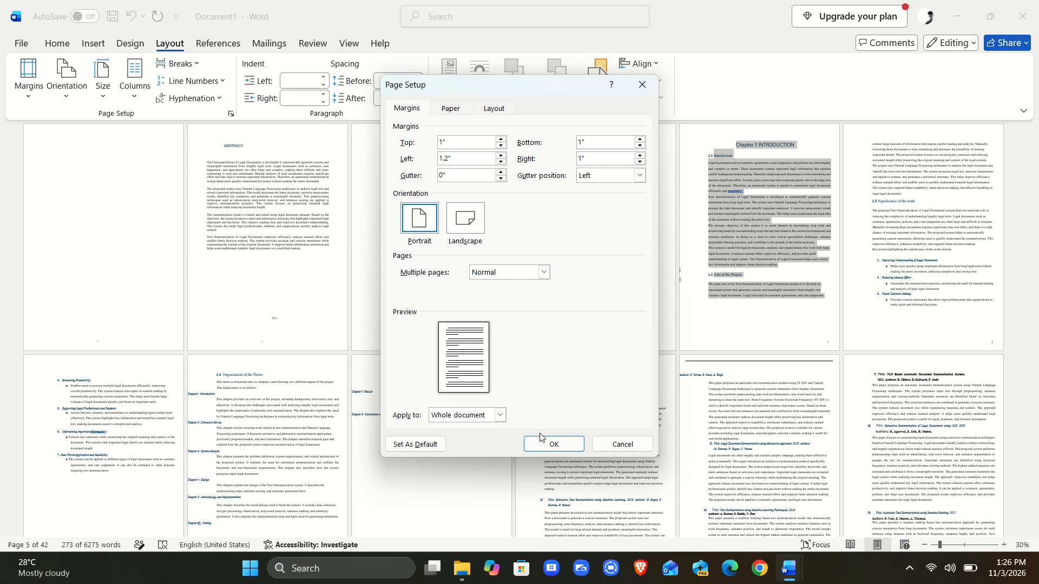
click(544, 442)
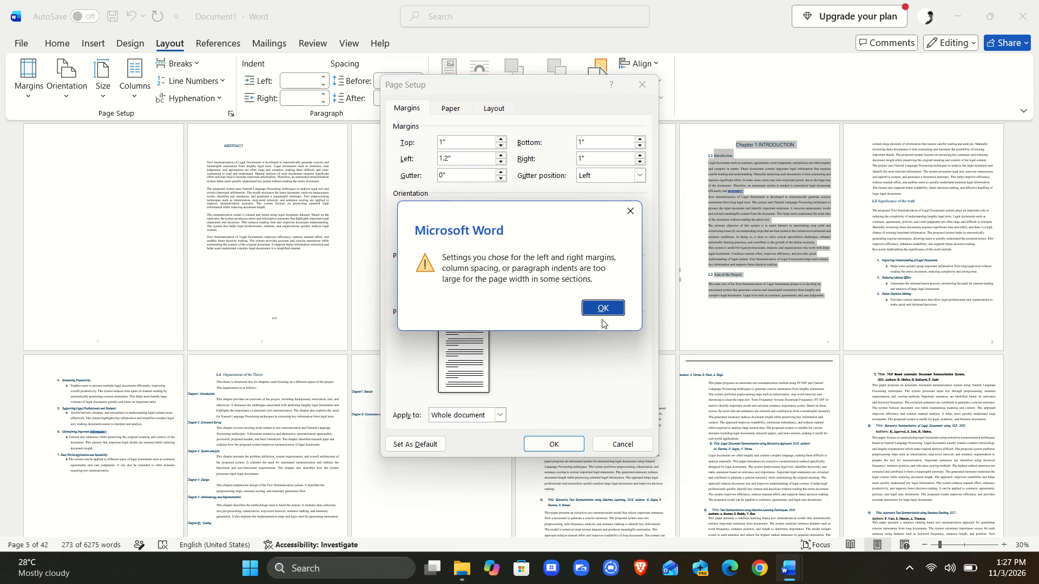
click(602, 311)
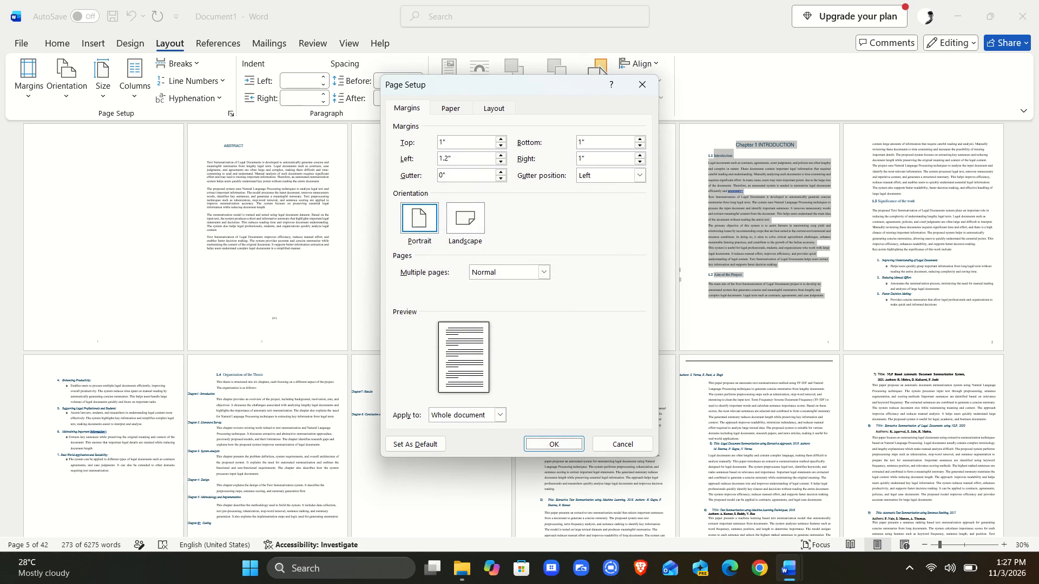
Lower the left margin to 1.1 inches and try again to apply the margins to the whole document.
click(502, 163)
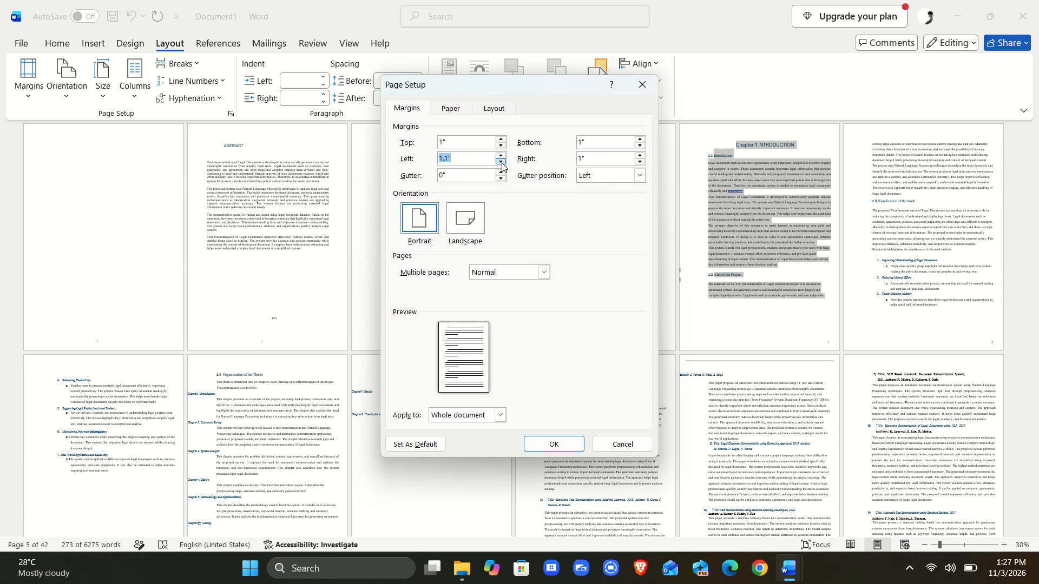
click(503, 163)
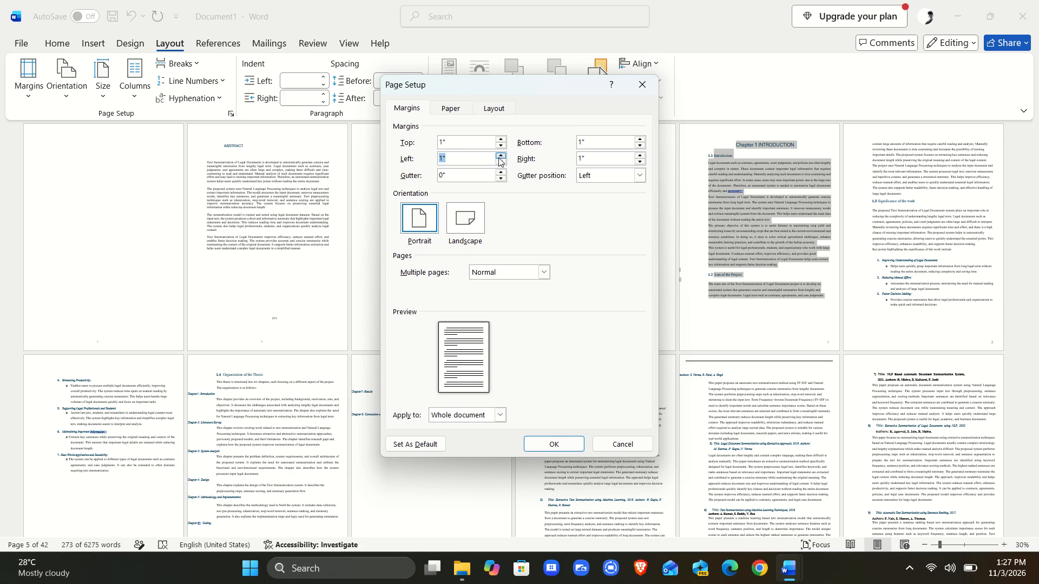
click(498, 156)
click(548, 443)
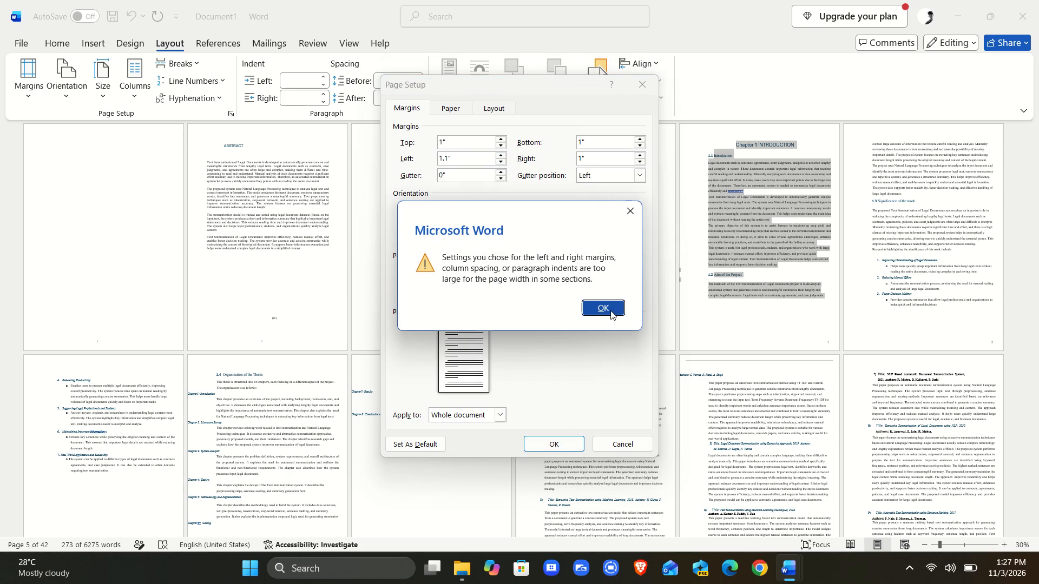
click(610, 310)
click(25, 72)
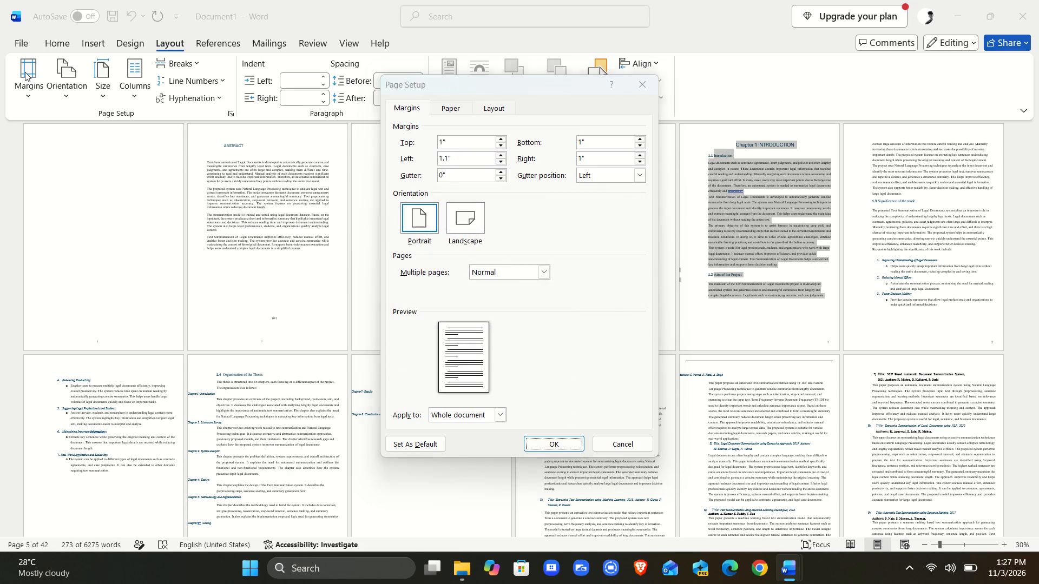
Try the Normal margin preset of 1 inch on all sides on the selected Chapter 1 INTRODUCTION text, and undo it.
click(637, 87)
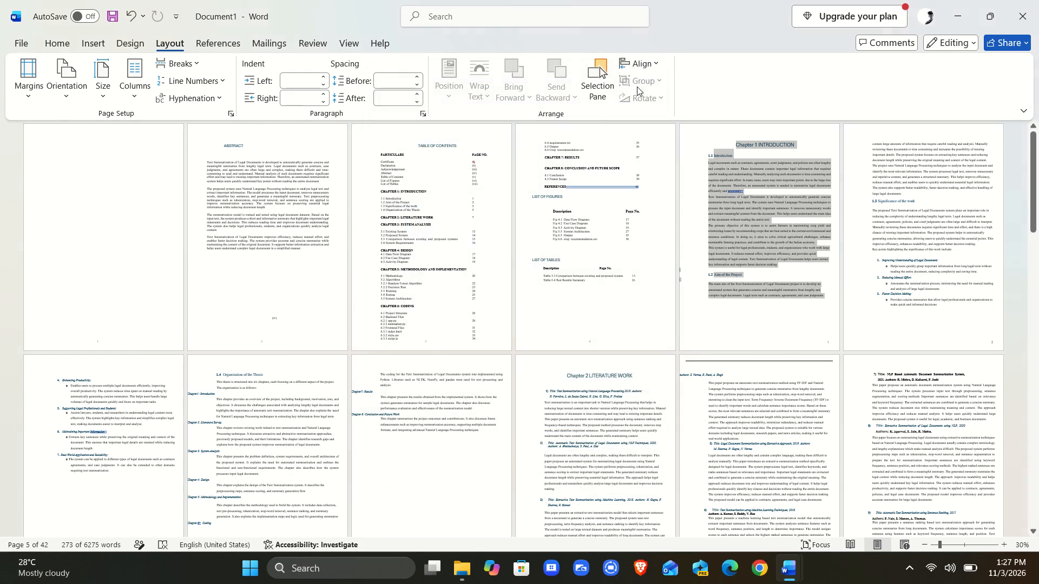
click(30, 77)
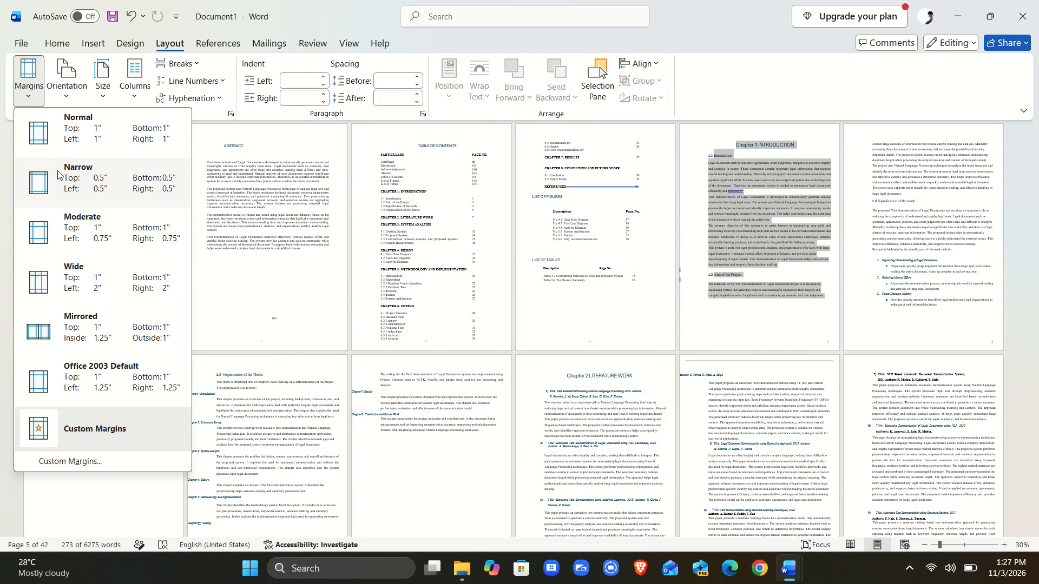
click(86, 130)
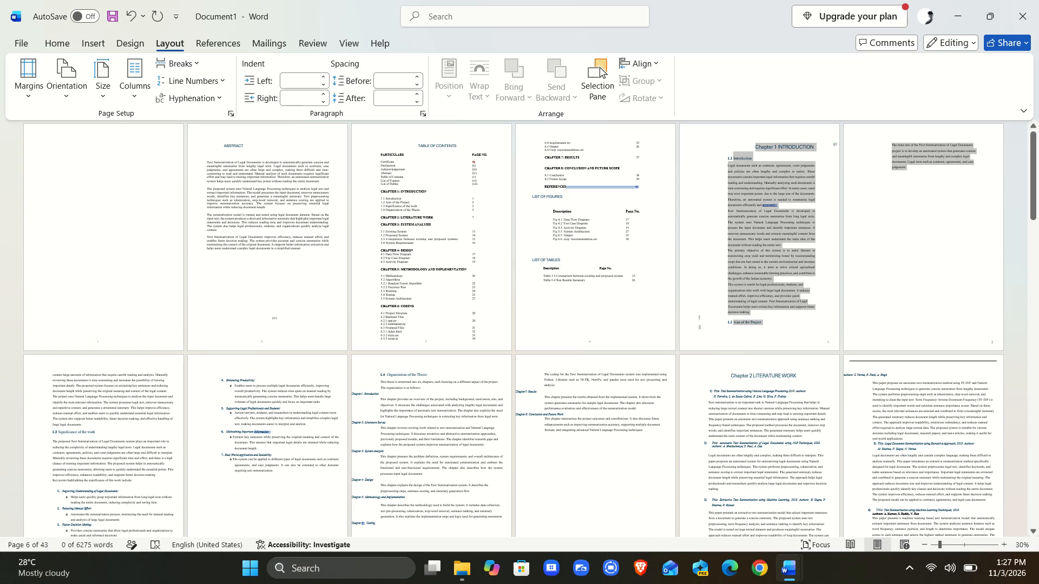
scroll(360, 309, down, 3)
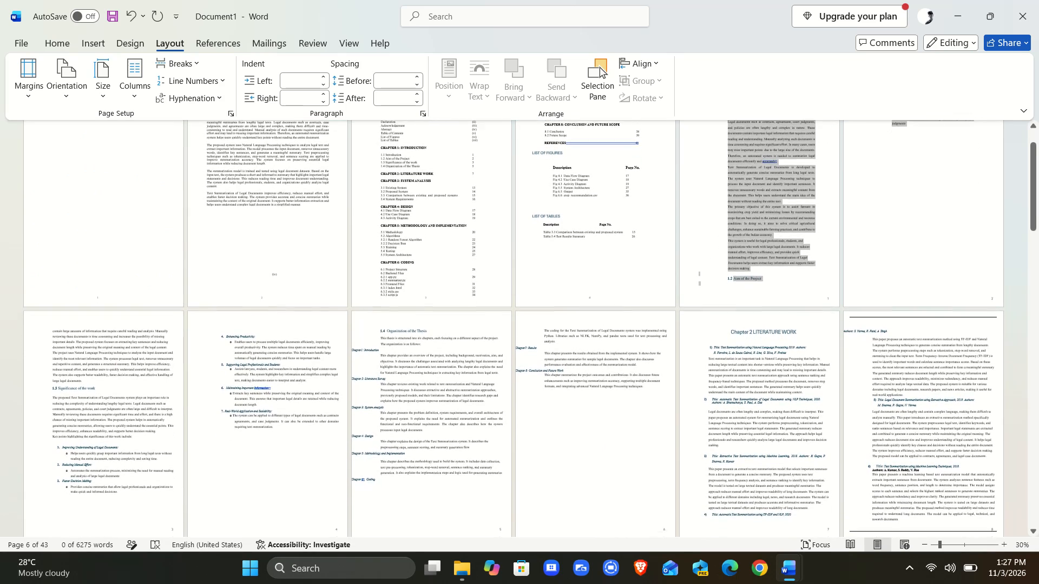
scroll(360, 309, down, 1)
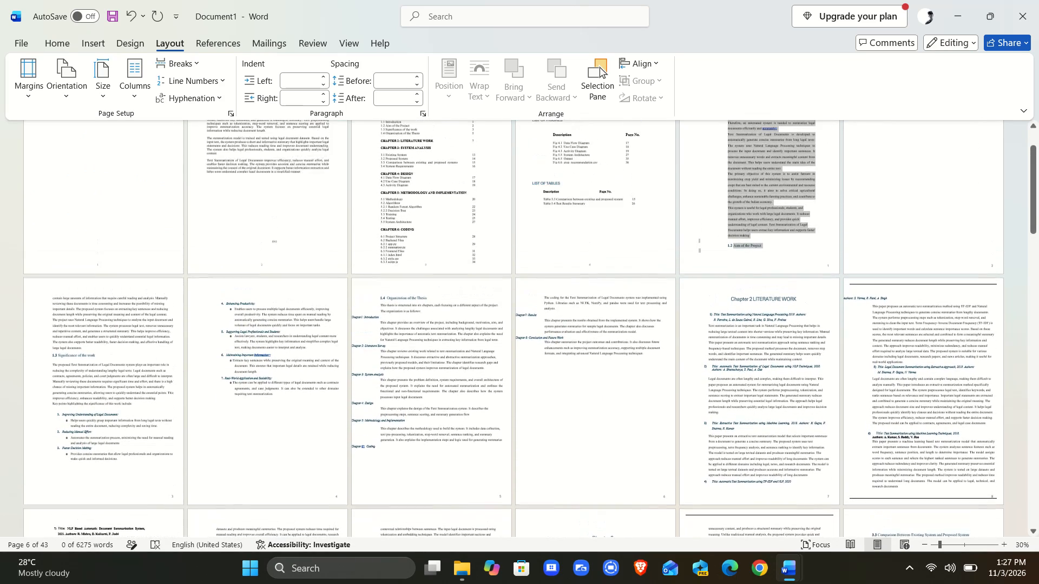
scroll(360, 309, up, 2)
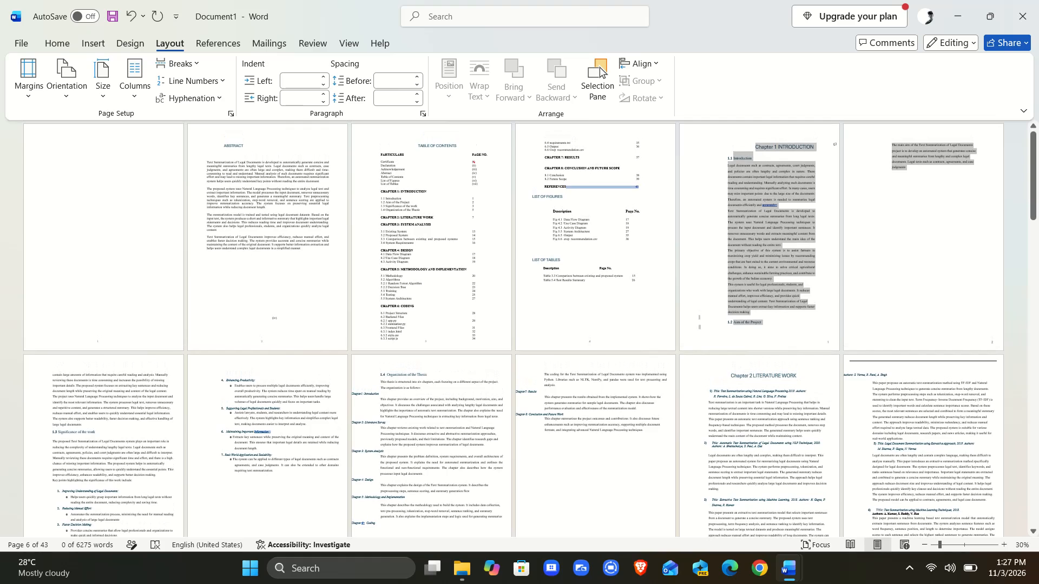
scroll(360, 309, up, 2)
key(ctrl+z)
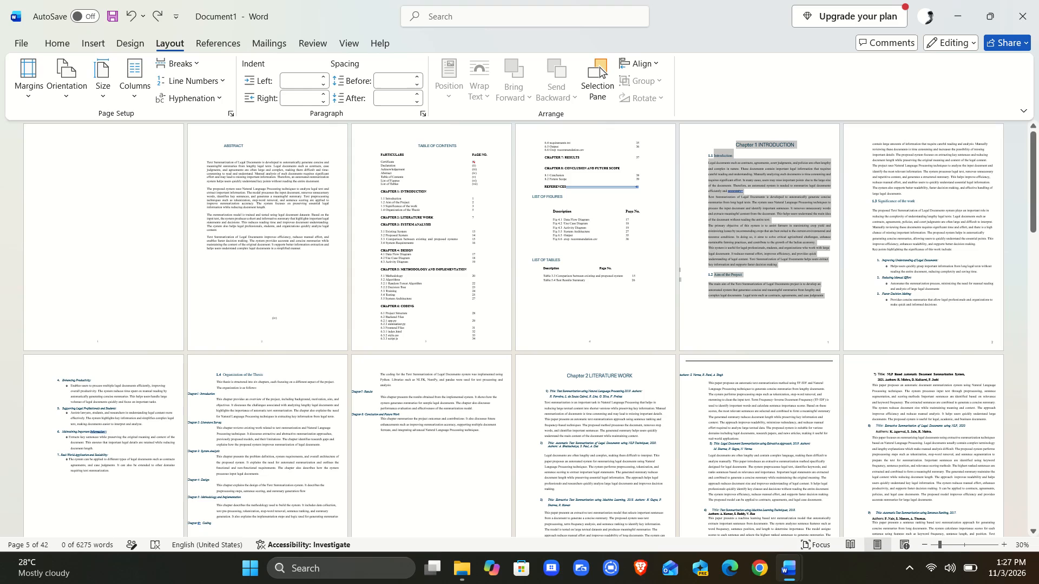
Examine the margins and text layout of the contents, lists and Chapter 1 INTRODUCTION pages at a larger zoom.
click(692, 324)
ctrl+scroll(692, 324, up, 4)
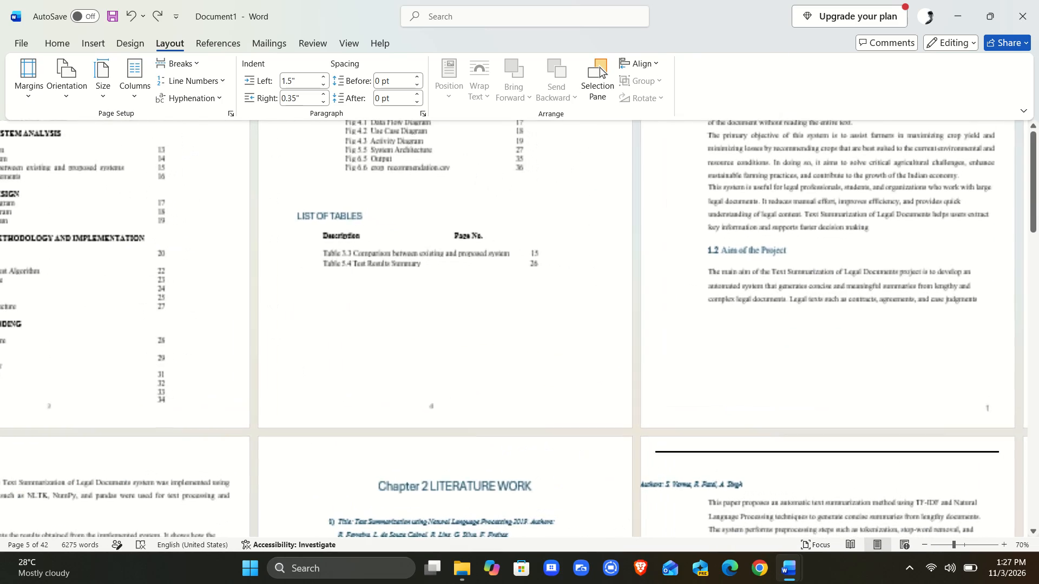
scroll(692, 324, up, 2)
scroll(530, 300, up, 4)
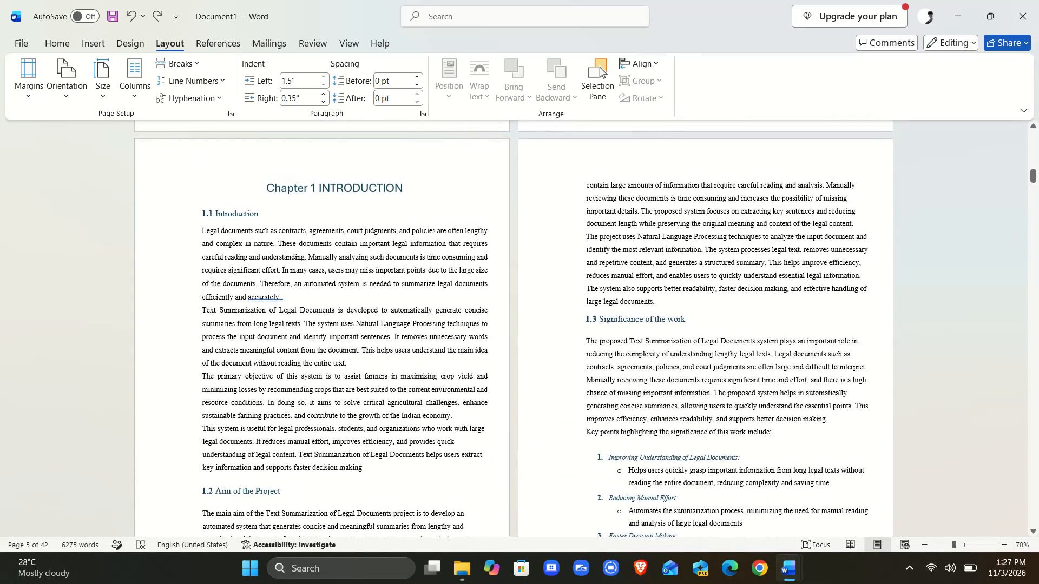
scroll(530, 300, up, 2)
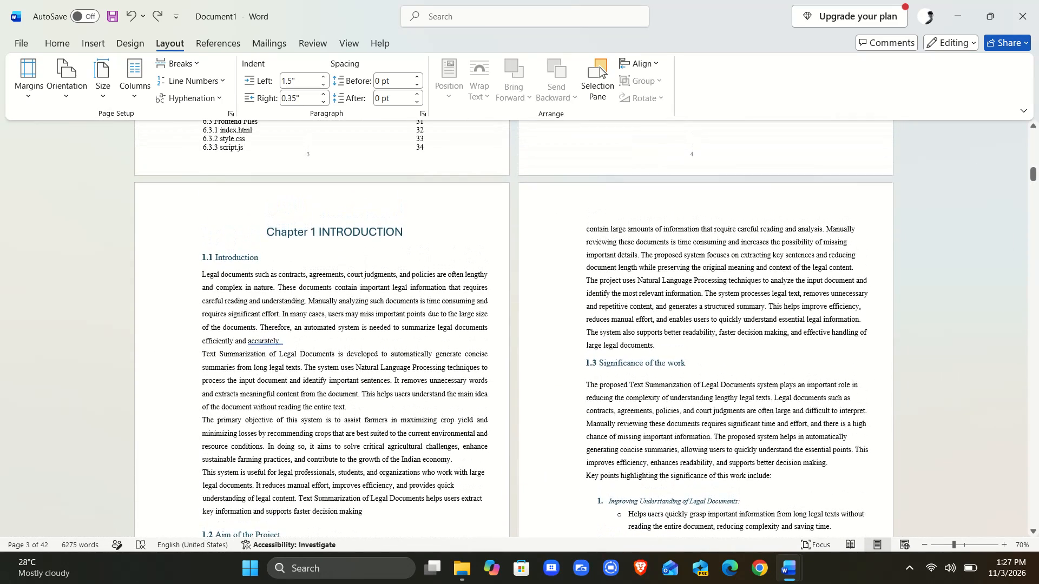
scroll(530, 300, up, 3)
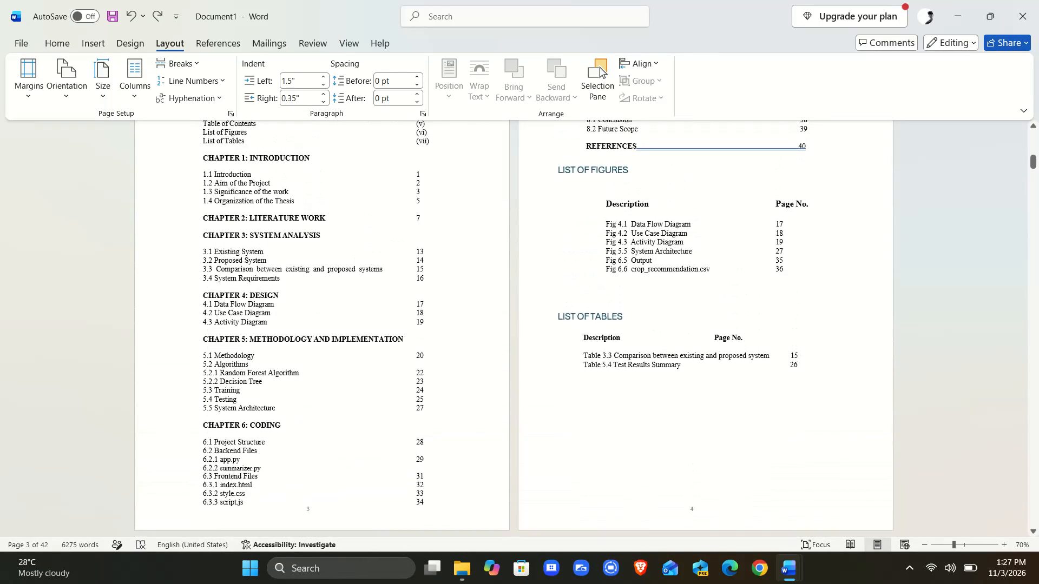
scroll(530, 300, up, 1)
scroll(530, 300, down, 6)
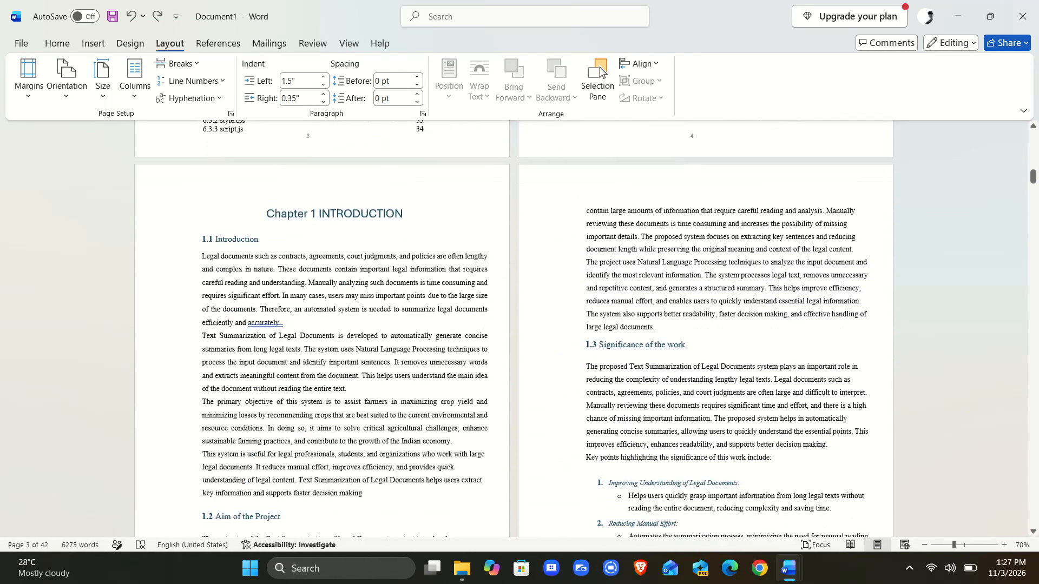
scroll(530, 300, down, 1)
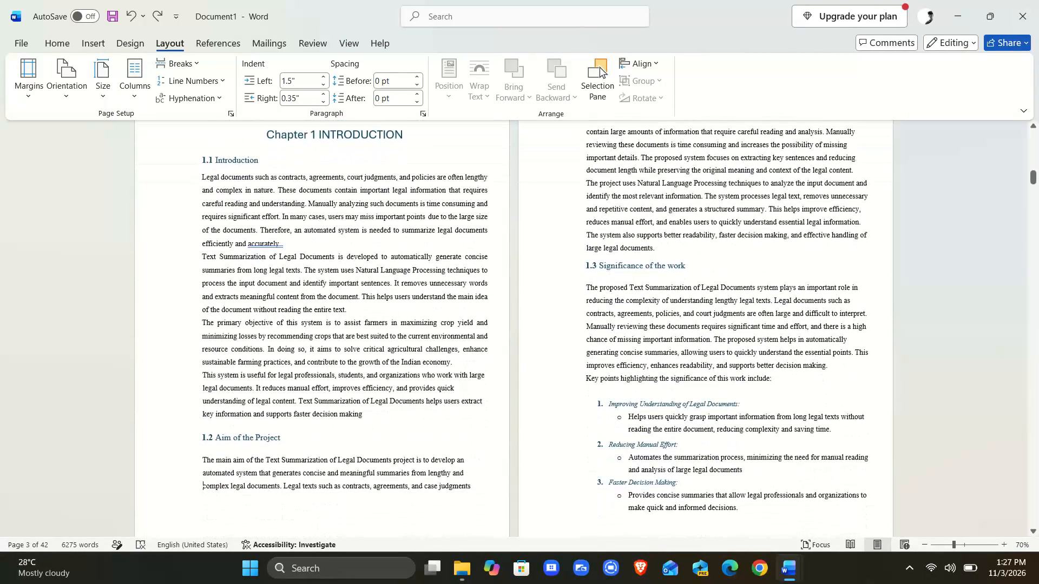
scroll(530, 300, down, 1)
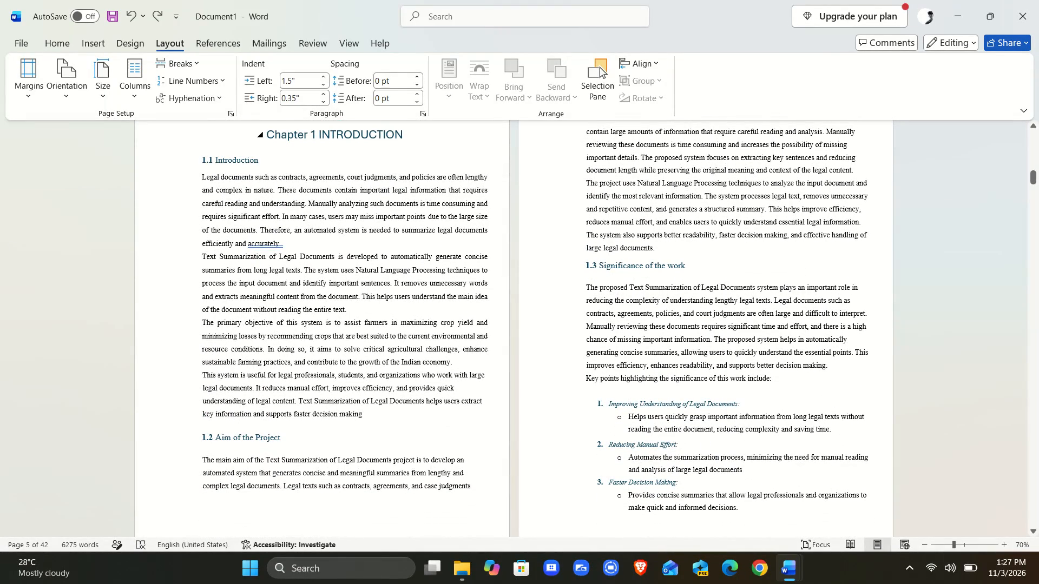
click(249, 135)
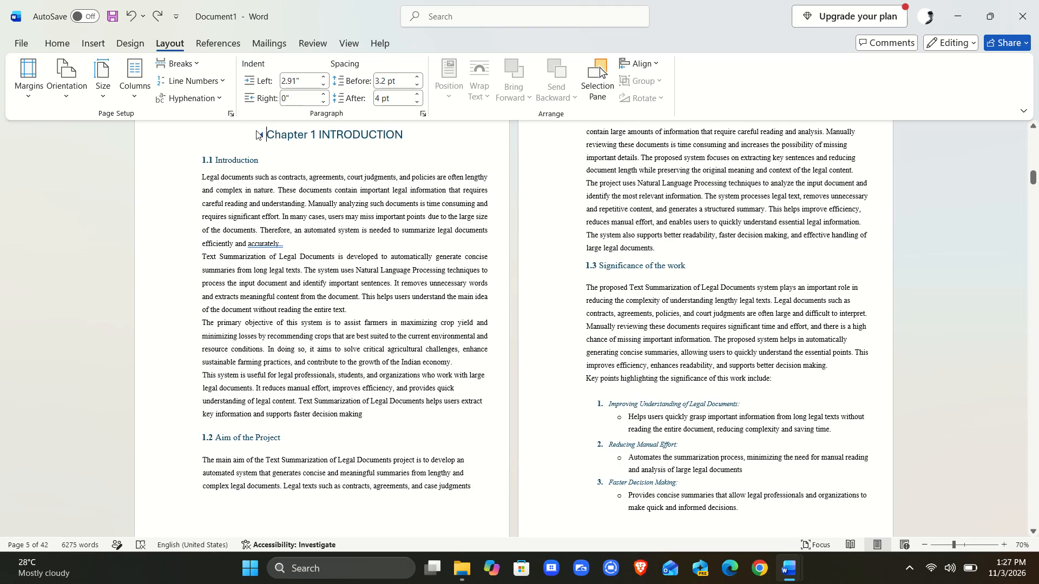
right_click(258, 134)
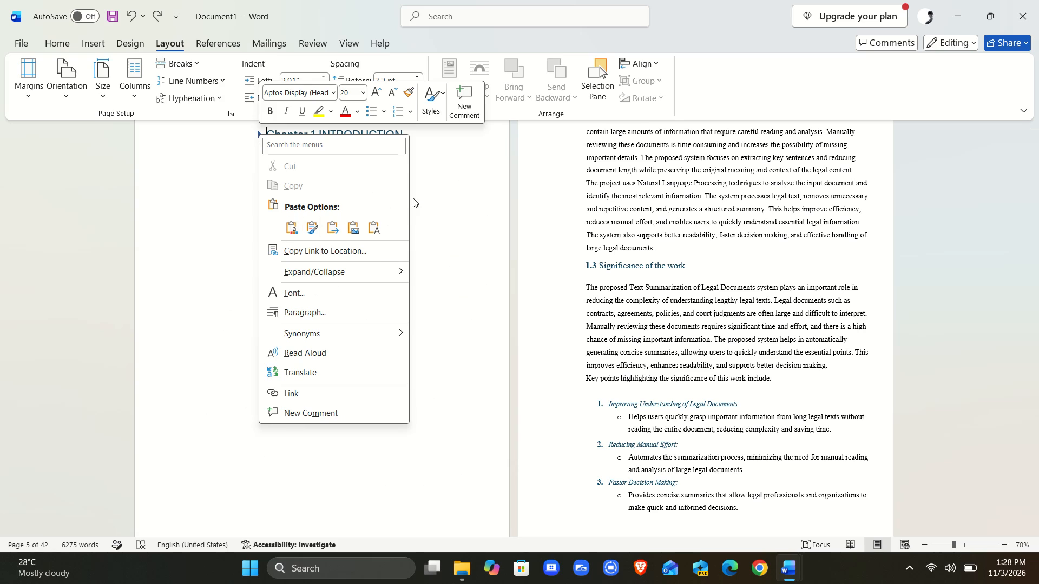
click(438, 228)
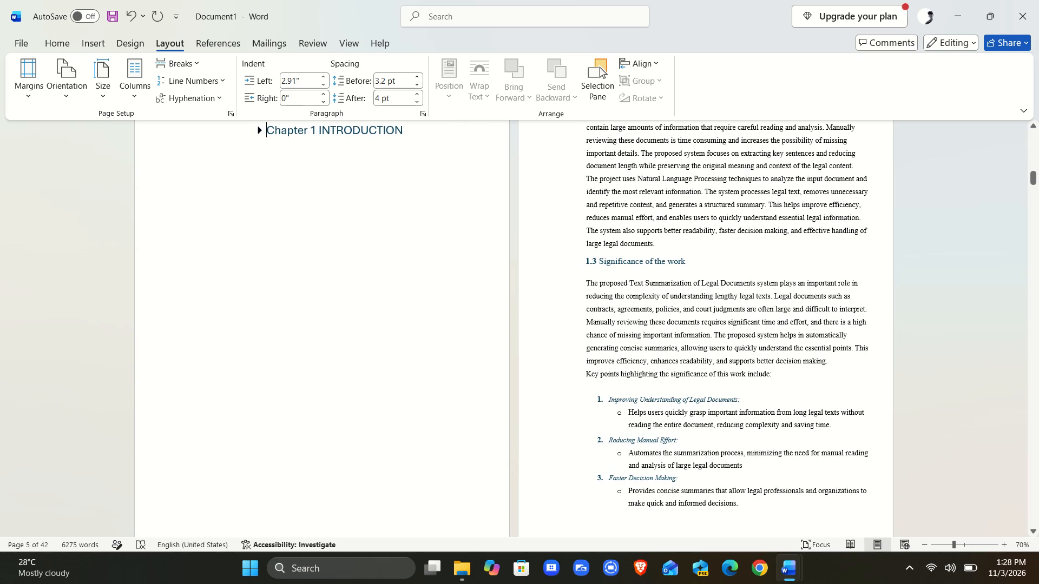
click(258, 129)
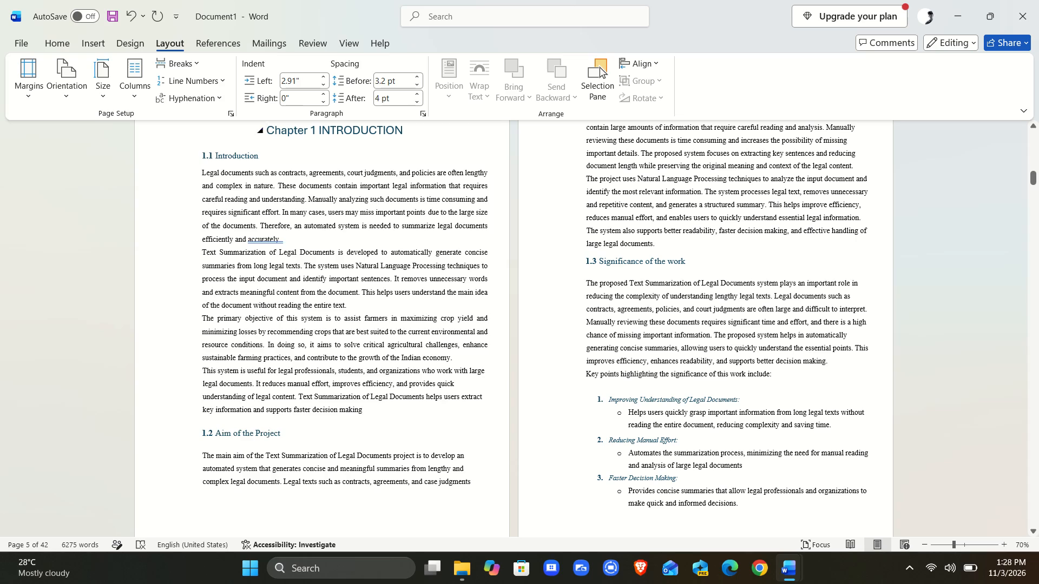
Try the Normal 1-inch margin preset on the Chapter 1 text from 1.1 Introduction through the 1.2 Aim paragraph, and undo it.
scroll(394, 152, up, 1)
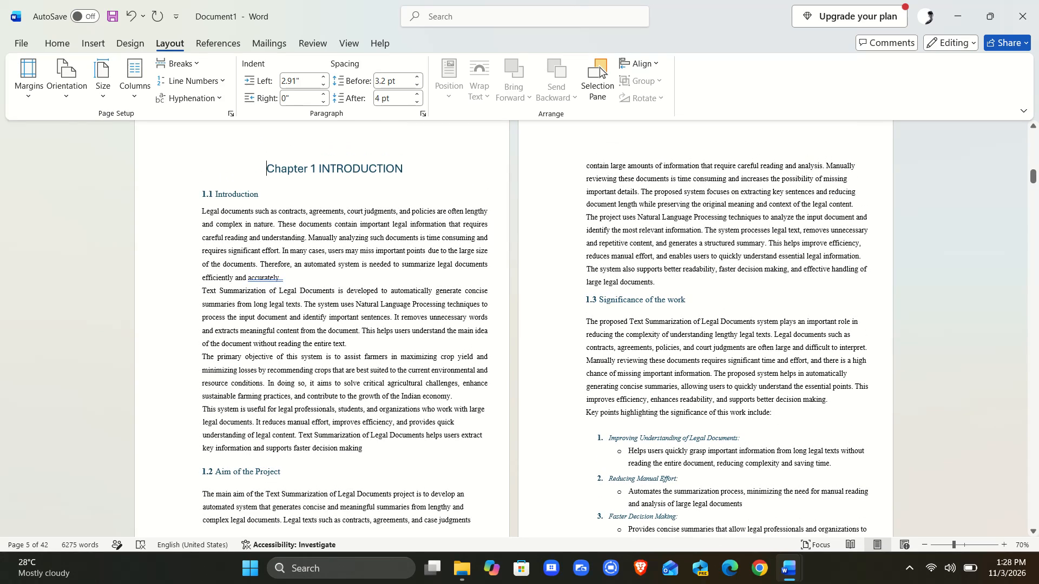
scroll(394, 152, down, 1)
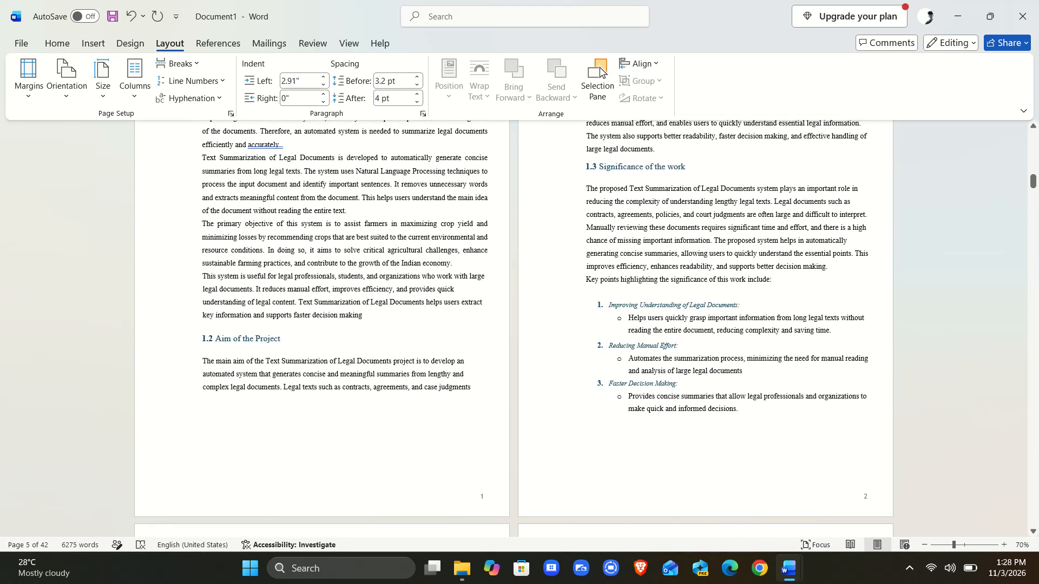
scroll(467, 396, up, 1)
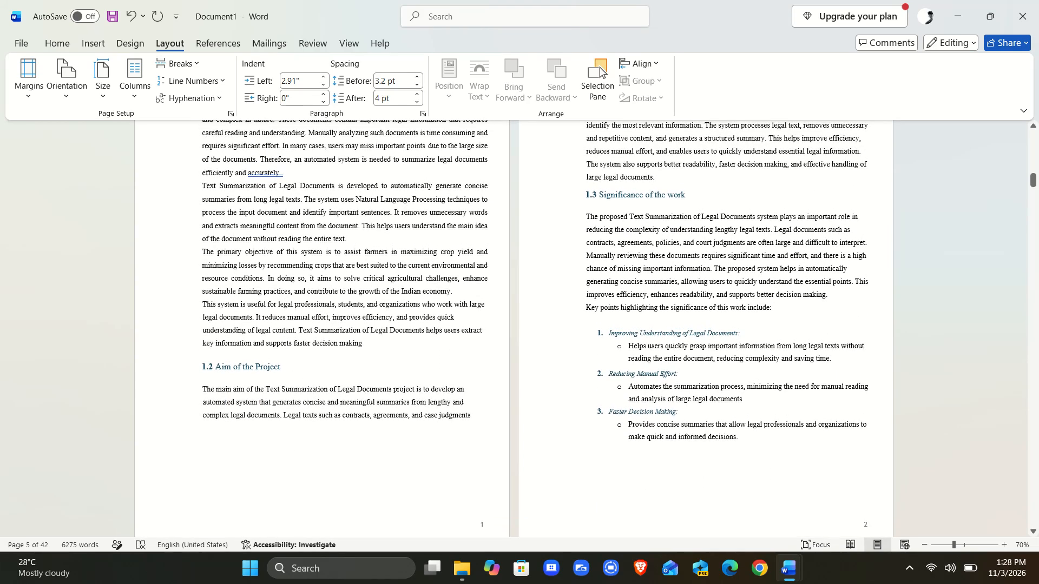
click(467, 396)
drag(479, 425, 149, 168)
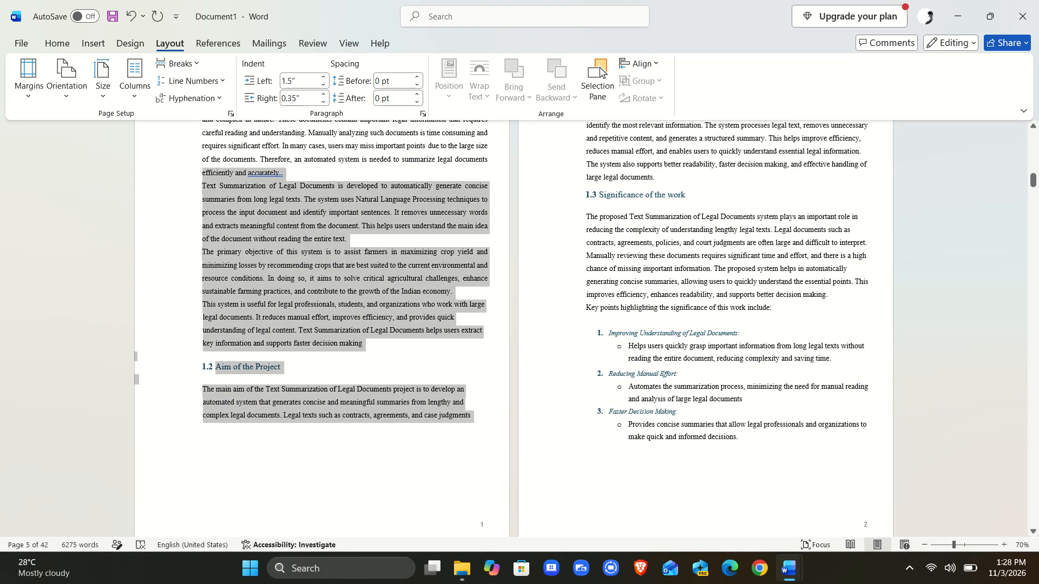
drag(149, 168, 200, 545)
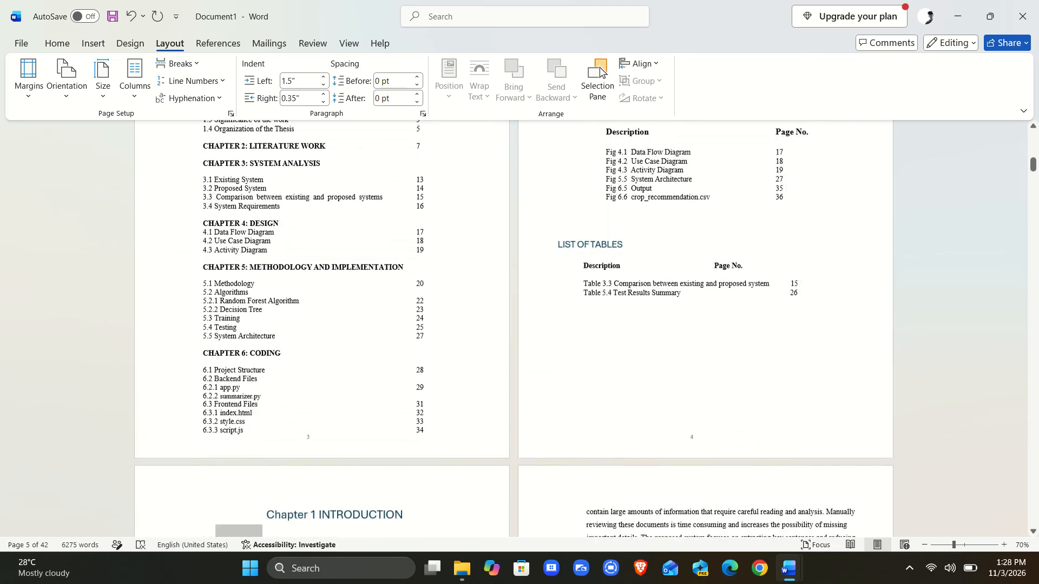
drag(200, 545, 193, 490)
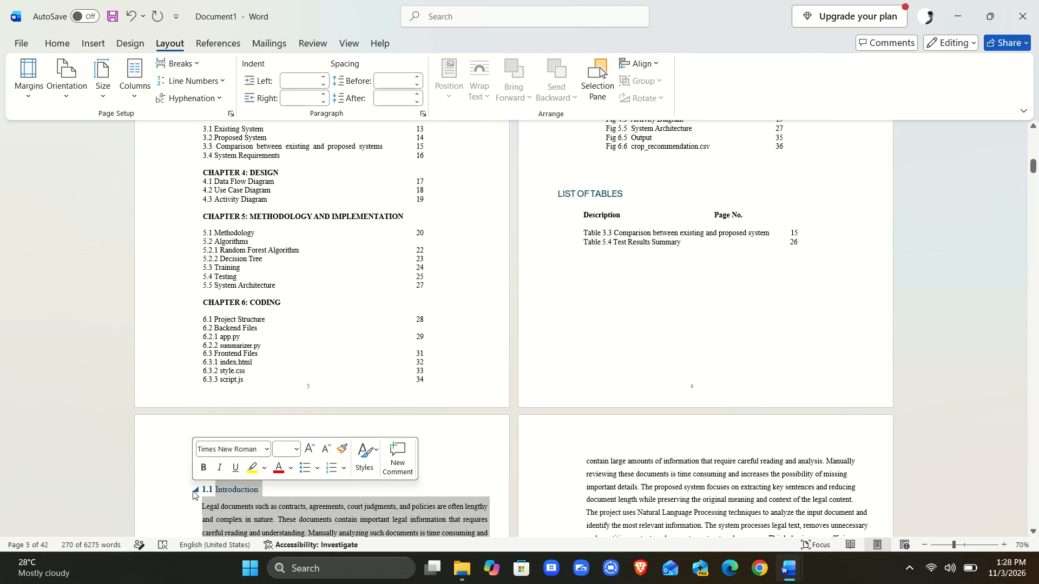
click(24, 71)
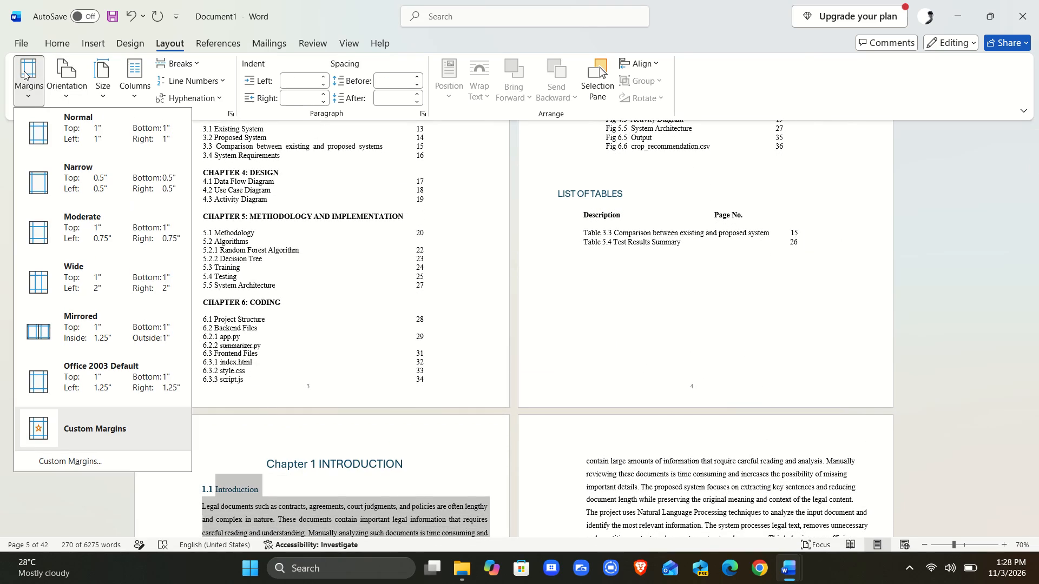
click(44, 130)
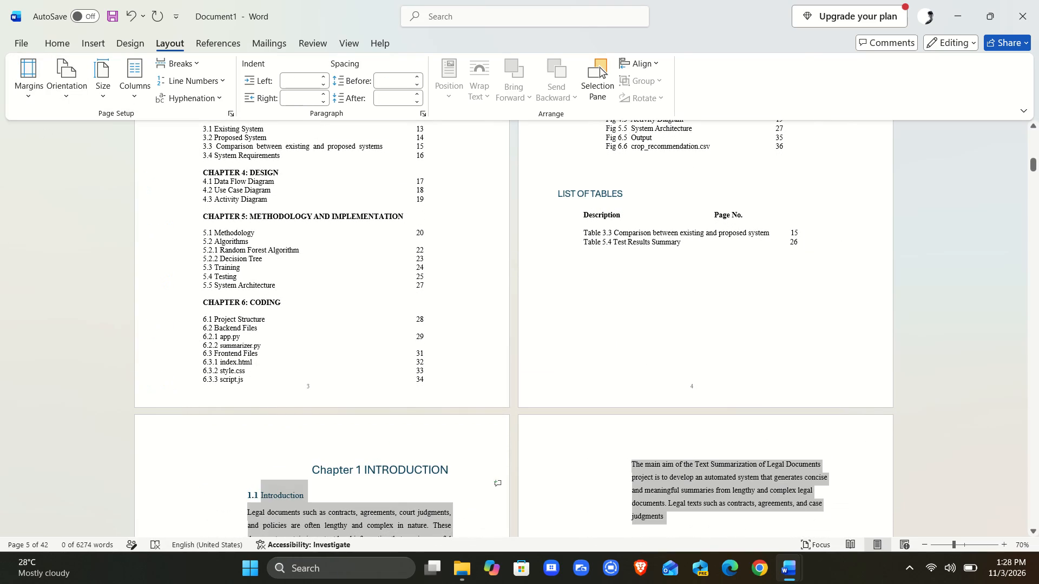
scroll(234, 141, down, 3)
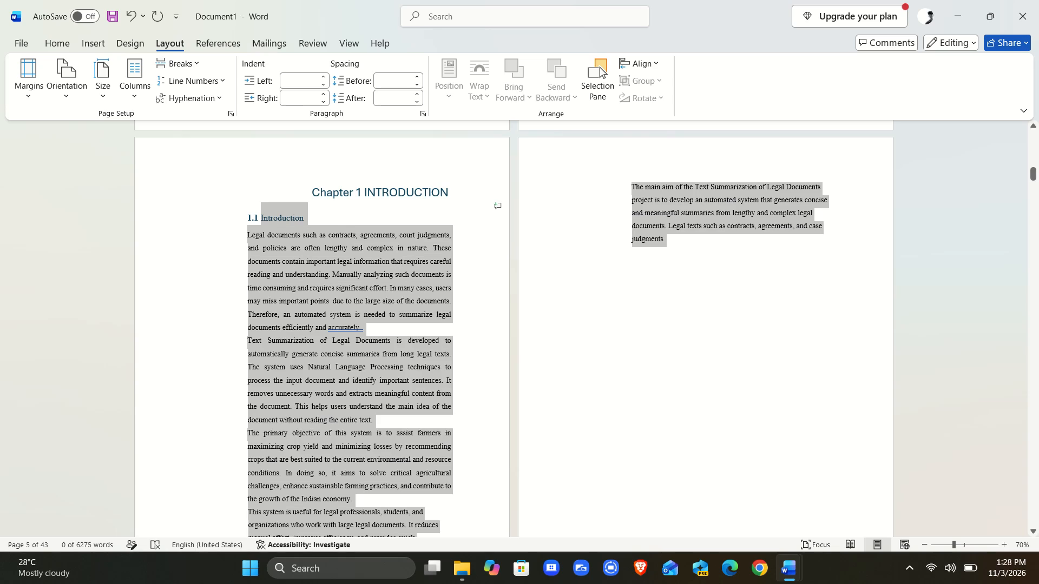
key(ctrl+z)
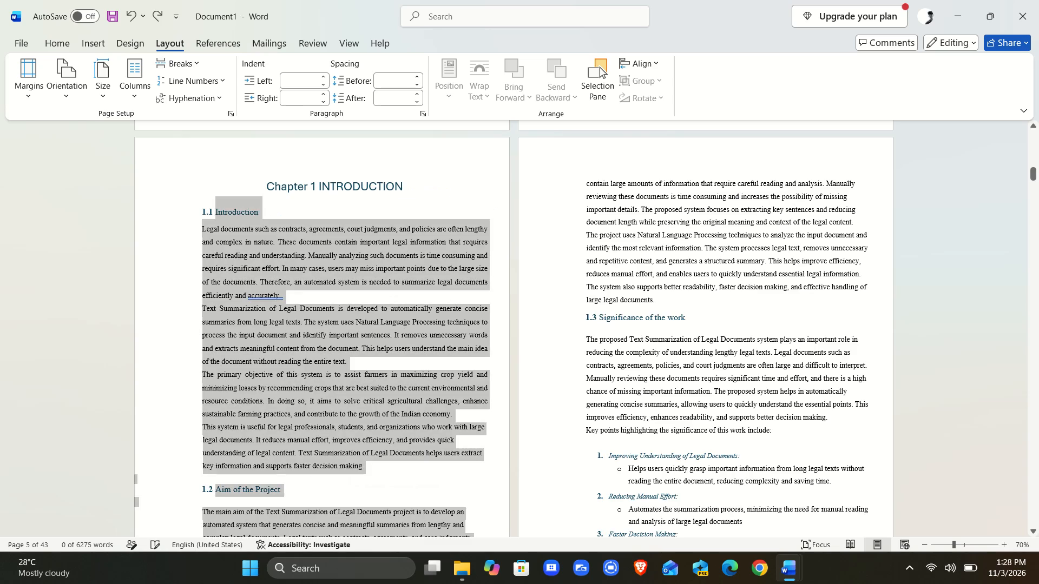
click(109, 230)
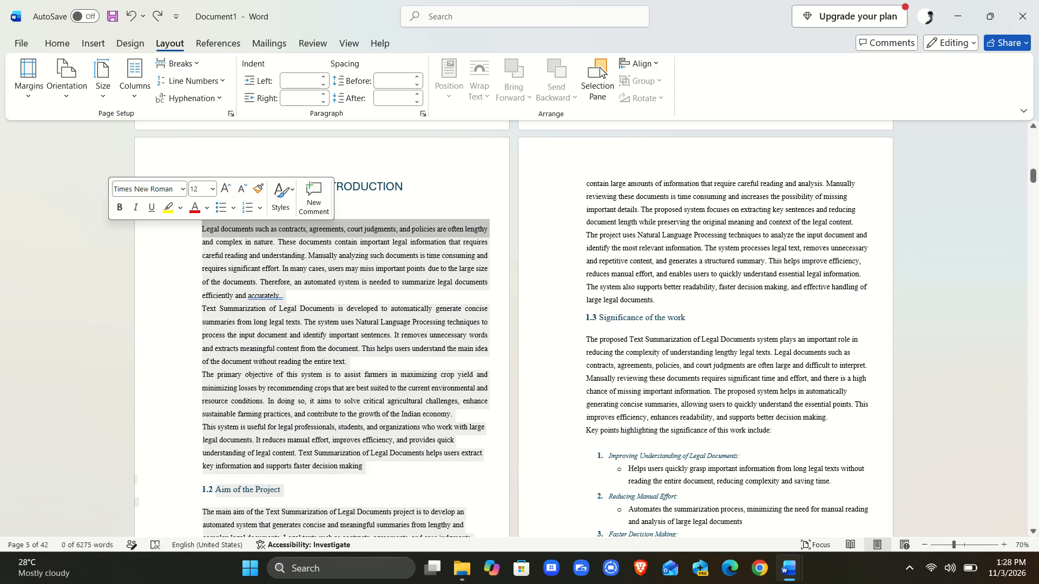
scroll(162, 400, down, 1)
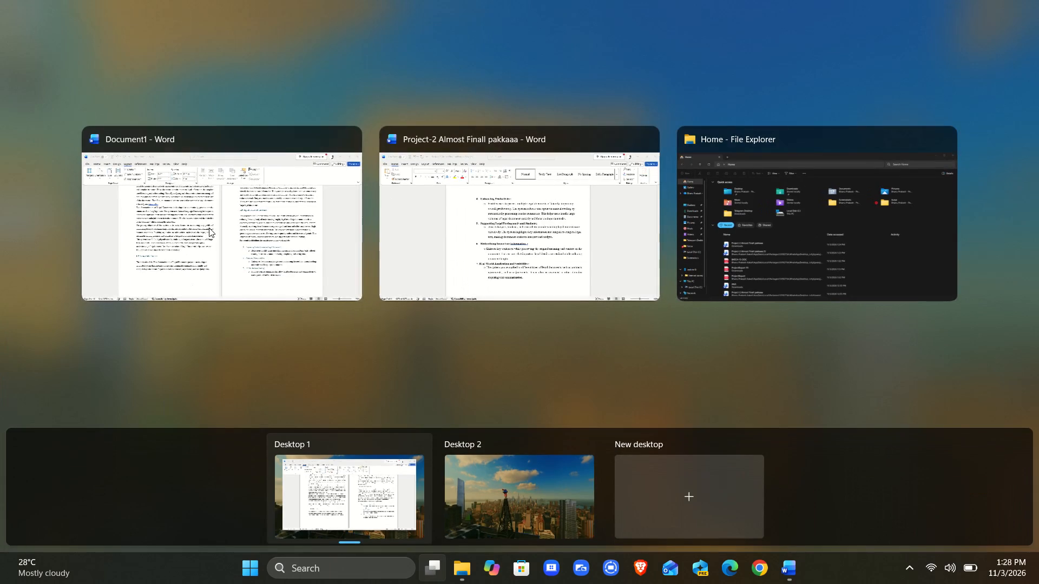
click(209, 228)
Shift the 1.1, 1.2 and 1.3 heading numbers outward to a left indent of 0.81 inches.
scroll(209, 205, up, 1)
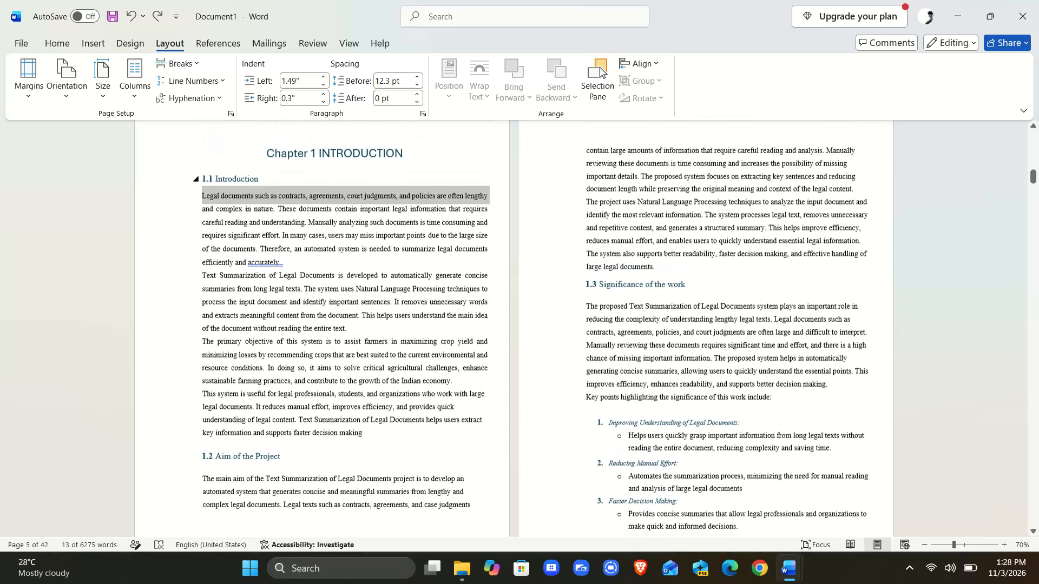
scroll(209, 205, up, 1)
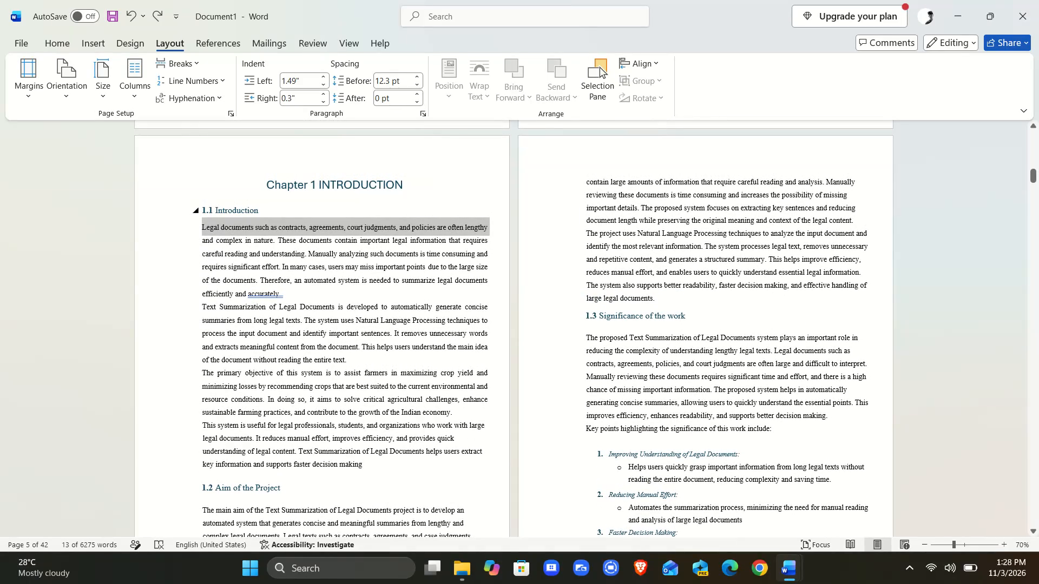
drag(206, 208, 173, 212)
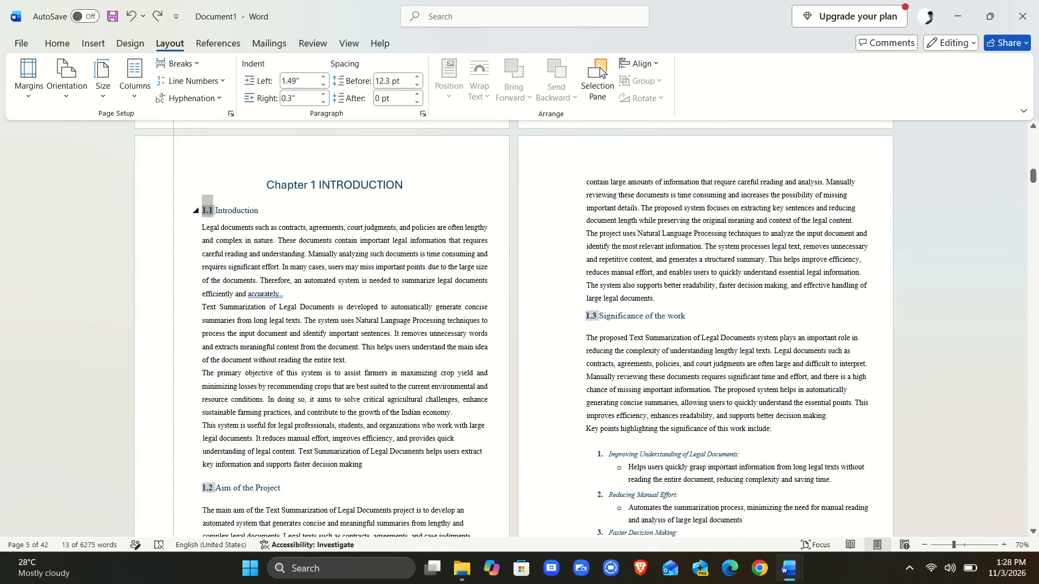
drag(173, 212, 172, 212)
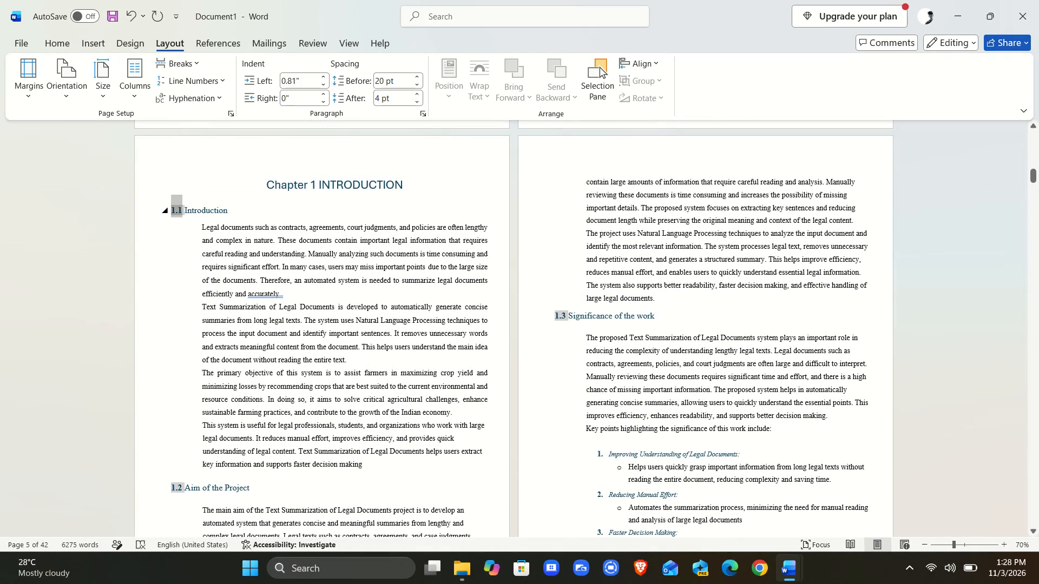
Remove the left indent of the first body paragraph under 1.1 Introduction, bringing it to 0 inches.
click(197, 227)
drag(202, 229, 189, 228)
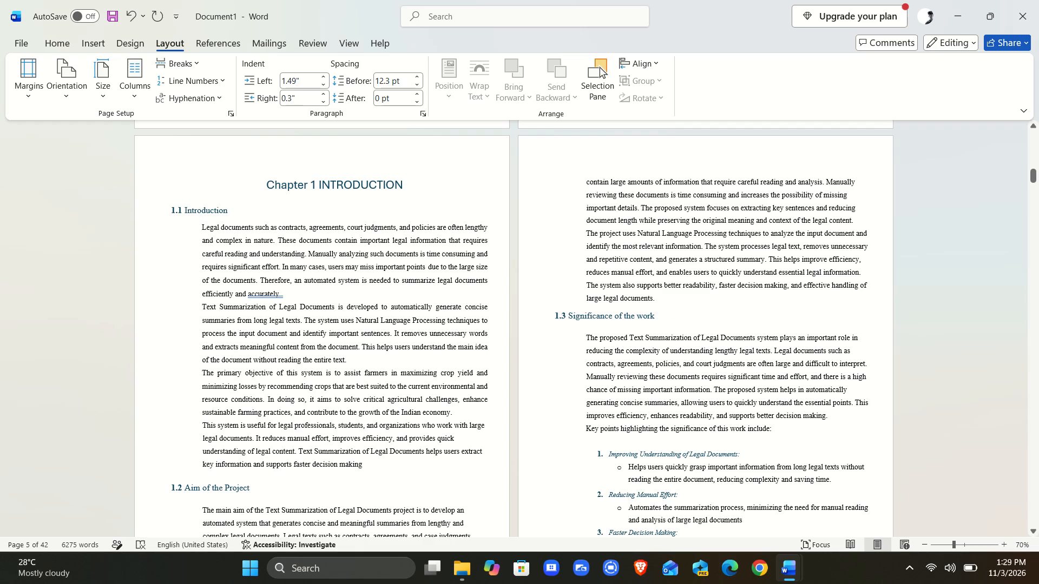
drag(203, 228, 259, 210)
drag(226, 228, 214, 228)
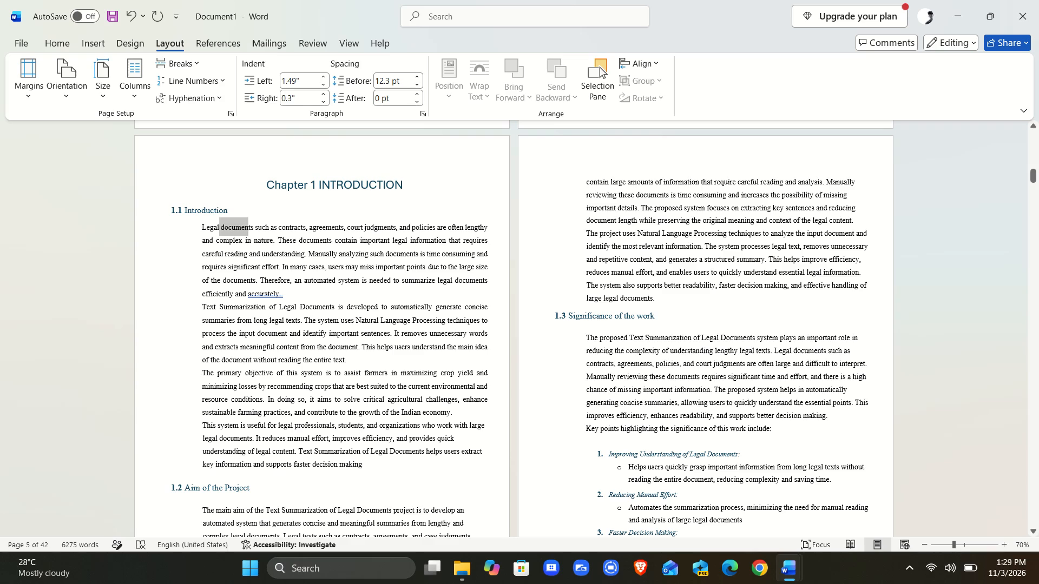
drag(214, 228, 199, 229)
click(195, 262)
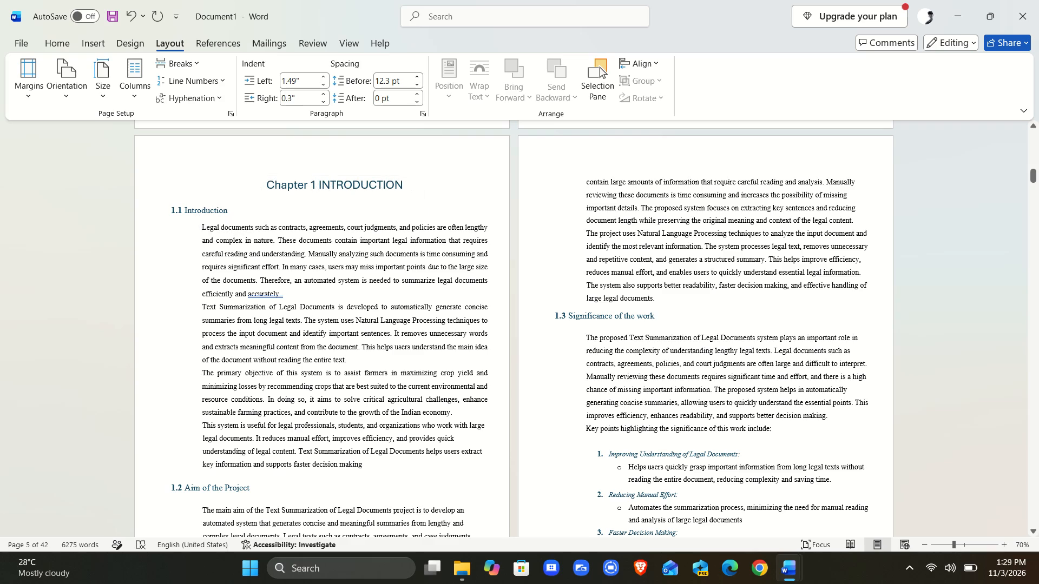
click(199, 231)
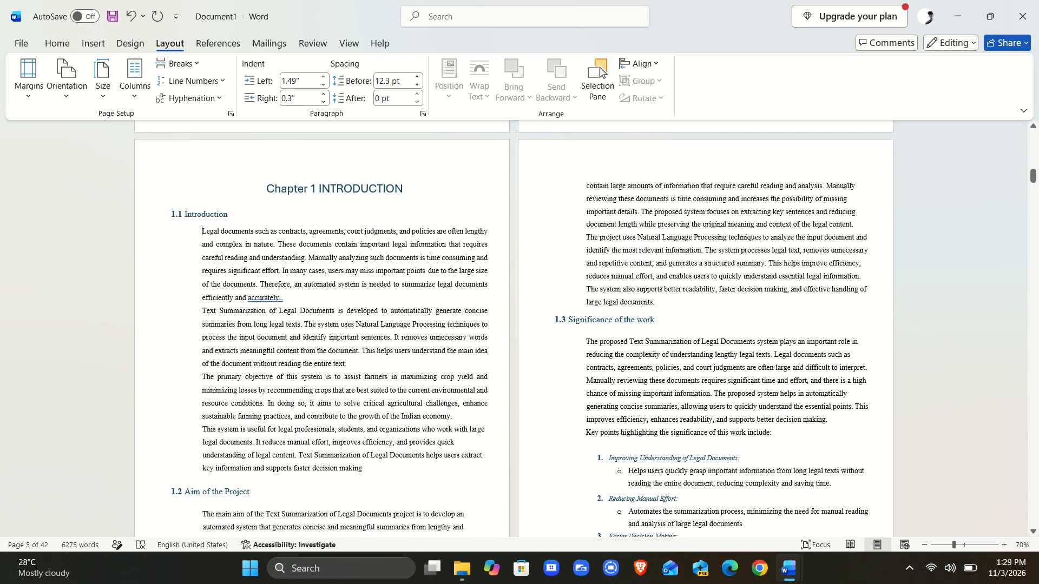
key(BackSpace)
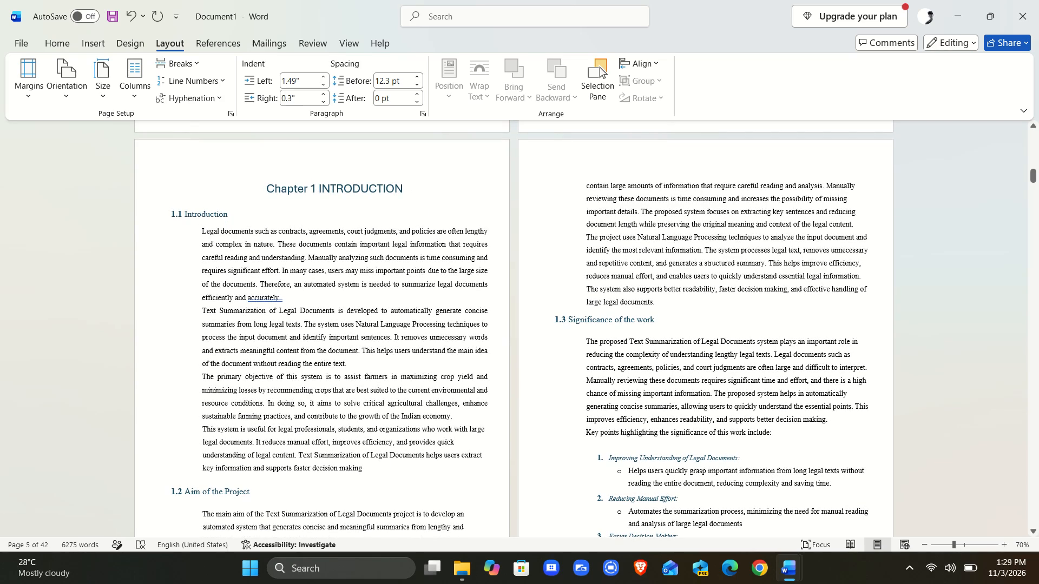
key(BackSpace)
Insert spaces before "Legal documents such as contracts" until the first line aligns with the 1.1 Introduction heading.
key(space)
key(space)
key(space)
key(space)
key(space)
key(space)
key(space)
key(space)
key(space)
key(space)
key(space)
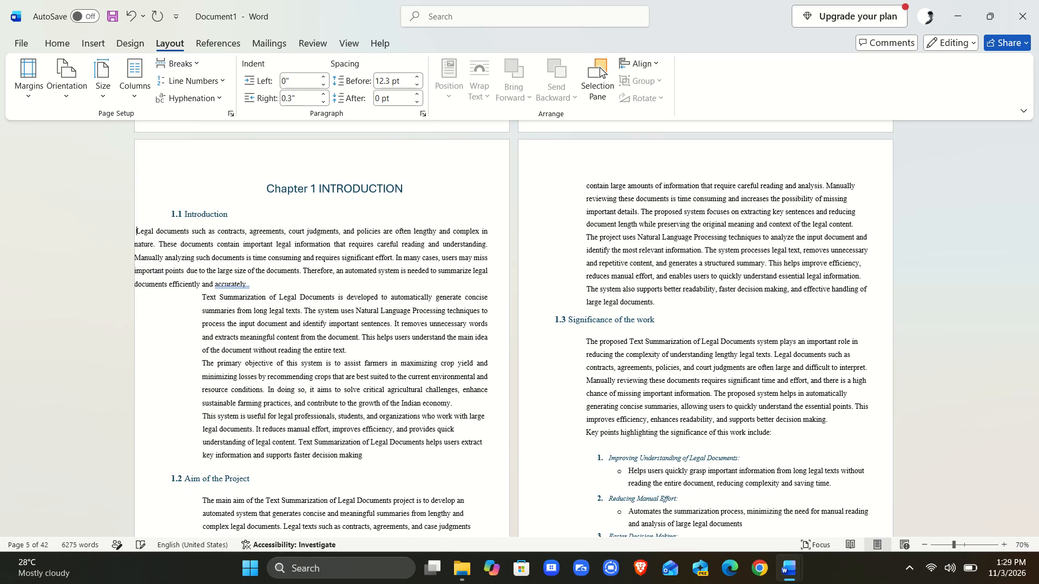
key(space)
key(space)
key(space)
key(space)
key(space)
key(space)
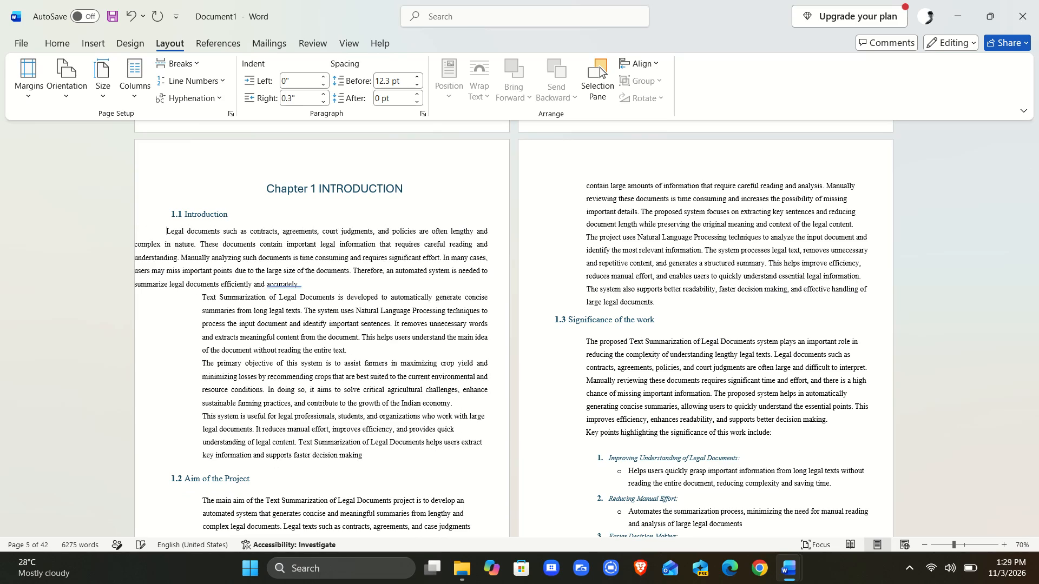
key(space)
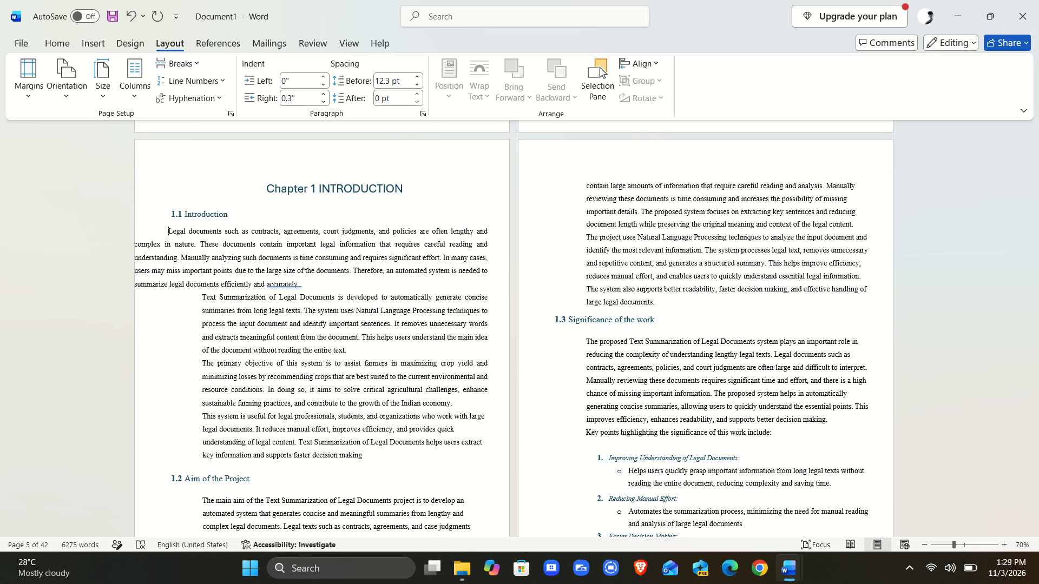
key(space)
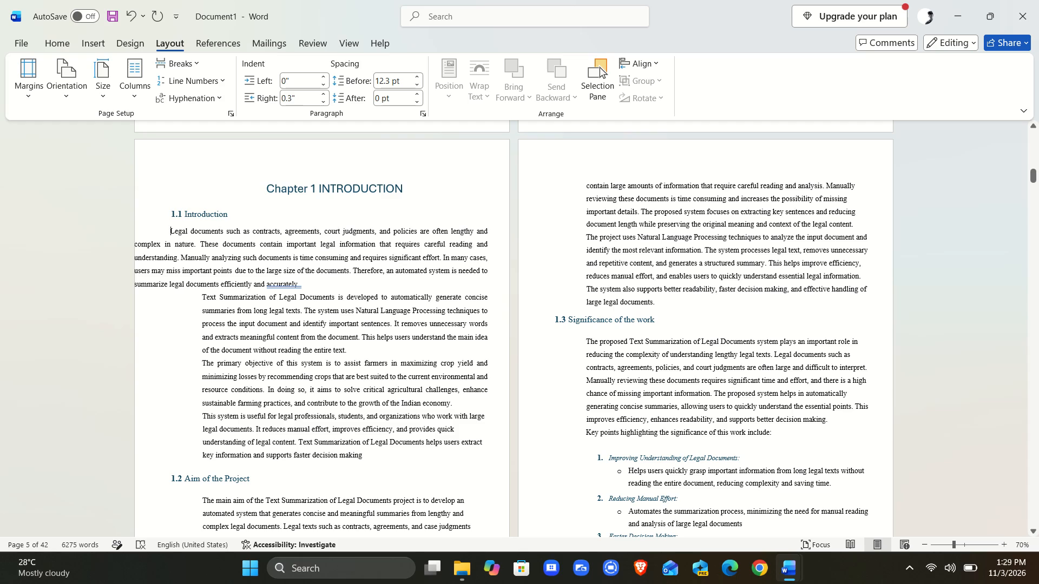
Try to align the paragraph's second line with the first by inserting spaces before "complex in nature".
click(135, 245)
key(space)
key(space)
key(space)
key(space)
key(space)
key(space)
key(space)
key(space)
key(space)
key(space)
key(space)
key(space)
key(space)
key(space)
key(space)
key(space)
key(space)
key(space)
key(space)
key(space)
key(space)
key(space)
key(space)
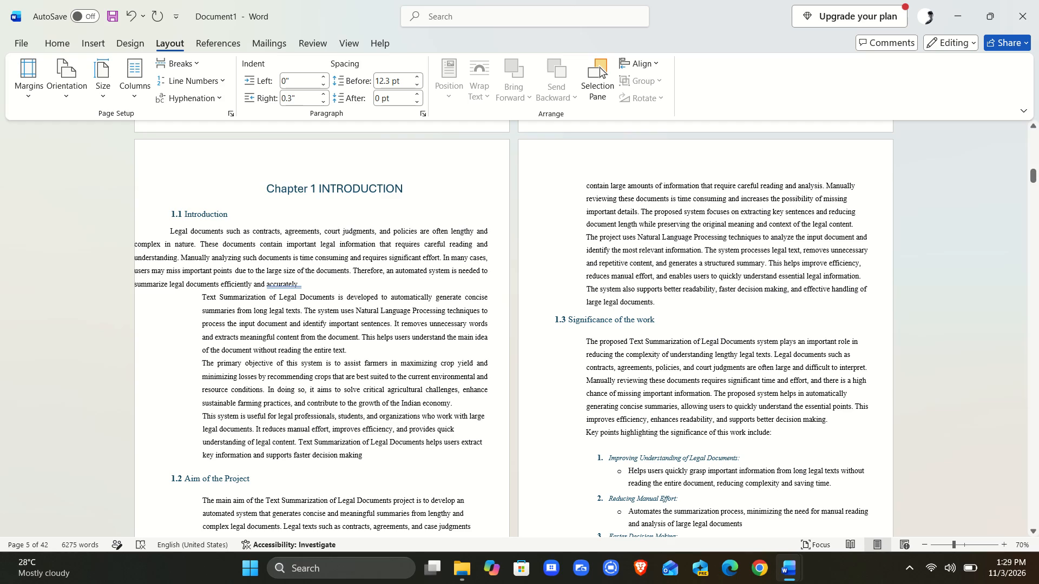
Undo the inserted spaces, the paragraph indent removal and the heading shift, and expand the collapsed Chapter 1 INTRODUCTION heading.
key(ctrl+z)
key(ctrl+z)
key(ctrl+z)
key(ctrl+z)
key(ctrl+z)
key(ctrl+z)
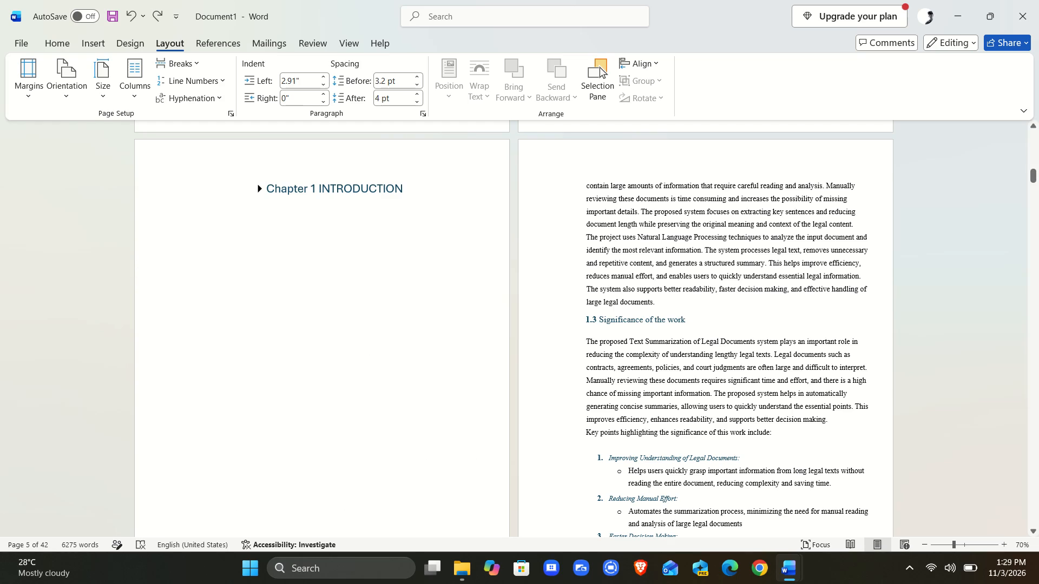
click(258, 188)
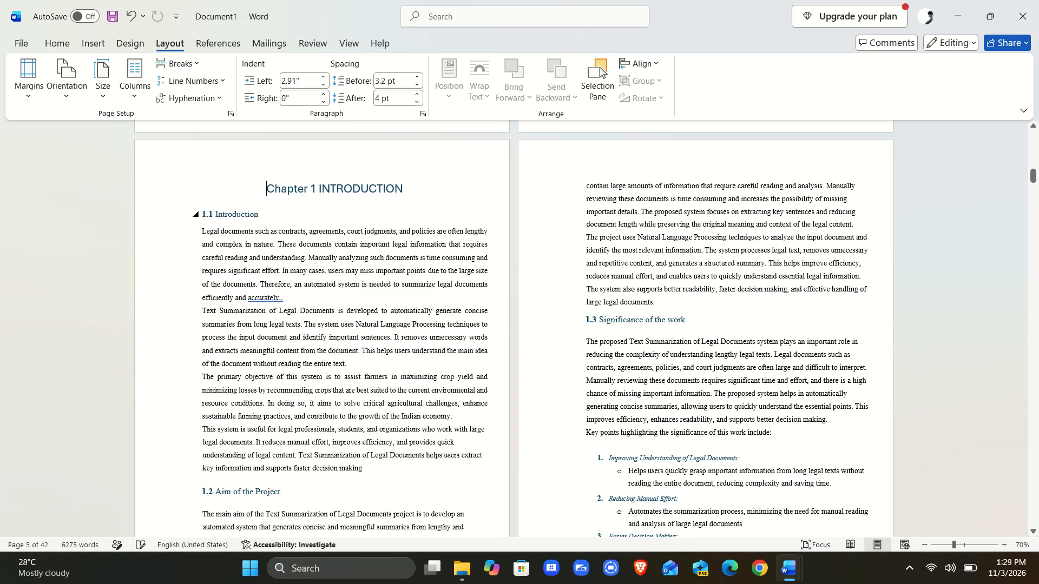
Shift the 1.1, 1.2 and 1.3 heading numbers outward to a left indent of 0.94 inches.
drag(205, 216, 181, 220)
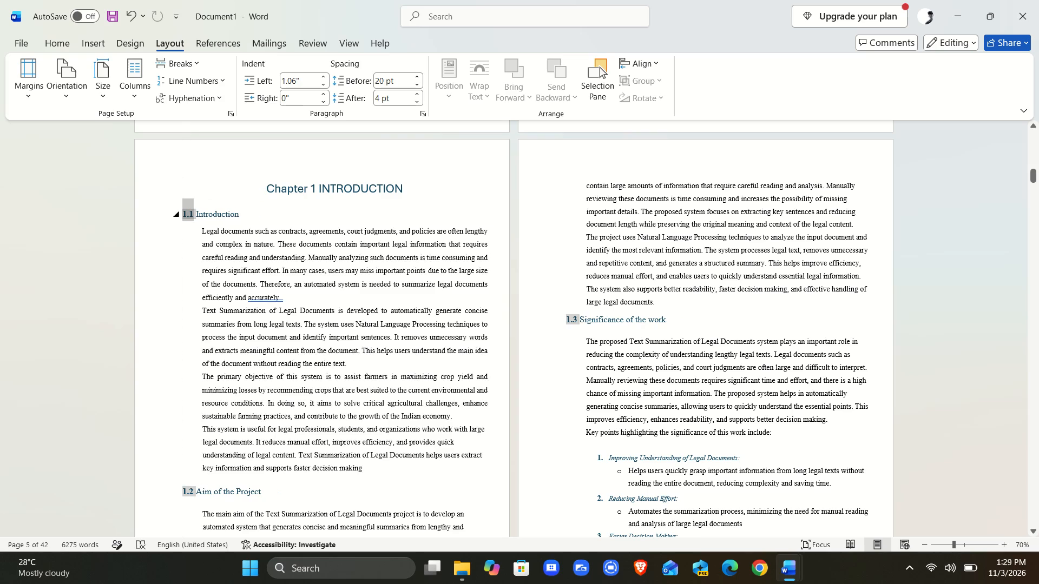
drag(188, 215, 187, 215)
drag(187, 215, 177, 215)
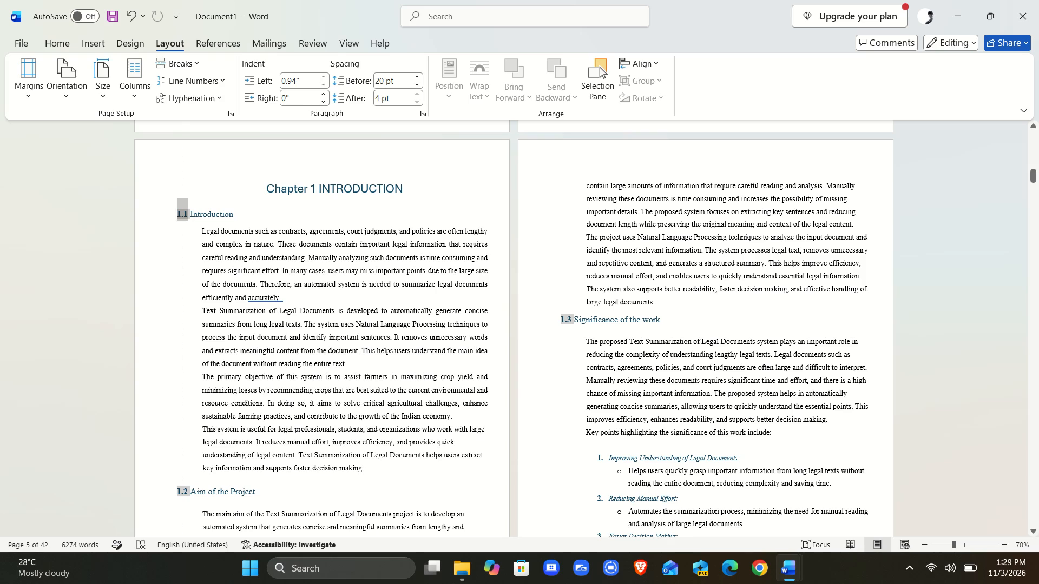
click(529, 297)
Examine the heading and paragraph indents from the rest of Chapter 1 through the start of Chapter 2 LITERATURE WORK.
scroll(529, 297, down, 1)
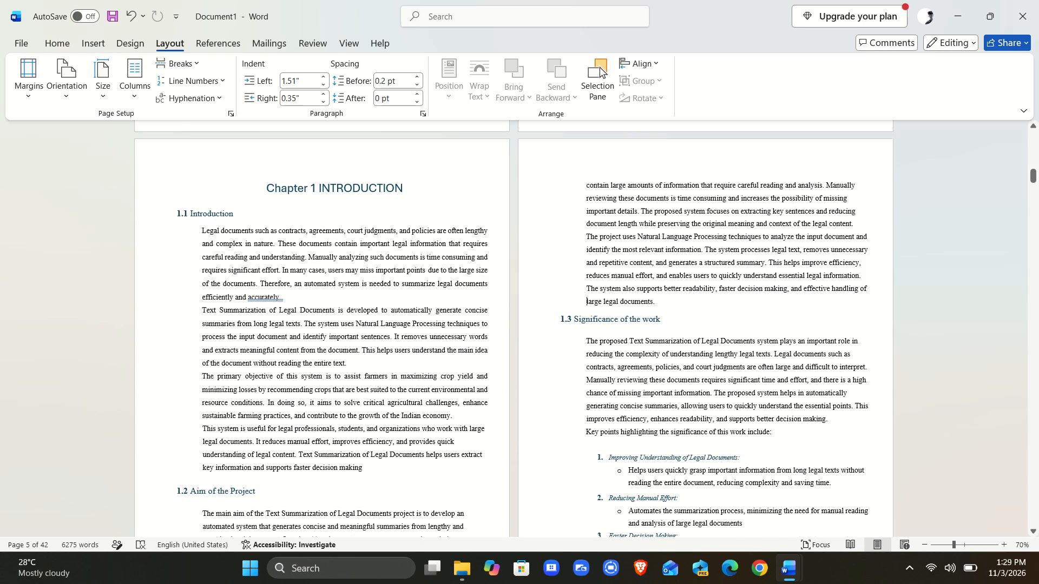
scroll(529, 297, down, 2)
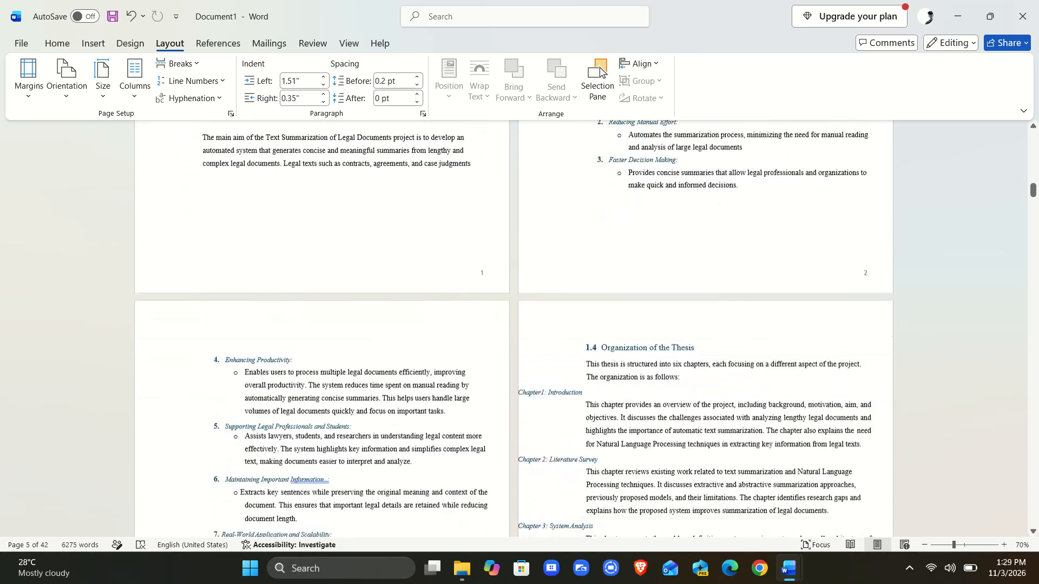
scroll(529, 297, down, 2)
scroll(529, 297, up, 1)
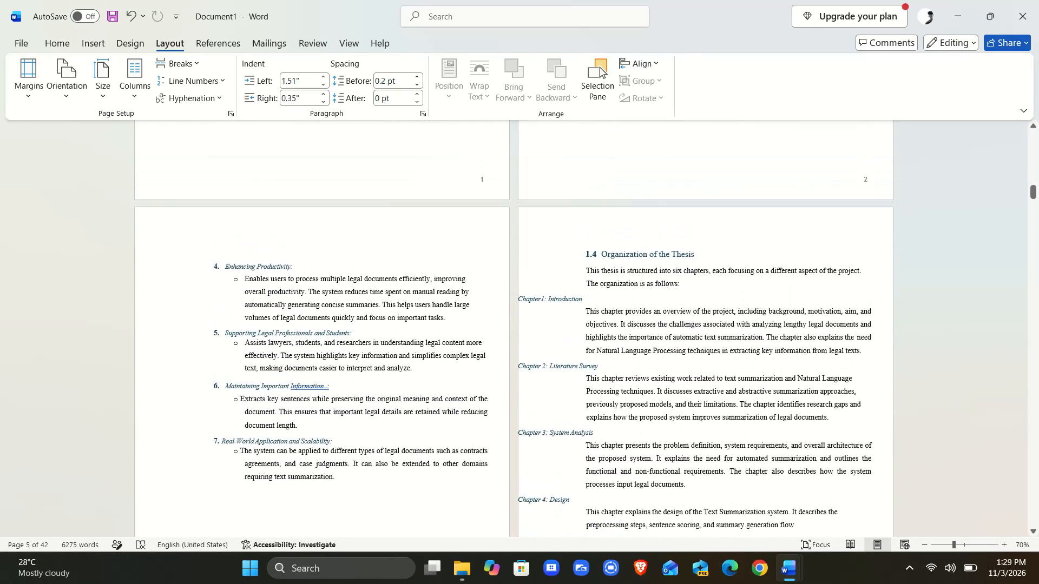
scroll(529, 297, up, 1)
scroll(529, 297, down, 3)
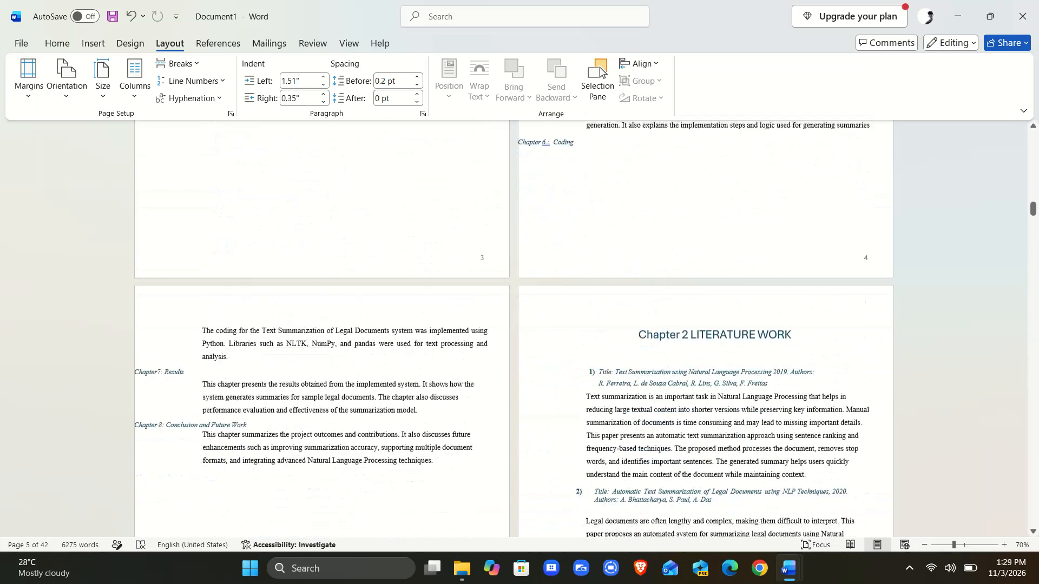
scroll(529, 297, down, 1)
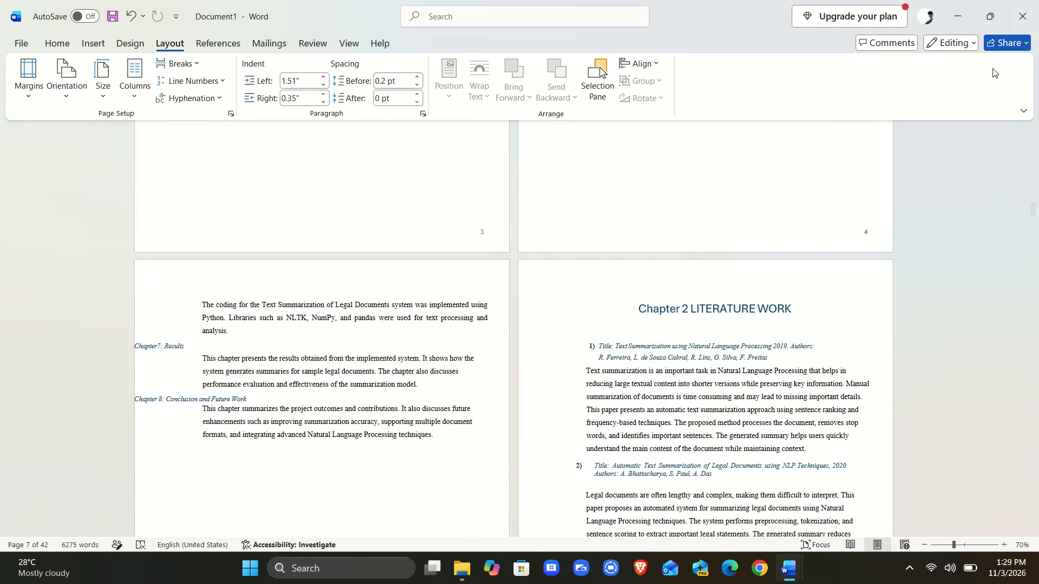
Close Document1 without saving its changes.
click(1038, 7)
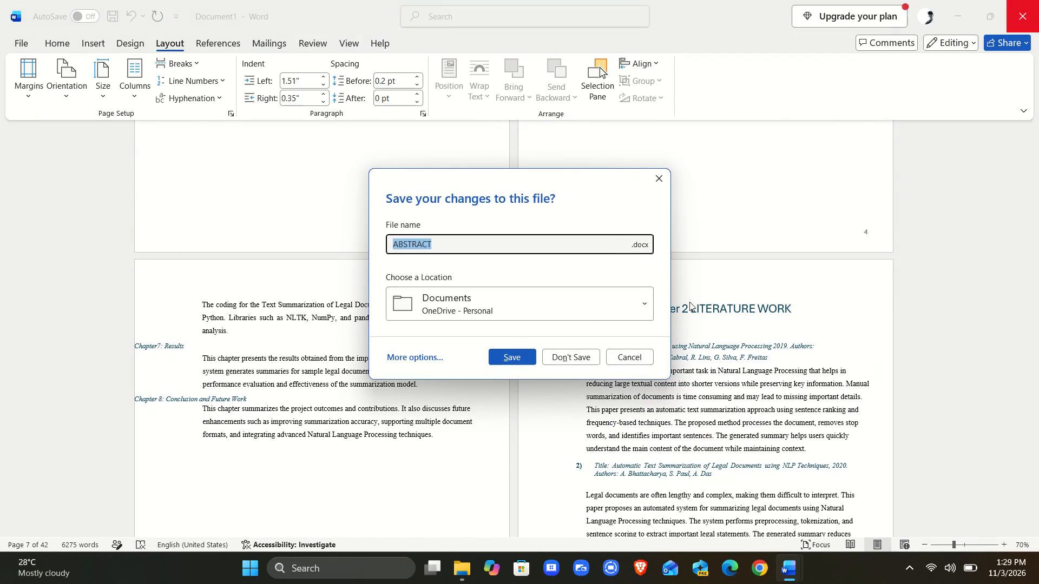
click(570, 358)
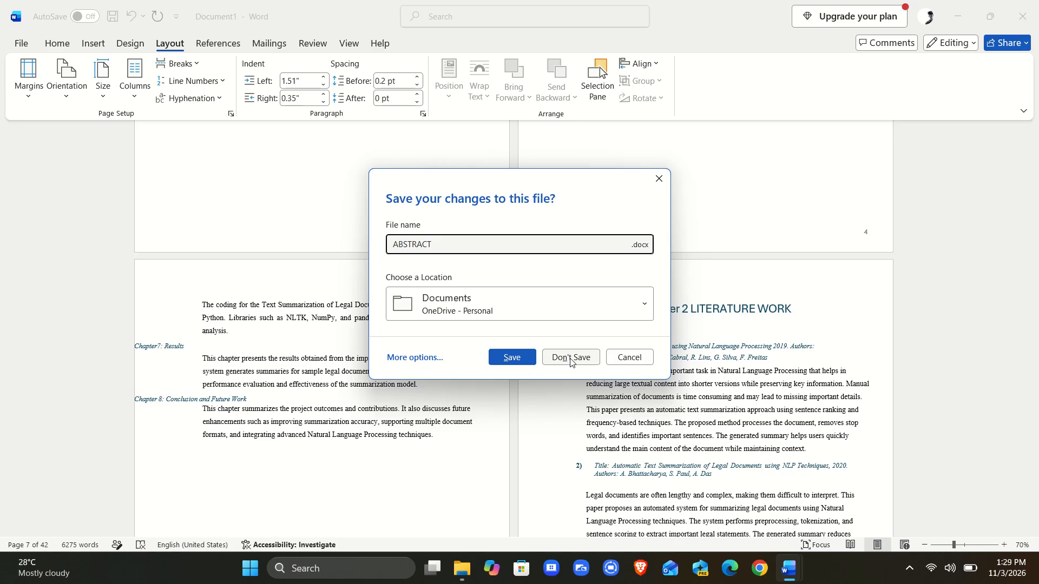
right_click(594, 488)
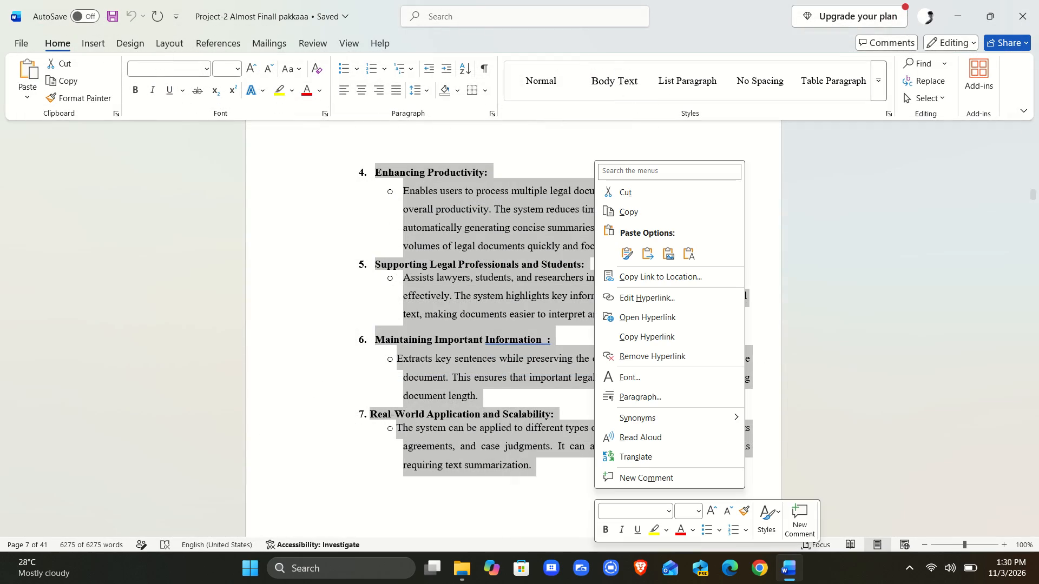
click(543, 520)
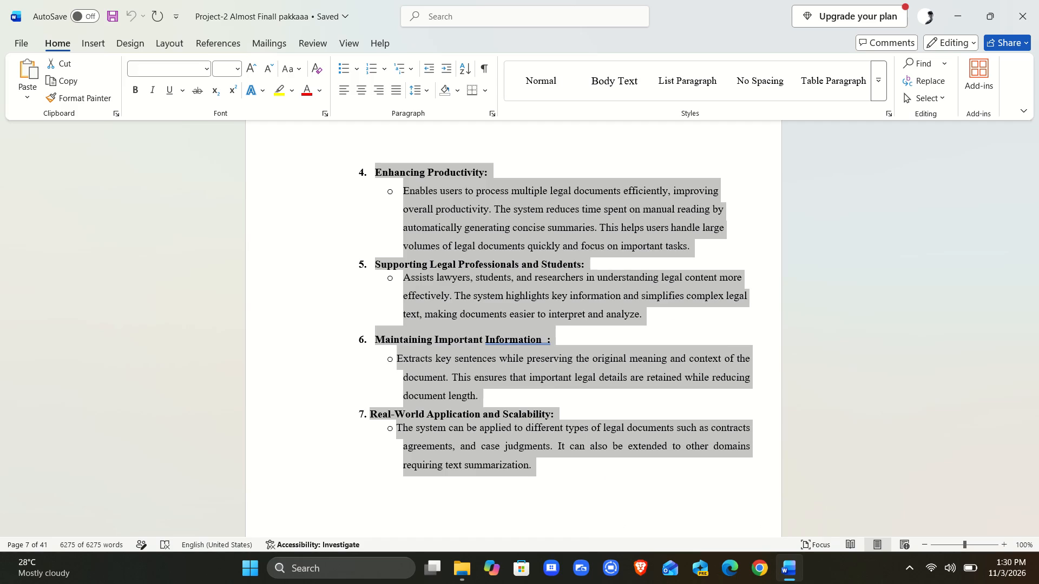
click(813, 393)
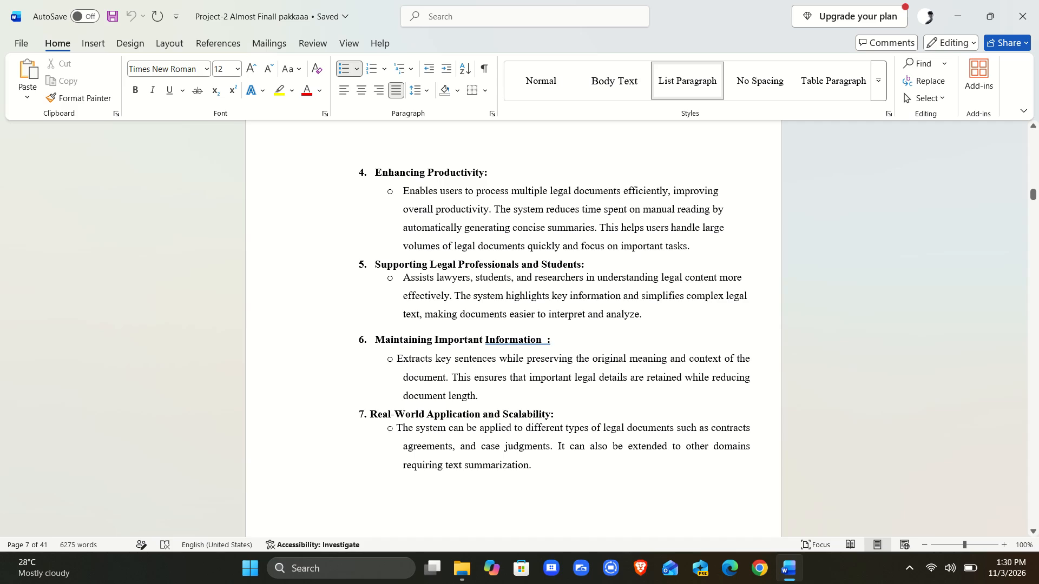
Examine the original Project-2 document's layout from the numbered list in Chapter 1 through the literature and system analysis chapters to the Data Flow Diagram description.
scroll(813, 393, down, 7)
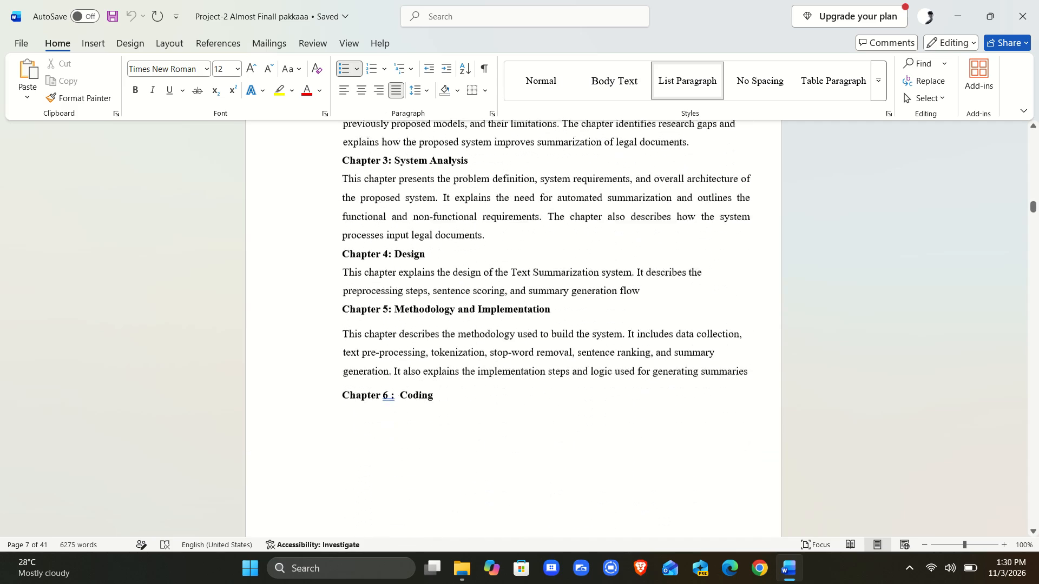
scroll(813, 393, down, 11)
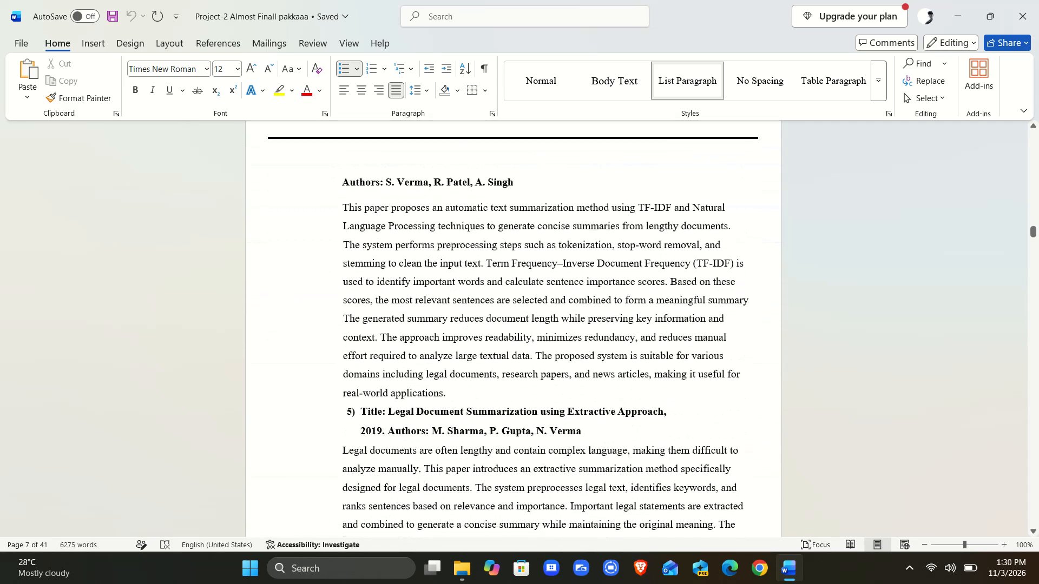
scroll(813, 393, down, 5)
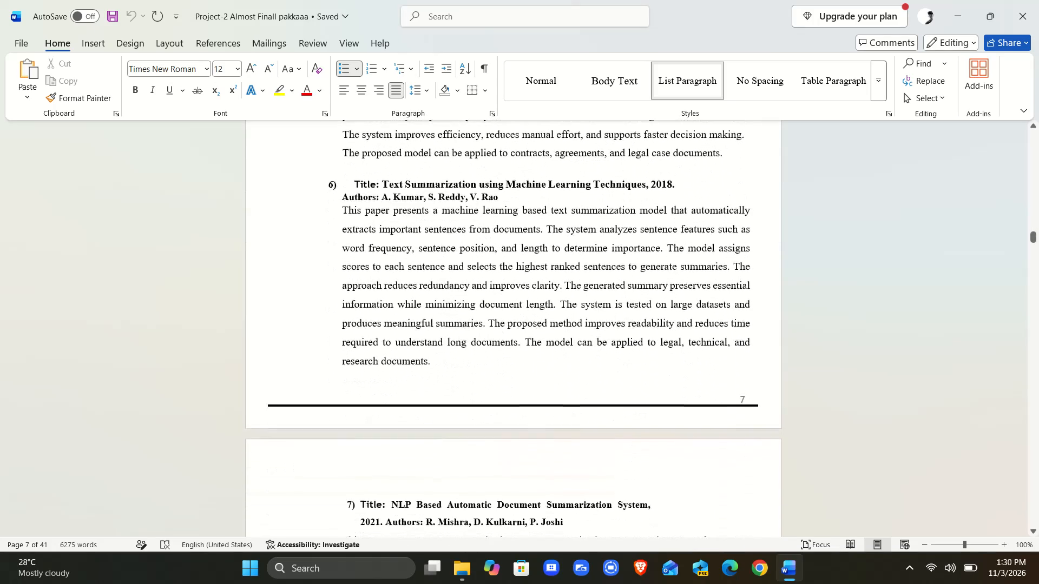
scroll(813, 393, down, 5)
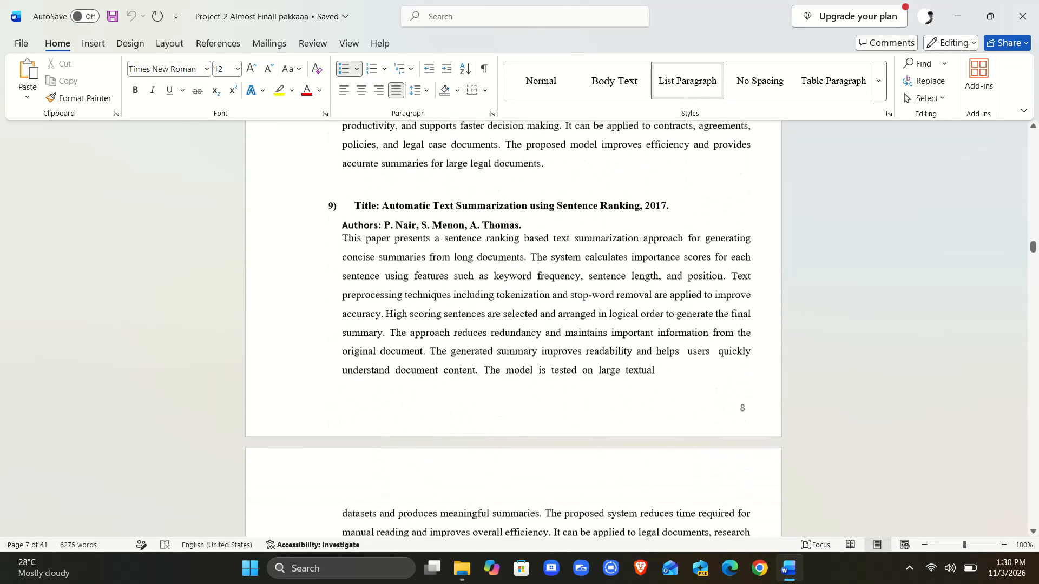
scroll(813, 393, down, 4)
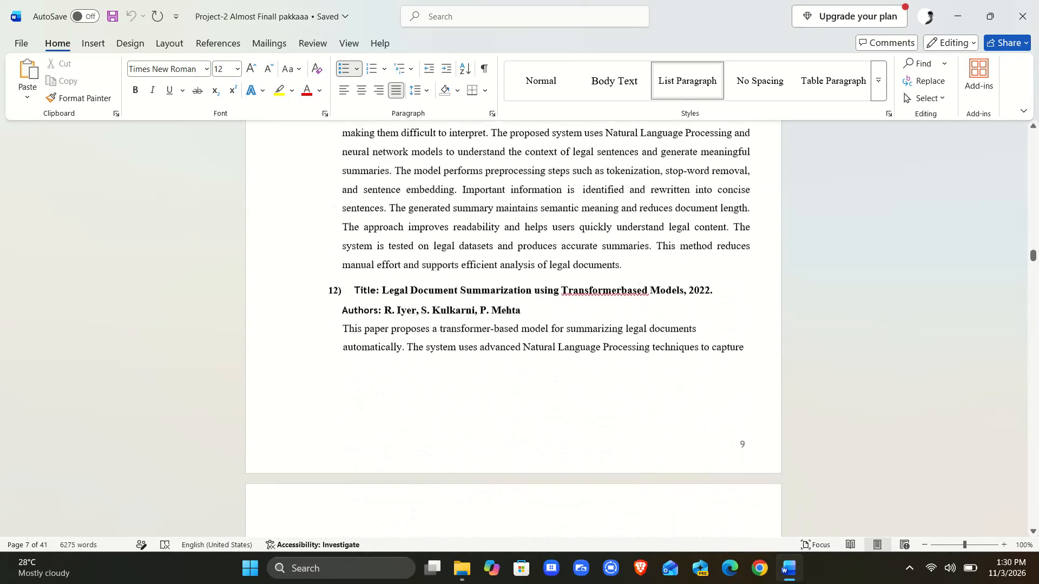
scroll(813, 393, down, 4)
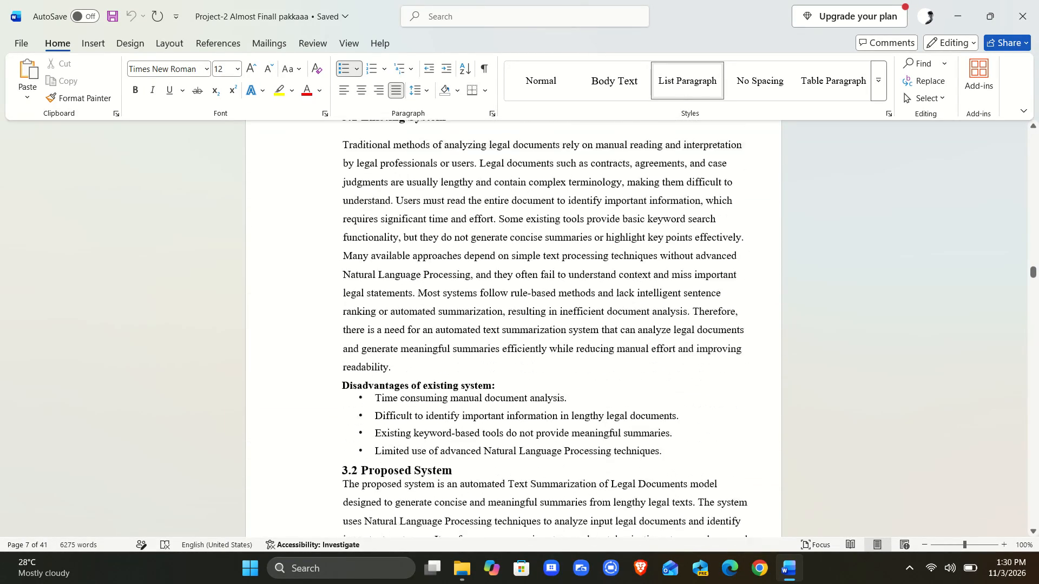
scroll(813, 393, down, 5)
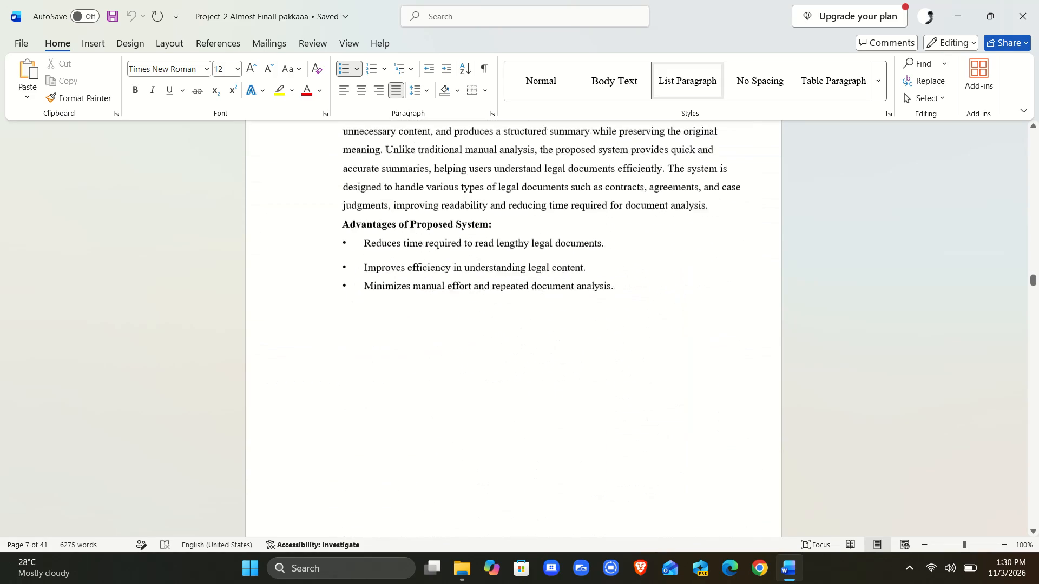
scroll(813, 393, down, 5)
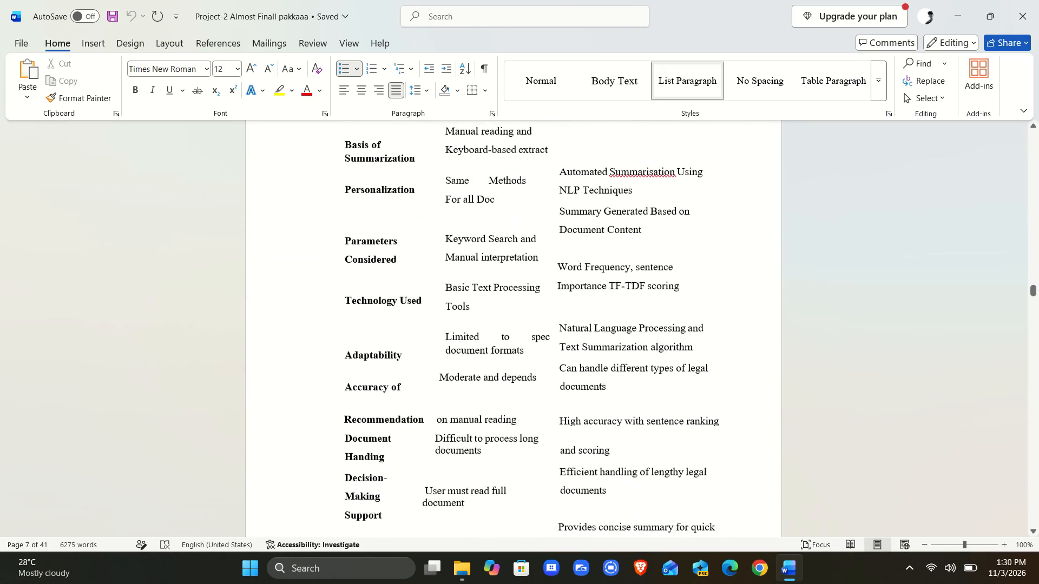
scroll(813, 393, down, 5)
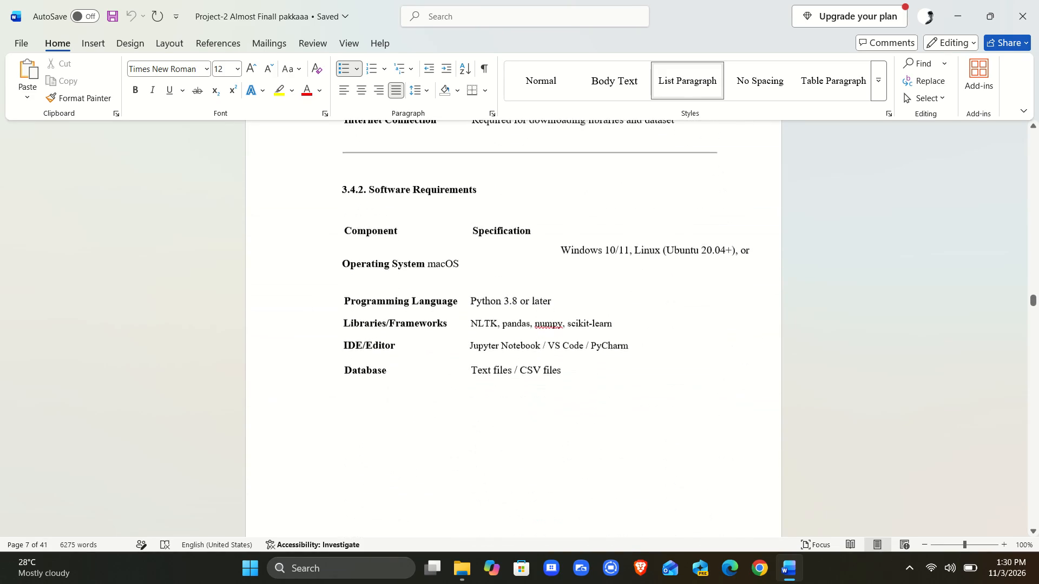
scroll(813, 393, down, 4)
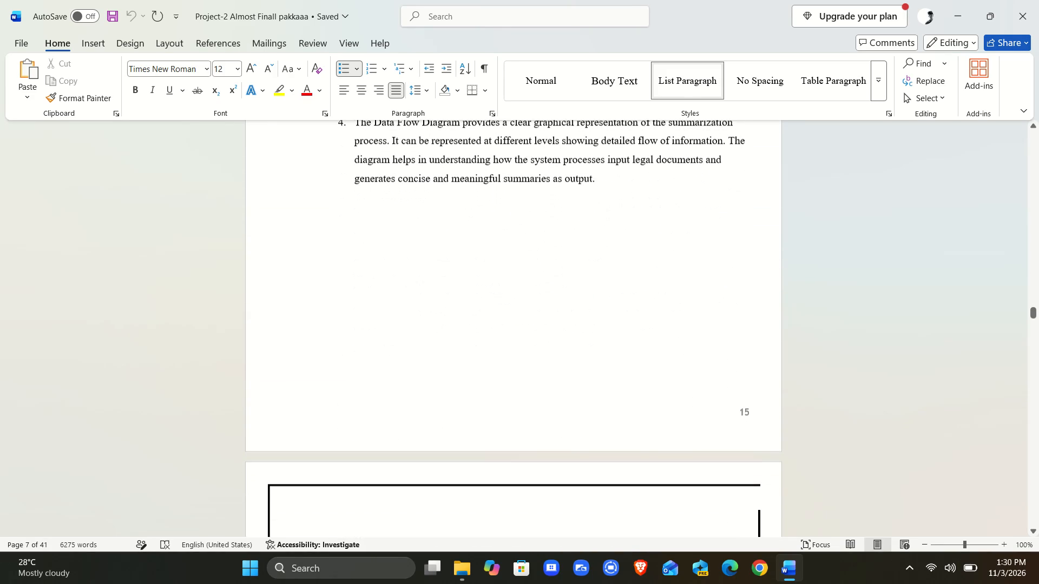
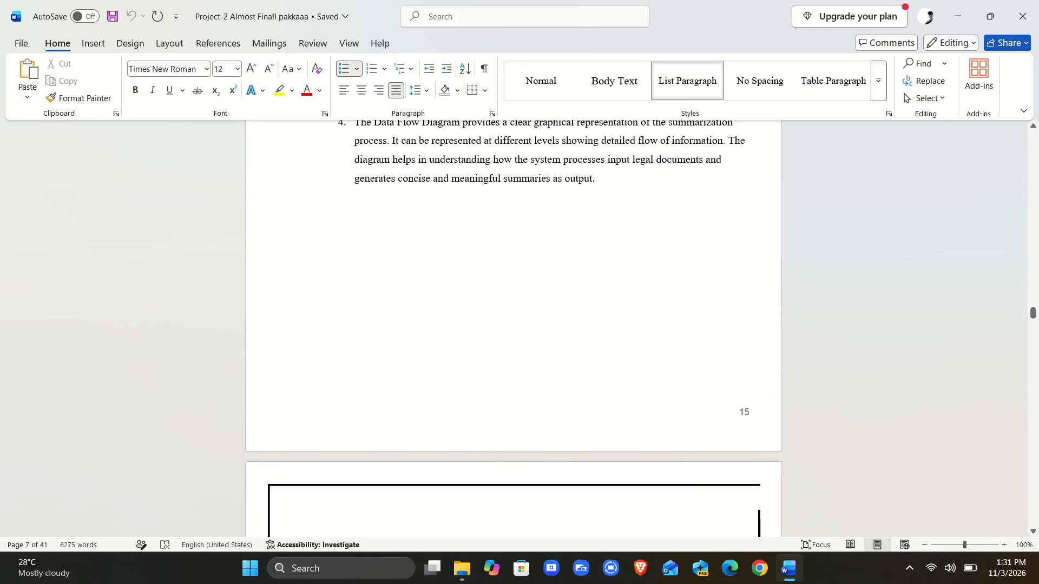
Create a new blank document.
click(16, 42)
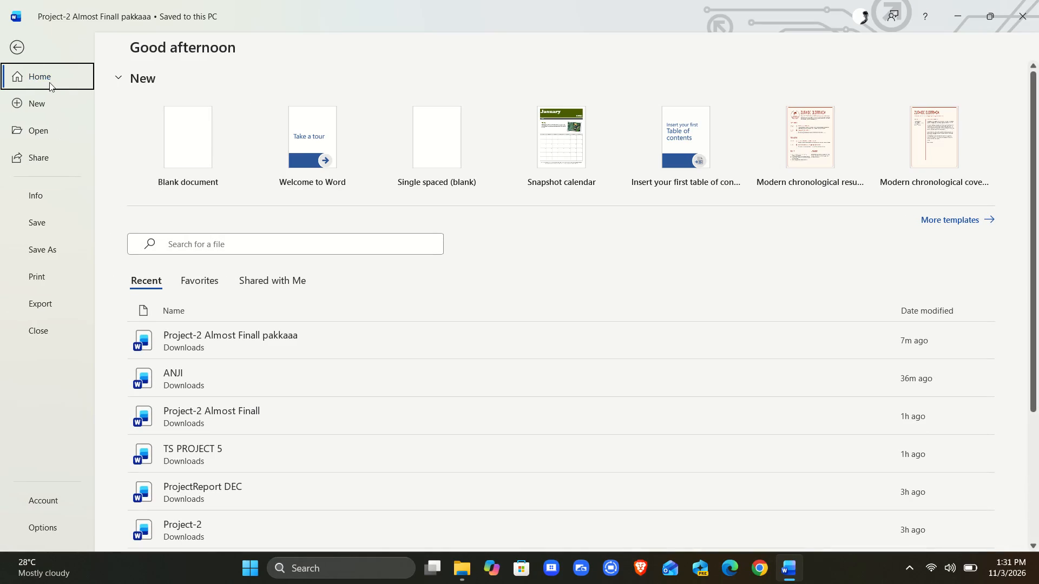
click(194, 149)
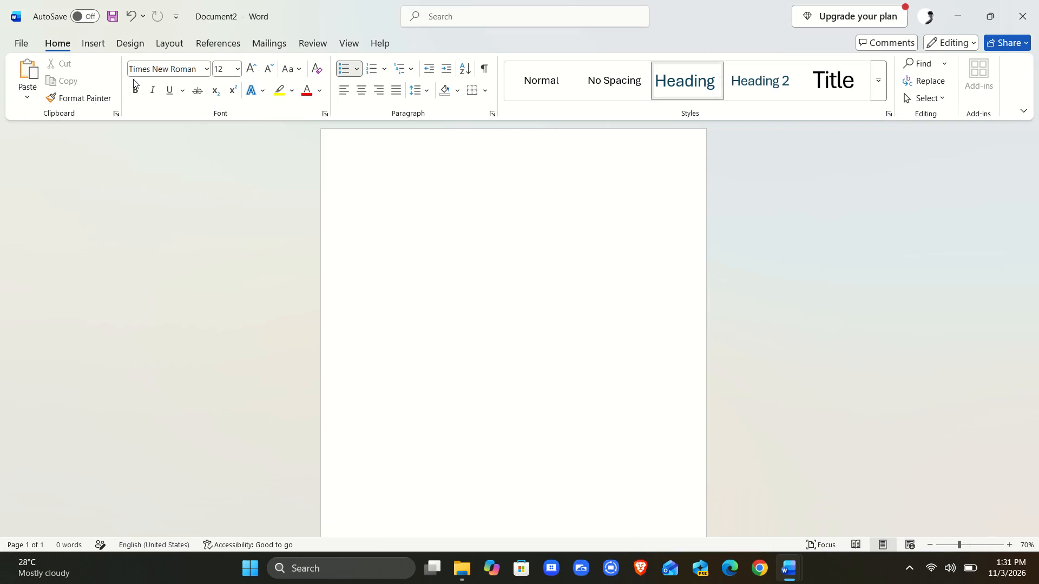
Set the new document's left page margin to 1.25 inches using custom margins.
click(90, 41)
click(134, 49)
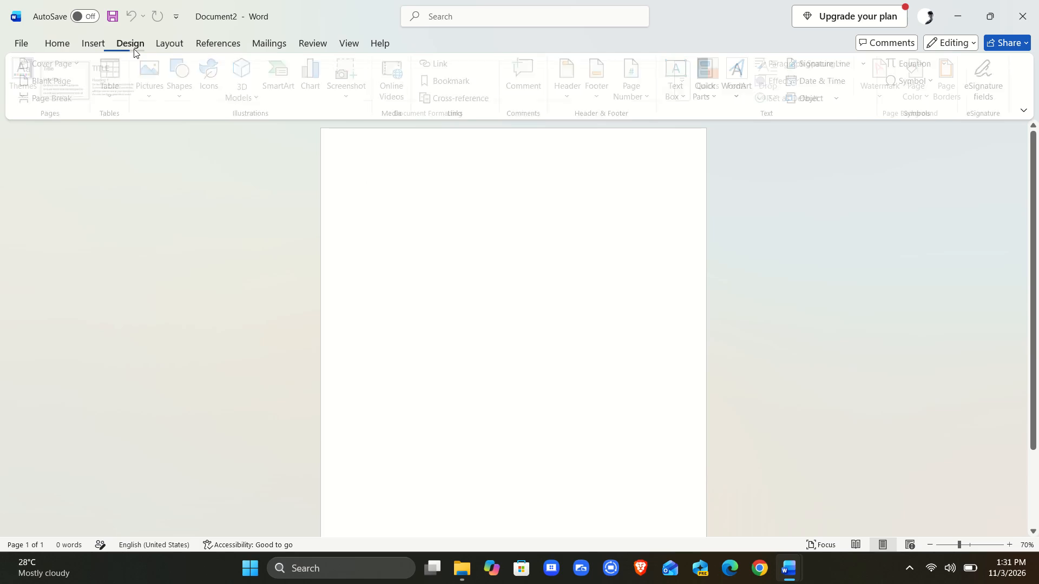
click(163, 49)
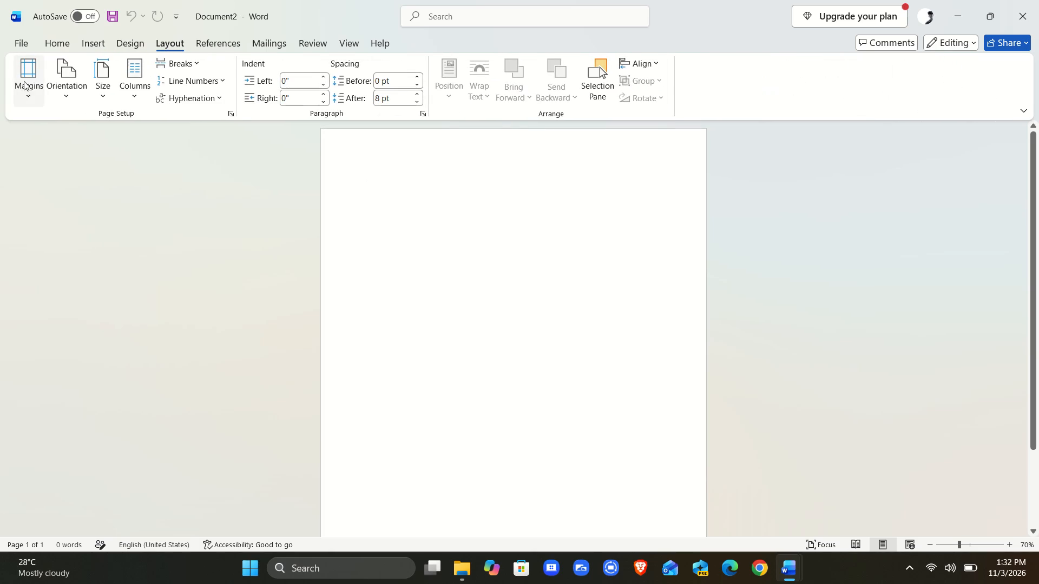
click(25, 81)
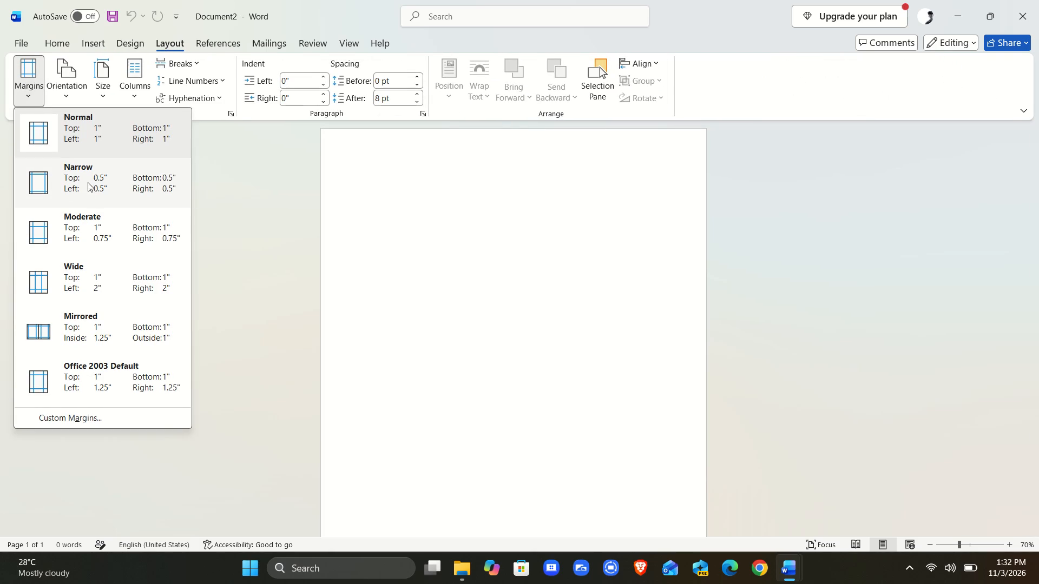
click(77, 422)
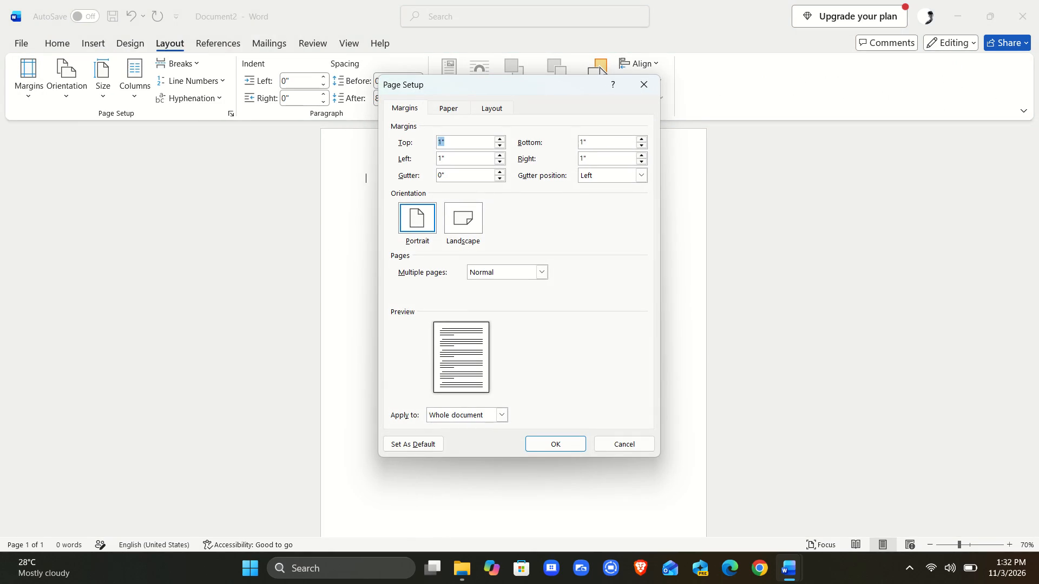
click(442, 156)
text(.25)
click(552, 441)
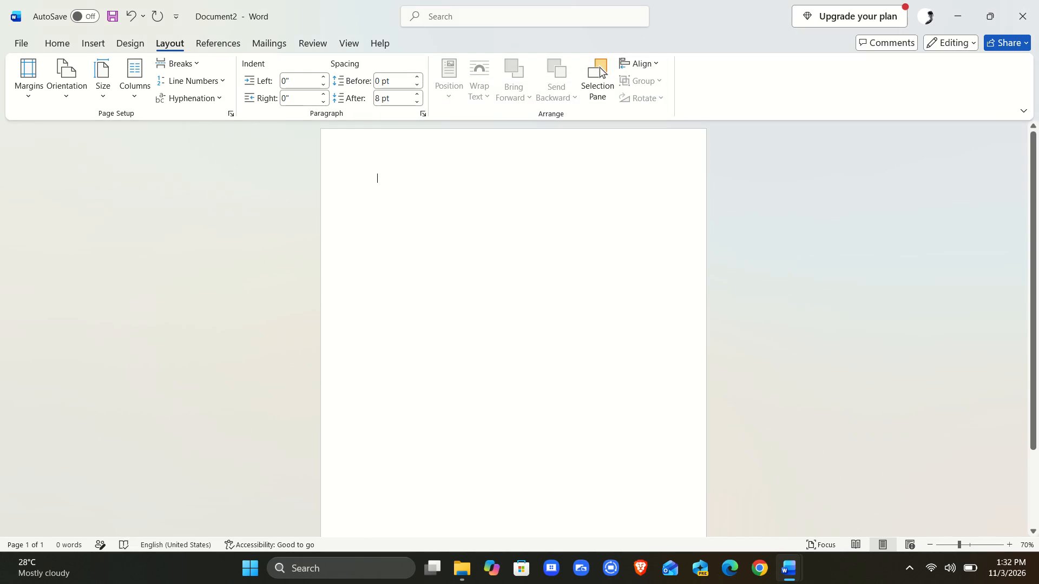
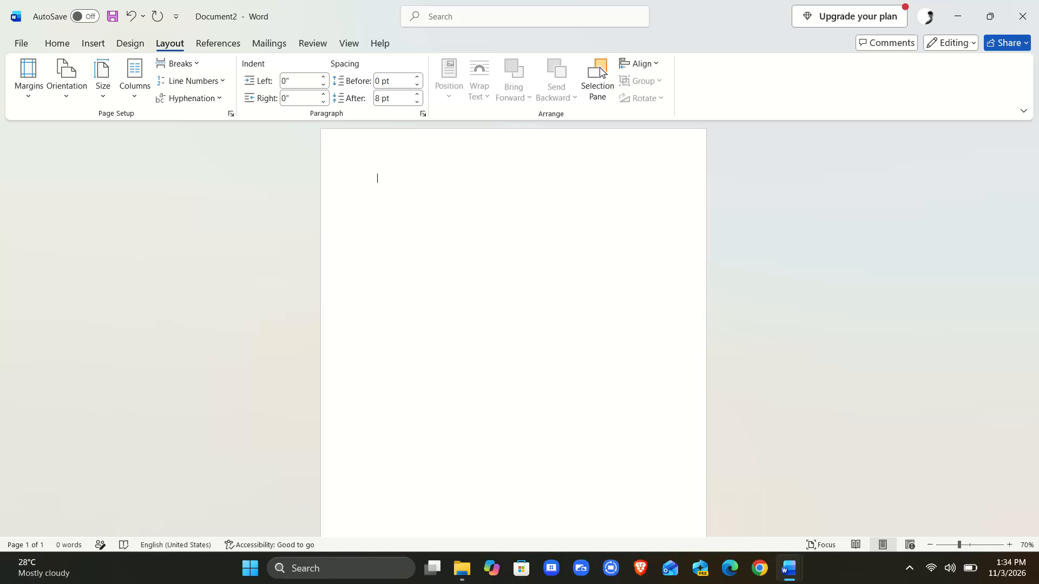
Paste the copied legal document summarization report into the new blank document.
key(ctrl+v)
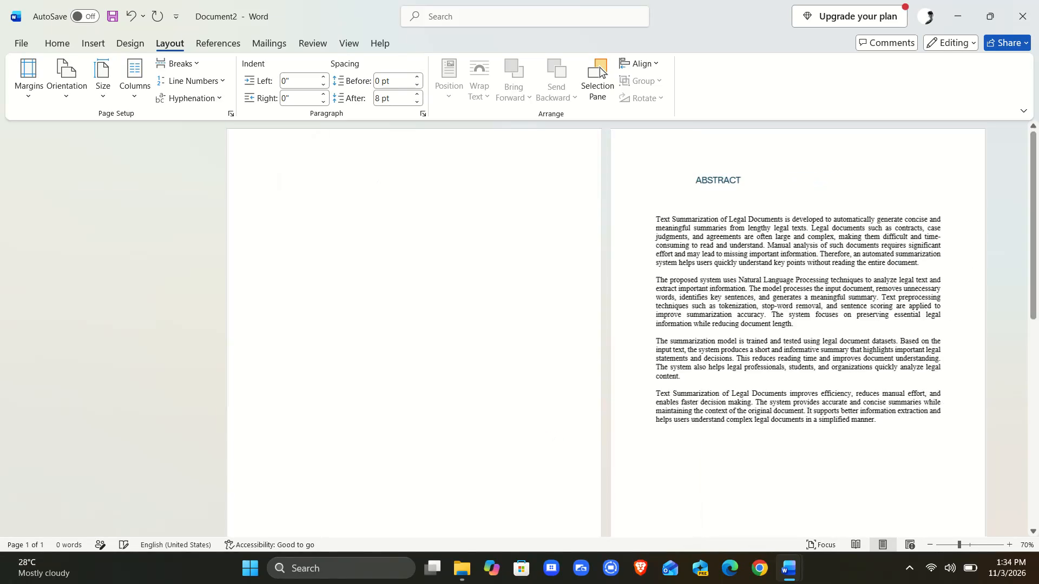
Review the pasted report's page layout, headings and indents from the references back to the abstract.
scroll(552, 441, up, 1)
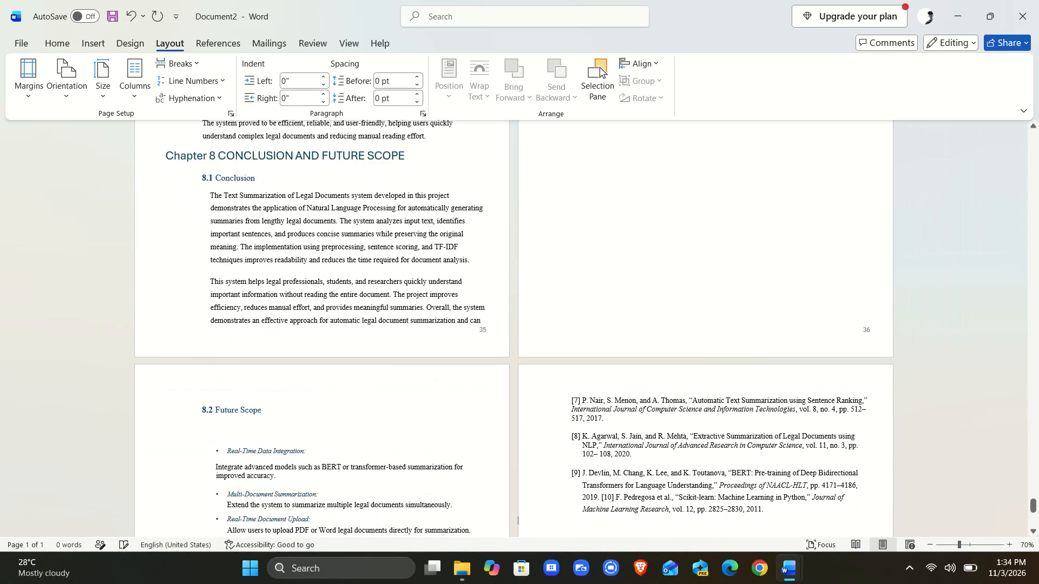
scroll(552, 441, up, 5)
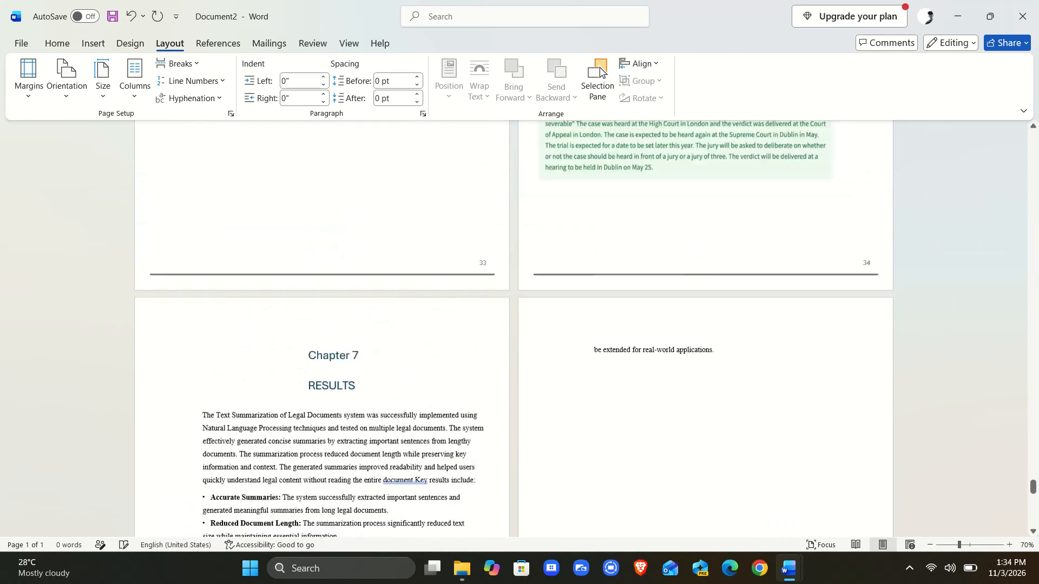
scroll(552, 441, up, 5)
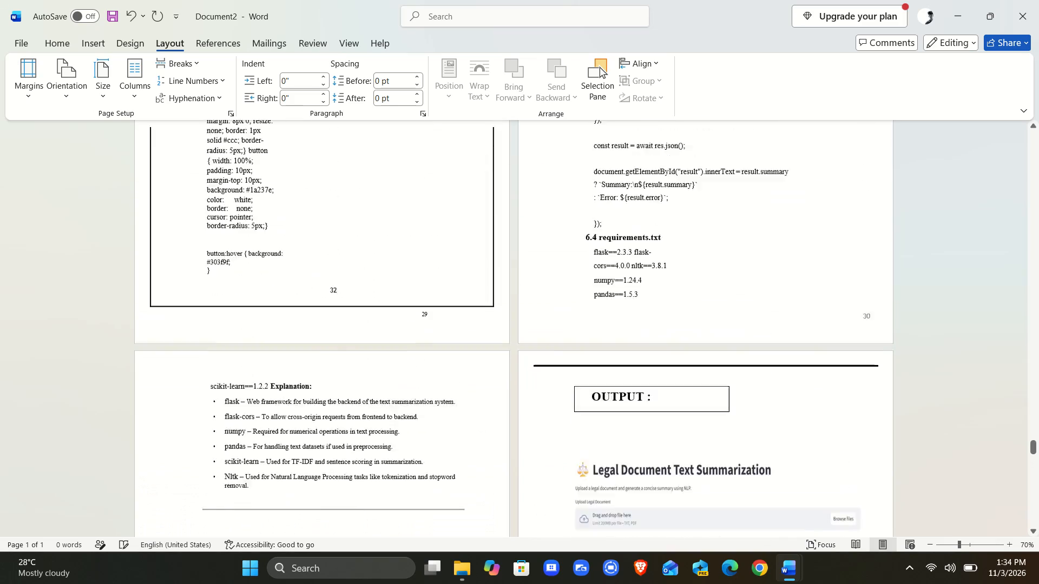
scroll(552, 441, up, 4)
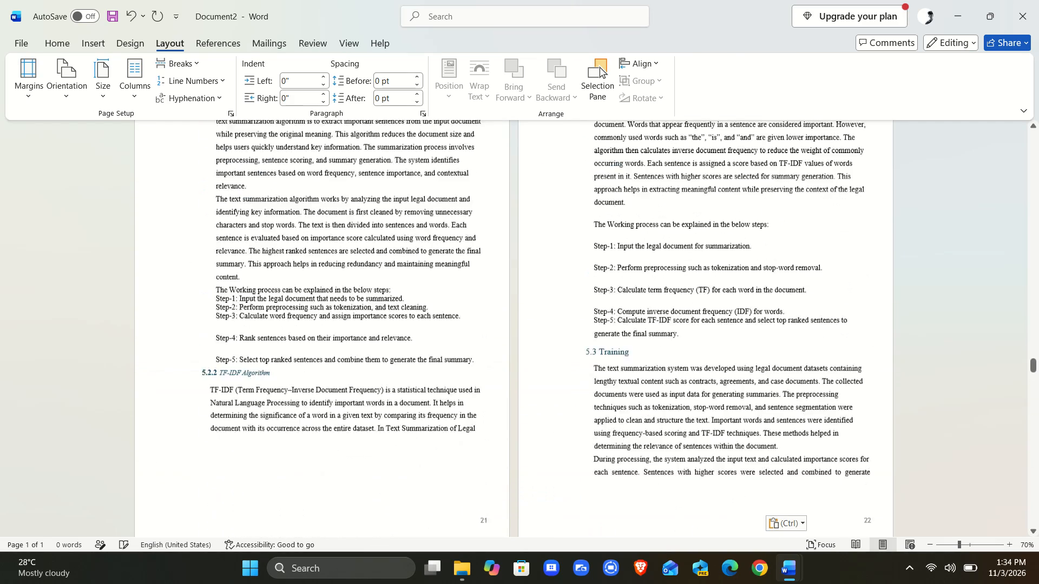
scroll(552, 441, up, 2)
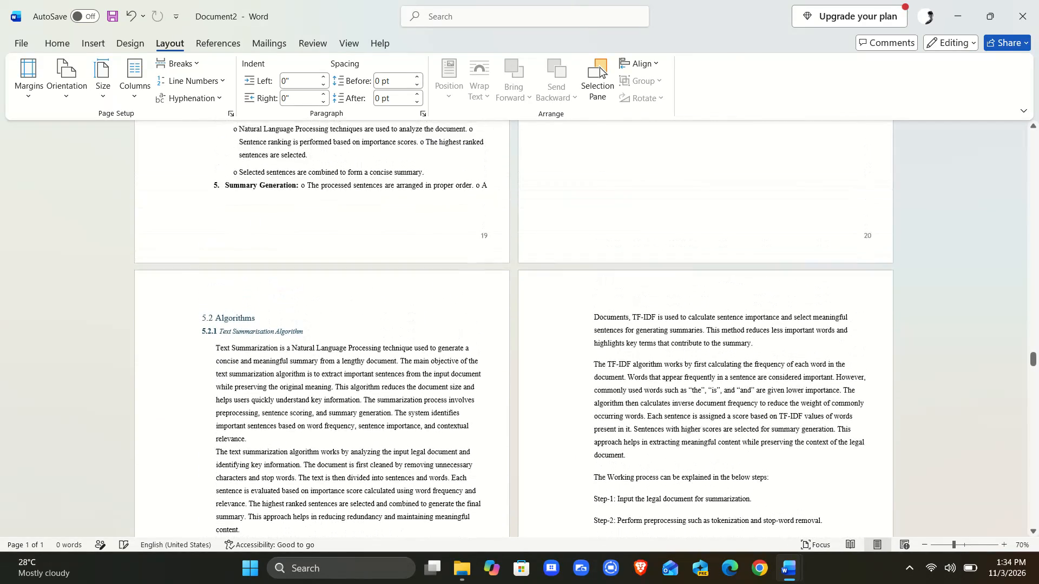
scroll(552, 441, up, 8)
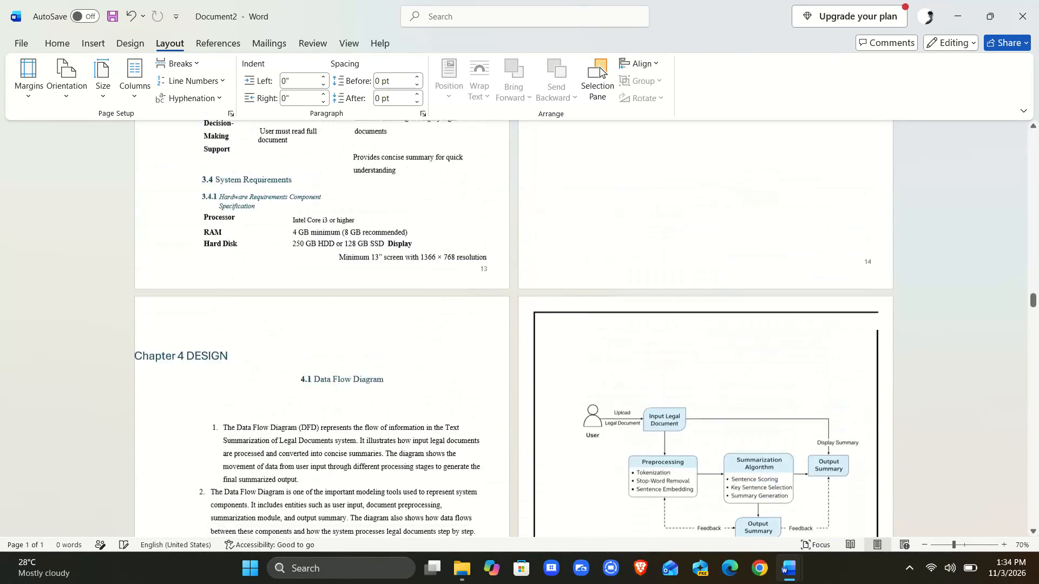
scroll(552, 441, up, 5)
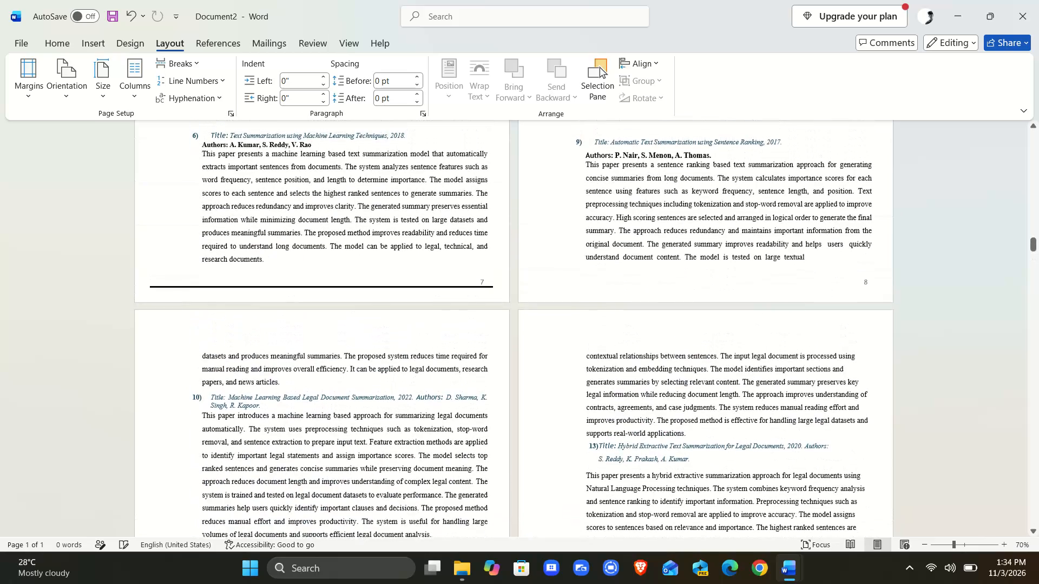
scroll(552, 441, up, 3)
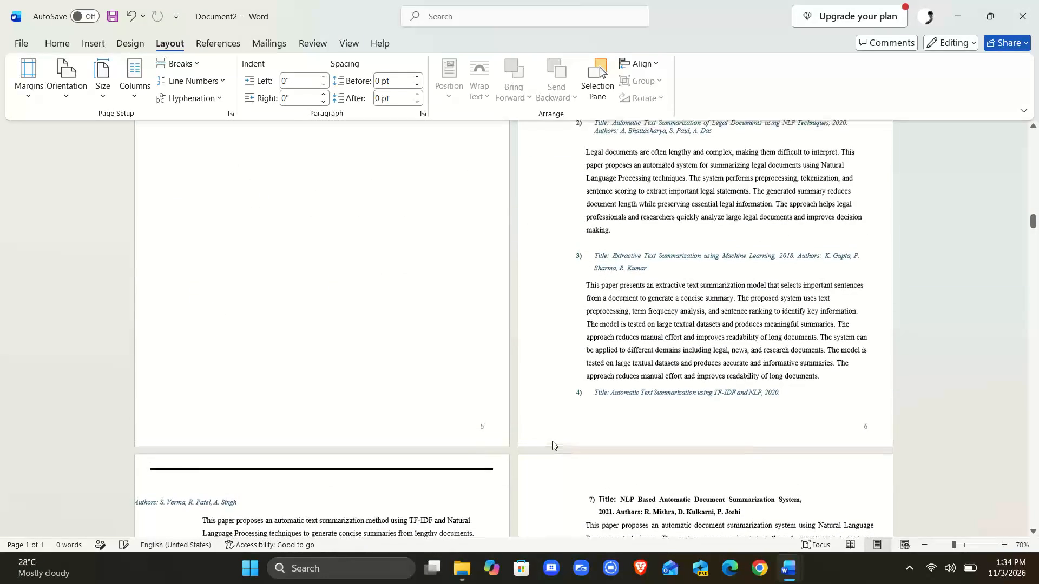
scroll(552, 441, up, 5)
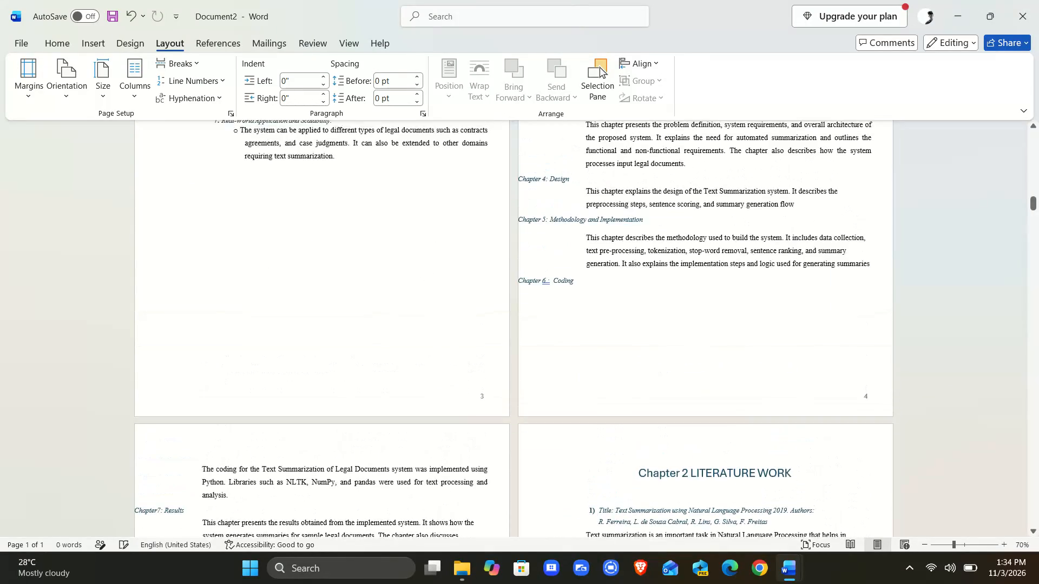
scroll(552, 441, up, 1)
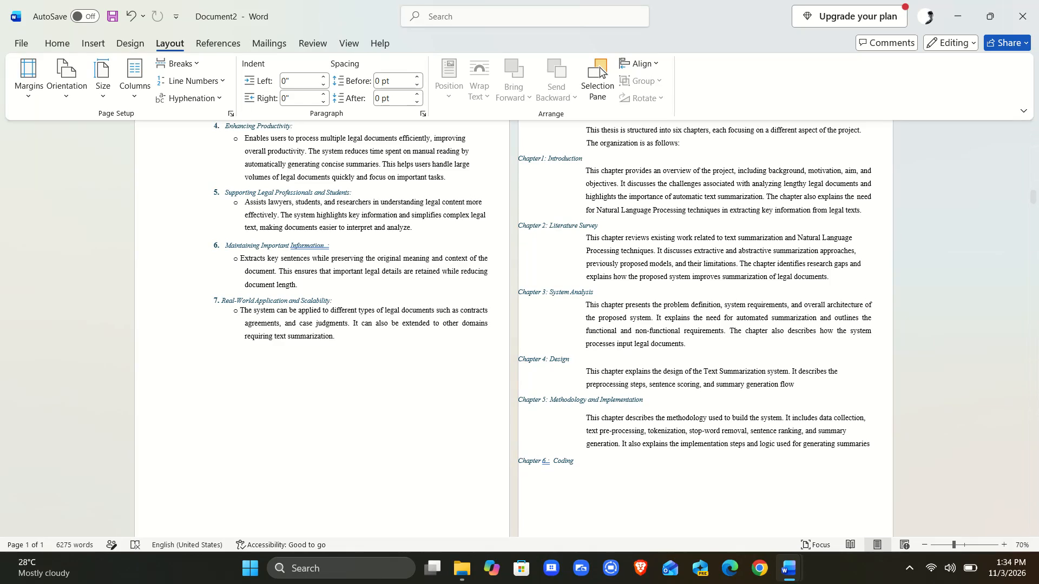
scroll(552, 441, up, 4)
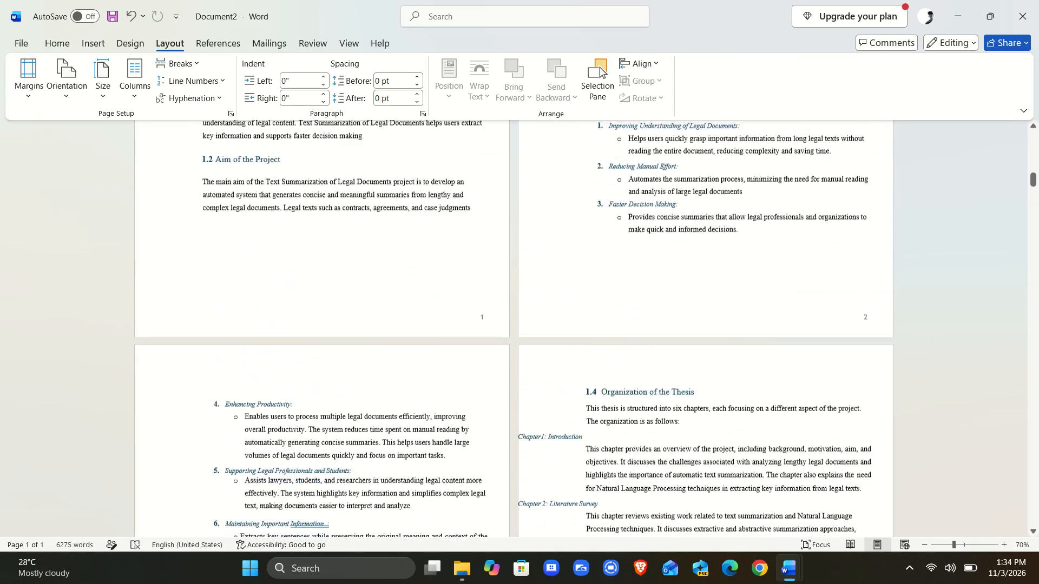
scroll(552, 441, up, 6)
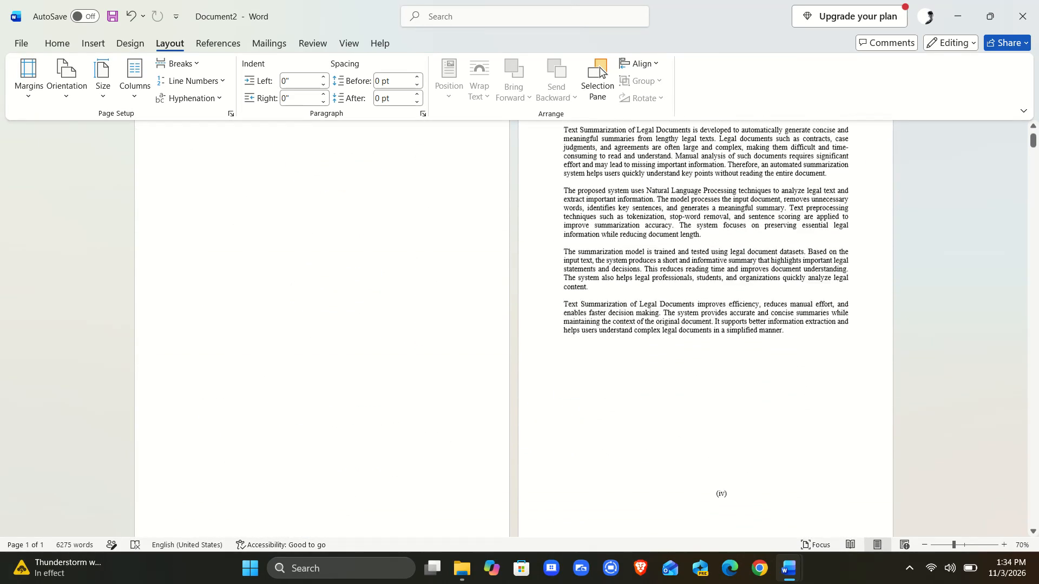
scroll(552, 441, up, 1)
Examine the layout of the contents pages, the lists of figures and tables, and the Chapter 1 INTRODUCTION pages.
scroll(552, 441, down, 6)
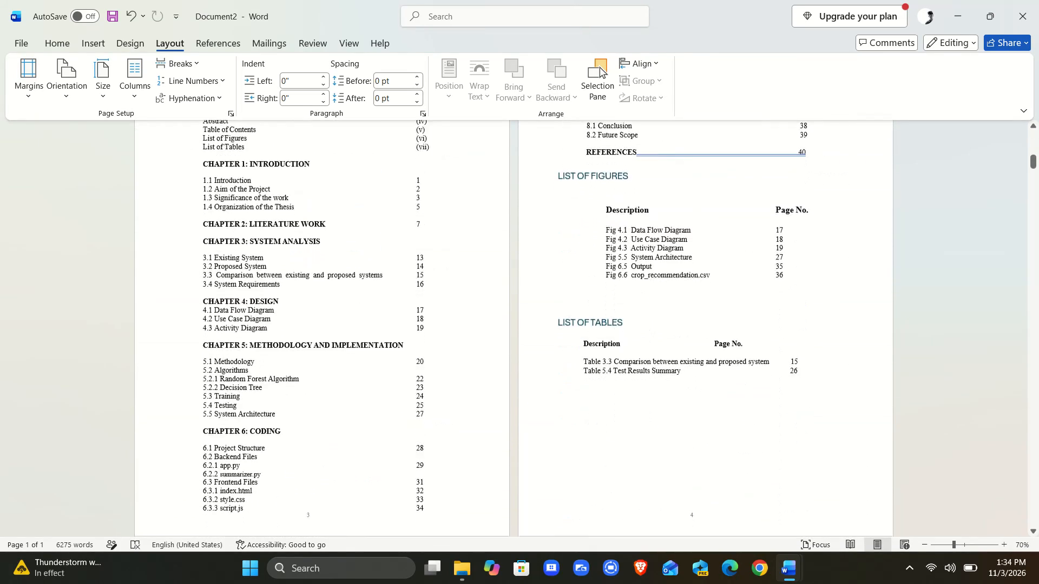
scroll(552, 441, down, 3)
scroll(552, 441, up, 1)
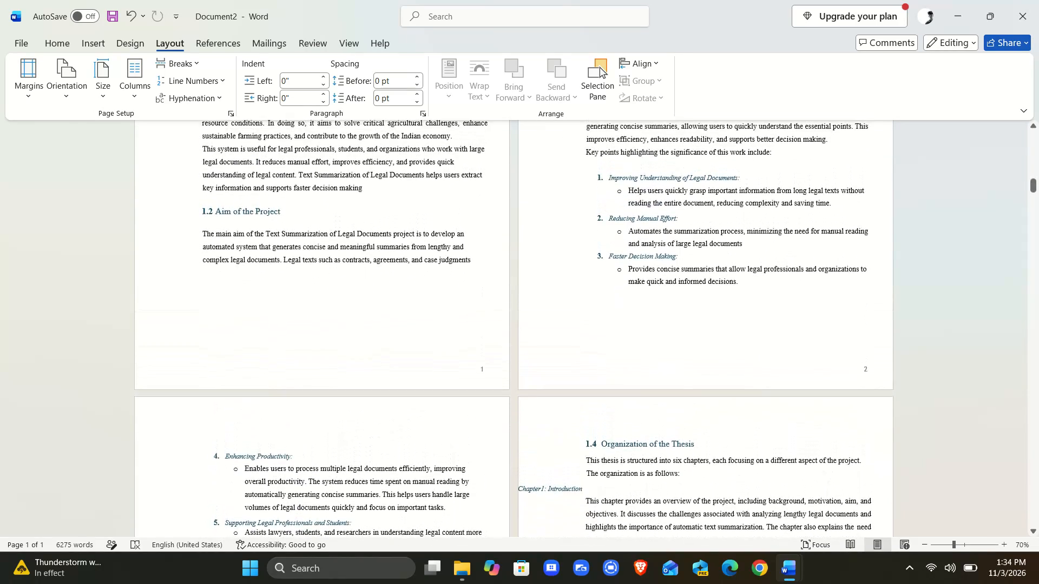
scroll(552, 441, up, 3)
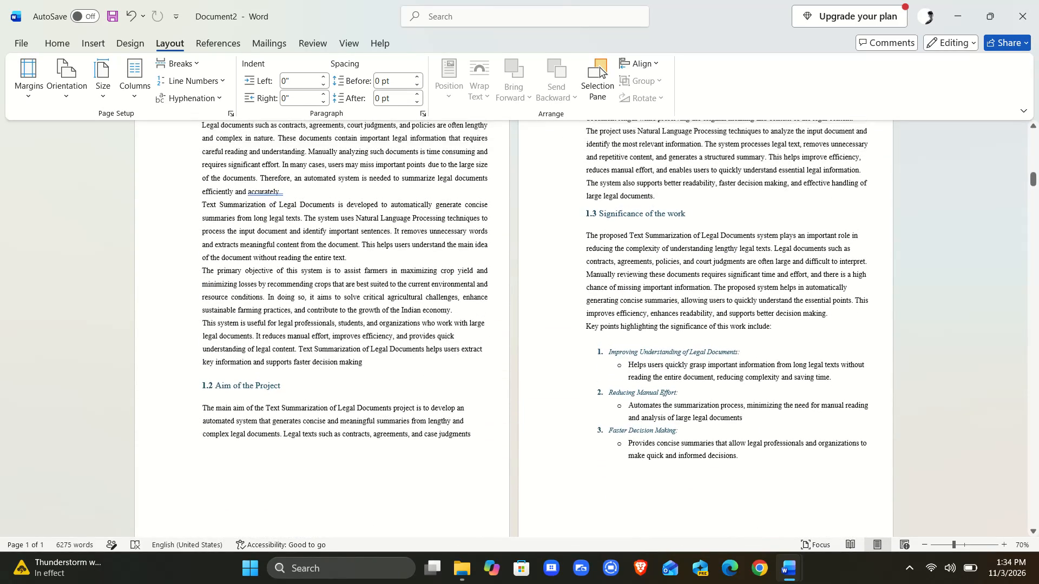
scroll(552, 441, up, 1)
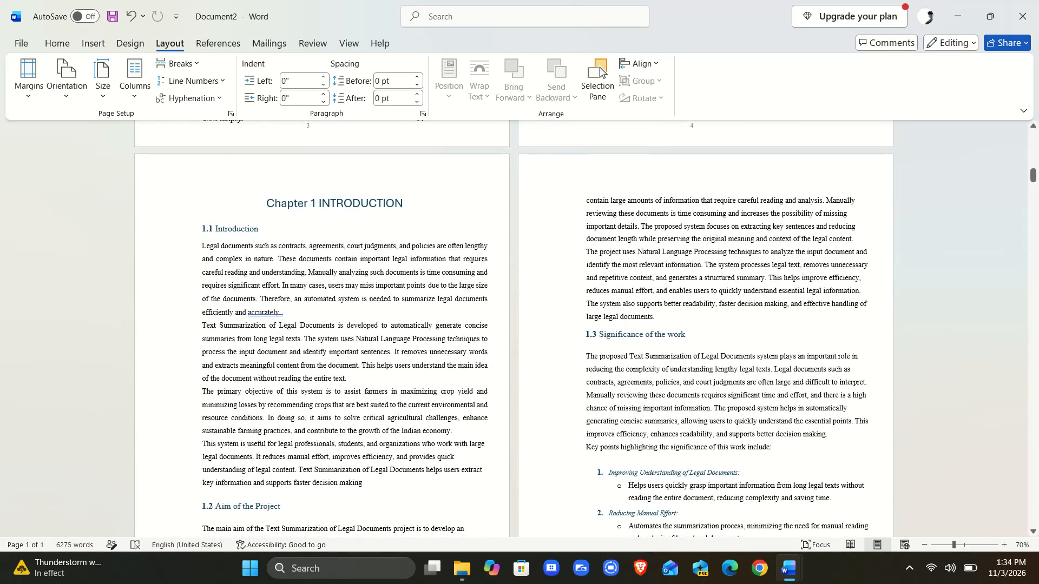
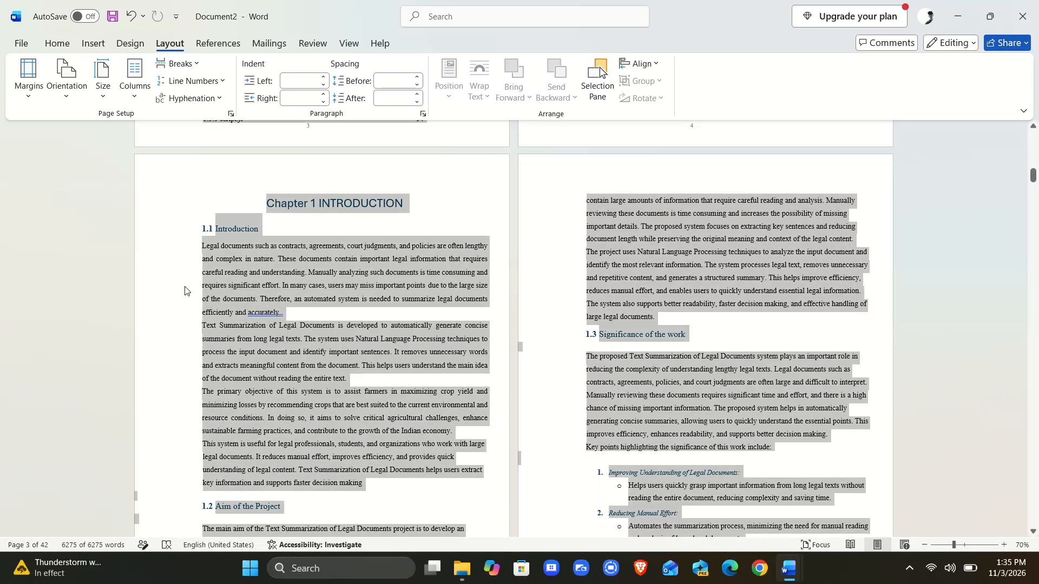
Select the entire report, reset its paragraph formatting to the style defaults and justify the text.
click(61, 46)
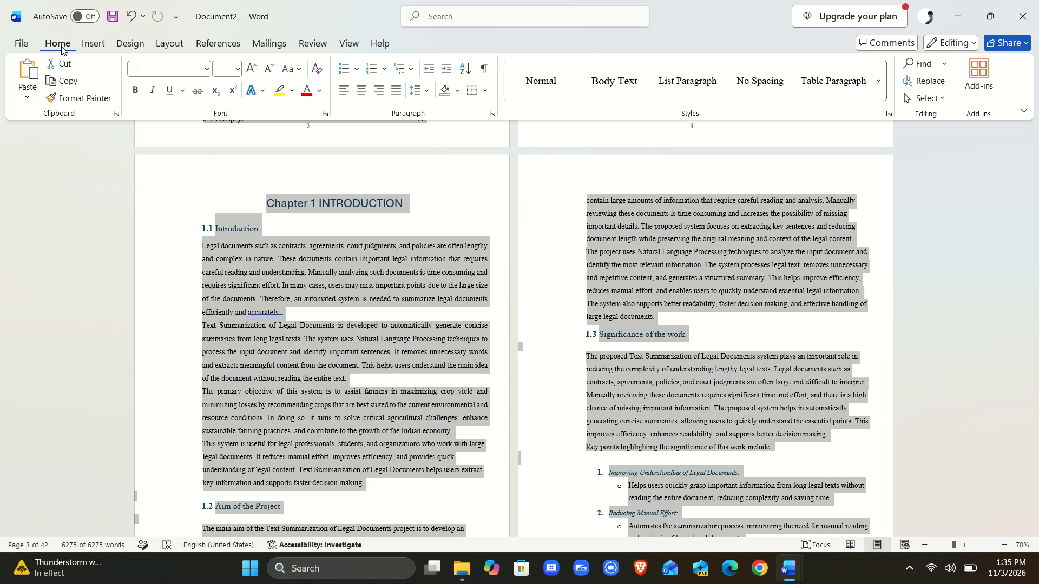
click(61, 46)
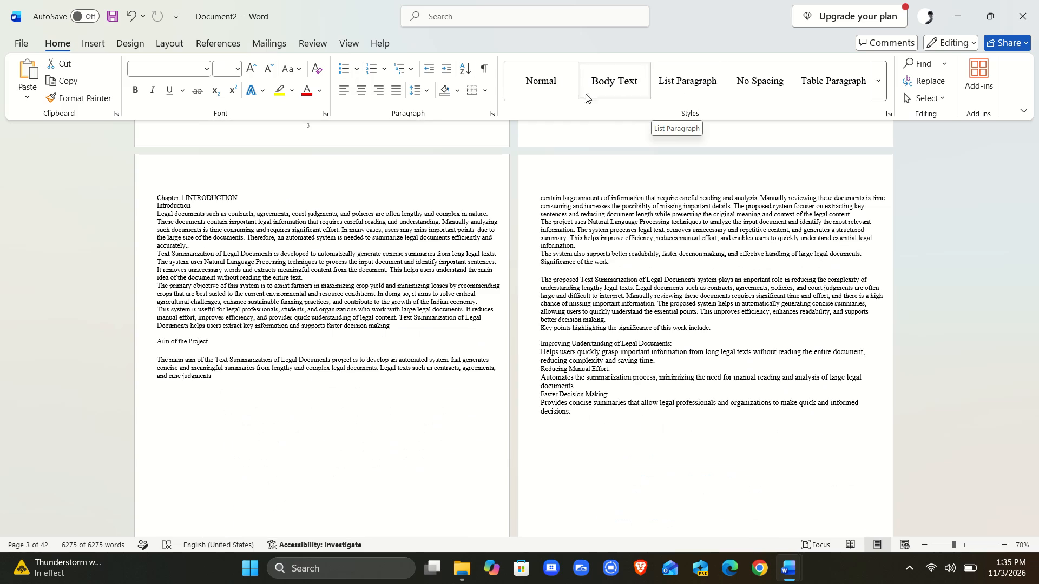
click(926, 102)
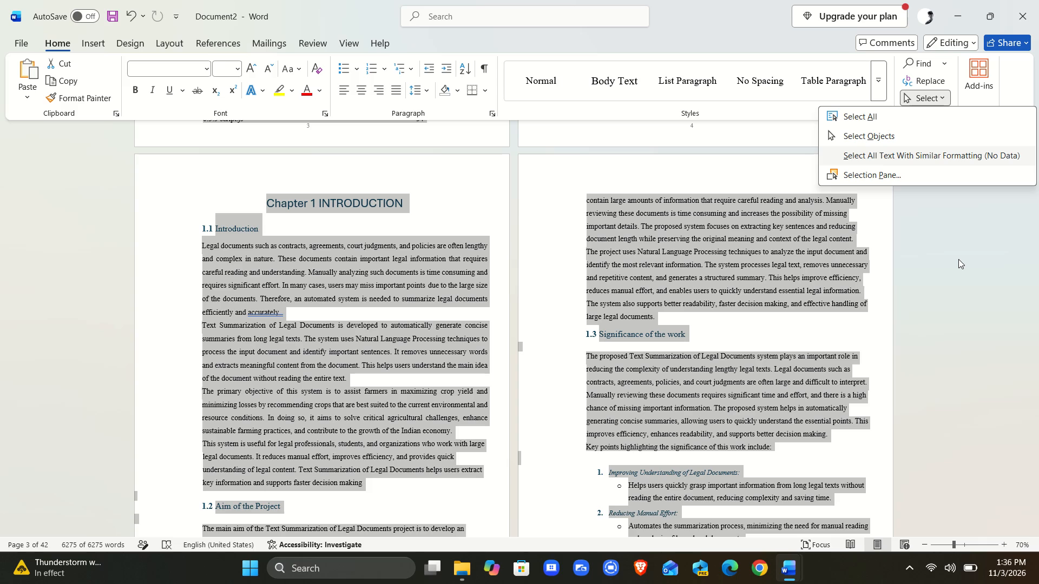
click(898, 121)
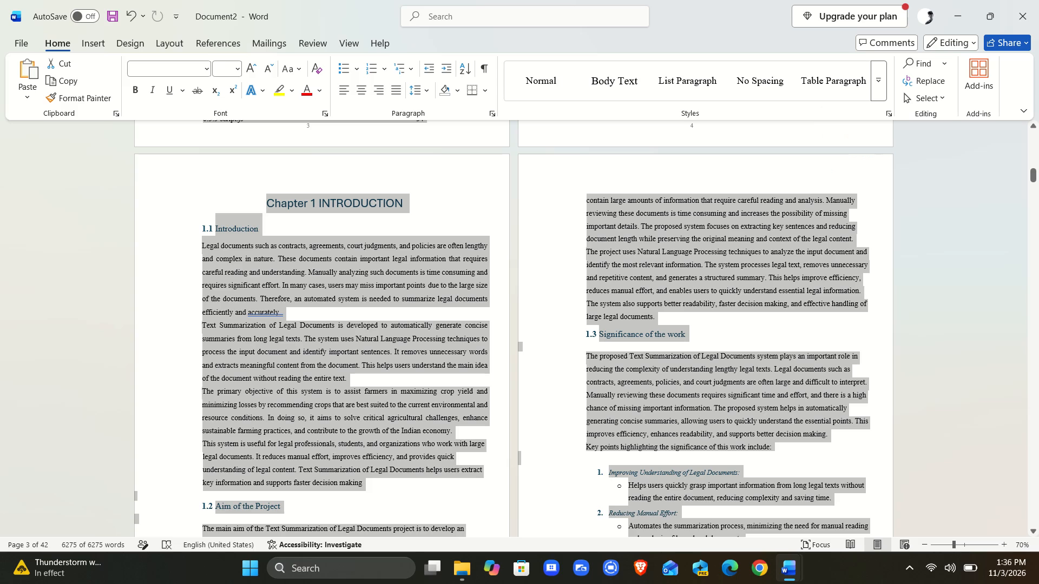
key(ctrl+q)
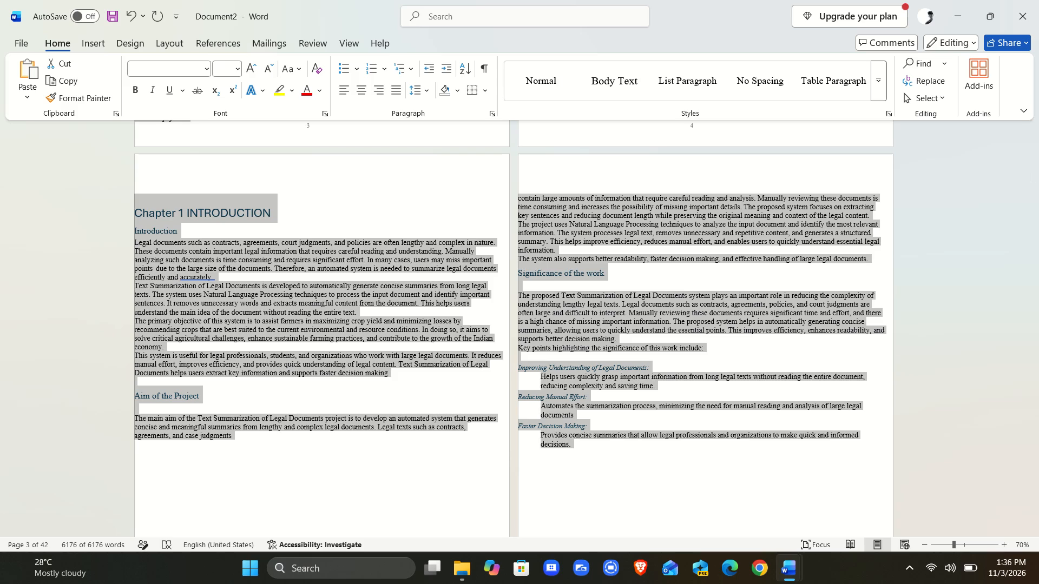
key(ctrl+j)
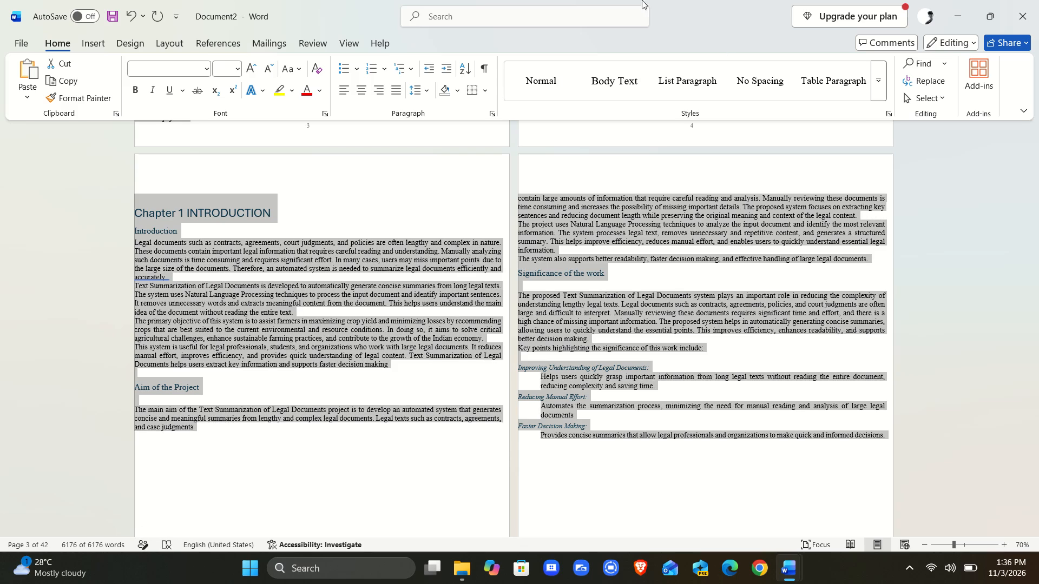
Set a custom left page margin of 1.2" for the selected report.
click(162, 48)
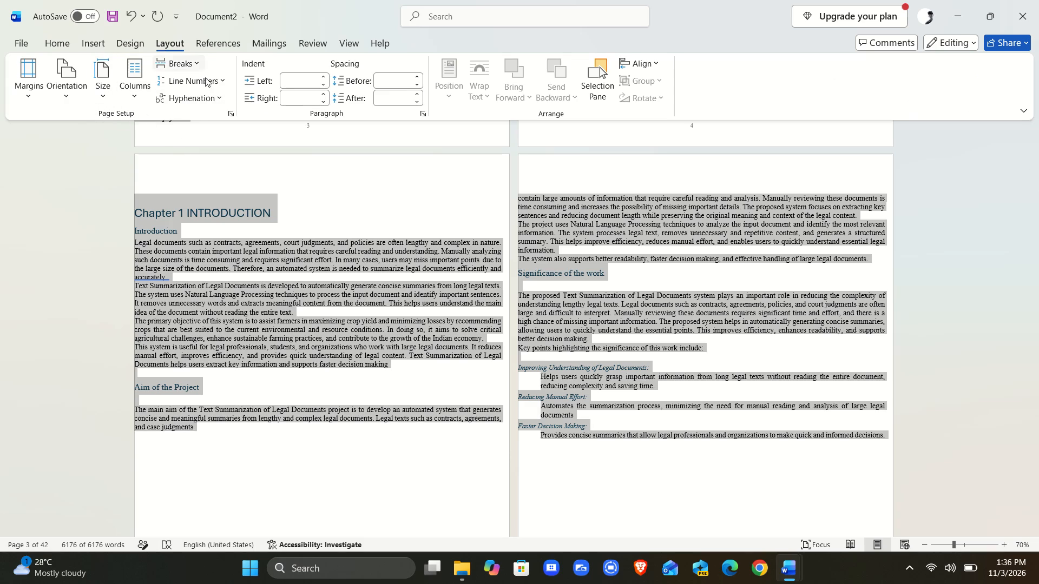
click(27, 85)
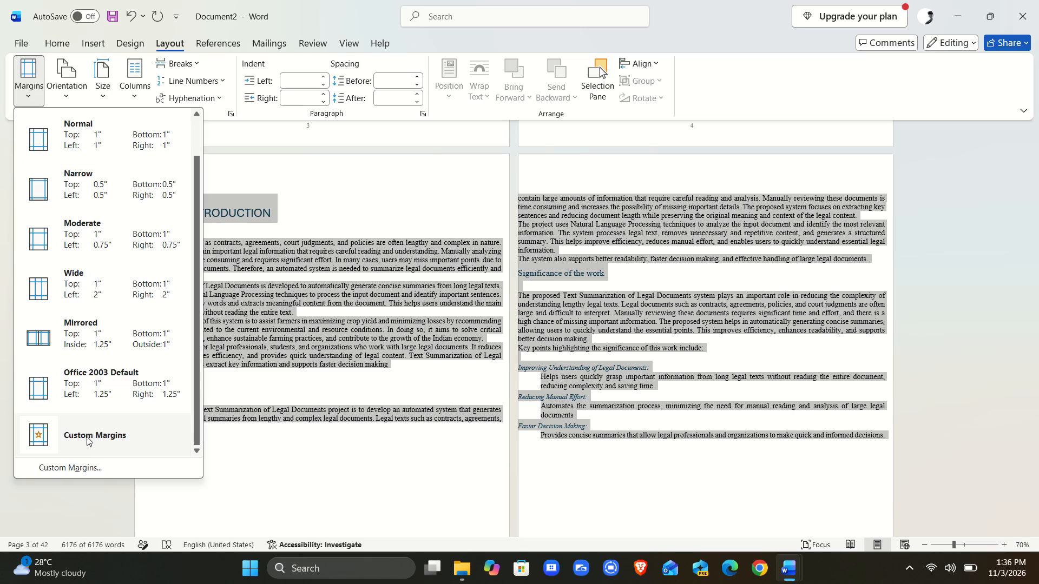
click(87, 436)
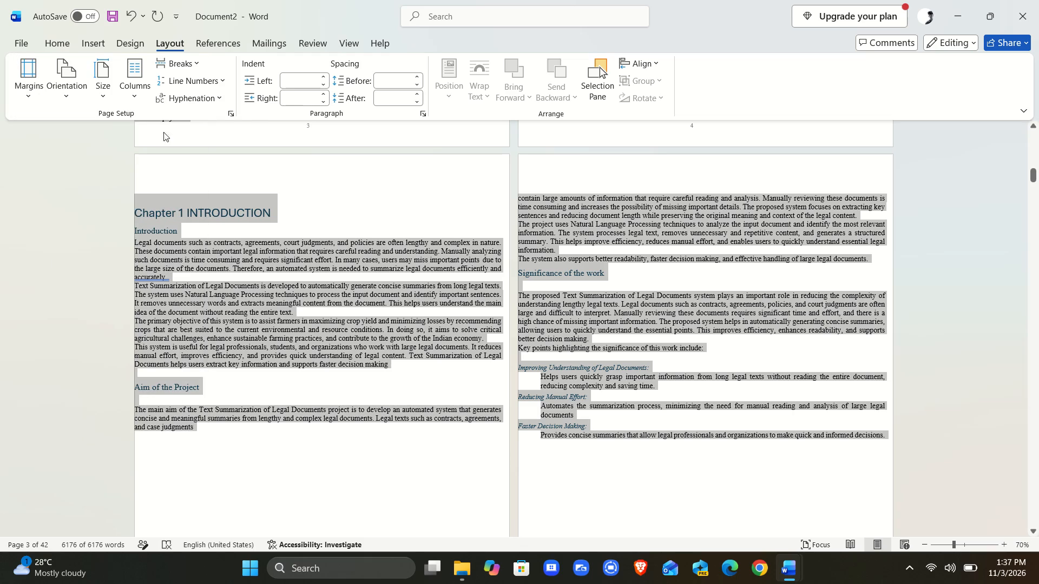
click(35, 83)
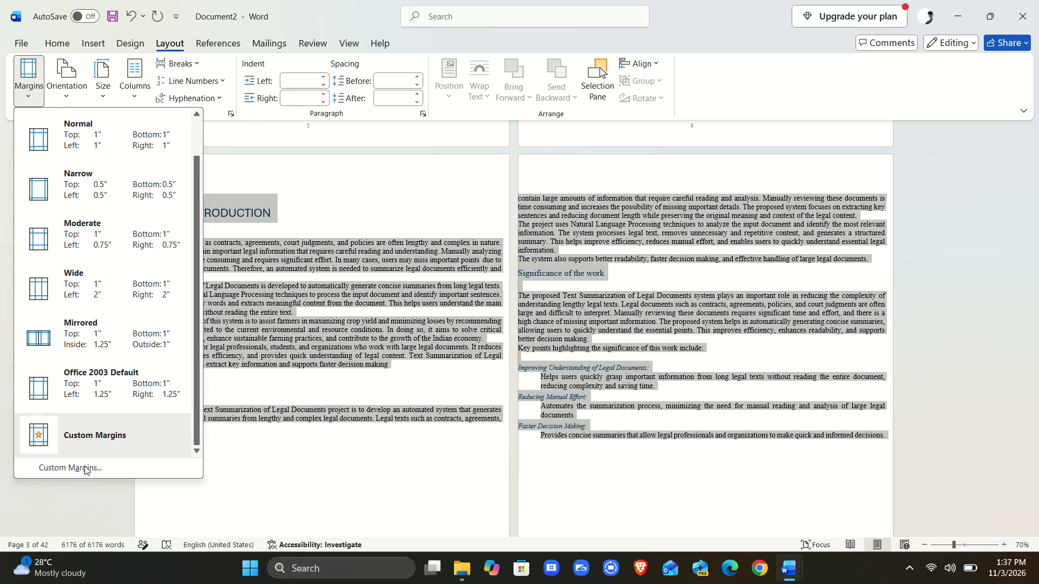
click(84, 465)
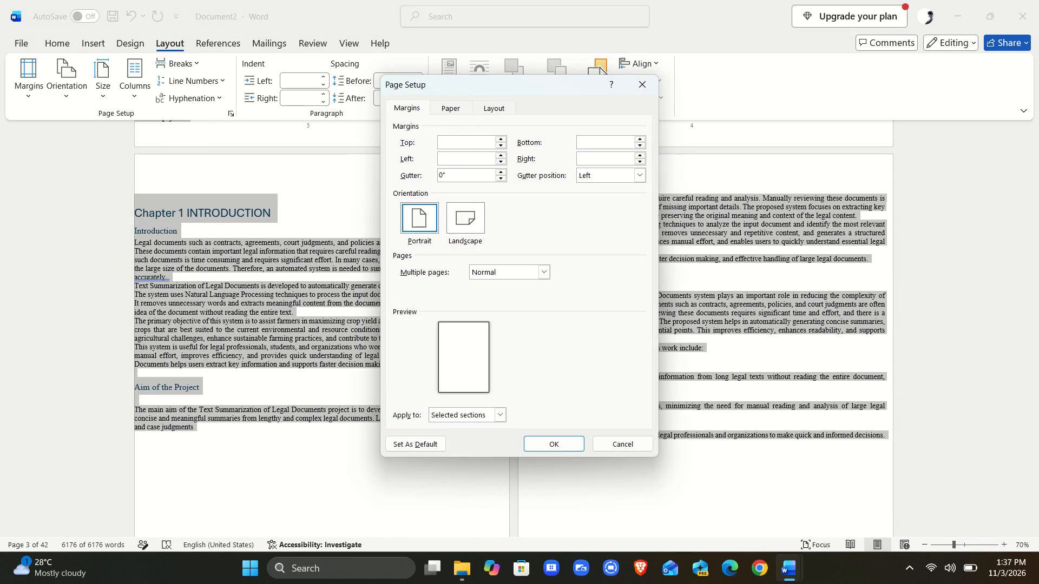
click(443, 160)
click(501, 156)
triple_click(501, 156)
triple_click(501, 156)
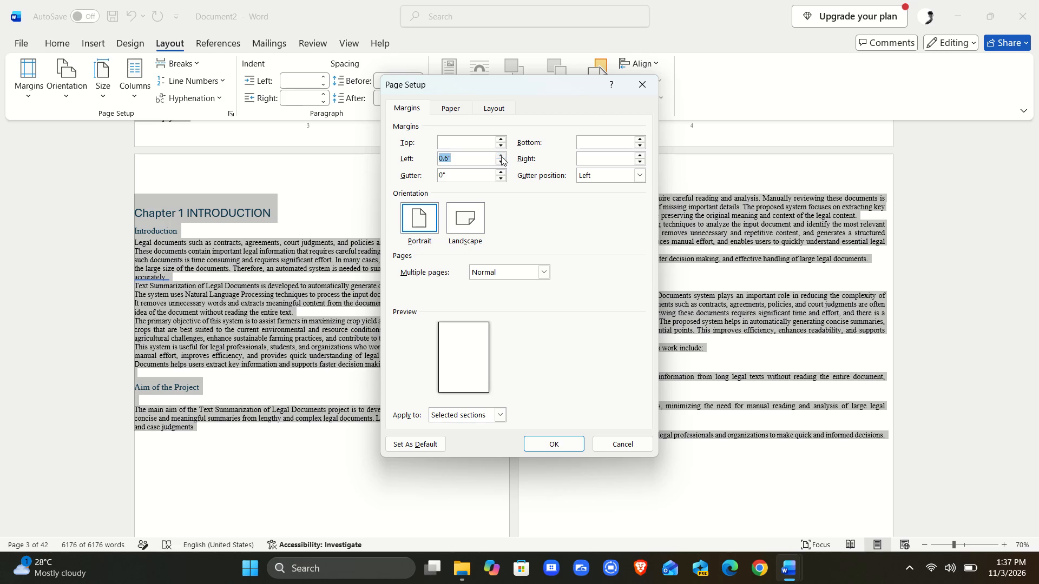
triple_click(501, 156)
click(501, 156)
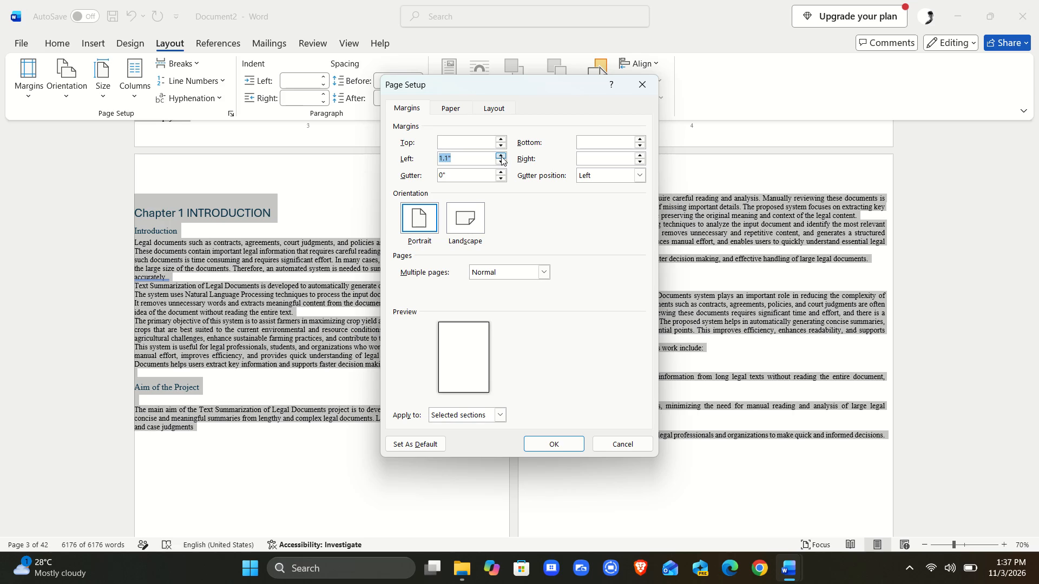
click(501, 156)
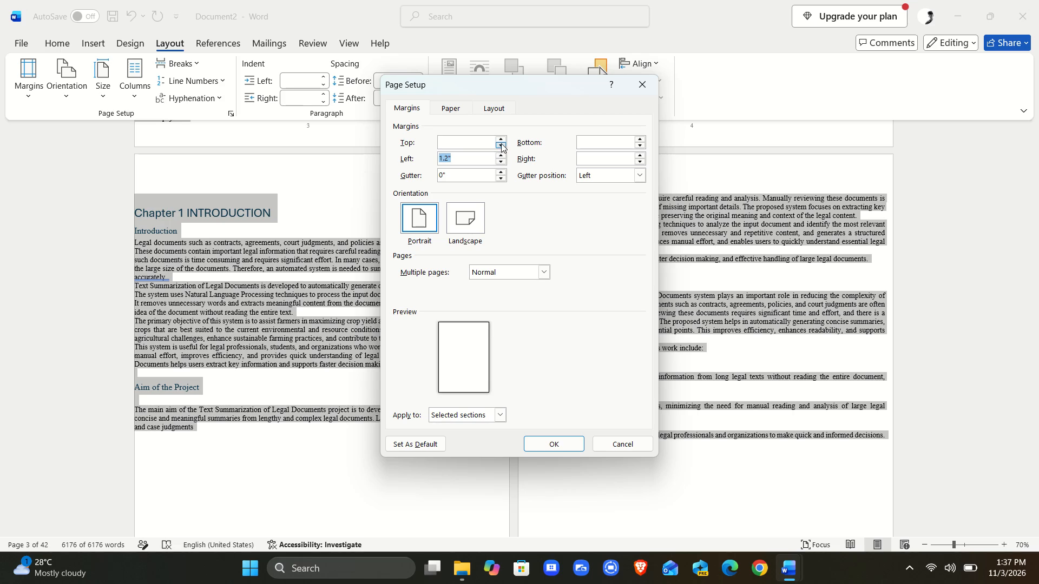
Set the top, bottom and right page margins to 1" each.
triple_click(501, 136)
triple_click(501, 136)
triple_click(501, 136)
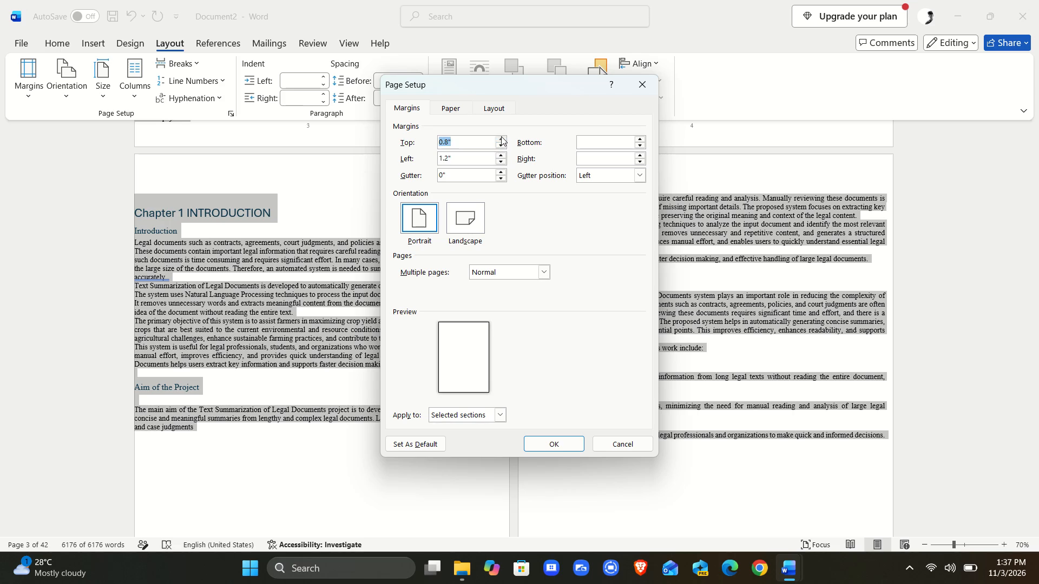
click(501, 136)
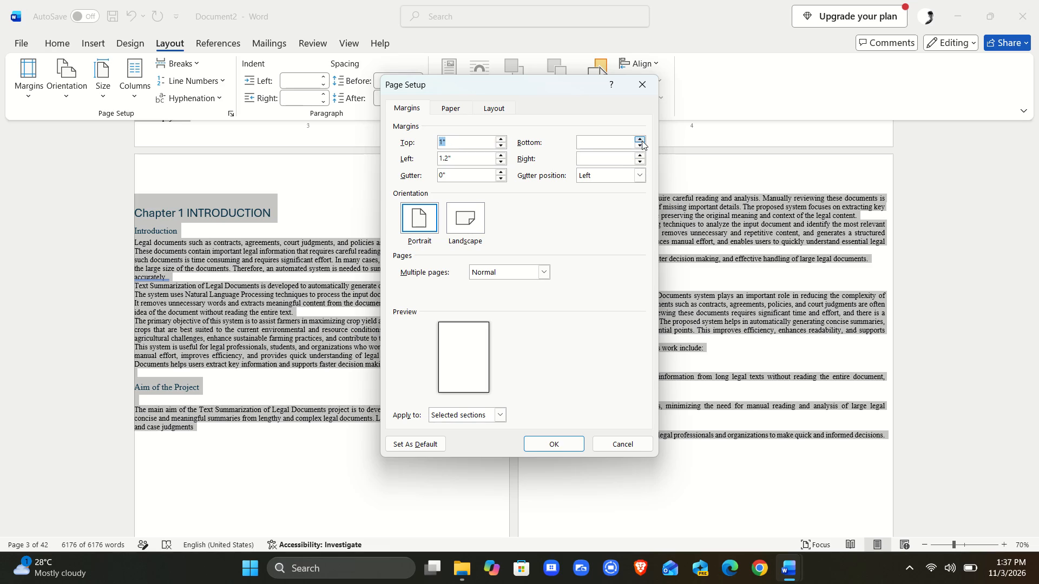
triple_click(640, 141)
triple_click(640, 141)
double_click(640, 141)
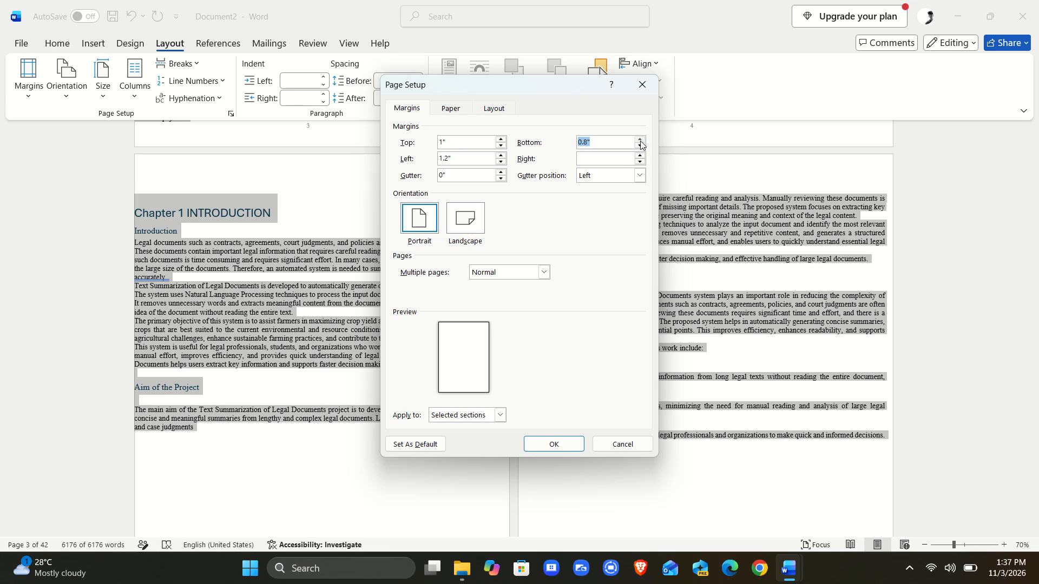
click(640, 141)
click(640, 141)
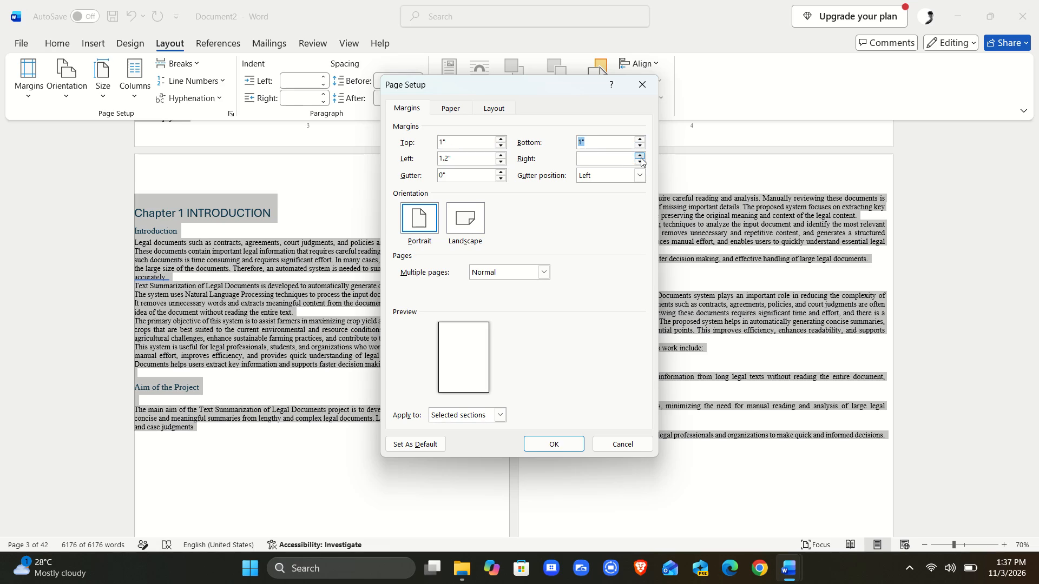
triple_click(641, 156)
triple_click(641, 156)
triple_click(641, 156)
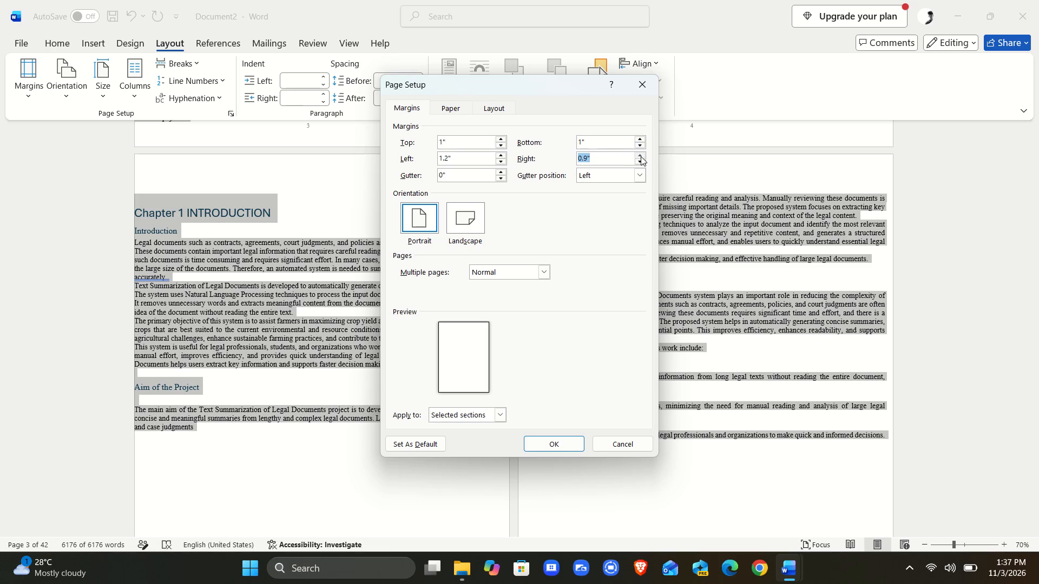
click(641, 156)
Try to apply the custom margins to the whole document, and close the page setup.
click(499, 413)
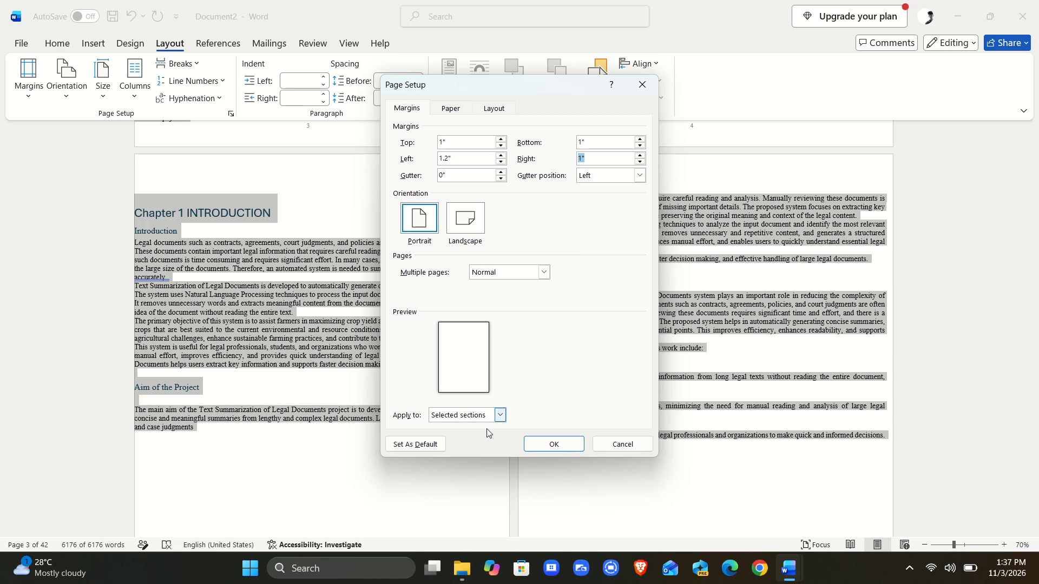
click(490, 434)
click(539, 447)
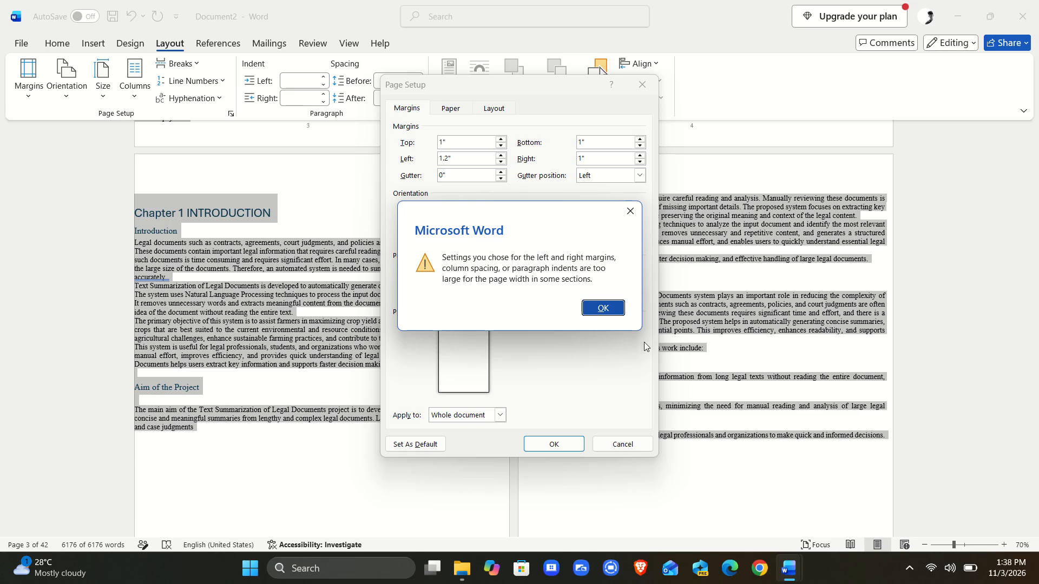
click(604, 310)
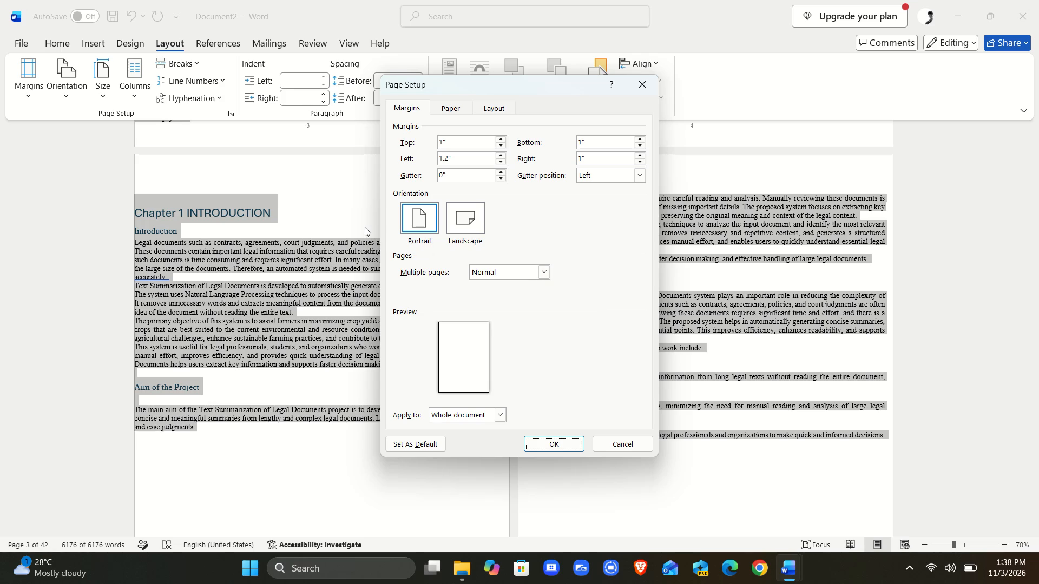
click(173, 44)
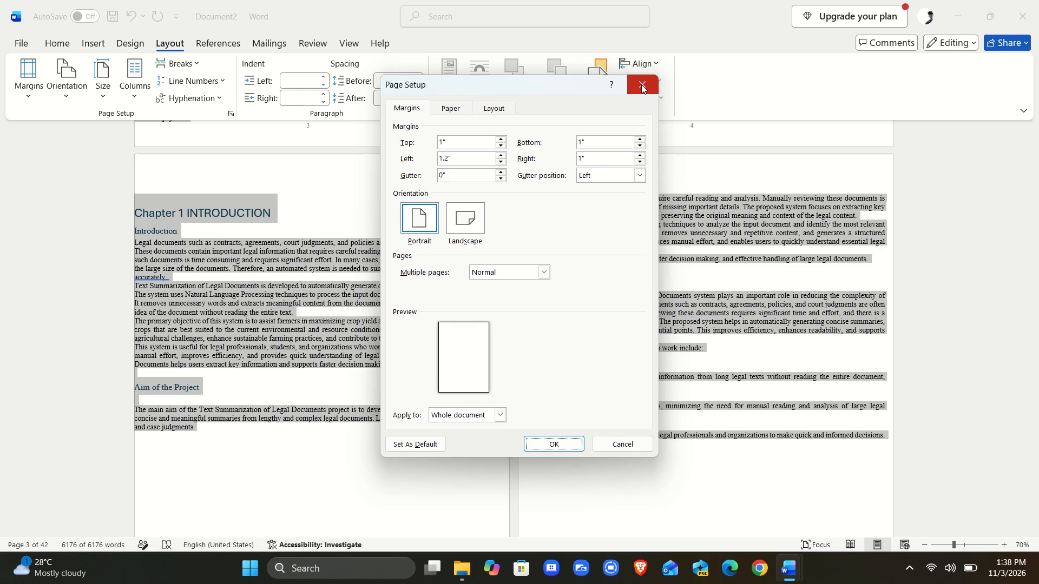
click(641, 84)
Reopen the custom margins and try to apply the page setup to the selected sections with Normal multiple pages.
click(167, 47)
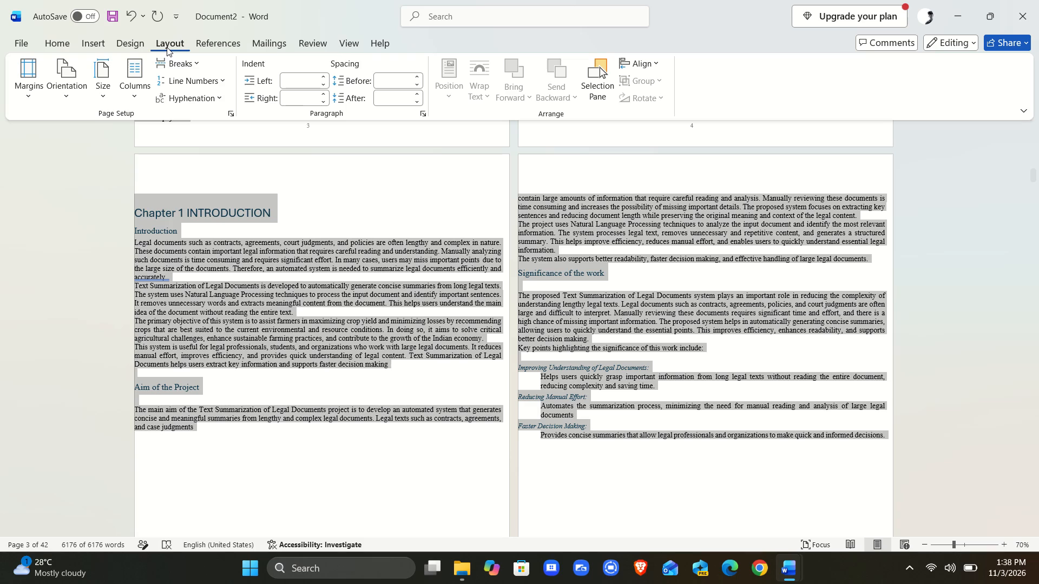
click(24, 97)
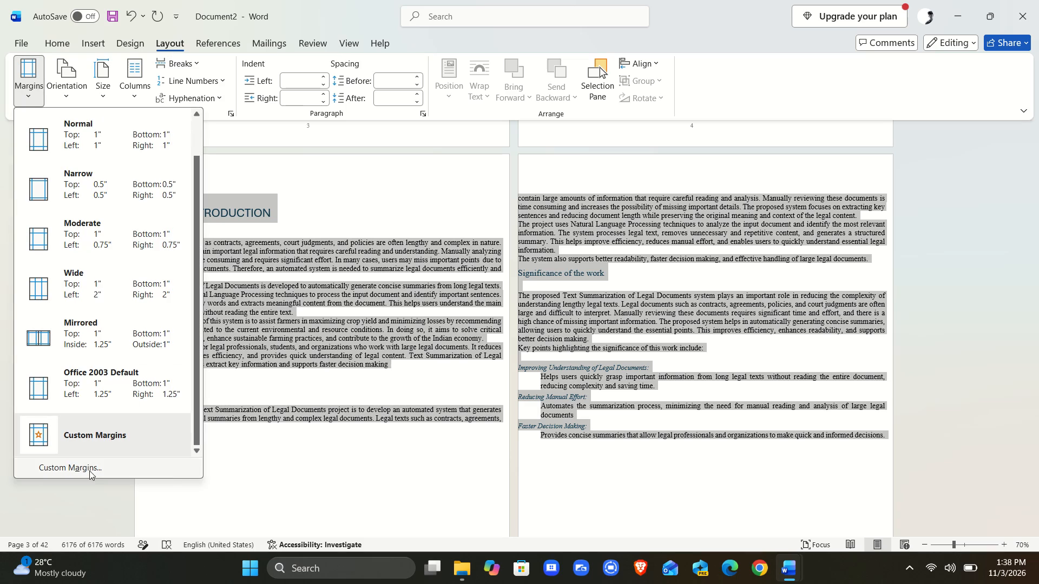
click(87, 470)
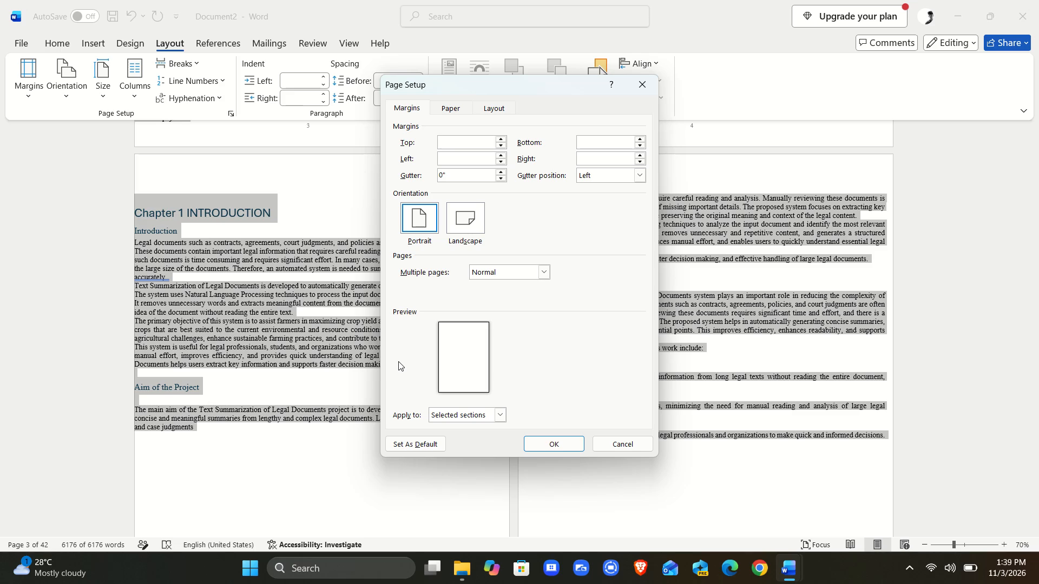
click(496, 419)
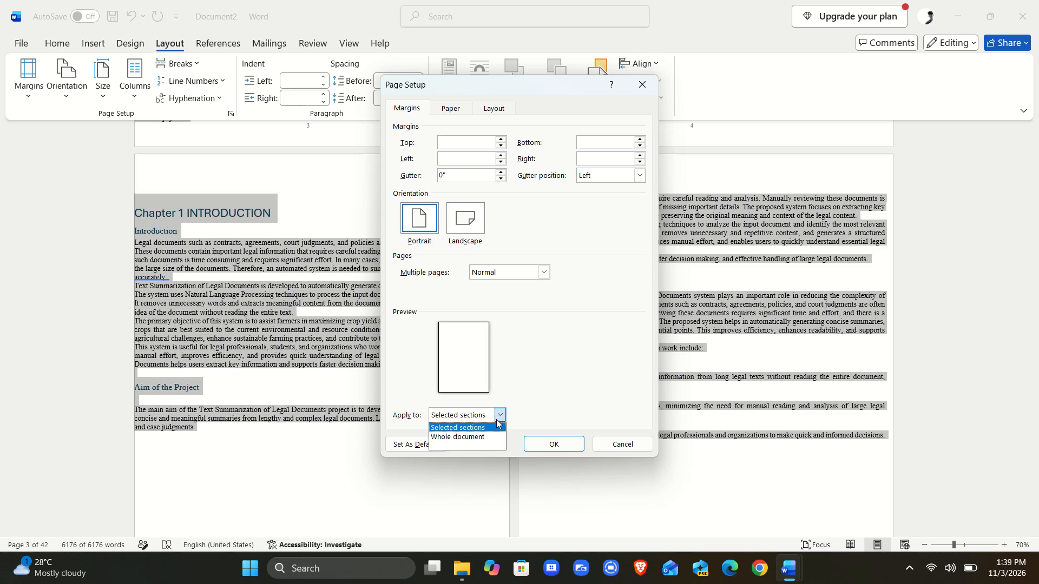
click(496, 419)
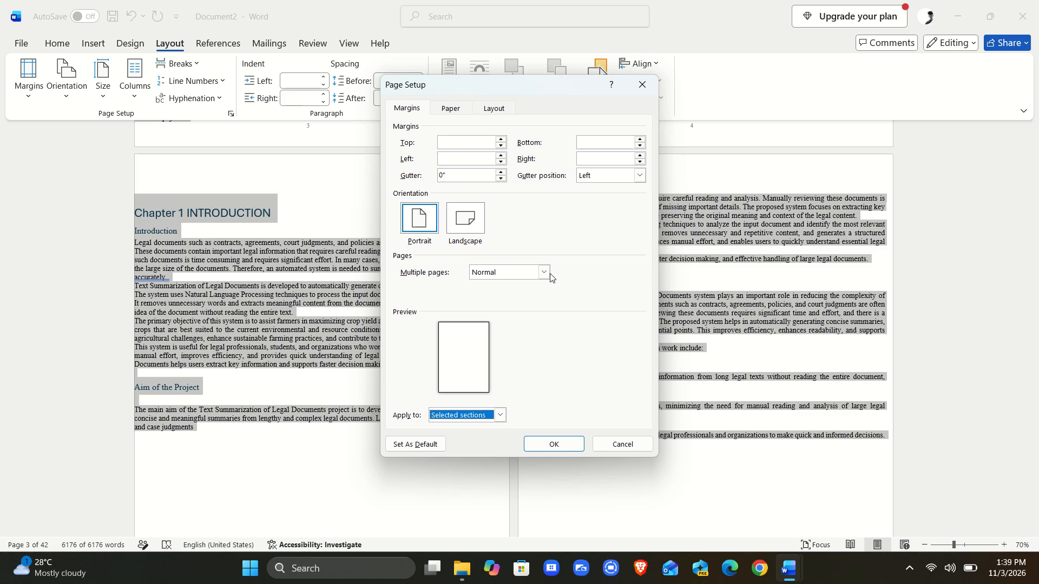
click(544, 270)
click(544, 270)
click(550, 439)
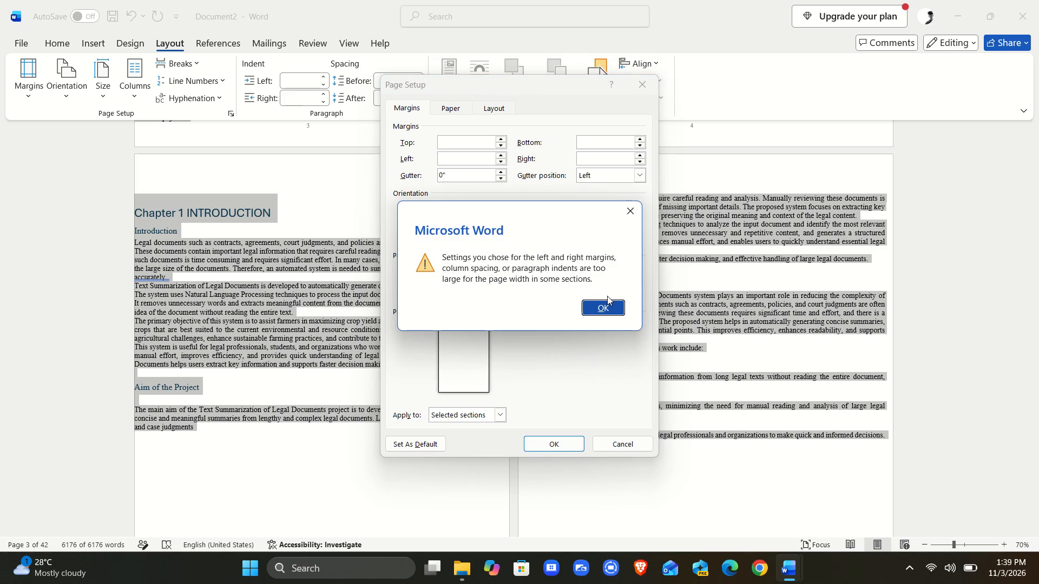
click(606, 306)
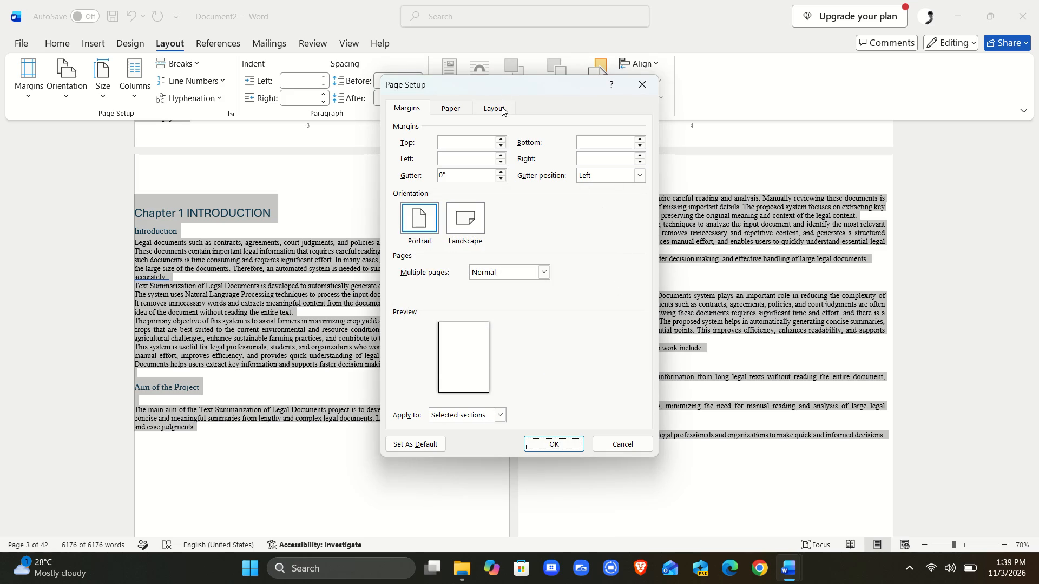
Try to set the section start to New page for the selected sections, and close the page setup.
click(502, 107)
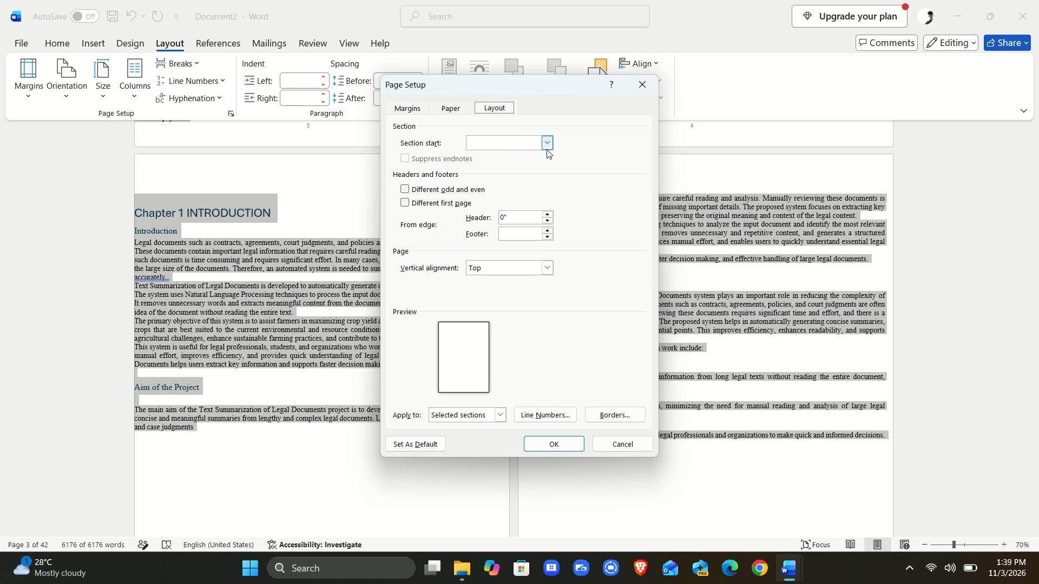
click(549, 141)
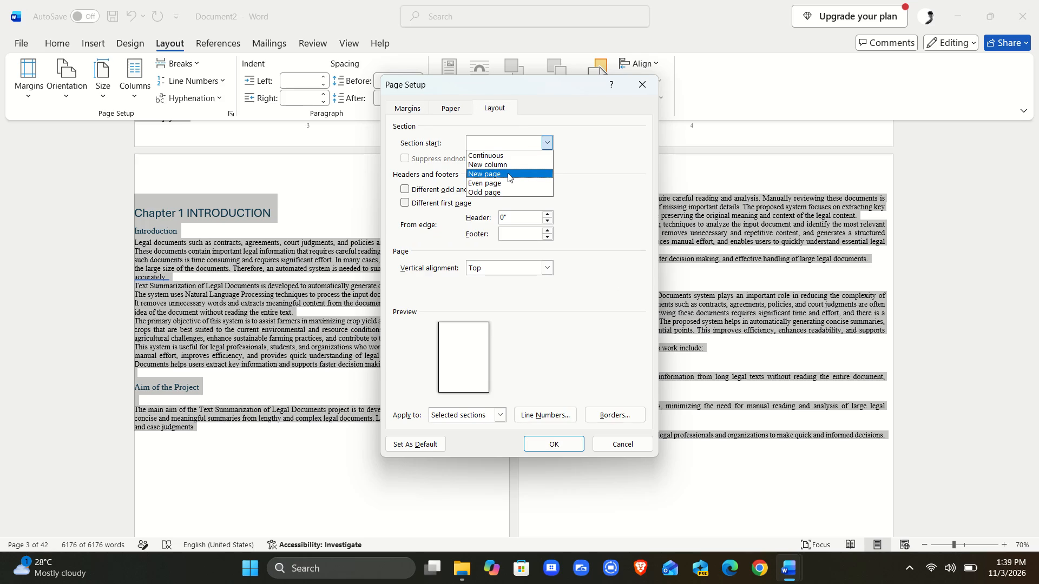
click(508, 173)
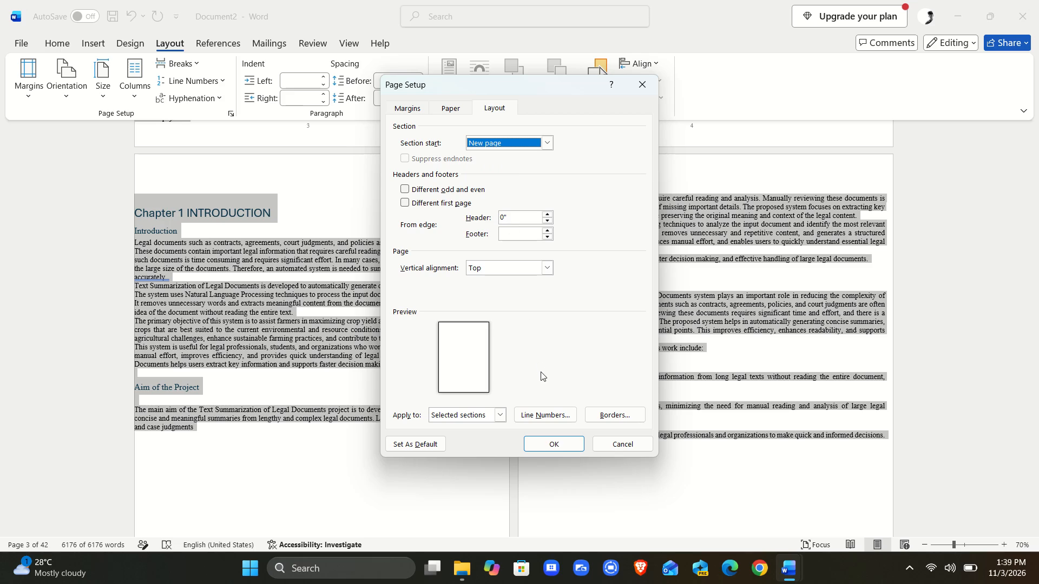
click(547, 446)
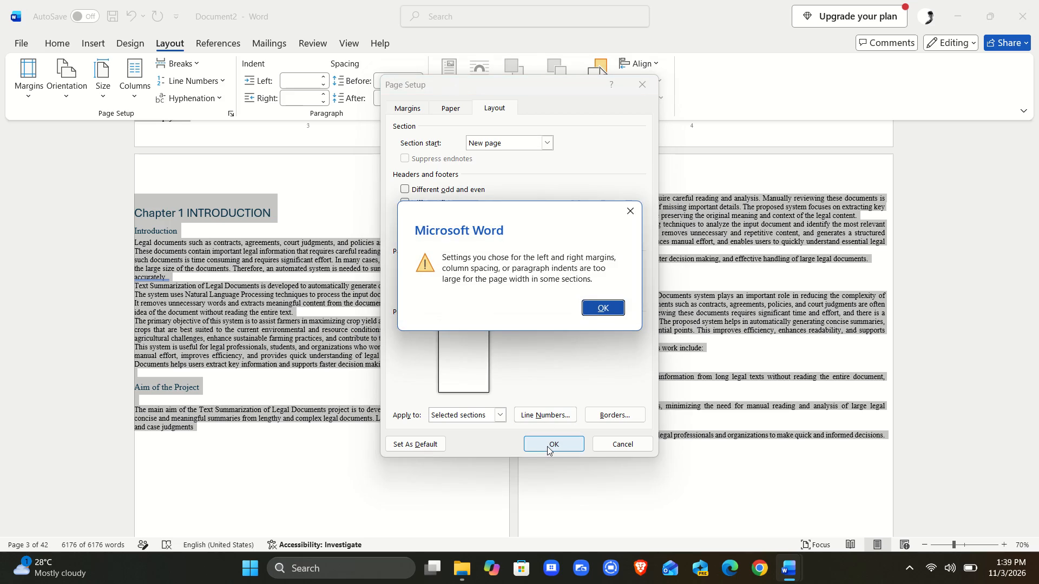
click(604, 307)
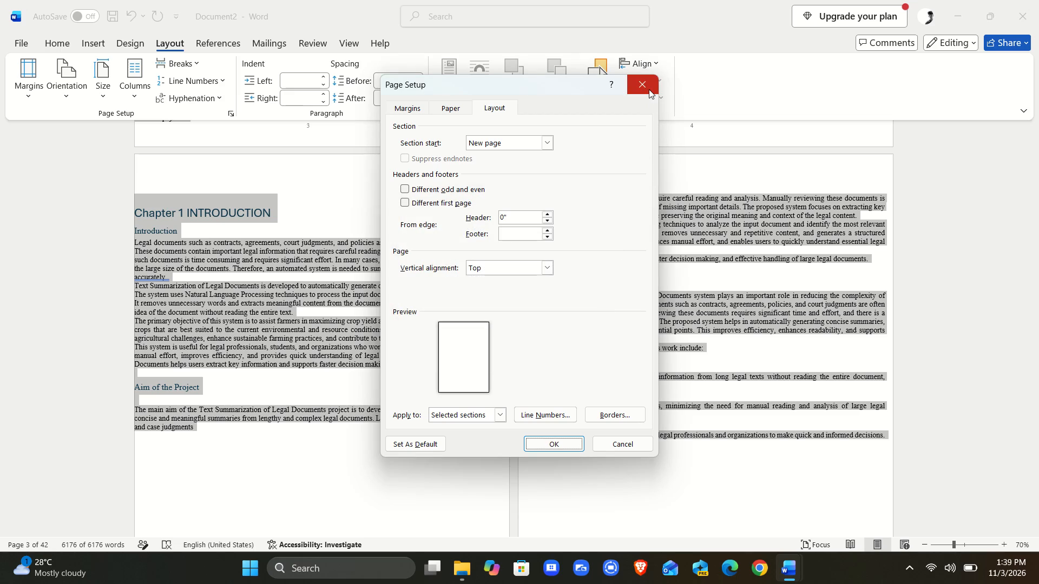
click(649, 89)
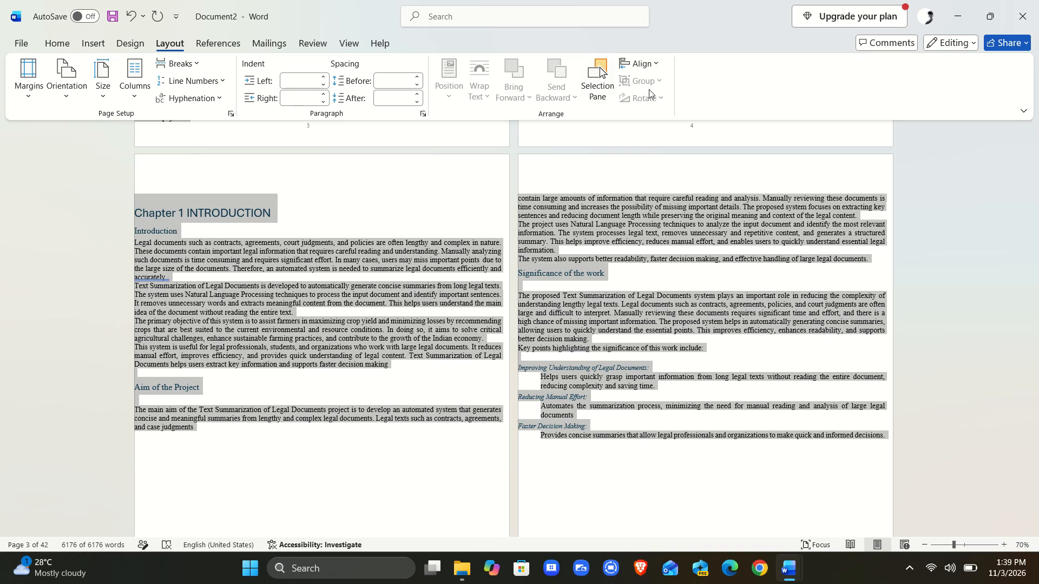
Set the selected report text to a single-column layout.
click(133, 84)
click(159, 120)
Format the selected report's paragraphs with Left alignment, 0" inside and outside indents, and no special indent.
click(49, 44)
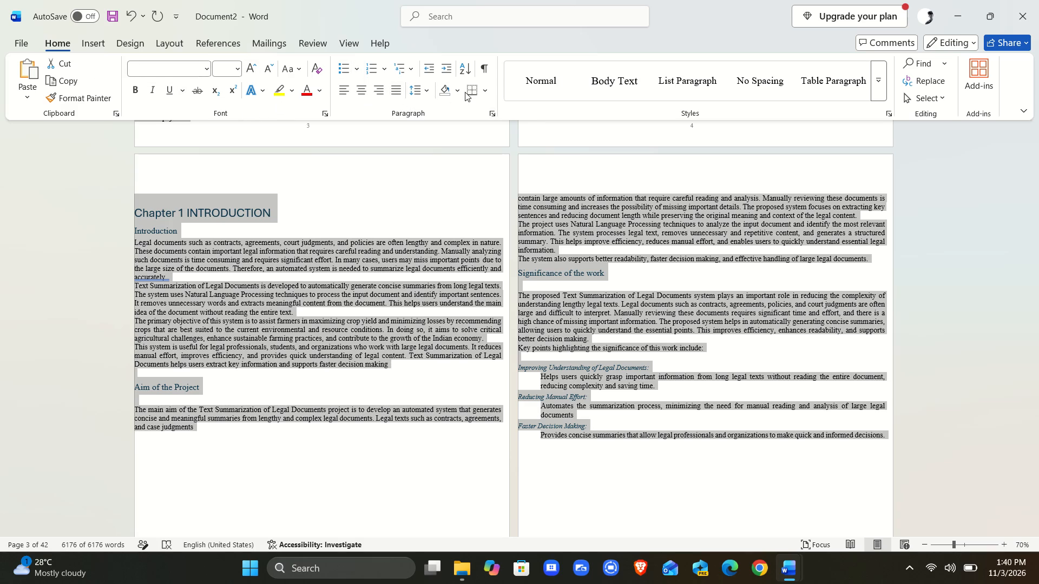
click(481, 92)
click(481, 92)
click(495, 115)
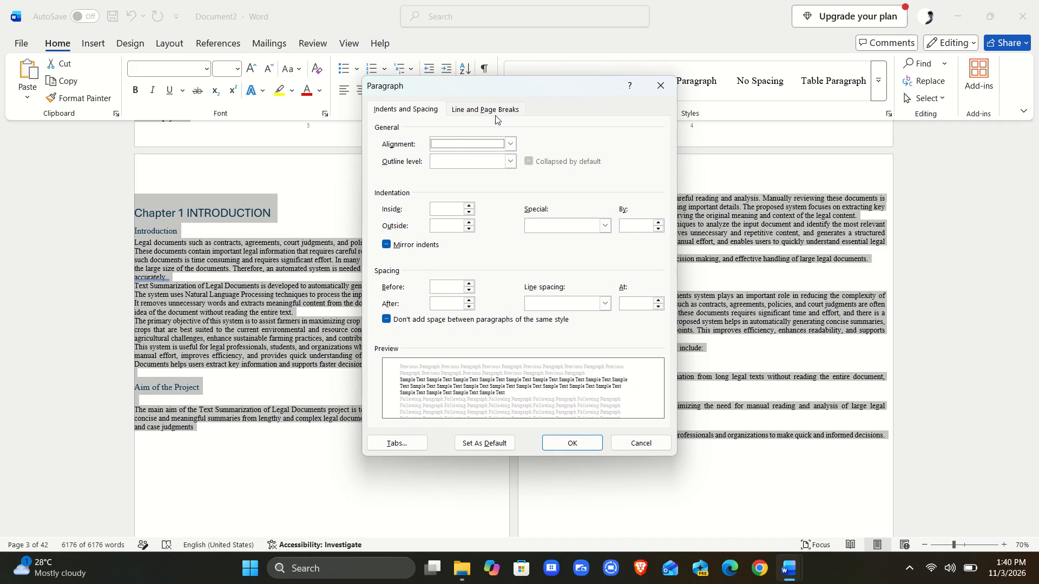
click(509, 145)
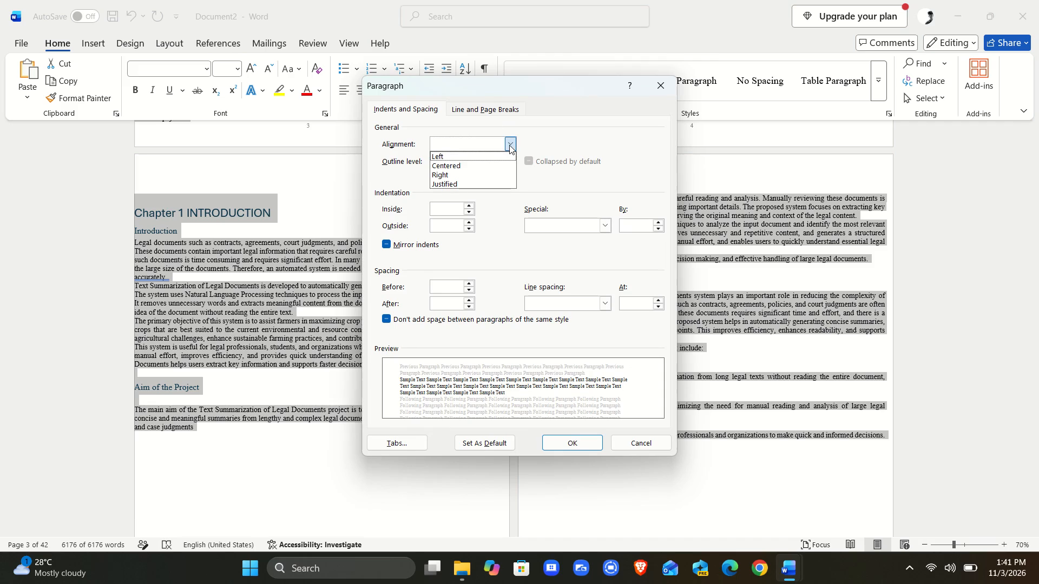
click(495, 154)
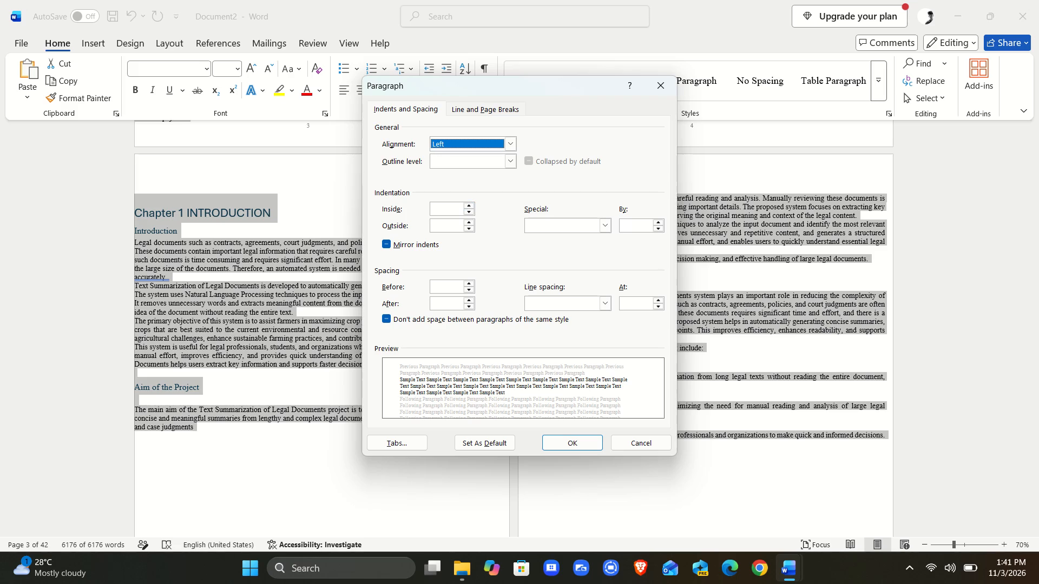
click(456, 210)
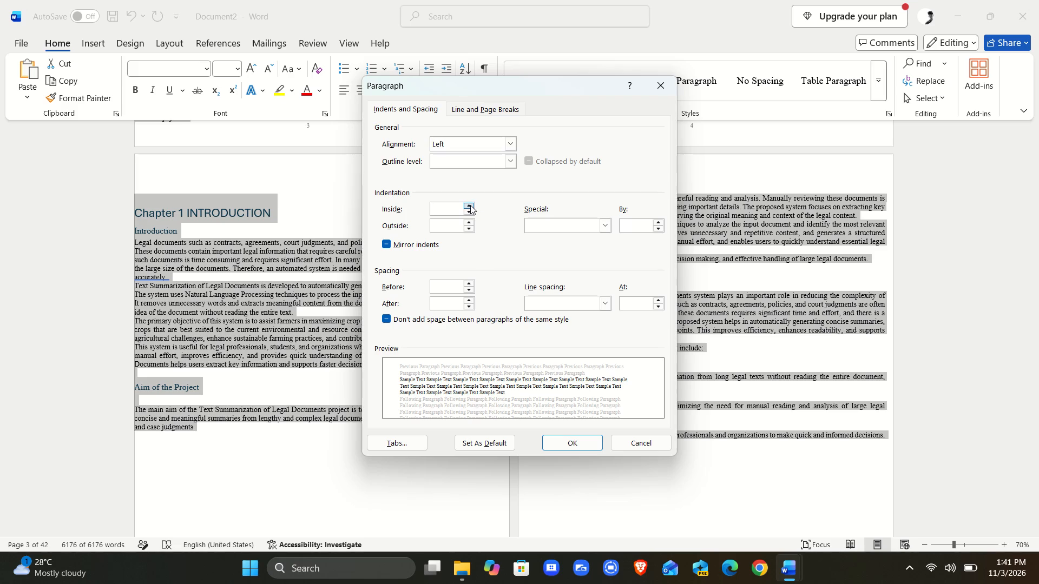
click(470, 205)
click(470, 211)
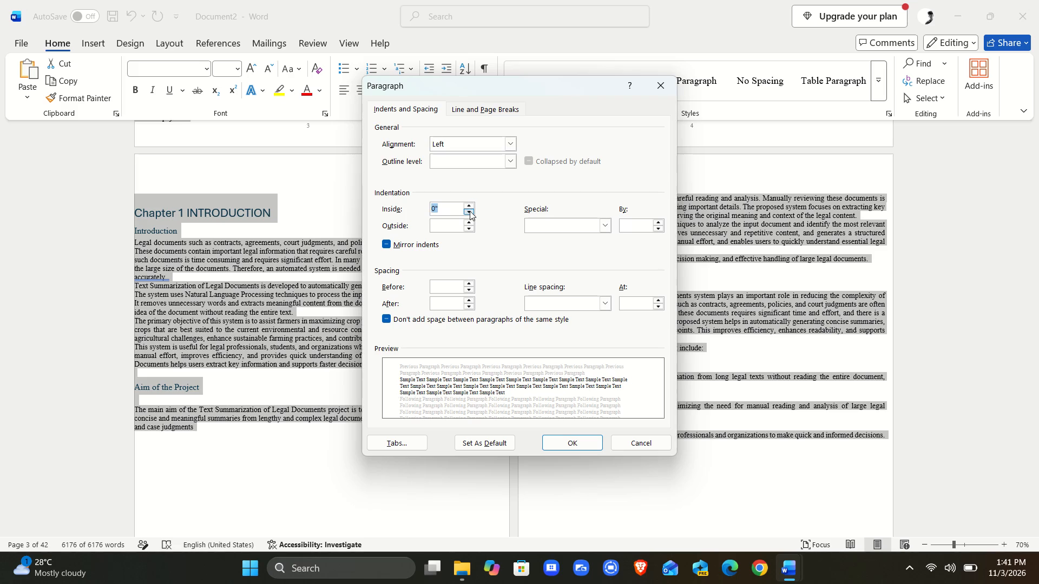
click(469, 222)
click(469, 229)
click(602, 226)
click(576, 237)
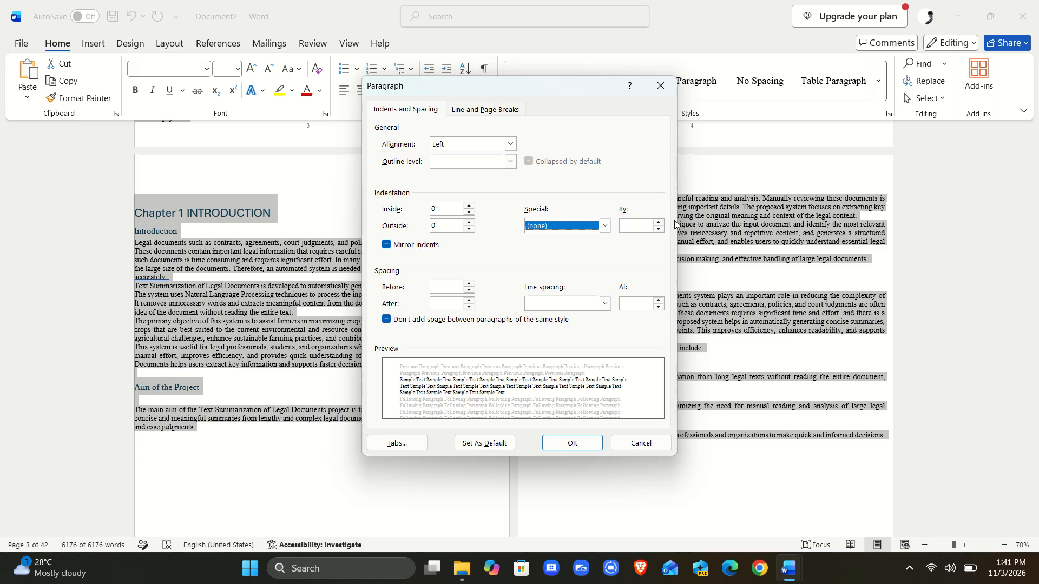
click(586, 441)
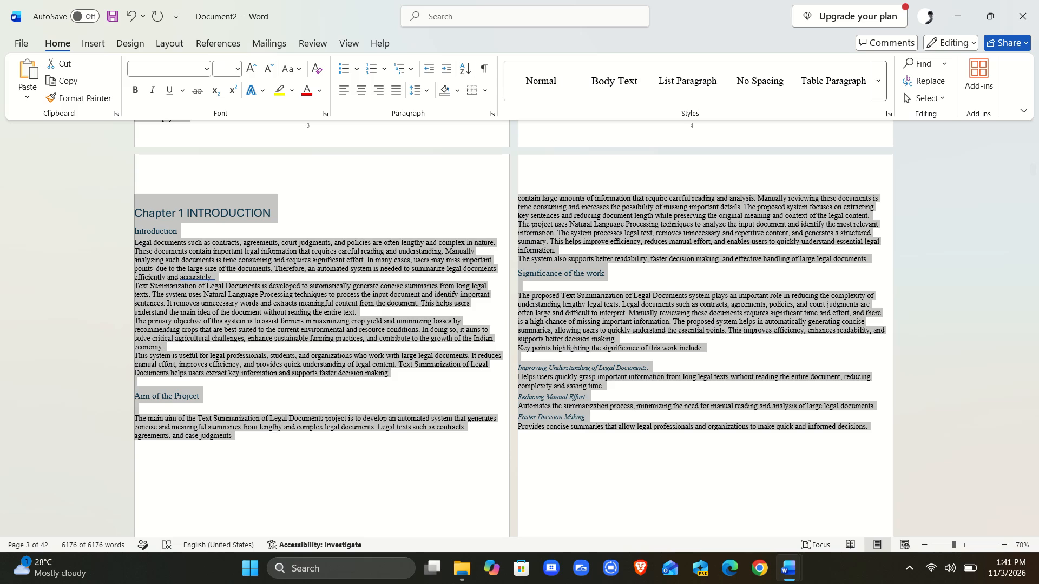
Set custom page margins of 1.2" on the left and 1" at the top for the selected report.
click(181, 48)
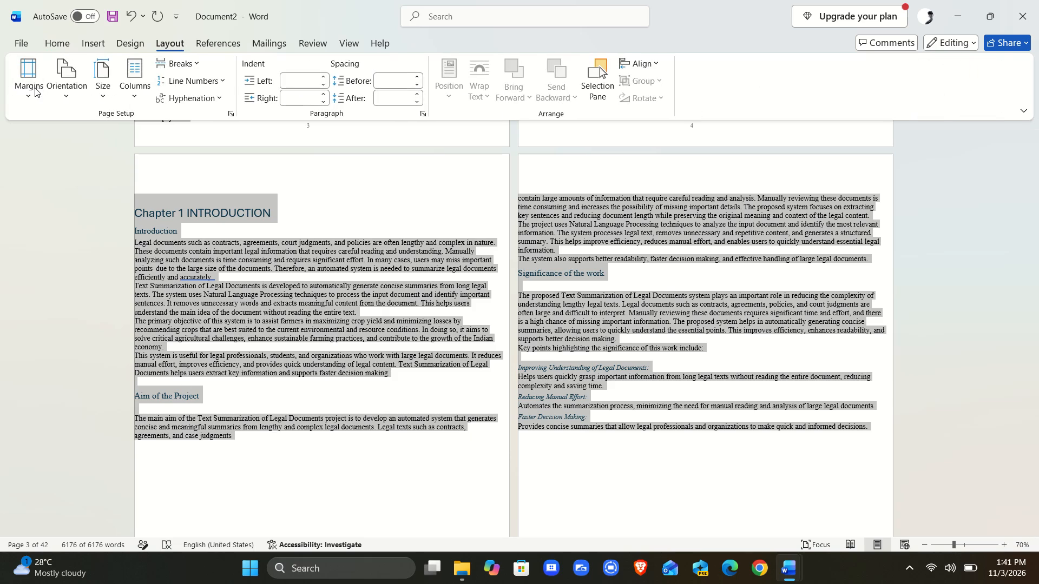
click(34, 87)
click(64, 473)
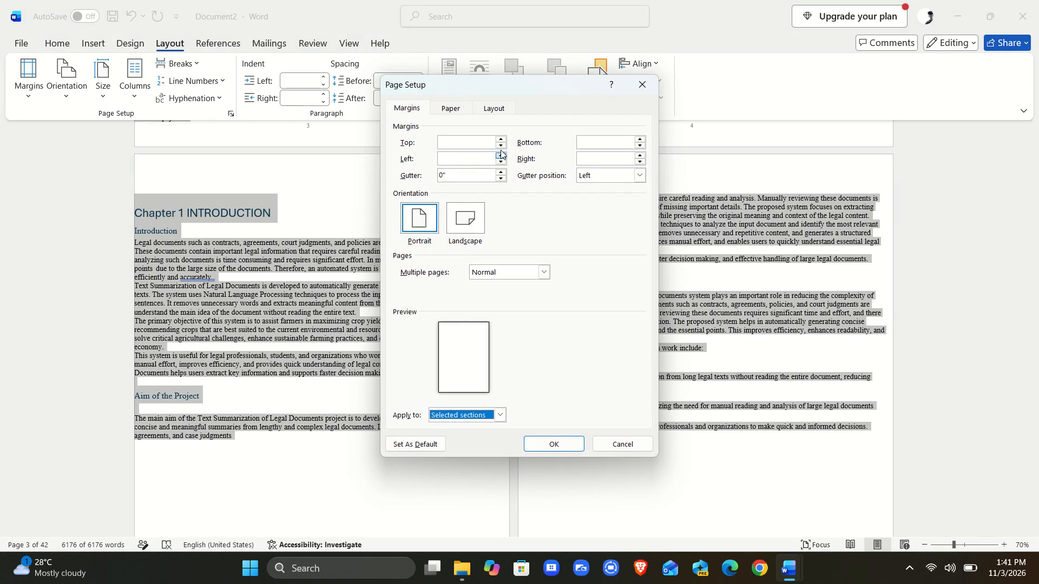
triple_click(498, 154)
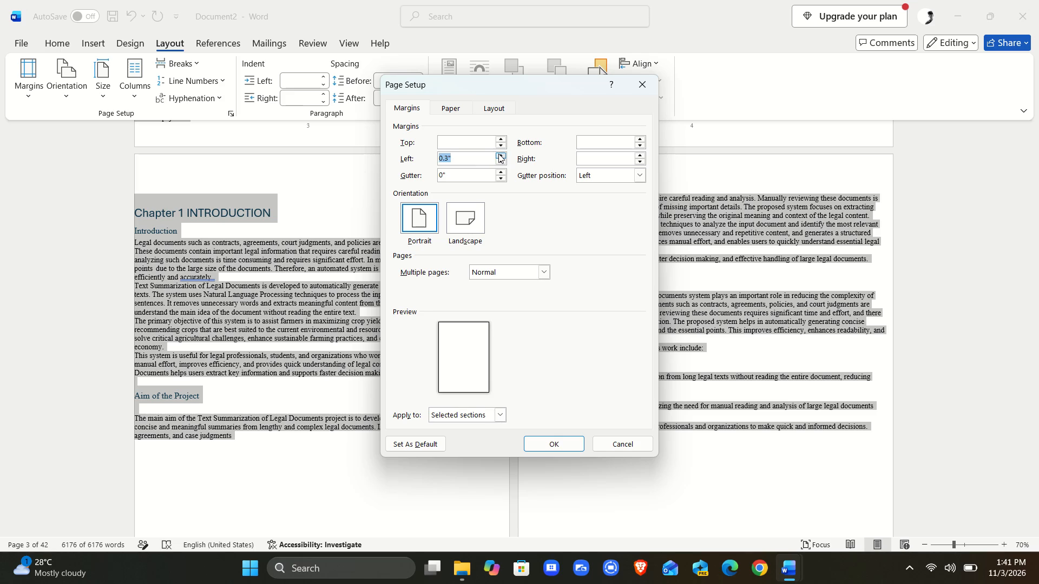
triple_click(498, 154)
triple_click(498, 154)
click(498, 154)
double_click(498, 154)
triple_click(502, 139)
triple_click(502, 139)
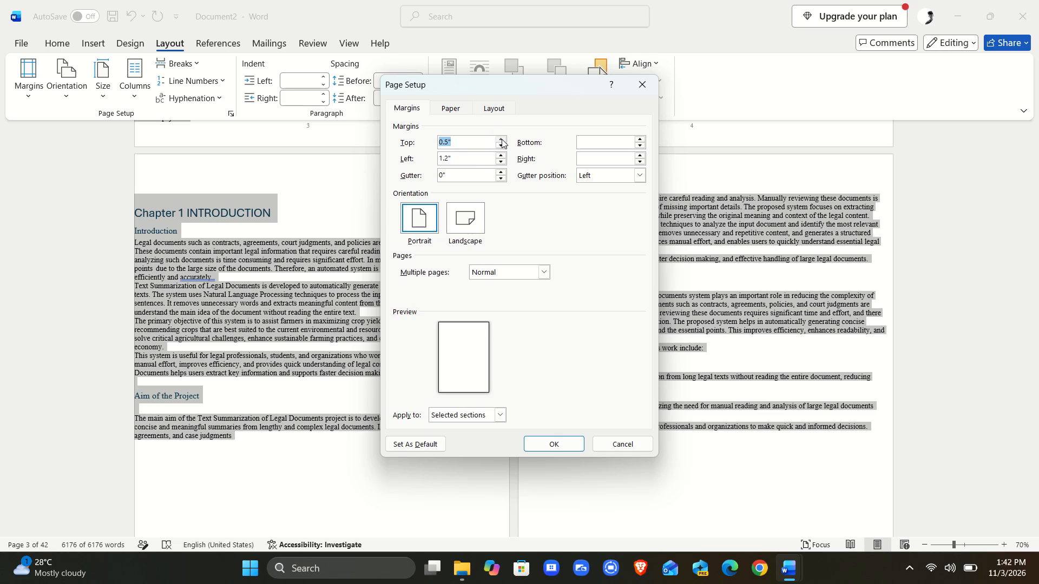
triple_click(502, 139)
click(502, 139)
Set the bottom and right page margins to 1" each and apply the custom margins to the whole document.
triple_click(640, 141)
triple_click(640, 141)
triple_click(640, 141)
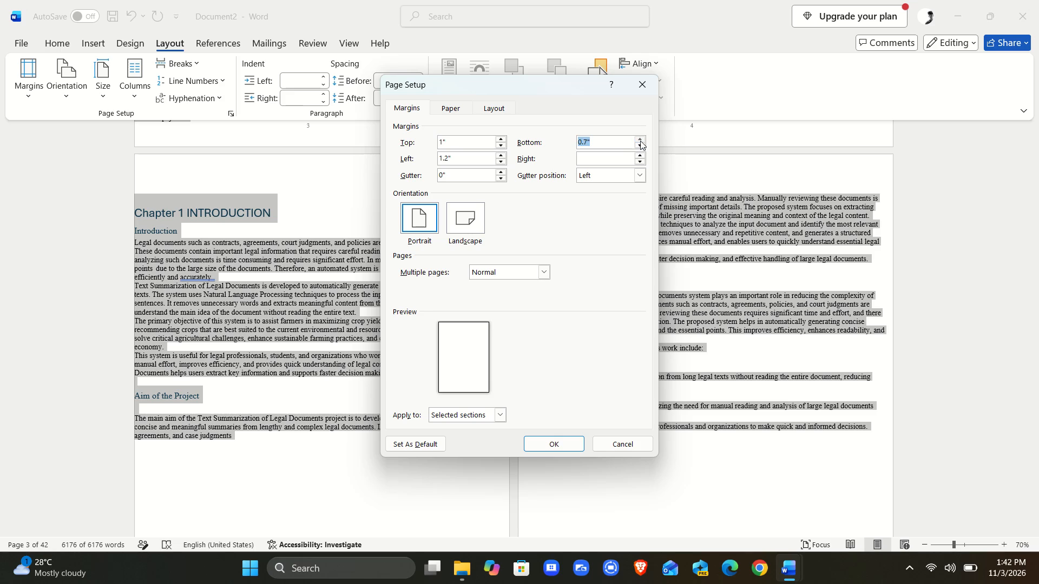
click(640, 141)
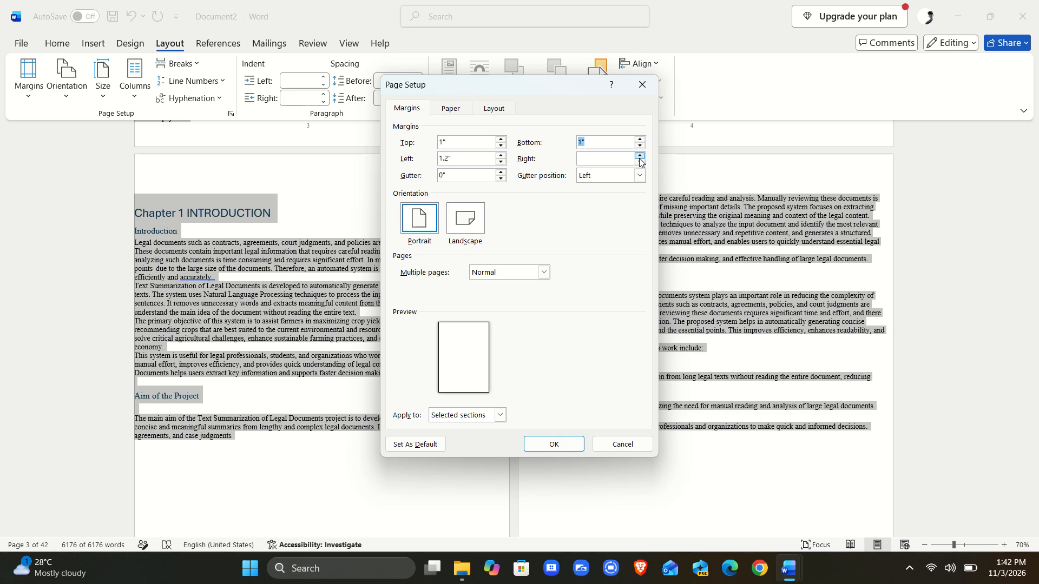
triple_click(640, 154)
triple_click(640, 154)
click(640, 154)
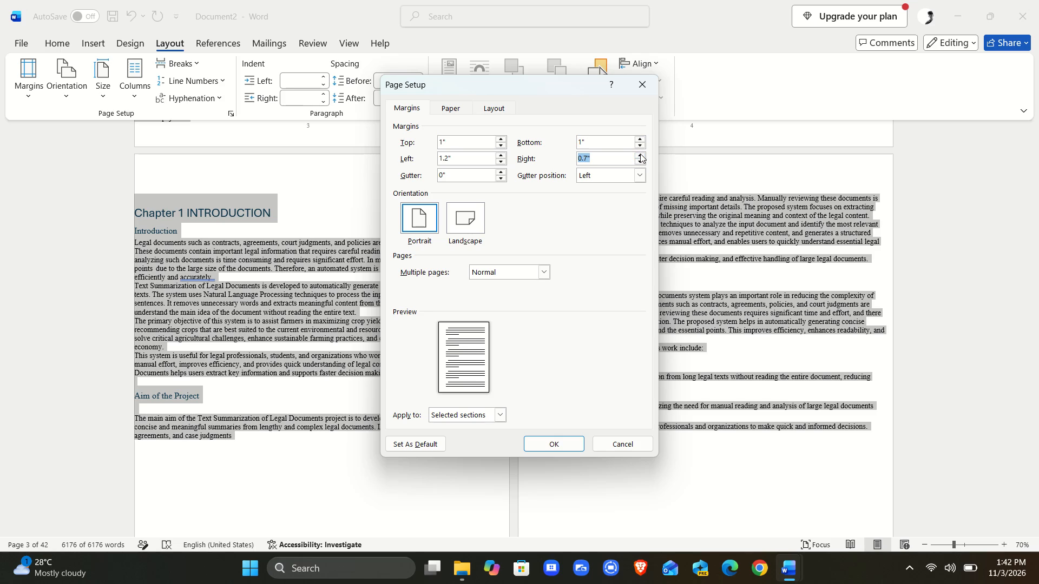
click(640, 154)
click(640, 154)
click(640, 154)
click(499, 413)
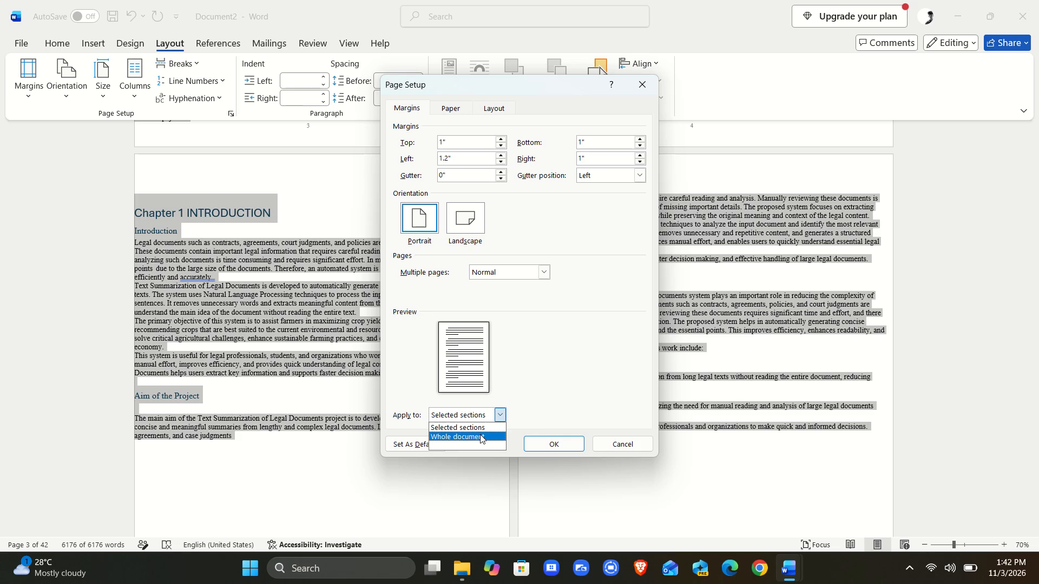
click(480, 434)
click(543, 447)
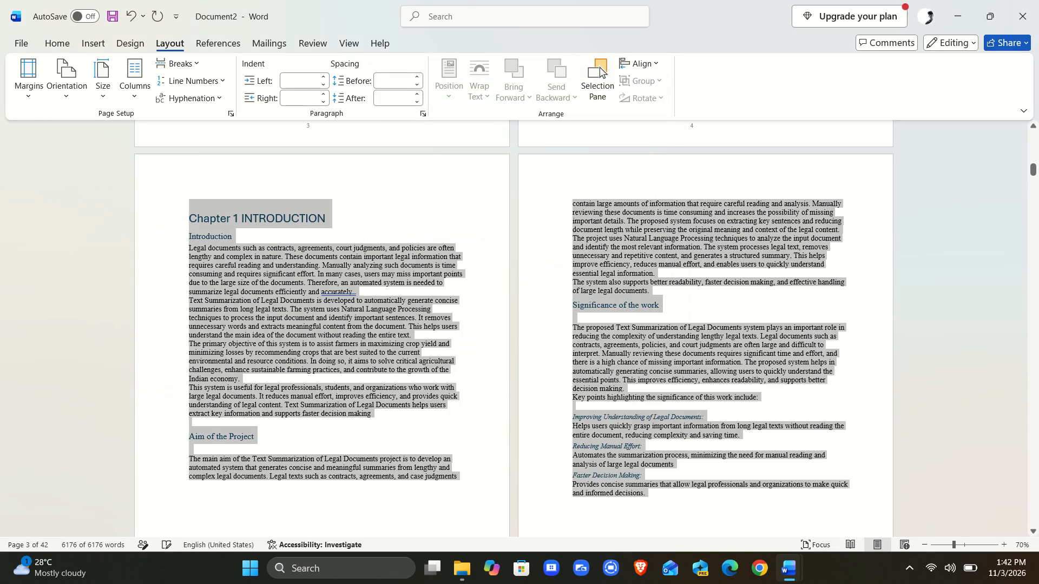
Check the page layout across Chapters 1 and 2, clearing the text selection.
scroll(635, 387, down, 3)
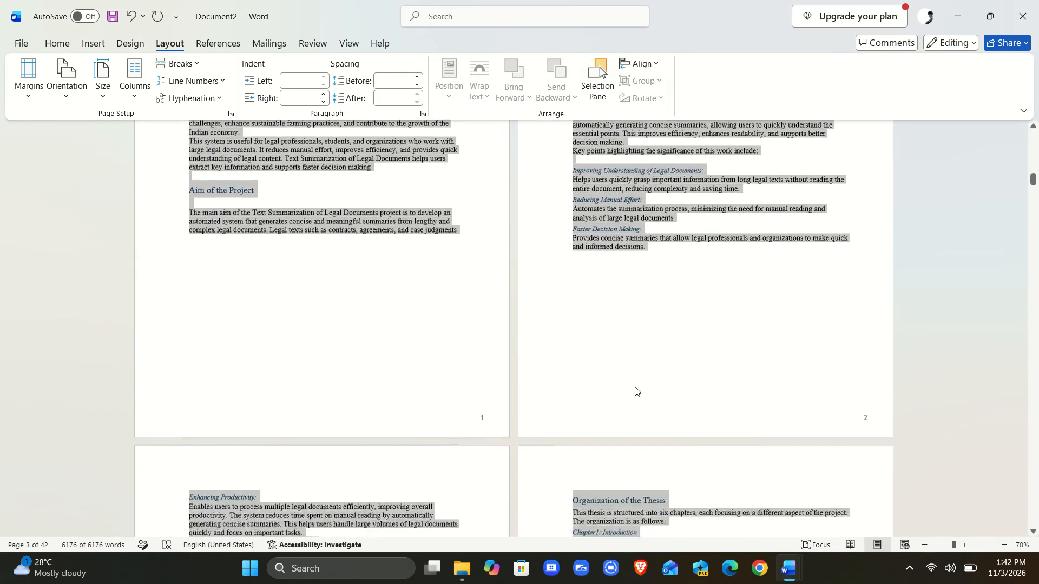
scroll(635, 387, down, 5)
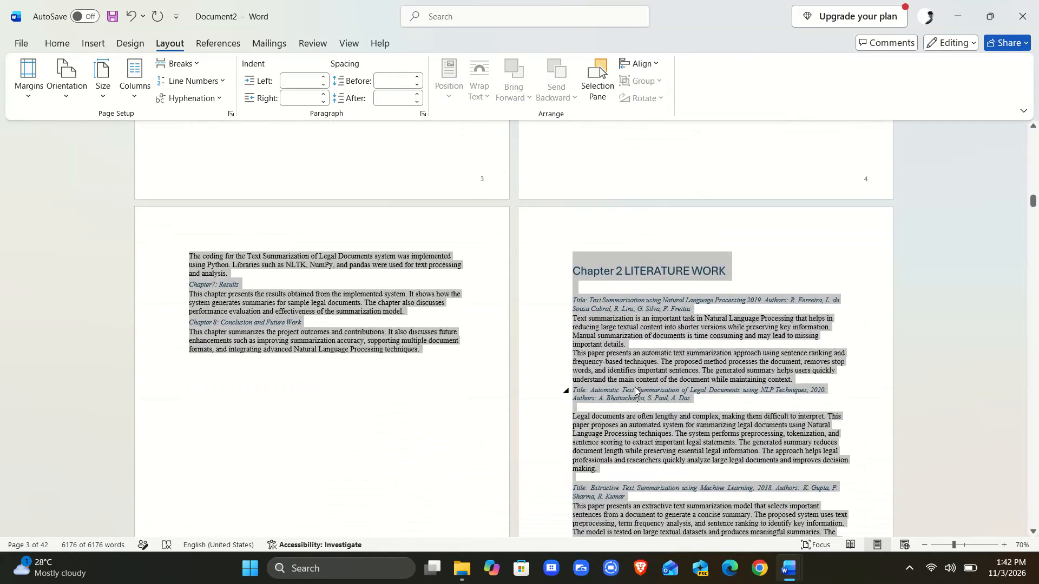
scroll(635, 387, down, 3)
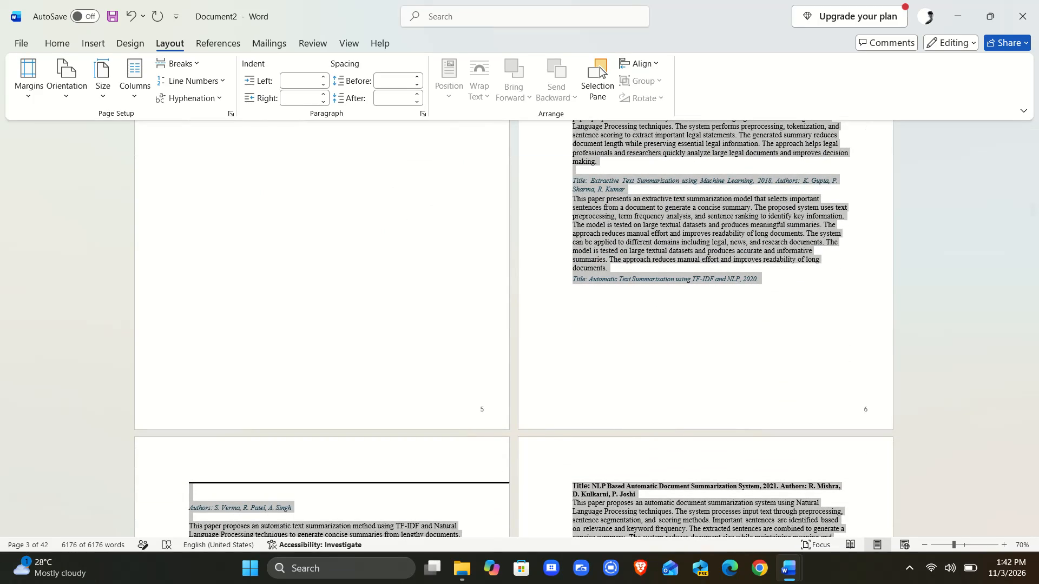
click(635, 387)
scroll(635, 387, up, 1)
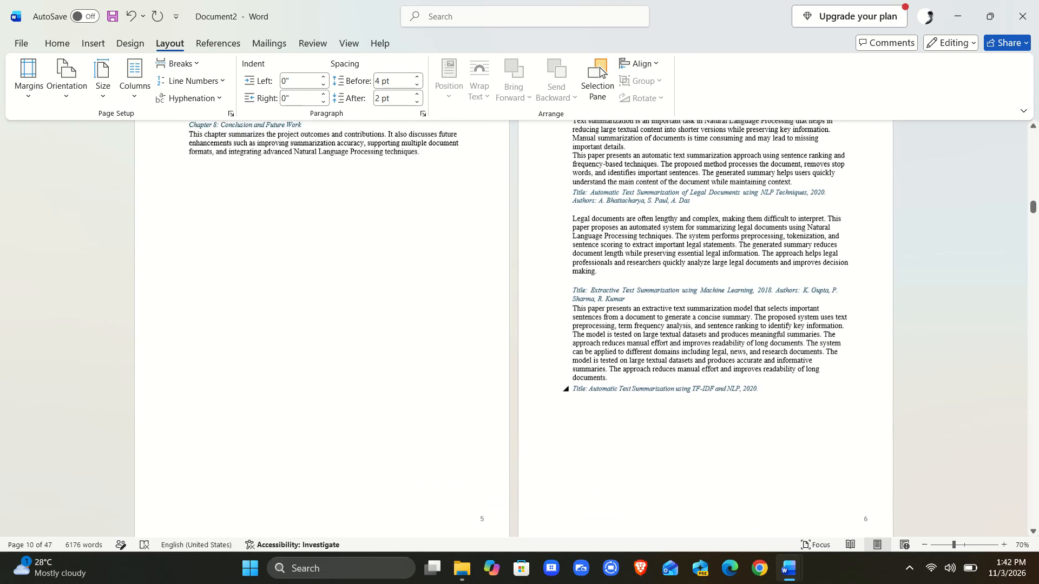
scroll(635, 387, up, 2)
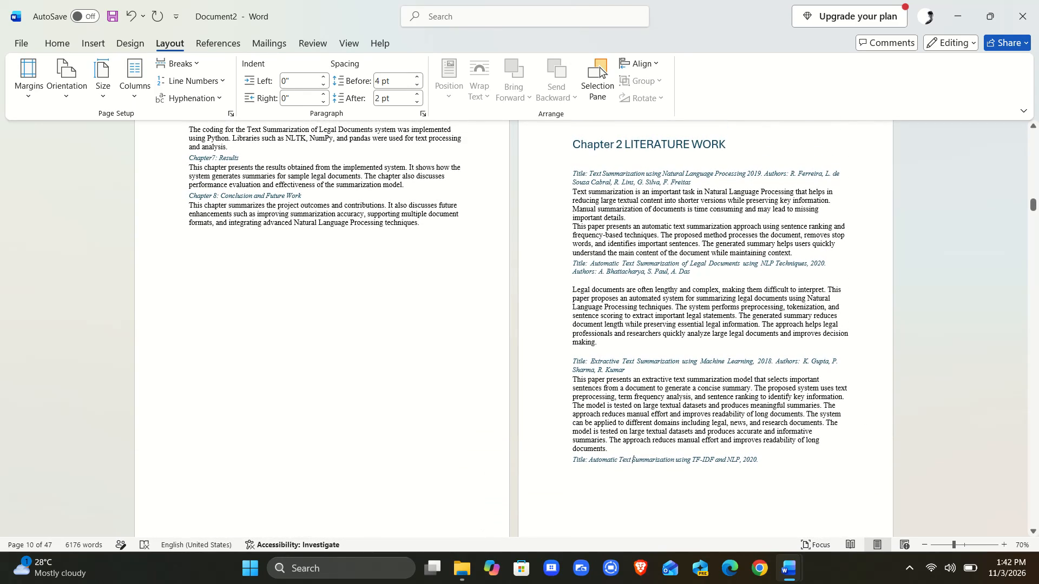
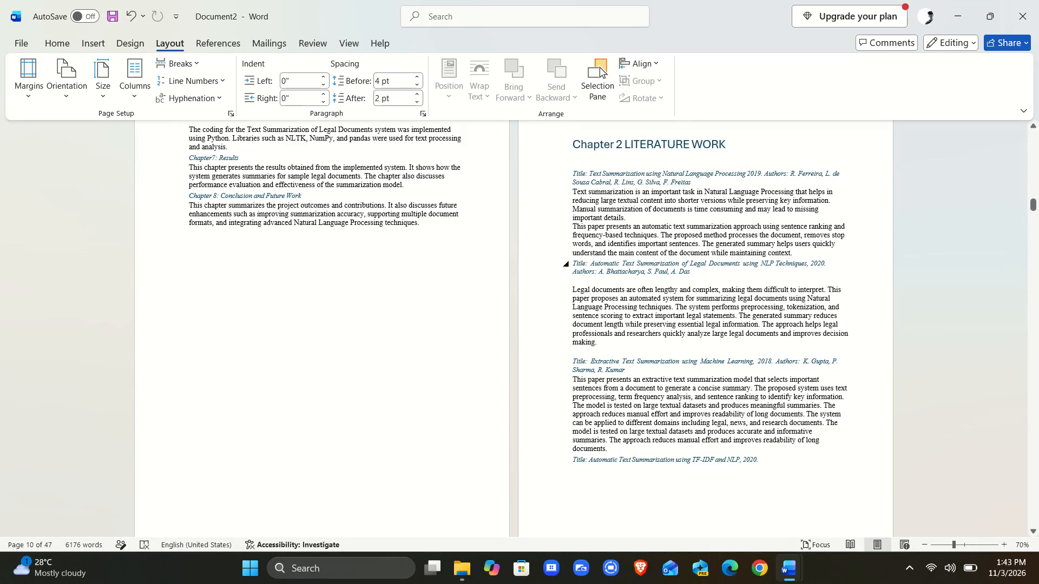
Check the reformatted report's page layout from Chapter 2 through the 3.4.2 Software Requirements section.
scroll(665, 281, down, 4)
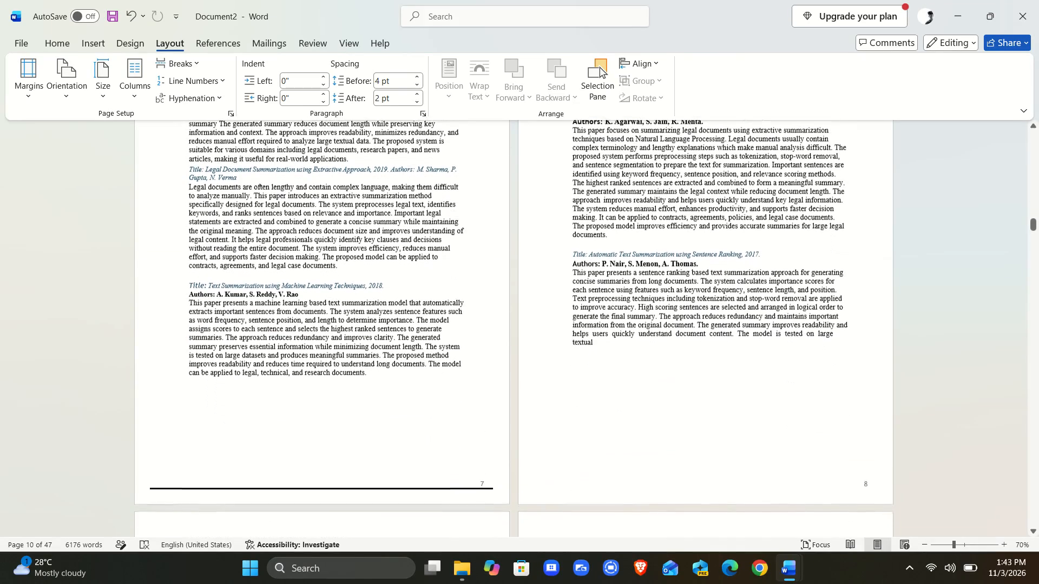
scroll(665, 281, down, 6)
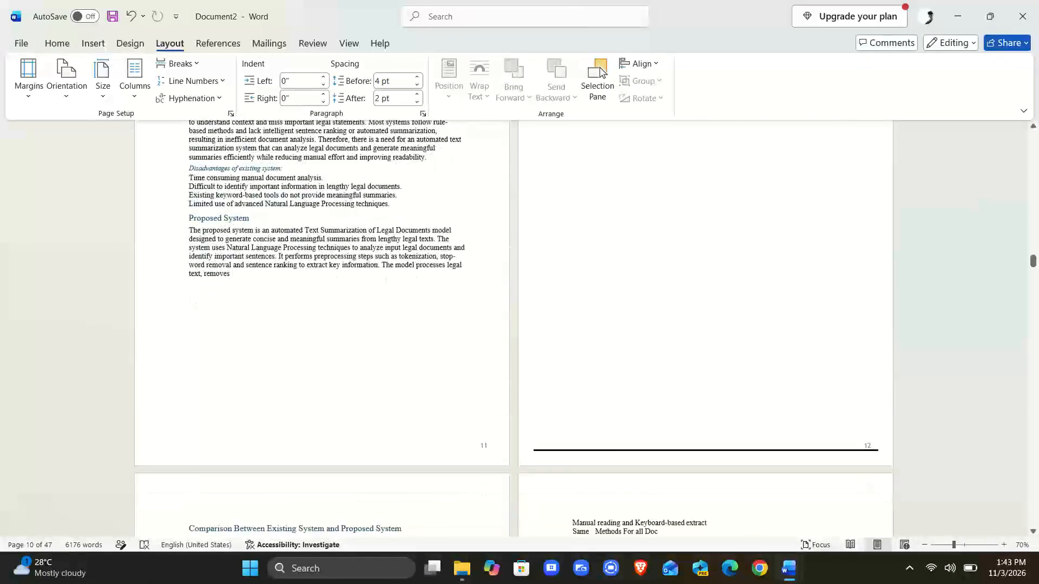
scroll(665, 281, down, 6)
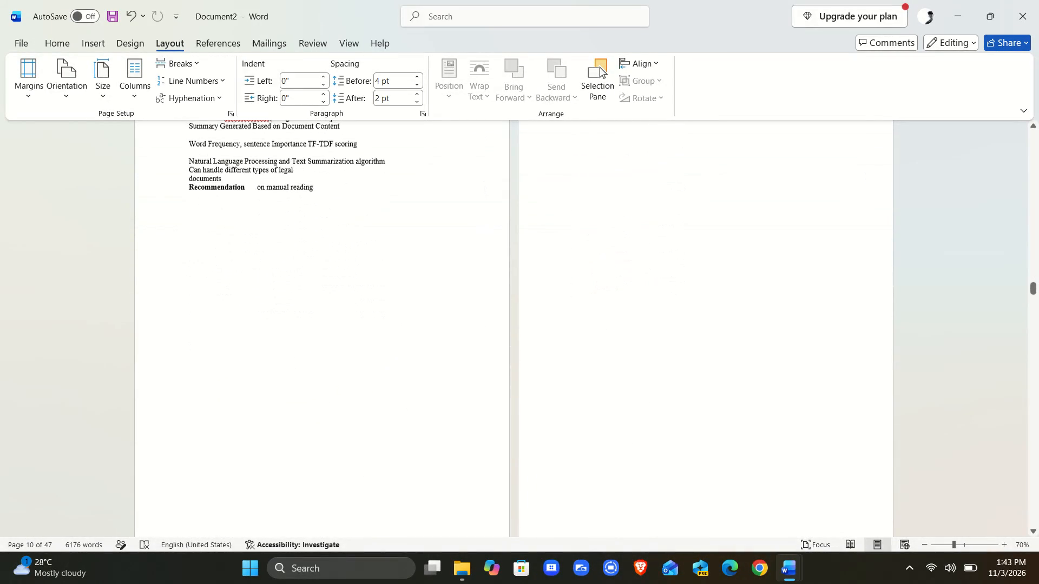
scroll(665, 281, down, 6)
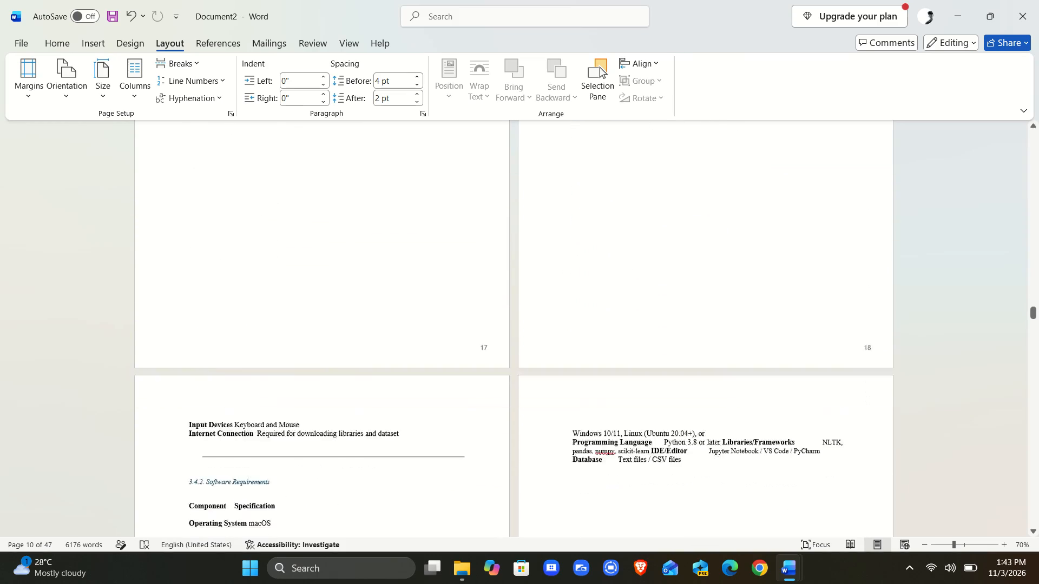
scroll(665, 281, down, 4)
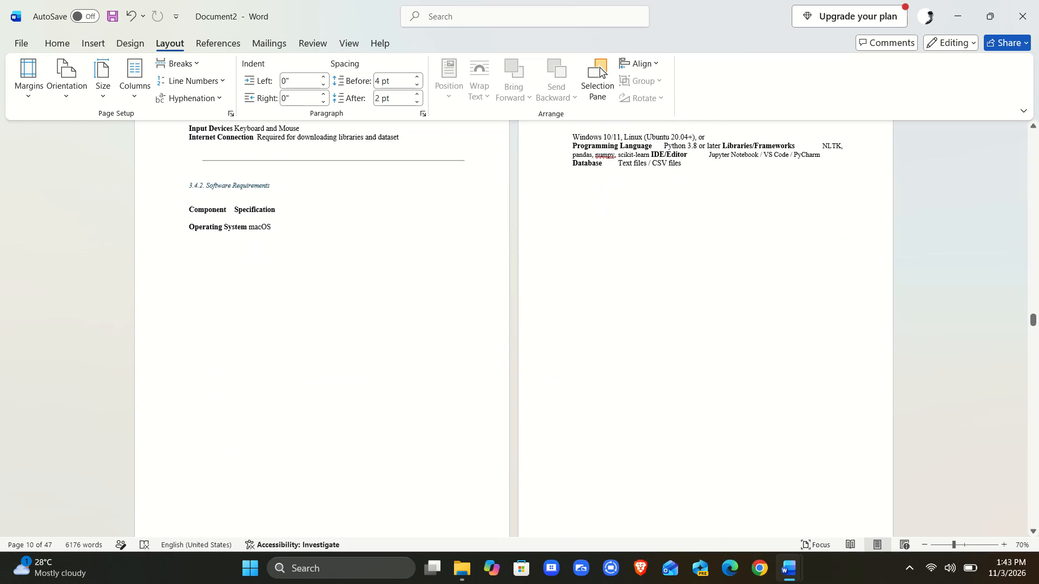
scroll(665, 281, up, 1)
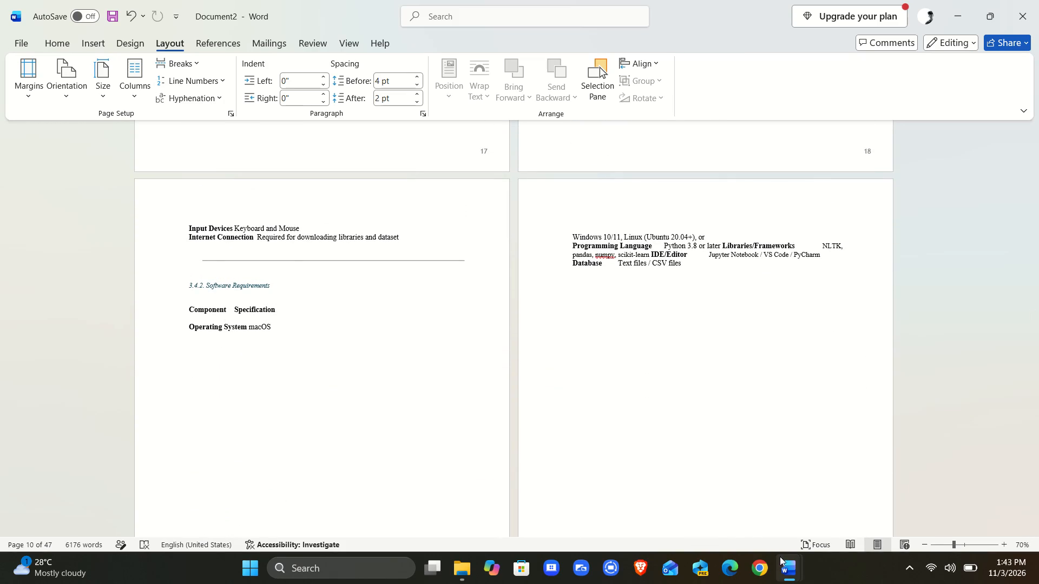
Switch to the "Project-2 Almost Finall pakkaaa" document and examine the layout of Chapter 3, the Chapter 4 opening and the Abstract.
click(752, 519)
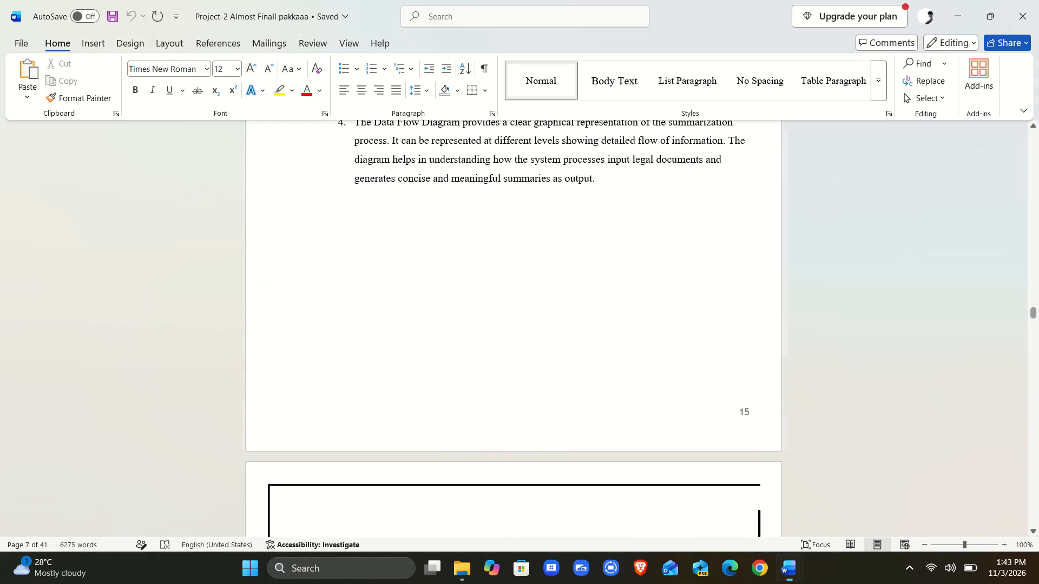
scroll(652, 374, up, 4)
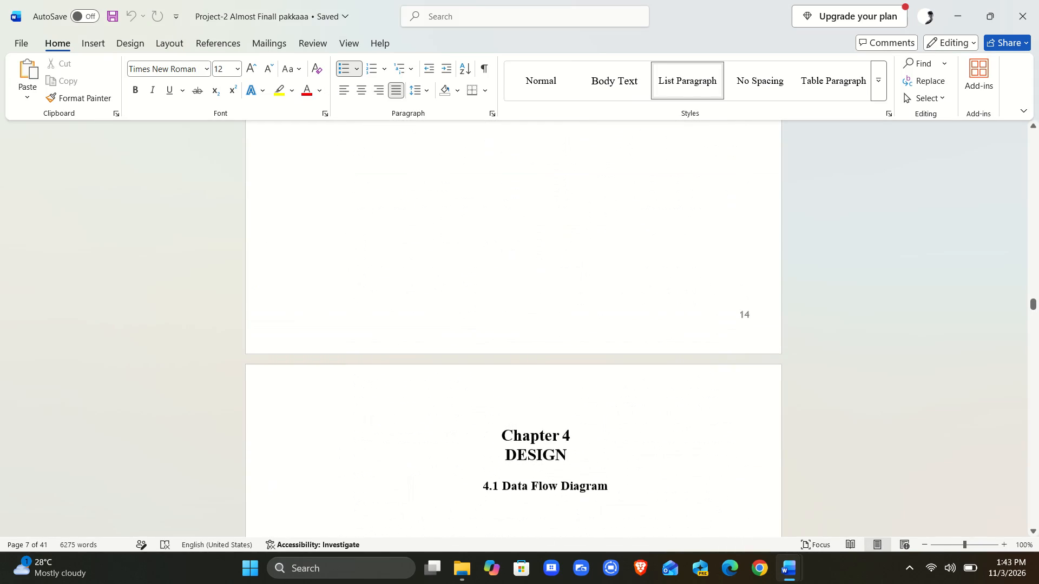
scroll(652, 374, up, 7)
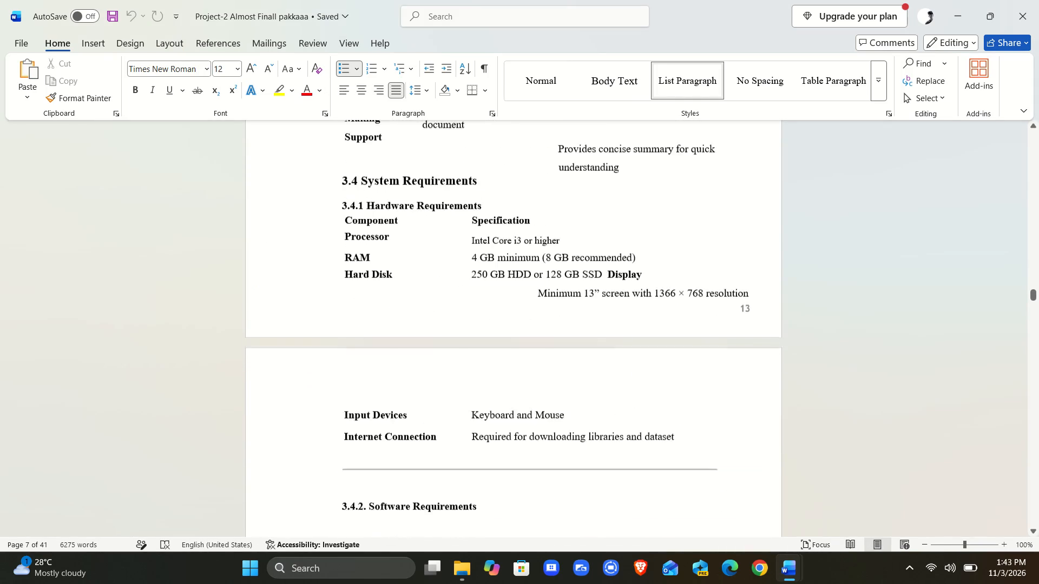
scroll(652, 374, up, 5)
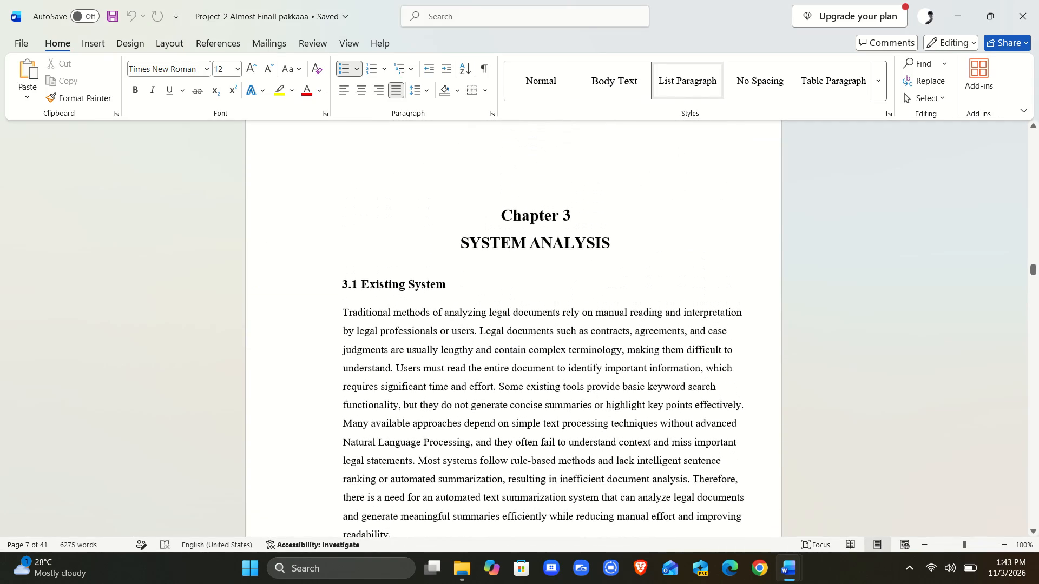
scroll(652, 374, down, 6)
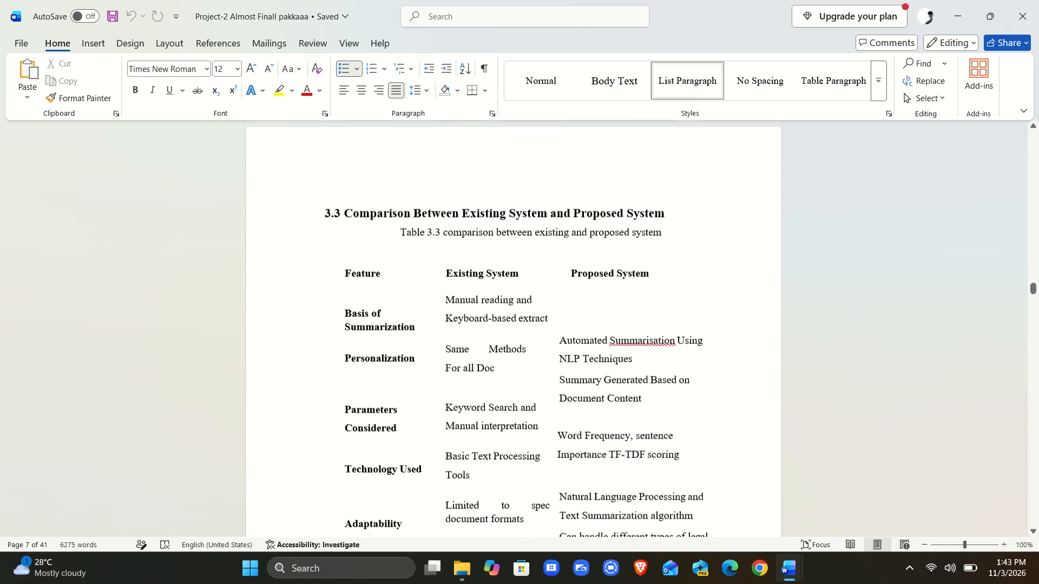
scroll(652, 374, down, 6)
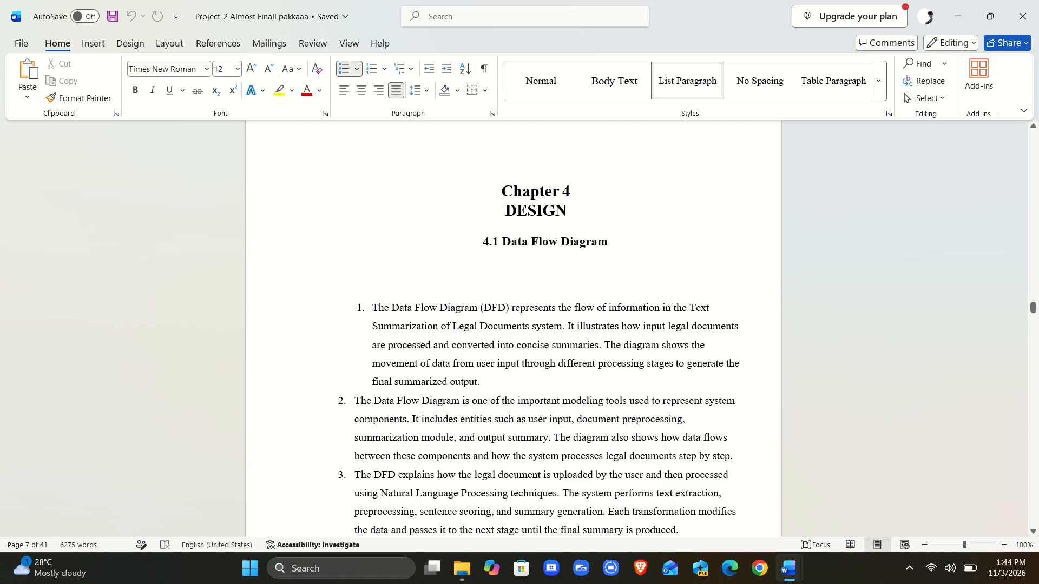
scroll(338, 225, up, 13)
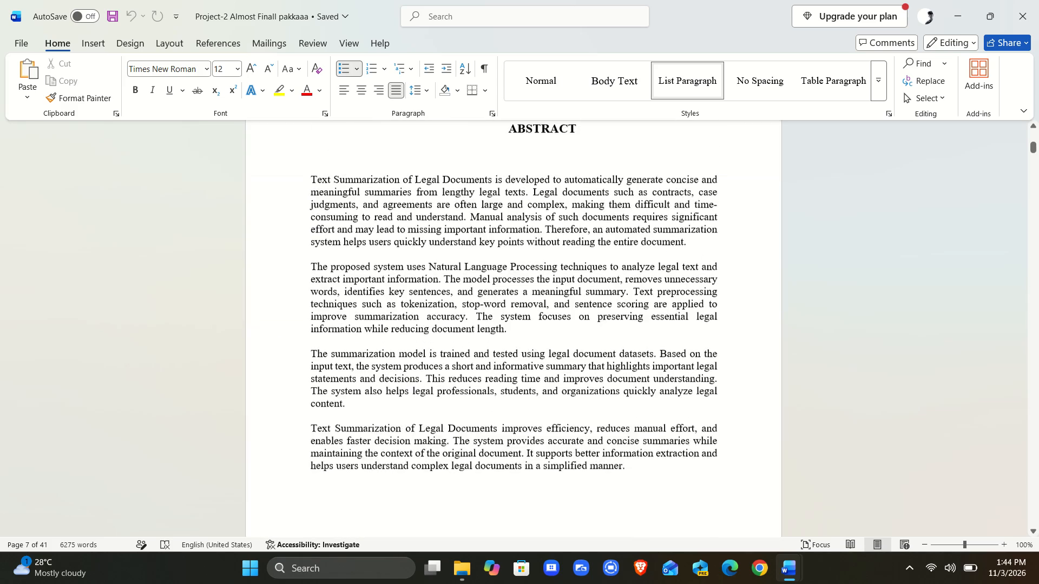
scroll(338, 225, up, 2)
scroll(338, 225, down, 3)
scroll(338, 225, up, 1)
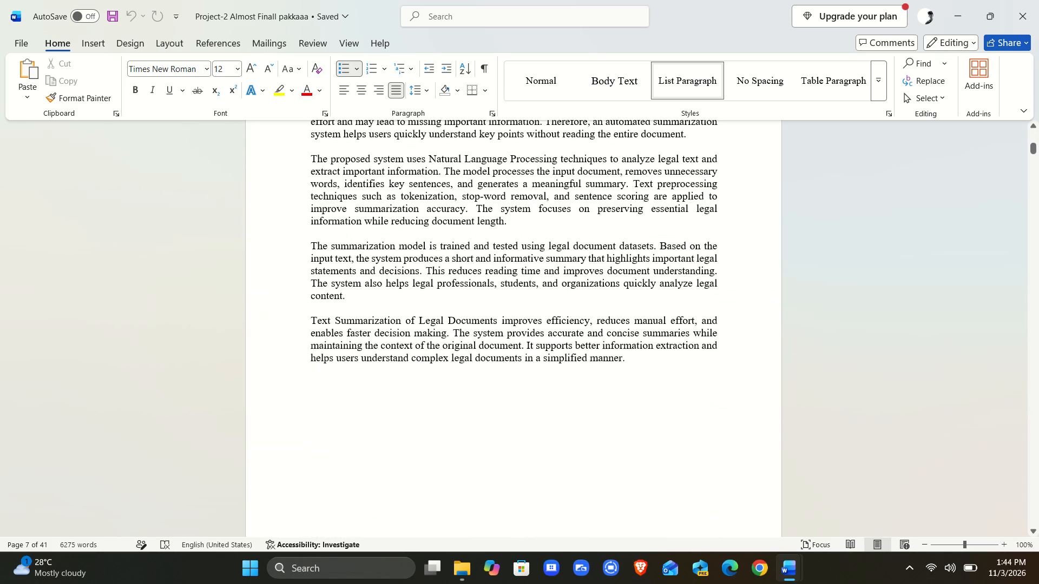
scroll(338, 225, up, 1)
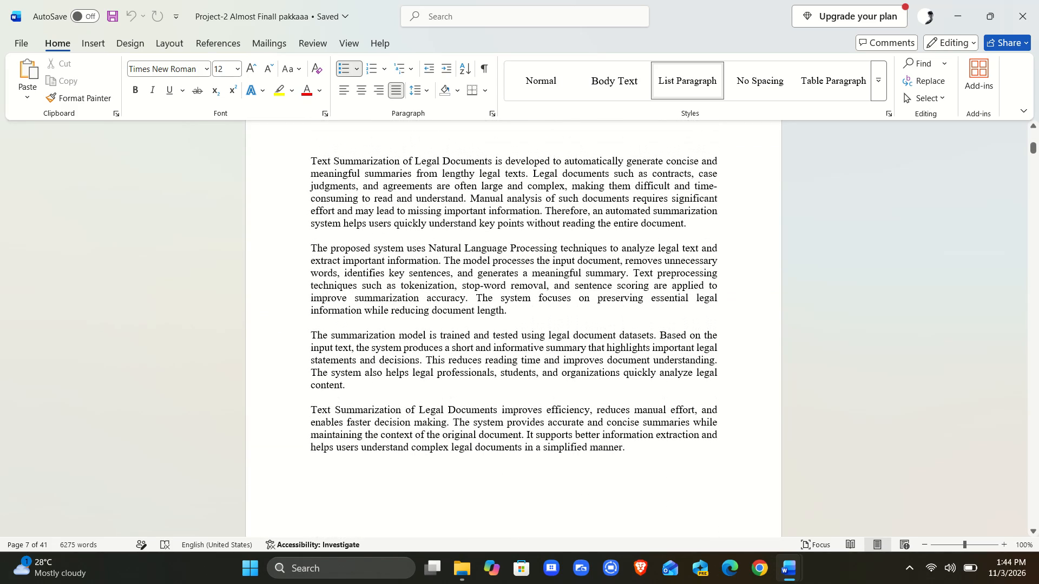
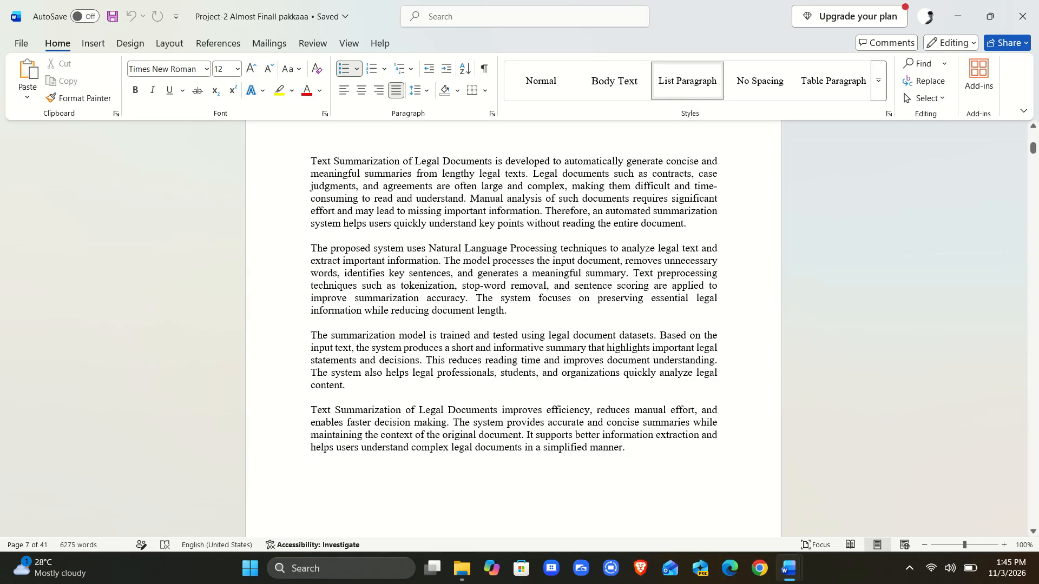
Select the entire document and reset its paragraphs' direct formatting to their style defaults.
key(ctrl+a)
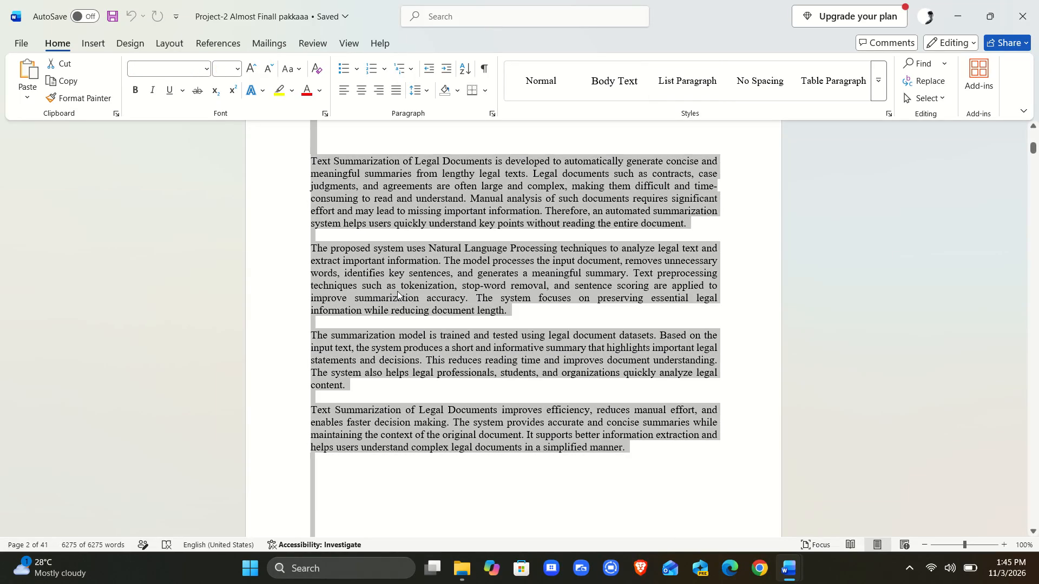
key(ctrl+q)
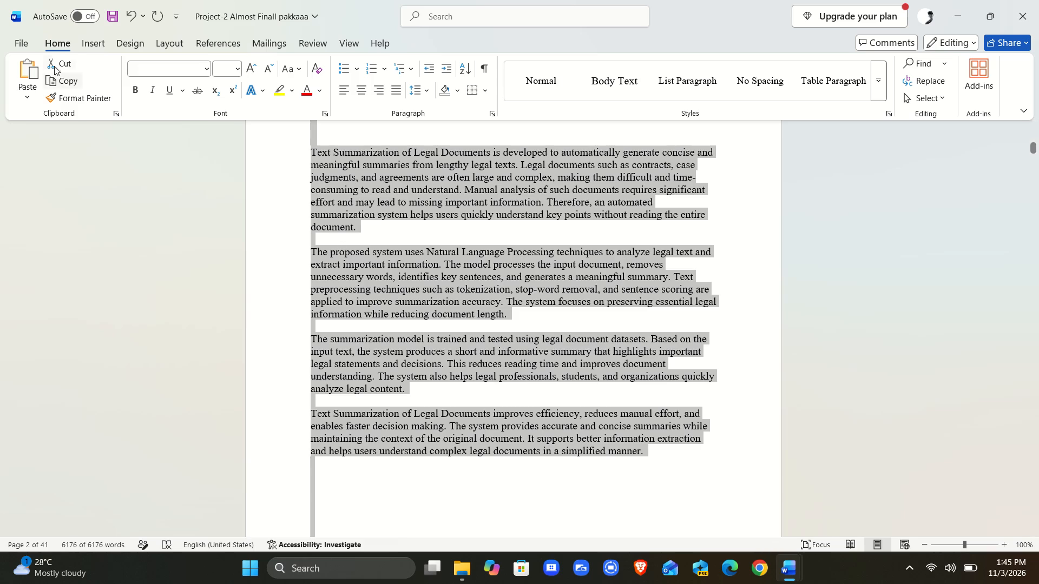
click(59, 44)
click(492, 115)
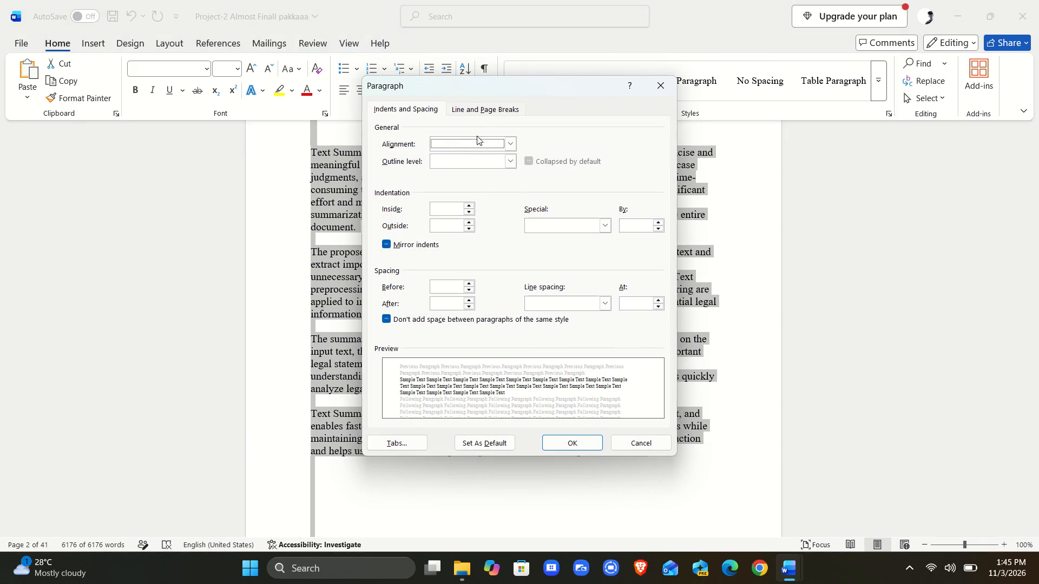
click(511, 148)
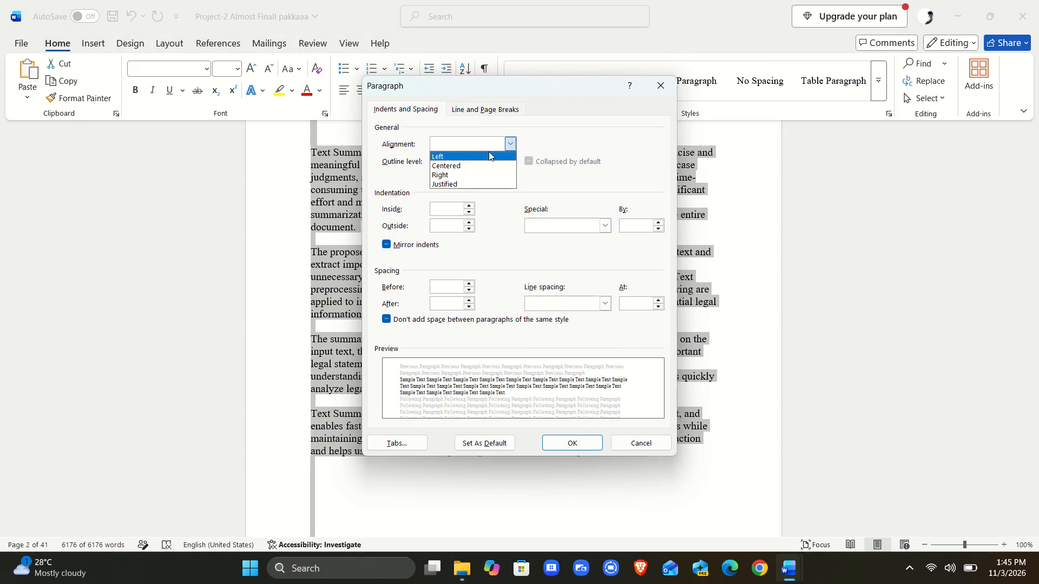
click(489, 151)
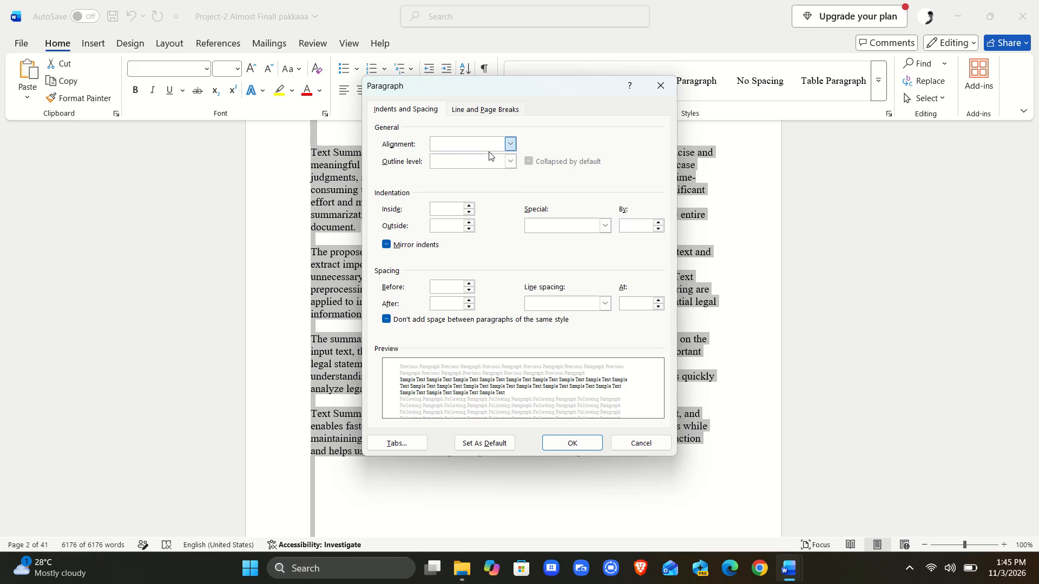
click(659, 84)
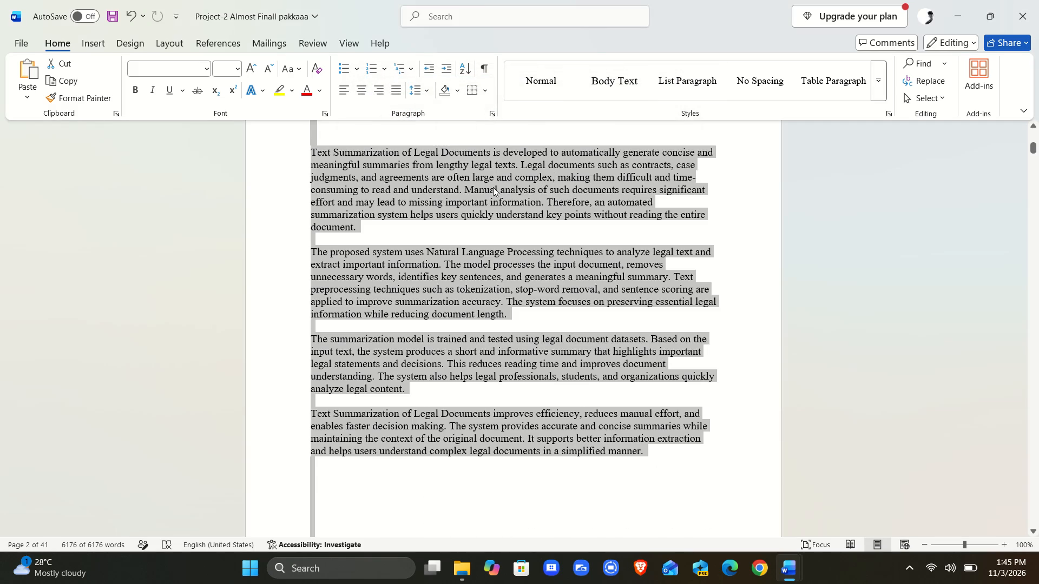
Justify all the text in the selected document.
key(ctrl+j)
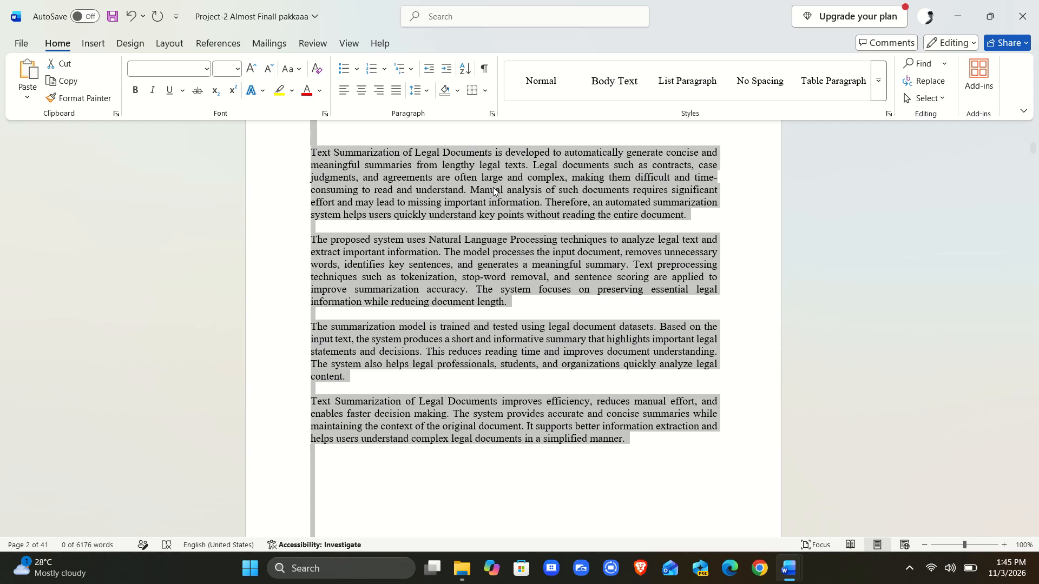
Set all paragraphs to left alignment, 0" inside and outside indents, no special indent, and 0 pt spacing before and after.
click(492, 114)
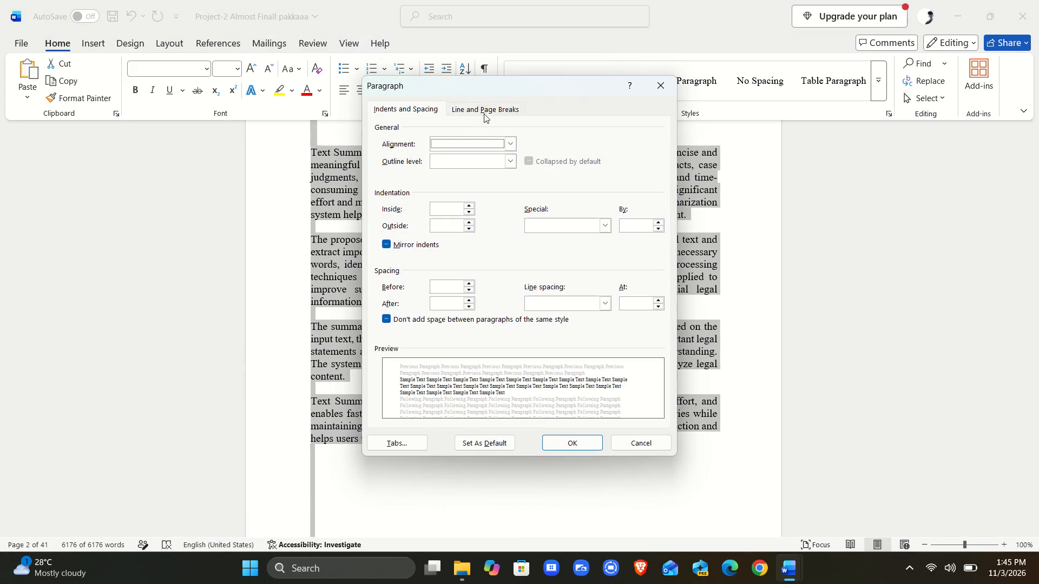
click(505, 141)
click(486, 153)
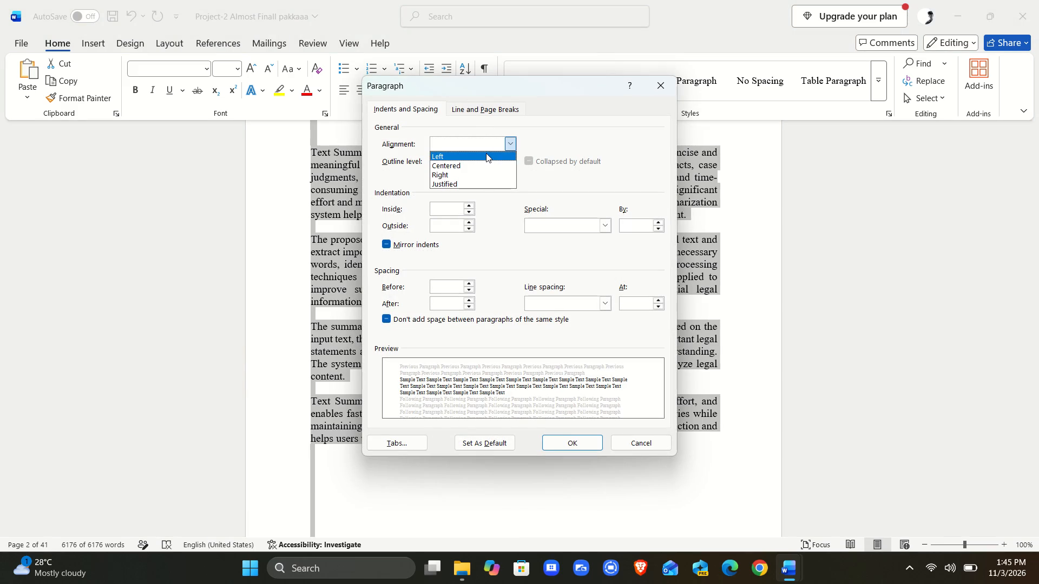
click(471, 208)
click(471, 211)
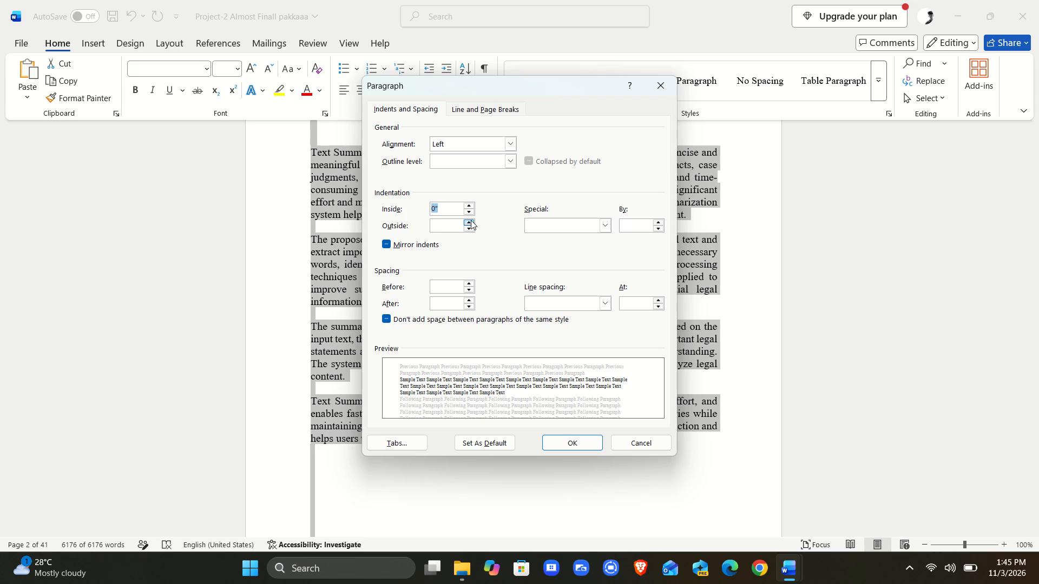
click(471, 220)
click(471, 230)
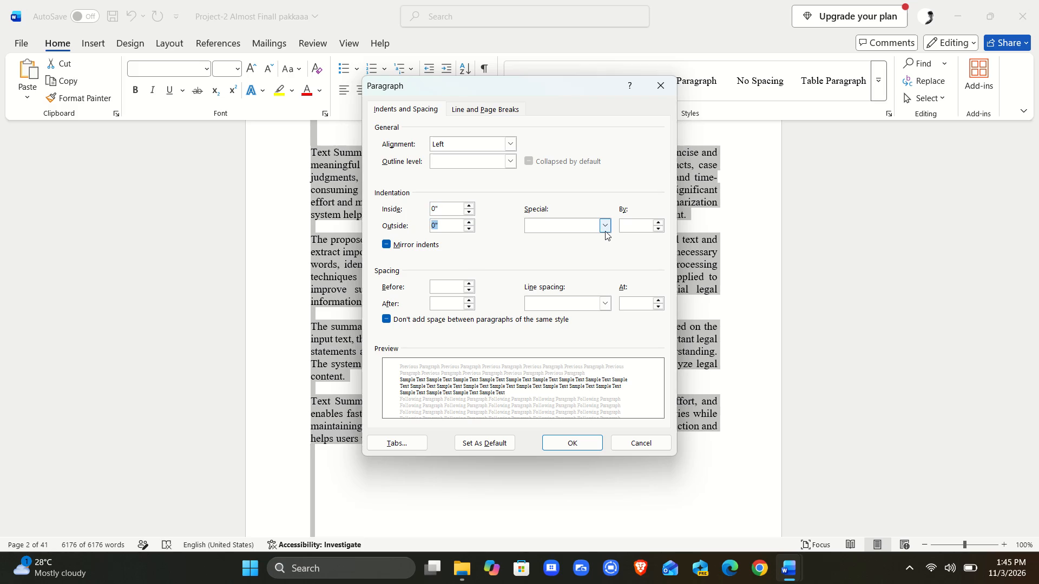
click(605, 231)
click(582, 237)
click(472, 284)
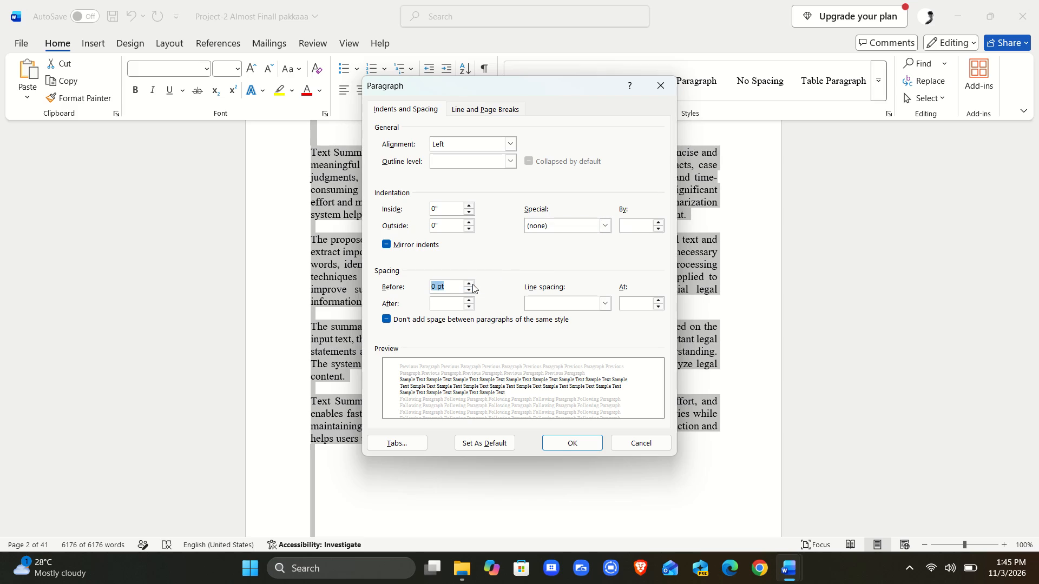
click(470, 300)
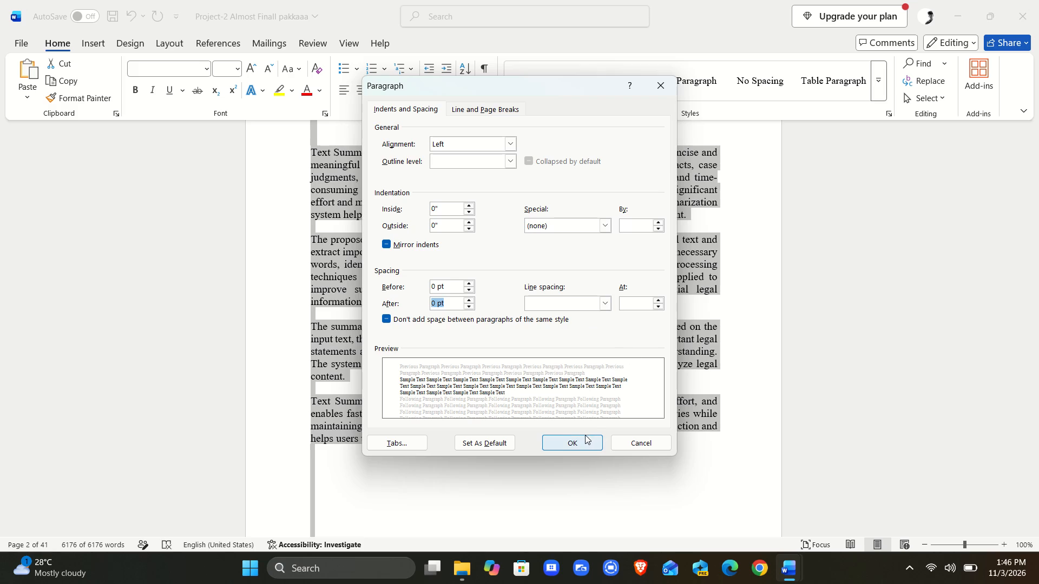
click(571, 441)
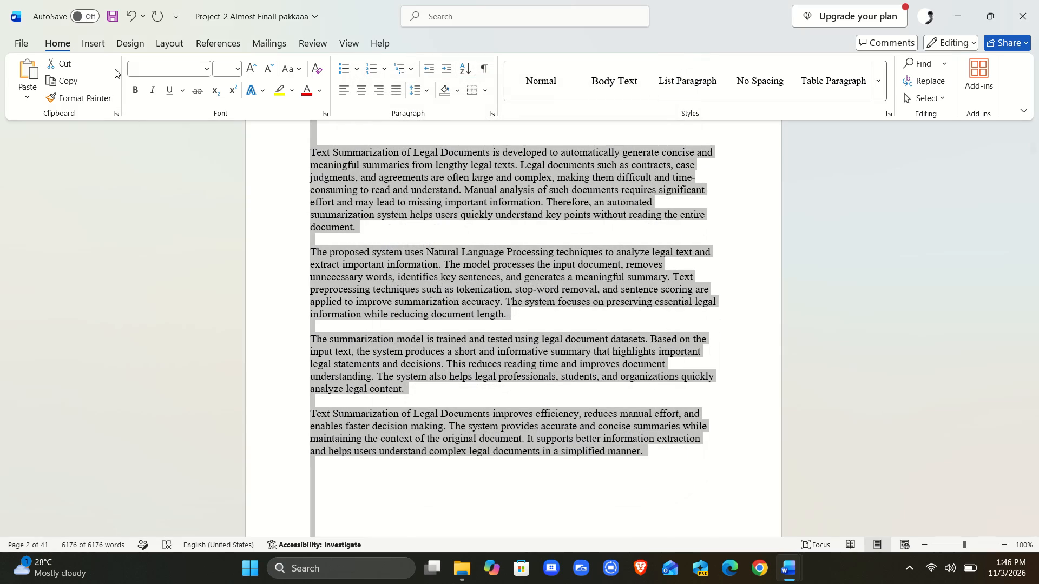
Begin custom page margins for the selected document with 1.2" for the left and 1" for the top.
click(173, 44)
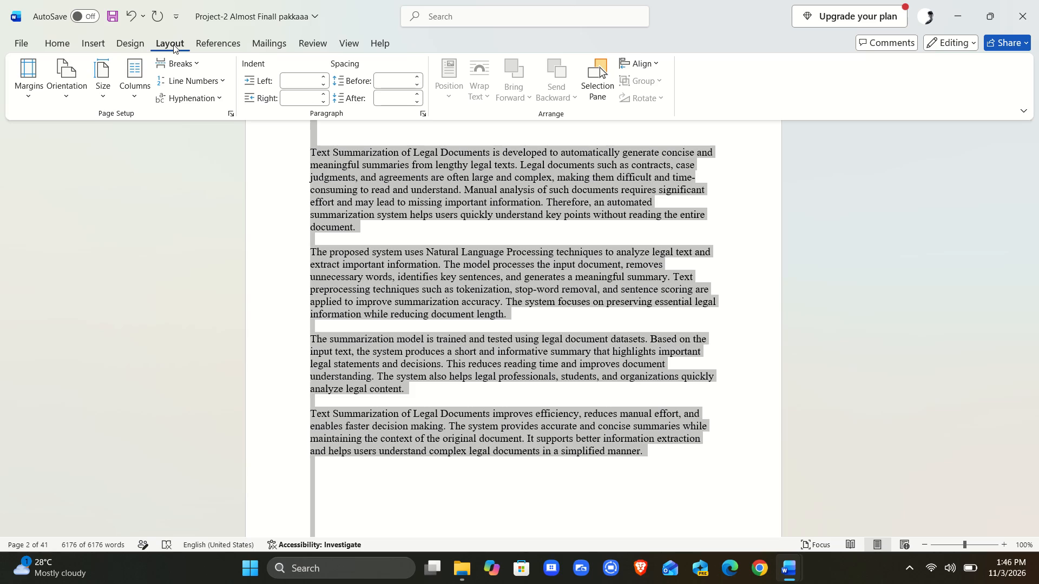
click(23, 70)
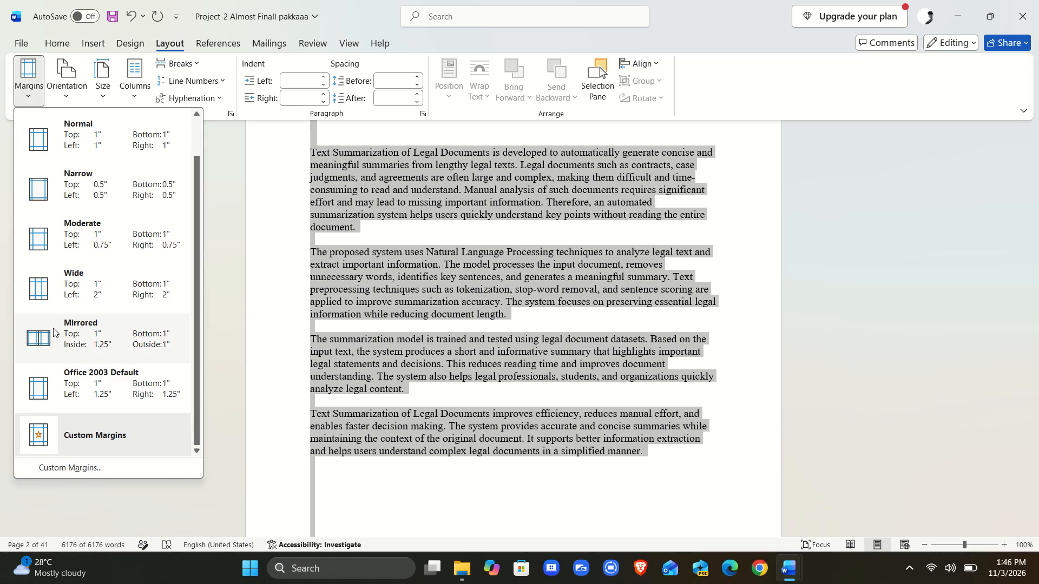
click(62, 466)
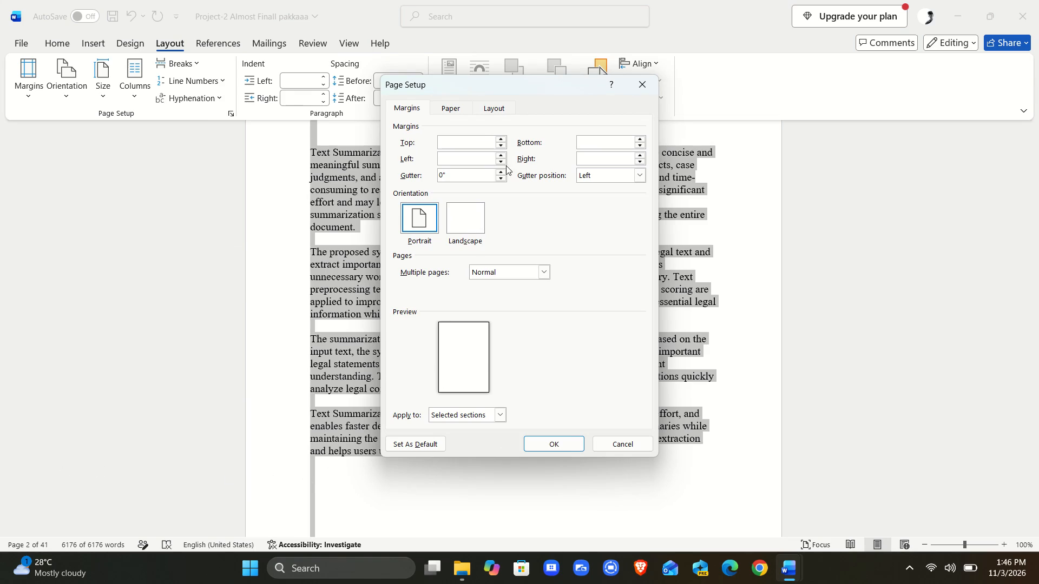
drag(502, 158, 503, 151)
click(503, 151)
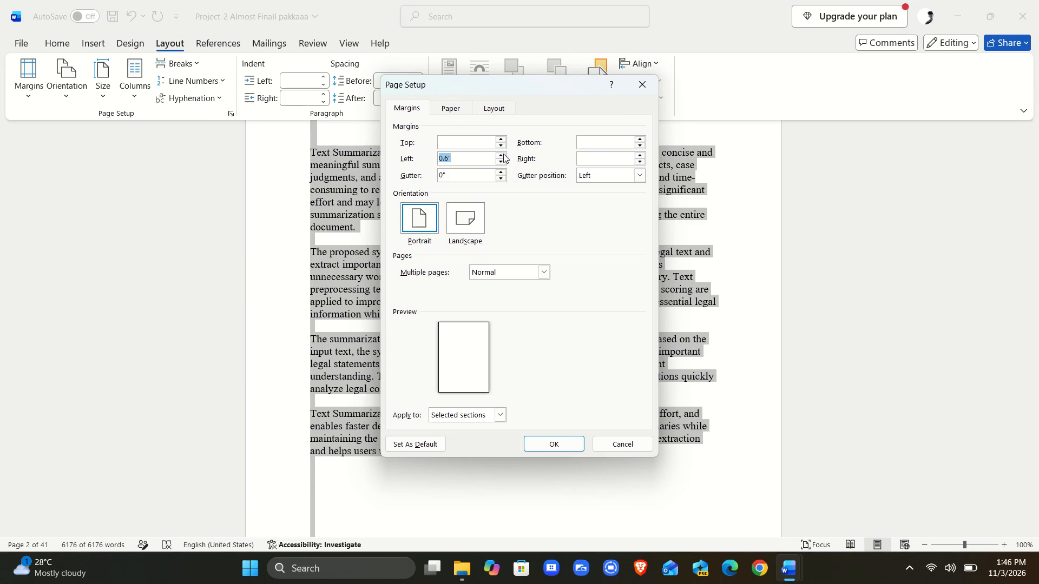
triple_click(503, 154)
double_click(503, 154)
click(503, 154)
triple_click(502, 138)
triple_click(502, 138)
double_click(502, 138)
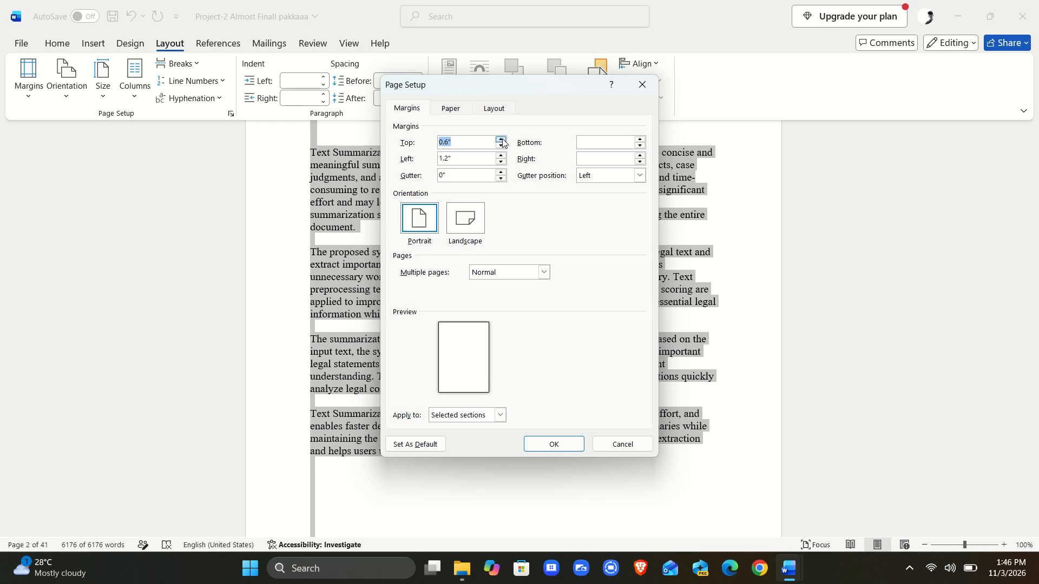
click(502, 138)
click(502, 138)
Set the bottom and right page margins to 1" each.
triple_click(641, 140)
triple_click(641, 140)
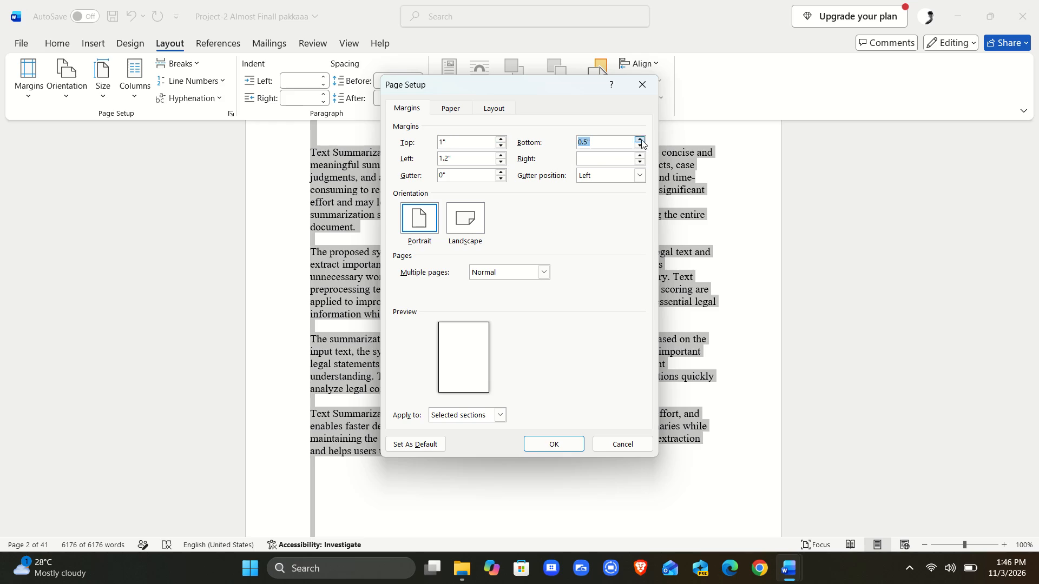
double_click(641, 140)
click(641, 140)
click(641, 140)
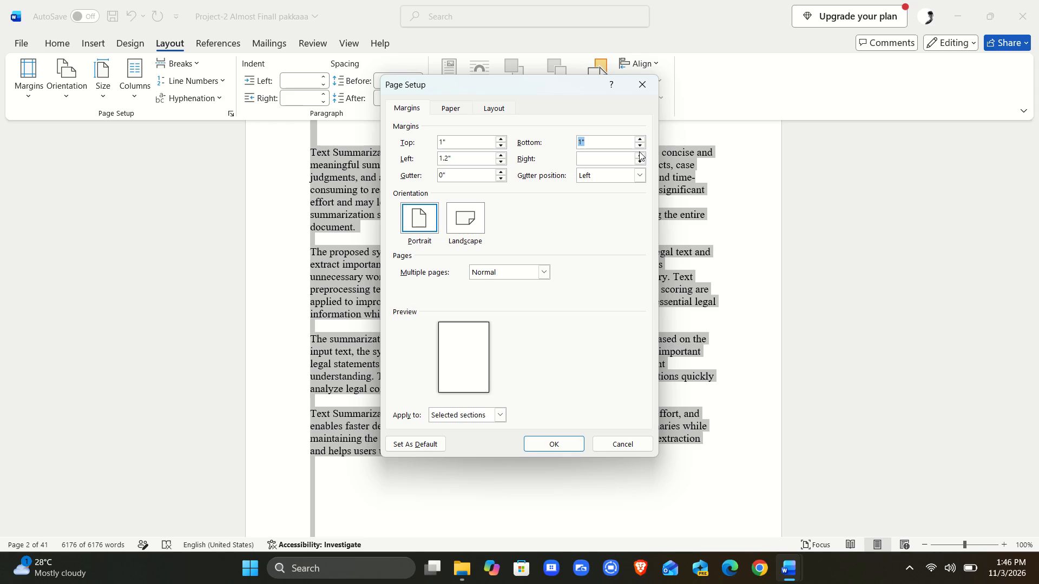
triple_click(639, 154)
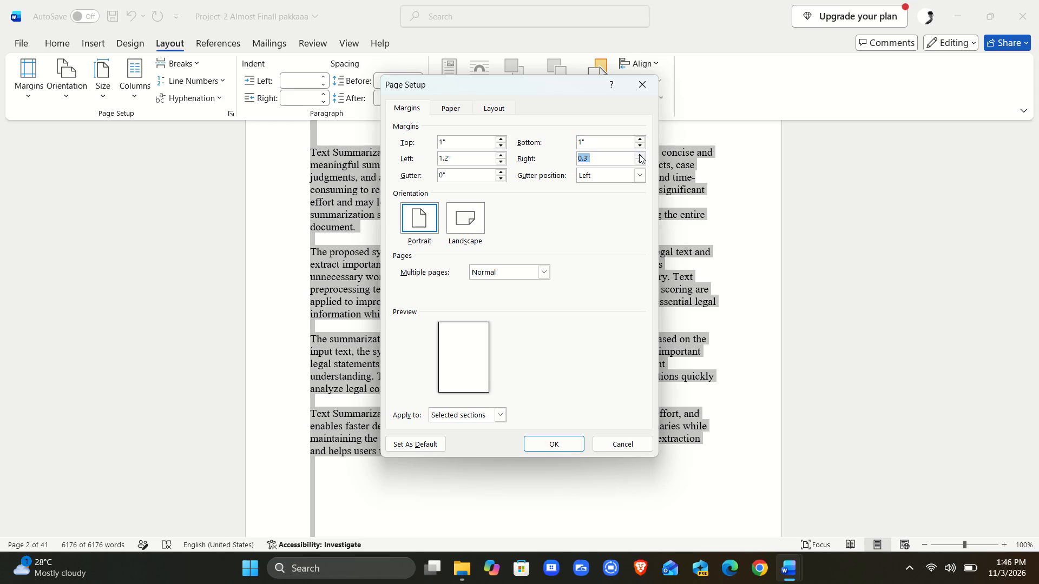
triple_click(639, 154)
triple_click(639, 154)
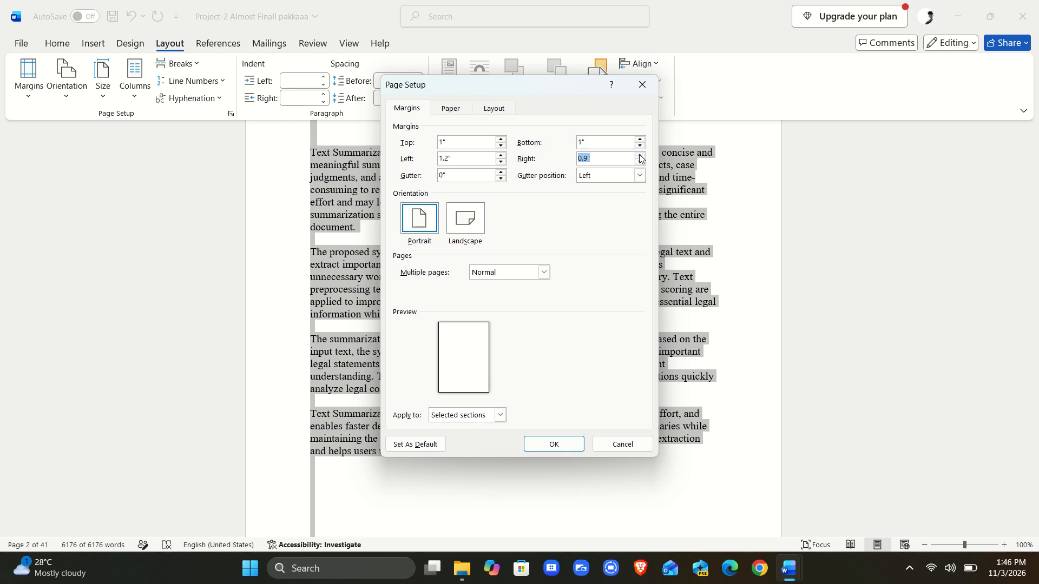
click(639, 154)
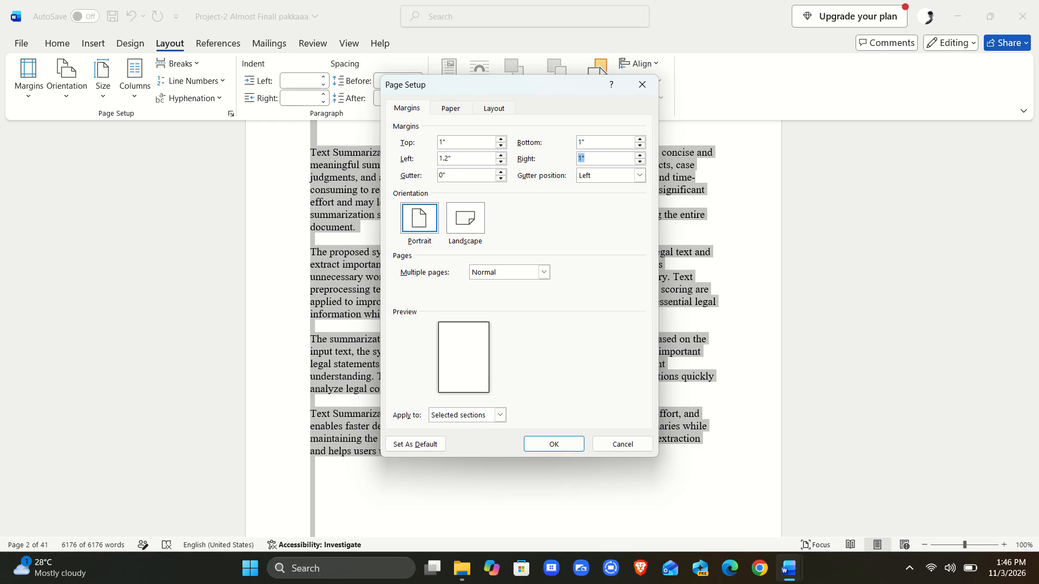
Set the left page margin to 1.25".
click(446, 159)
key(5)
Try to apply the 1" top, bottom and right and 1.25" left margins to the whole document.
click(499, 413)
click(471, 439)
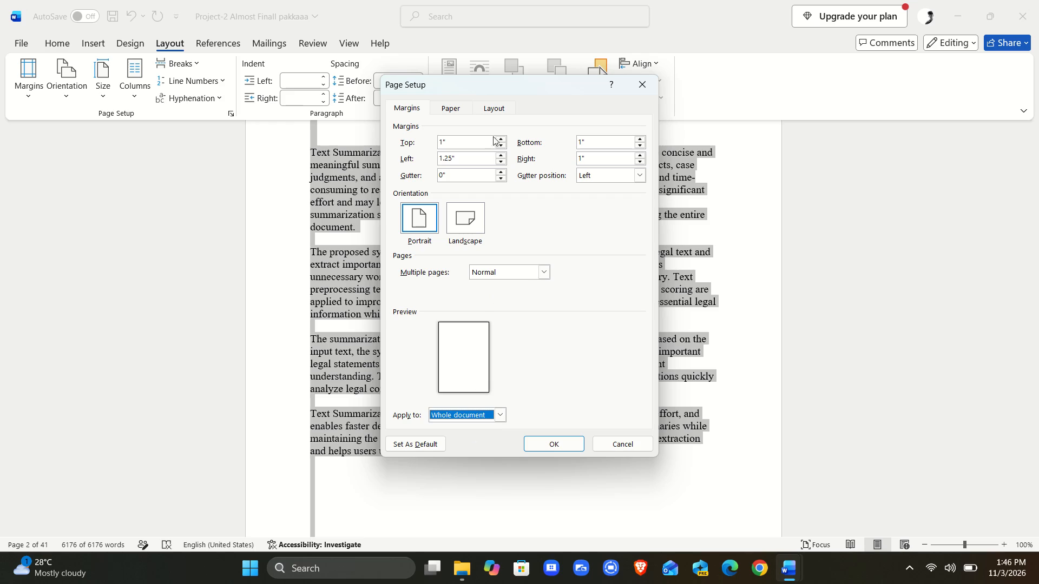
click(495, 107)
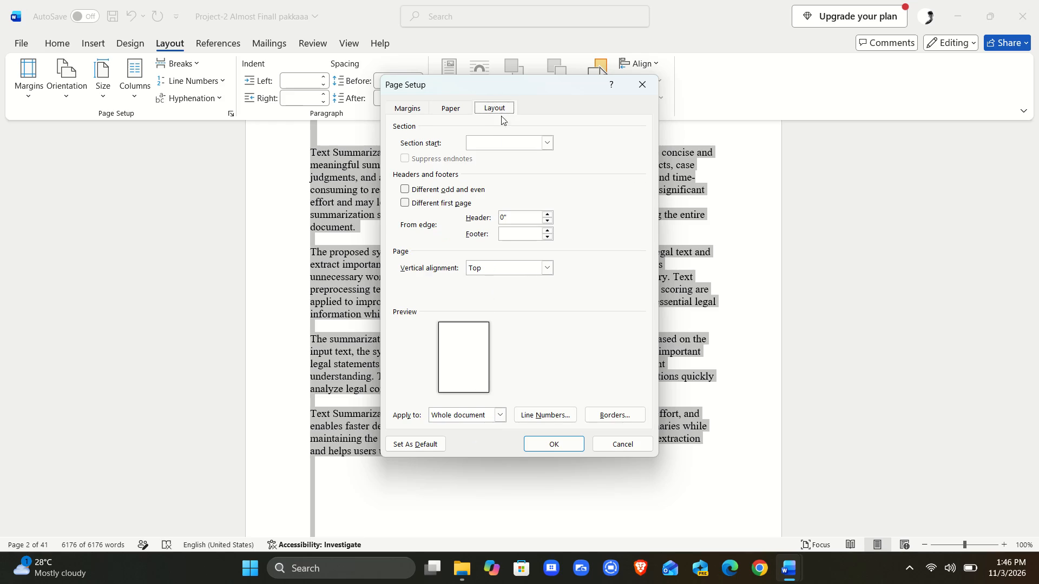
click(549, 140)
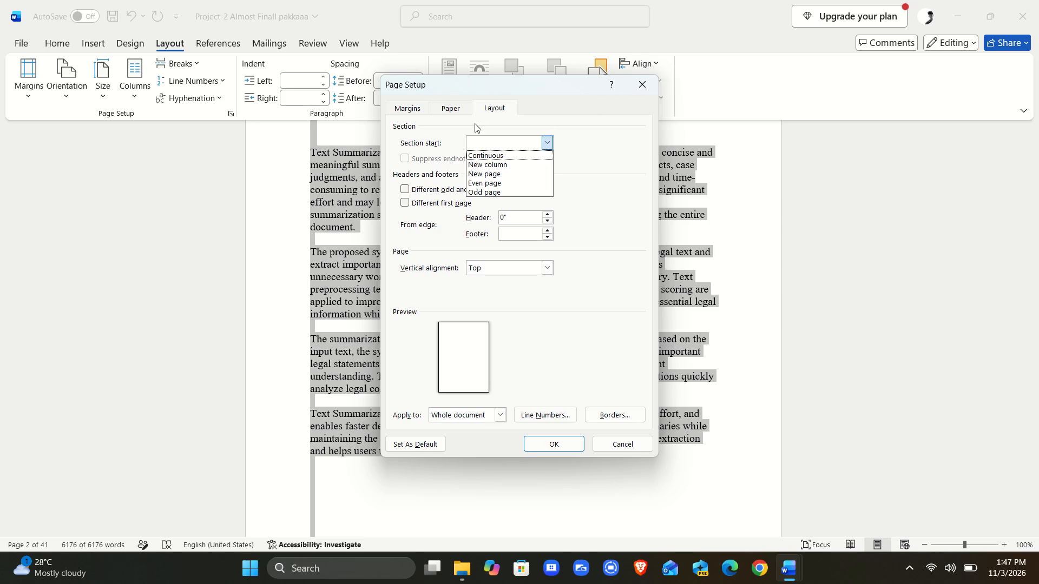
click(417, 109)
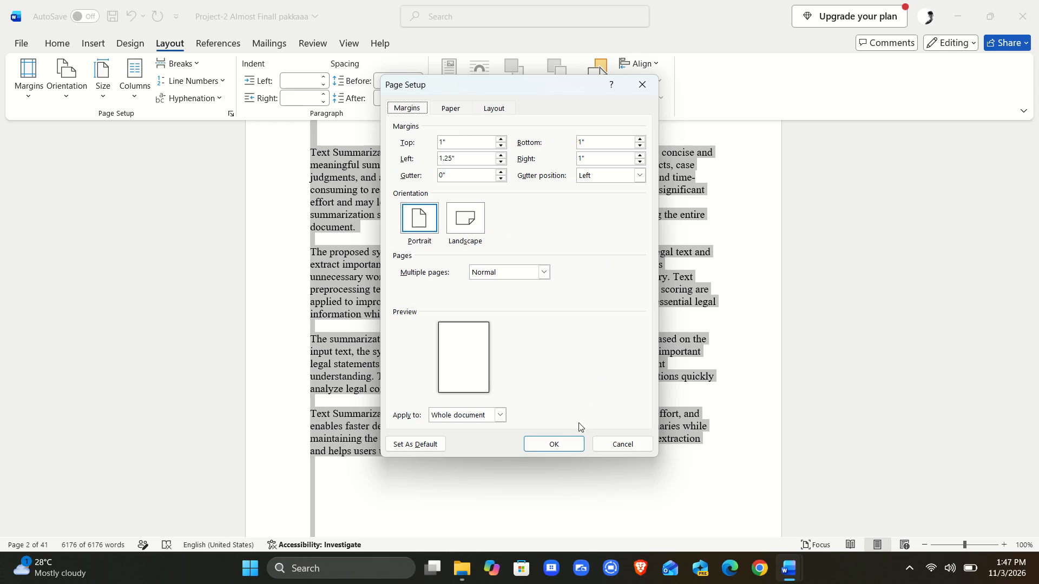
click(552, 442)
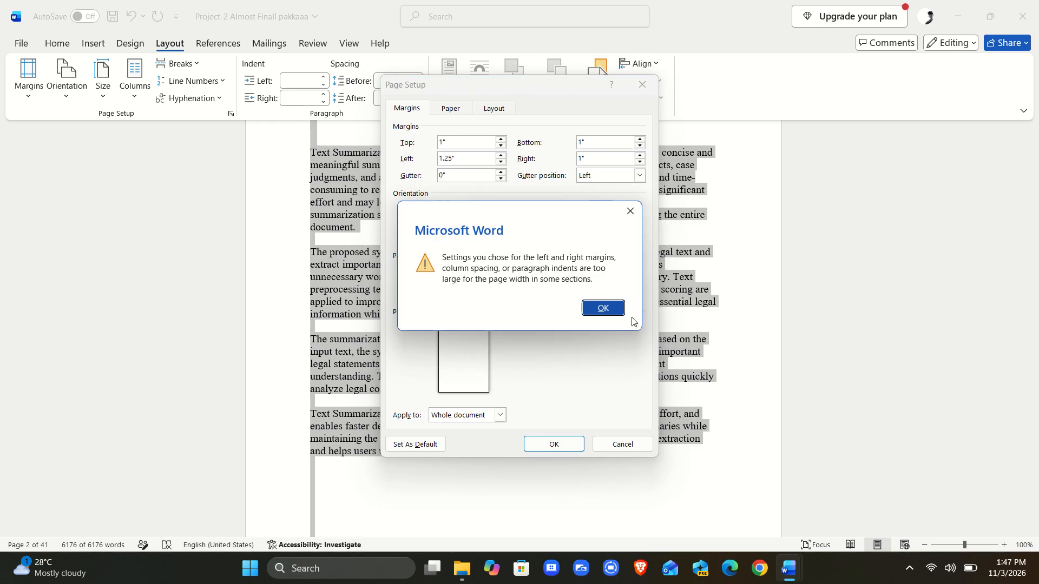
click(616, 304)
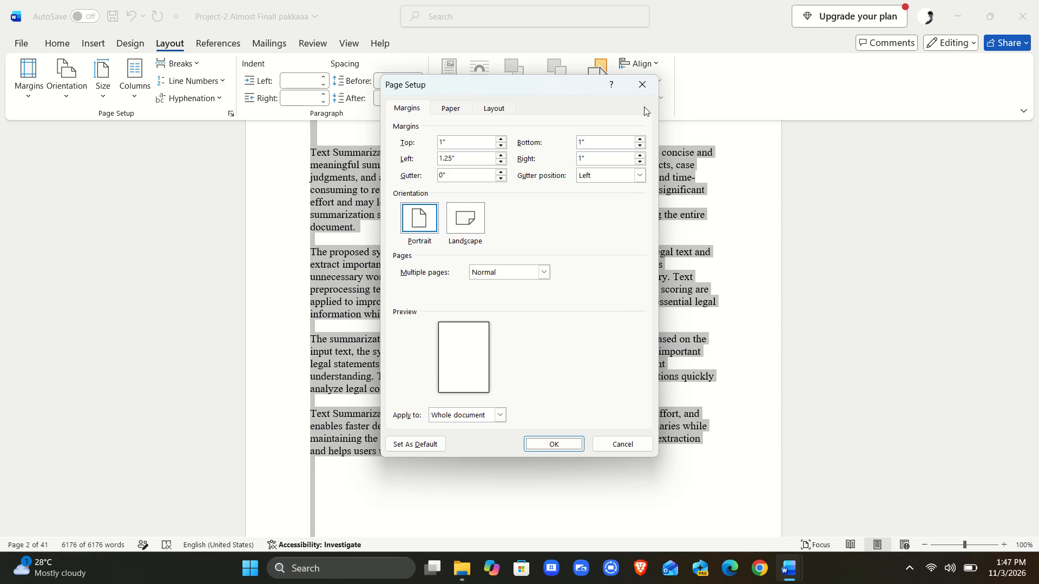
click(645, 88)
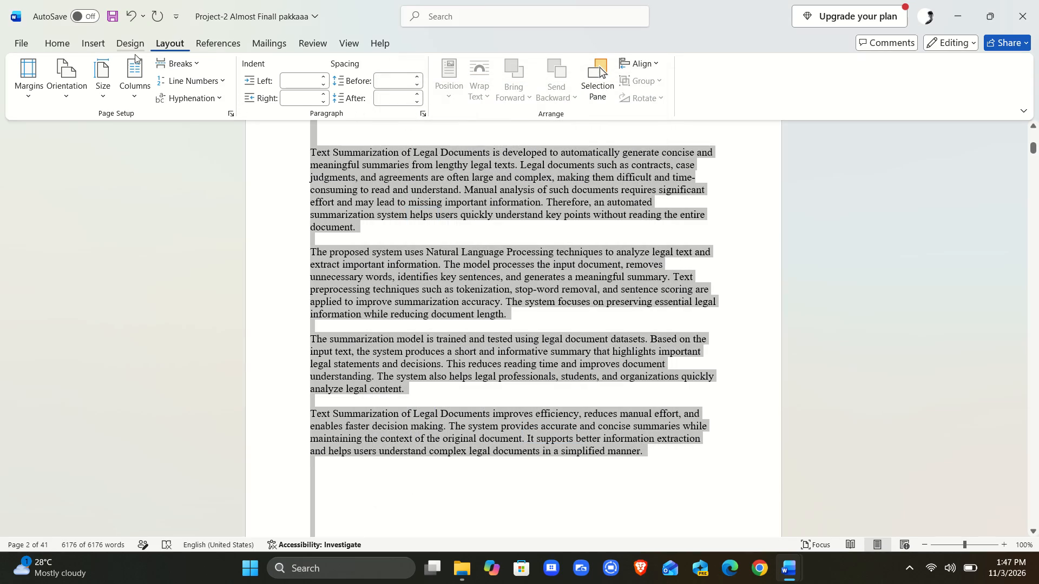
Set the selected document text to a one-column layout.
click(134, 80)
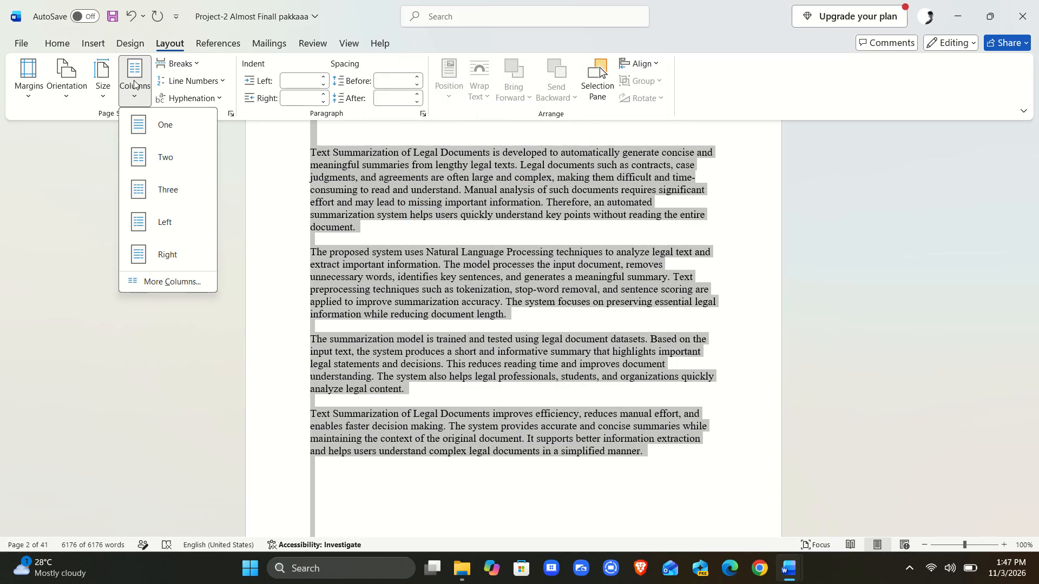
click(156, 130)
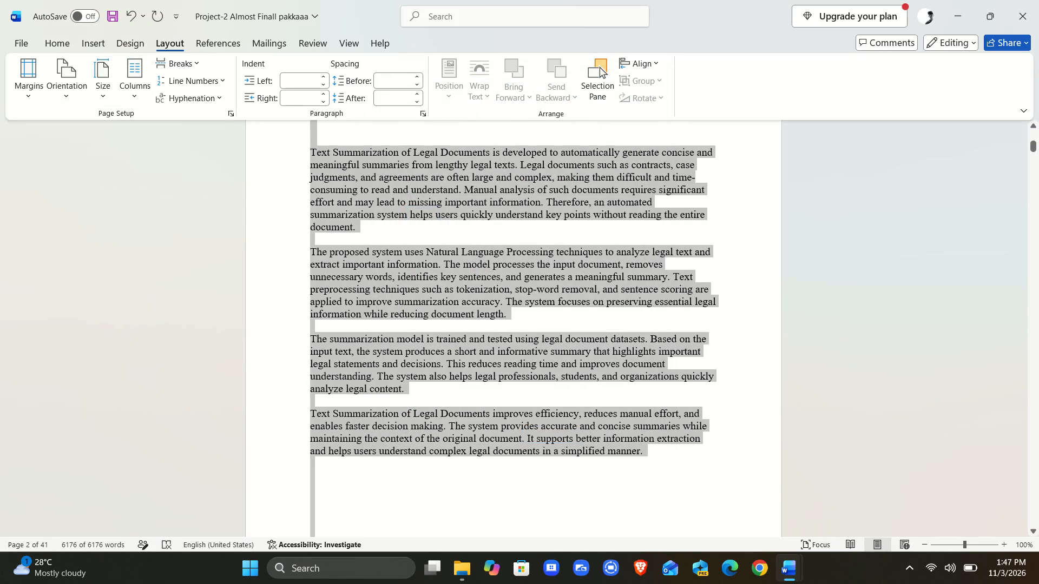
click(137, 72)
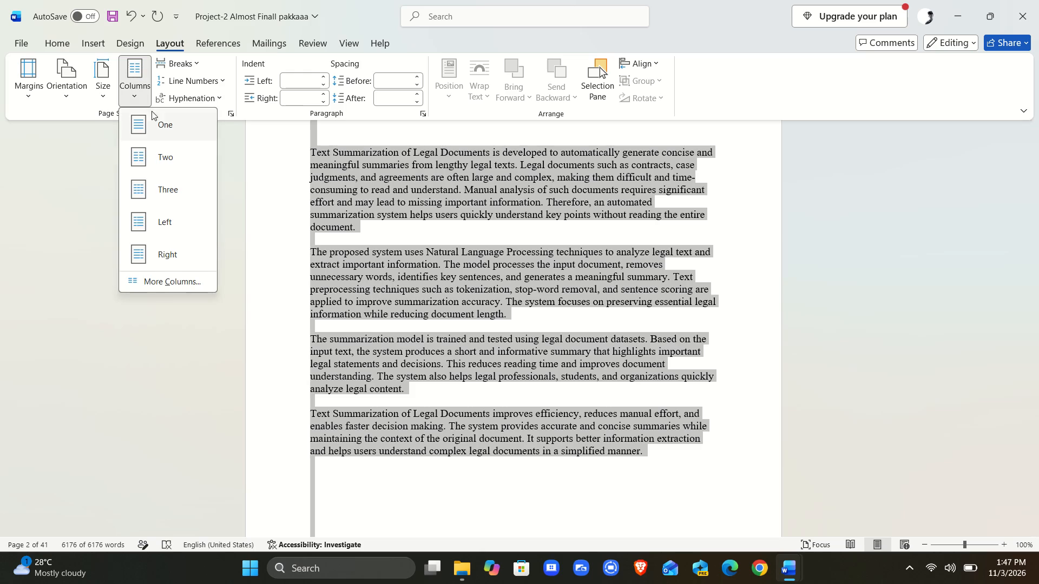
click(157, 120)
Examine the page layout and text margins from the Abstract through the Organization of the Thesis section.
scroll(476, 311, down, 3)
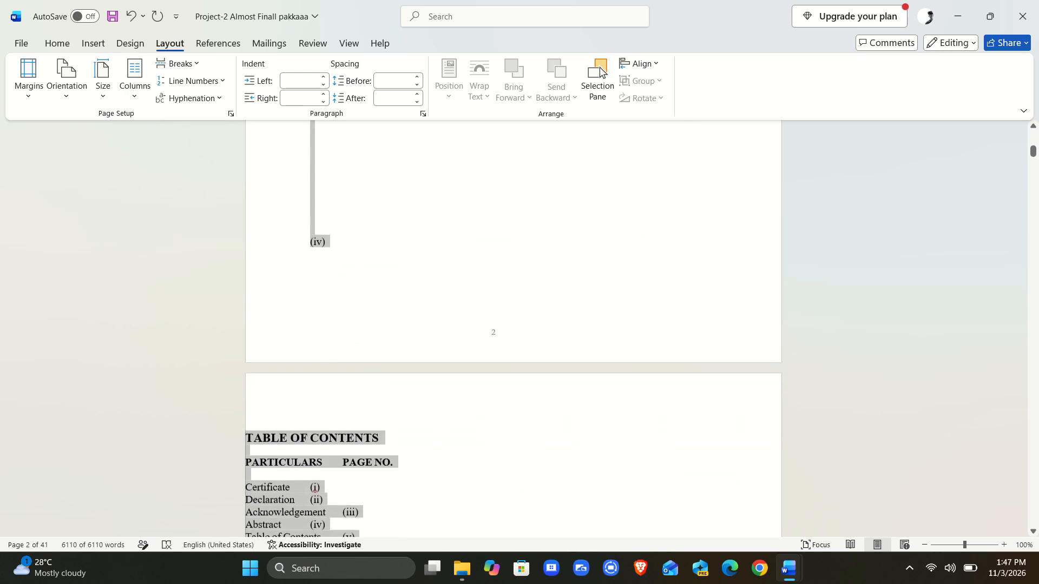
scroll(476, 311, up, 4)
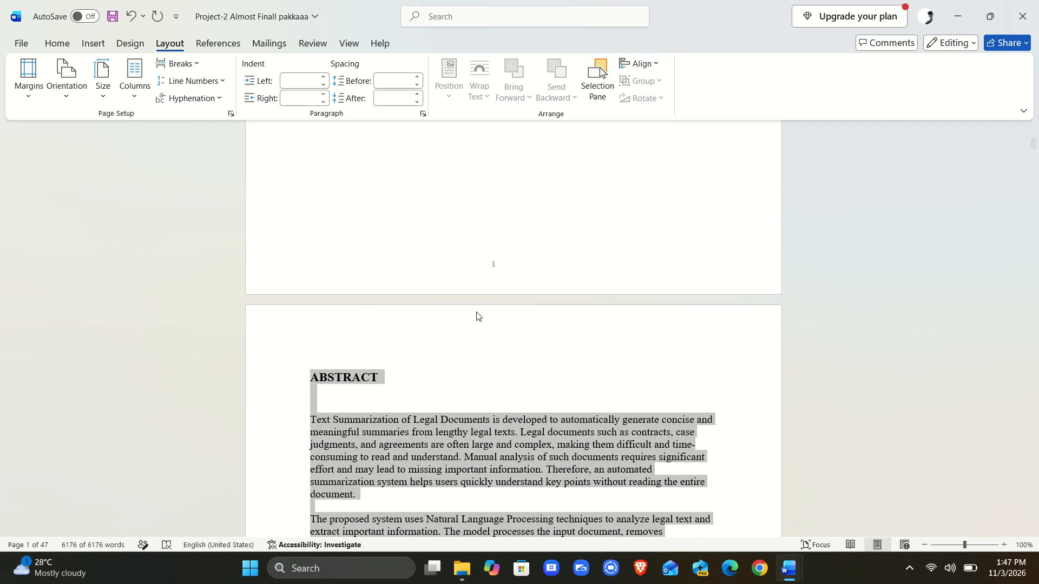
scroll(471, 363, down, 1)
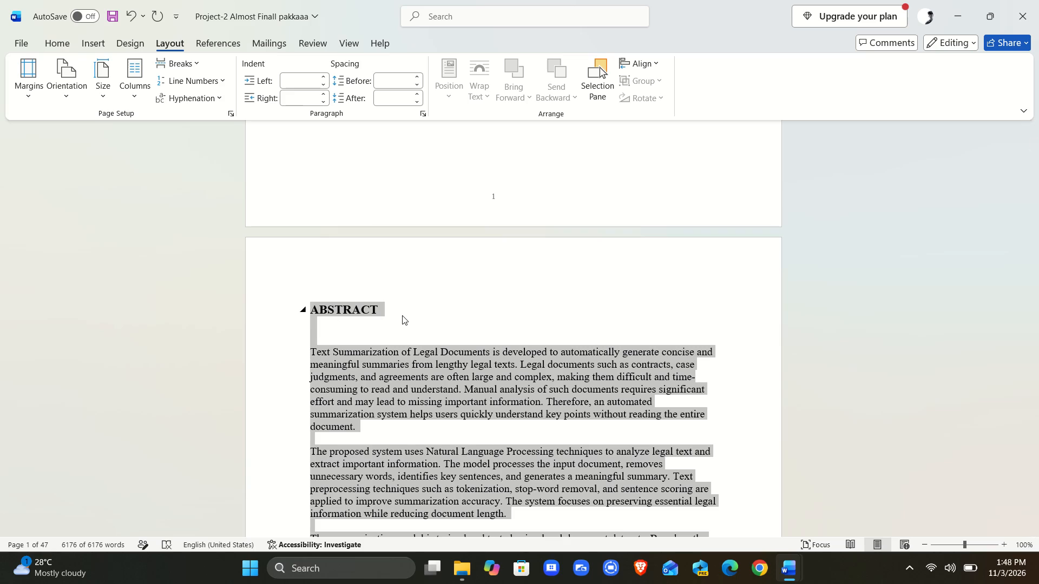
scroll(402, 315, up, 8)
scroll(402, 315, down, 2)
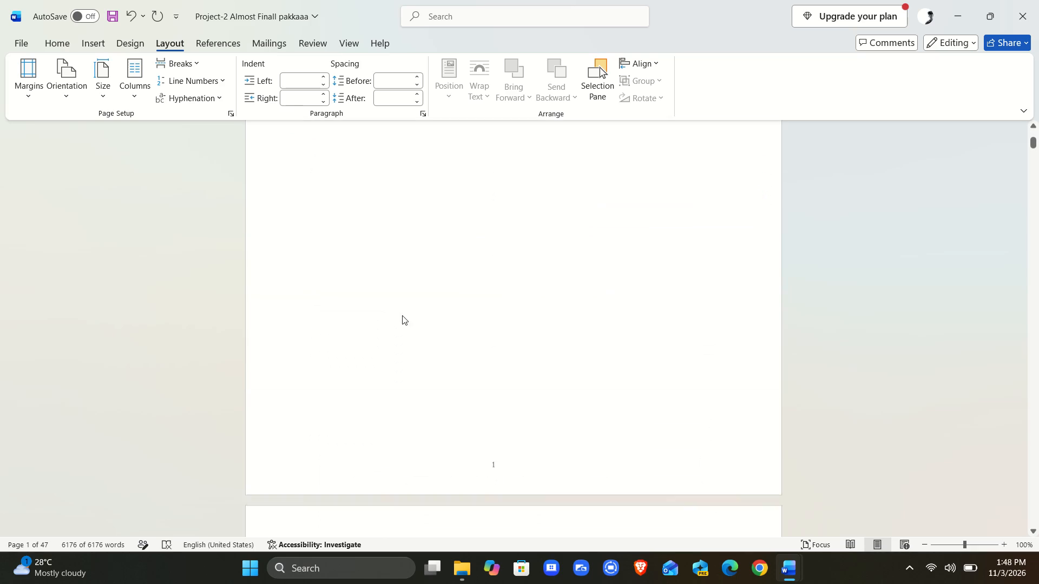
scroll(402, 315, down, 9)
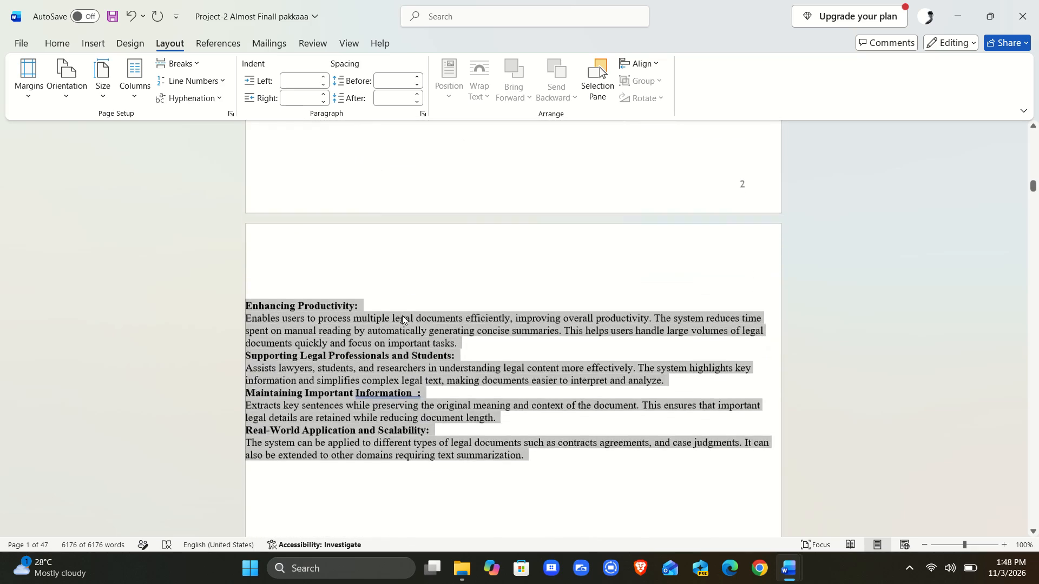
scroll(402, 315, down, 6)
scroll(402, 315, up, 1)
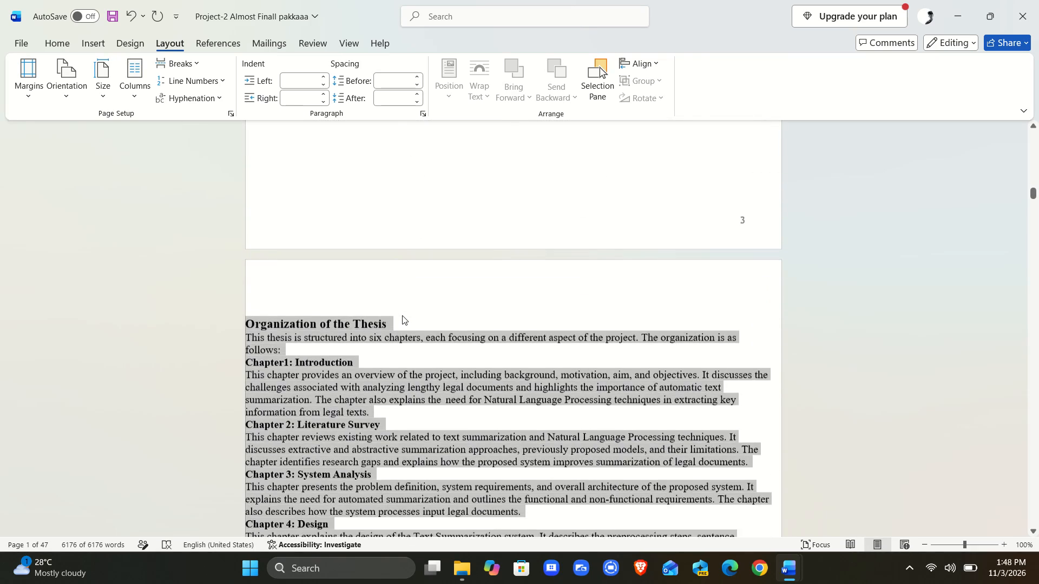
scroll(402, 315, up, 4)
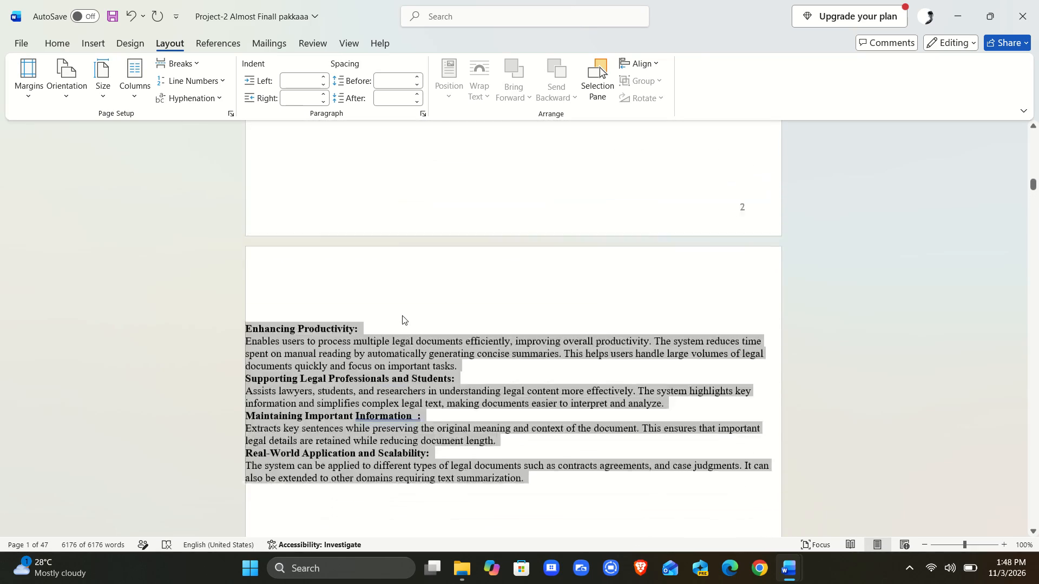
scroll(402, 315, up, 4)
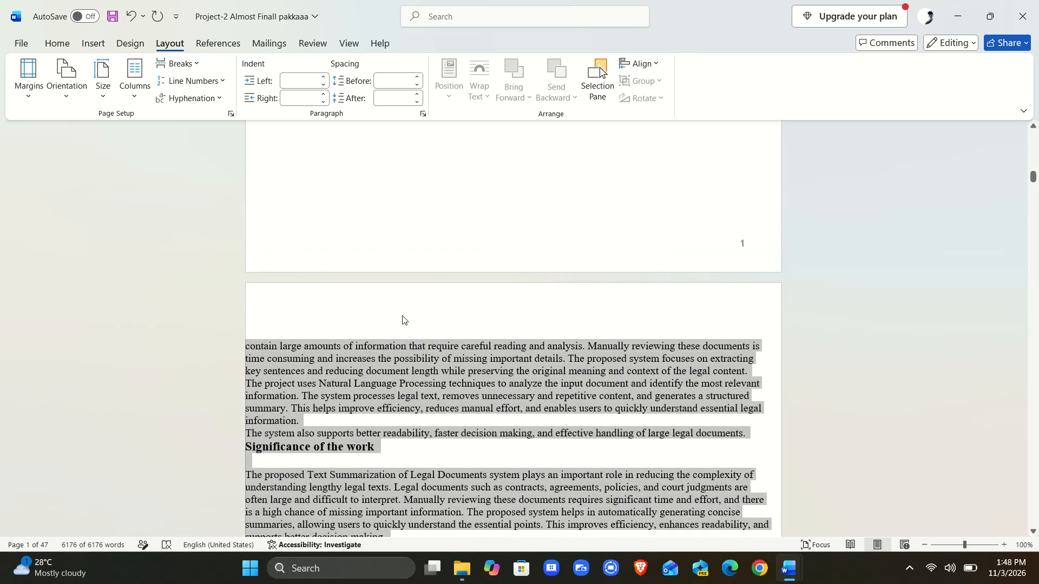
scroll(402, 315, up, 3)
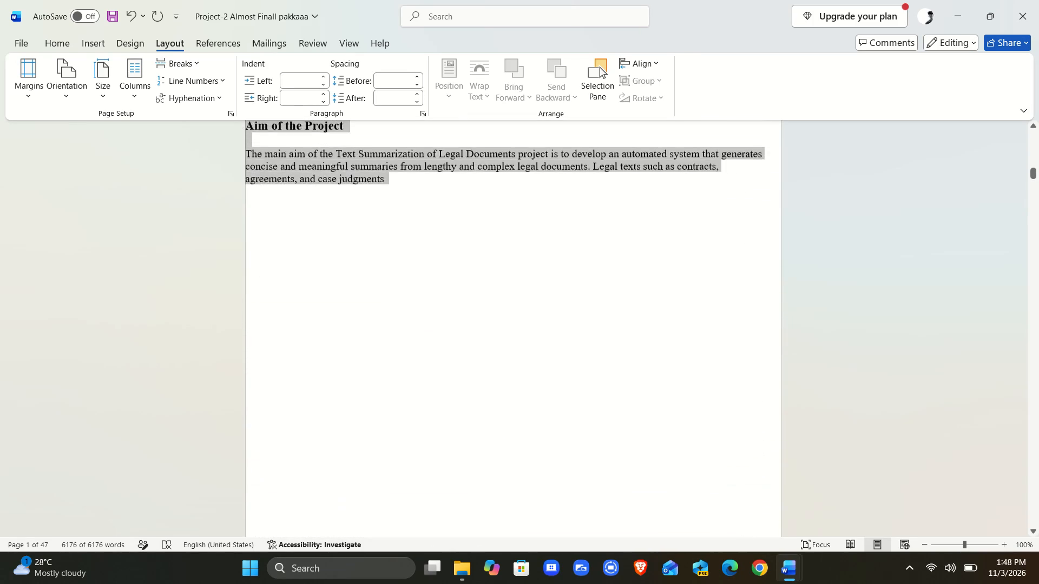
scroll(402, 315, up, 3)
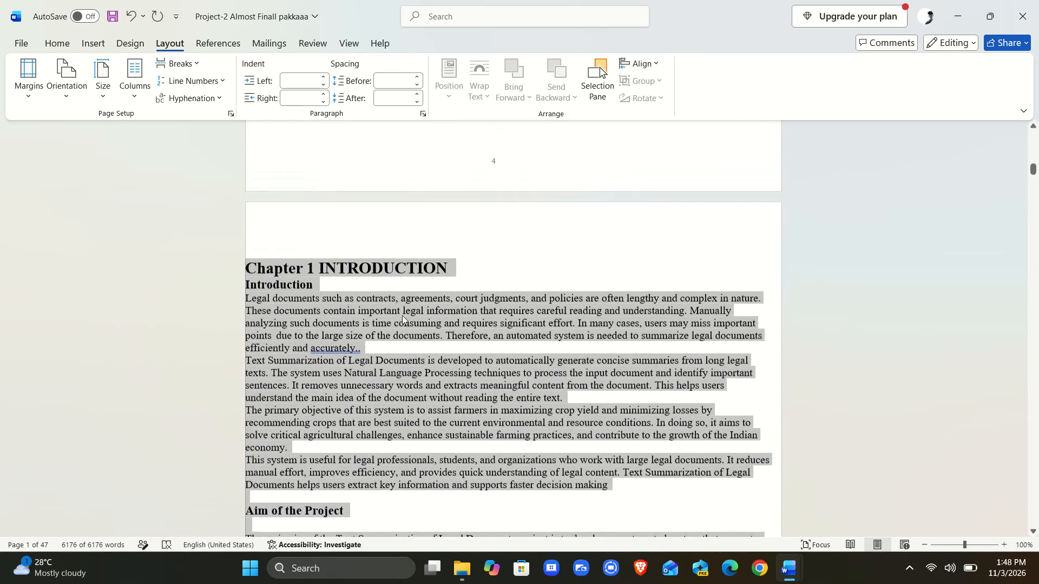
scroll(402, 315, up, 3)
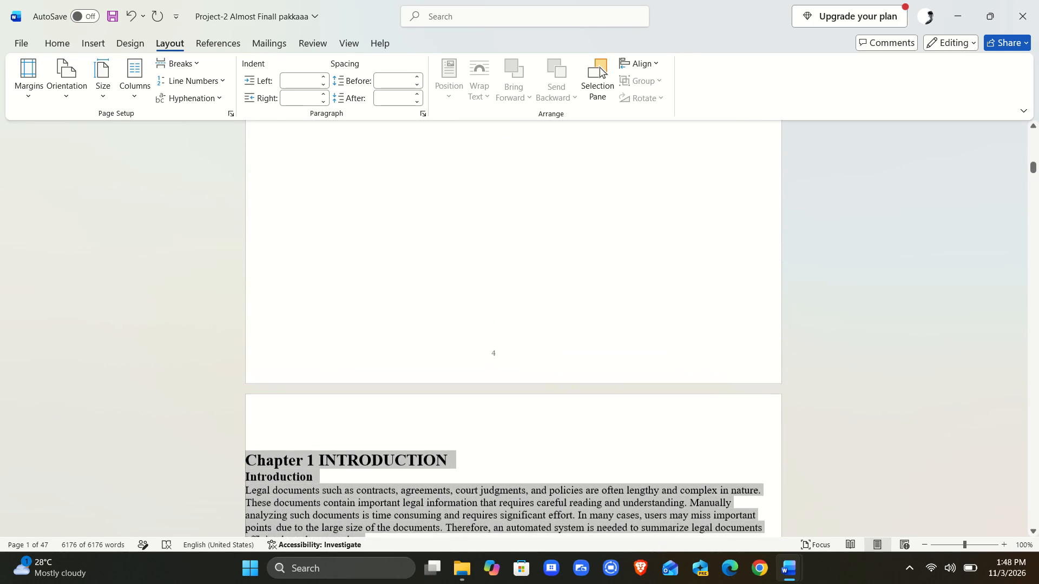
scroll(402, 315, up, 1)
scroll(402, 315, down, 1)
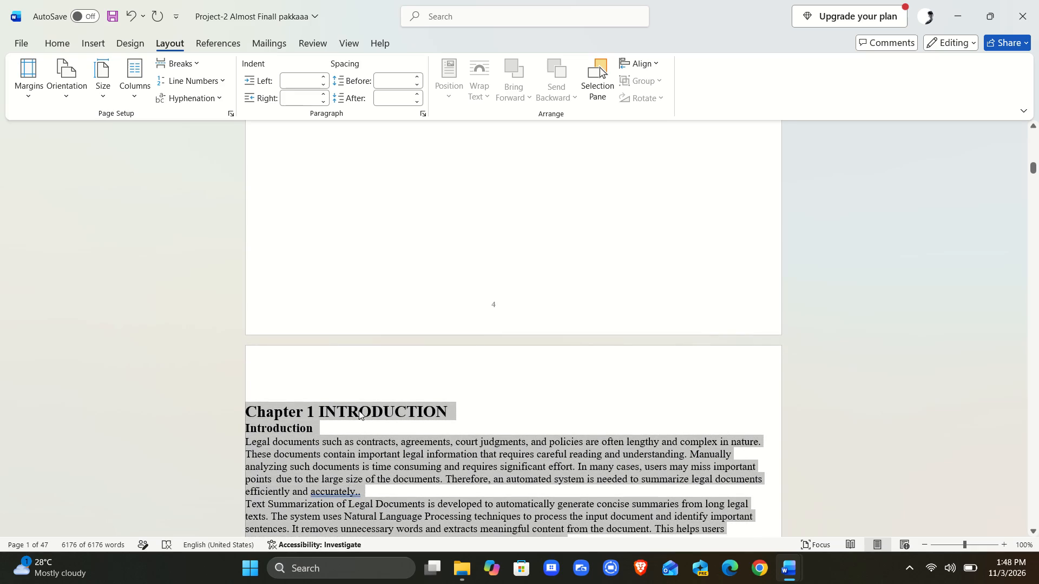
Select all content in the document, starting from the Chapter 1 INTRODUCTION heading.
click(323, 404)
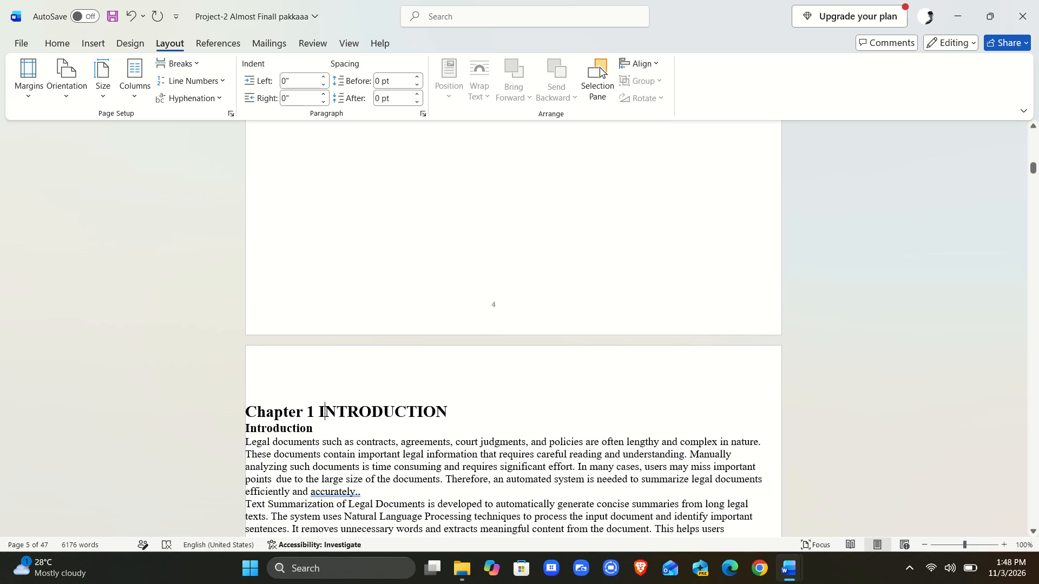
drag(449, 414, 247, 412)
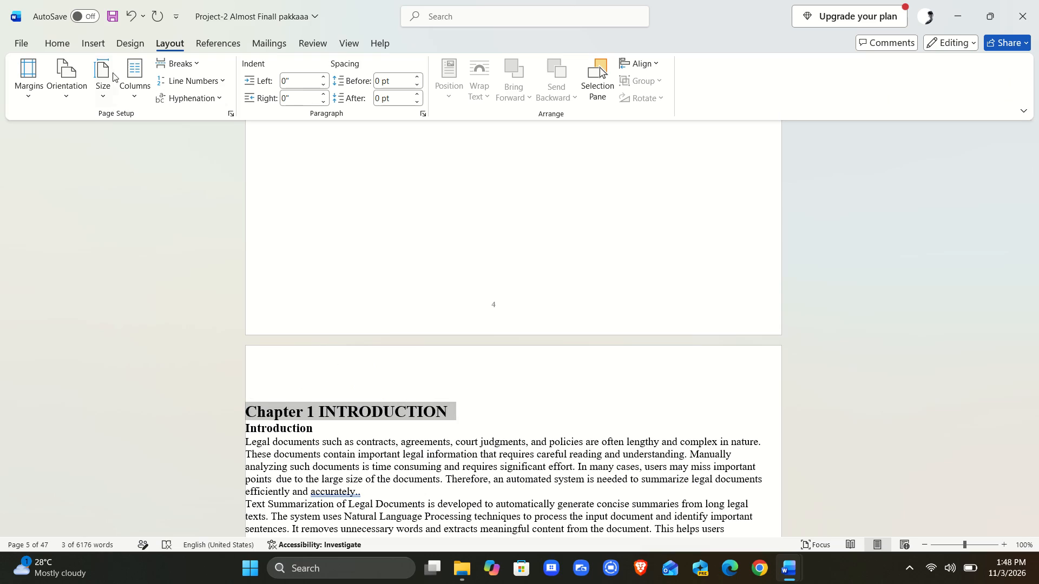
click(64, 40)
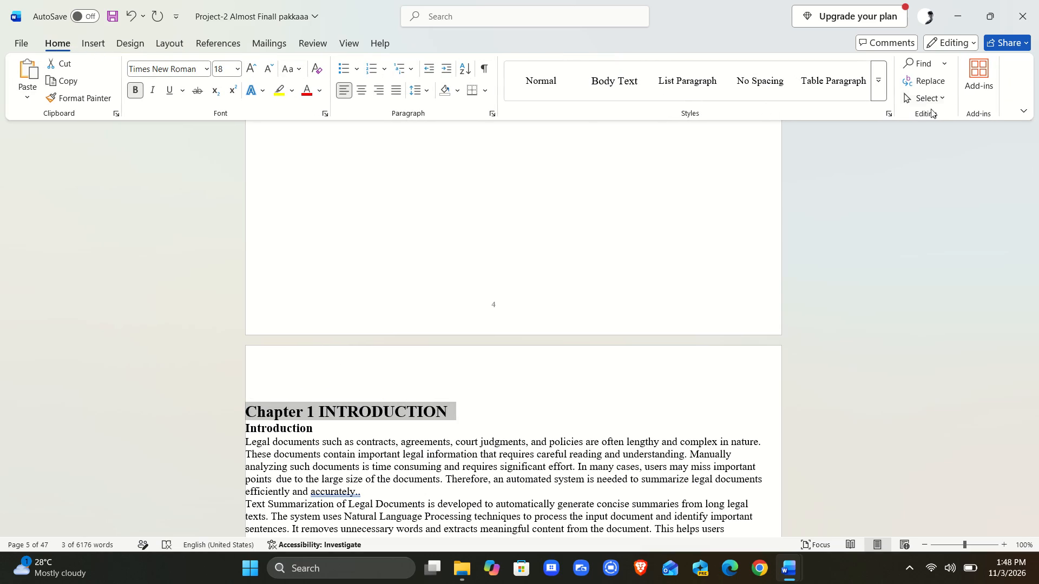
click(936, 99)
click(919, 116)
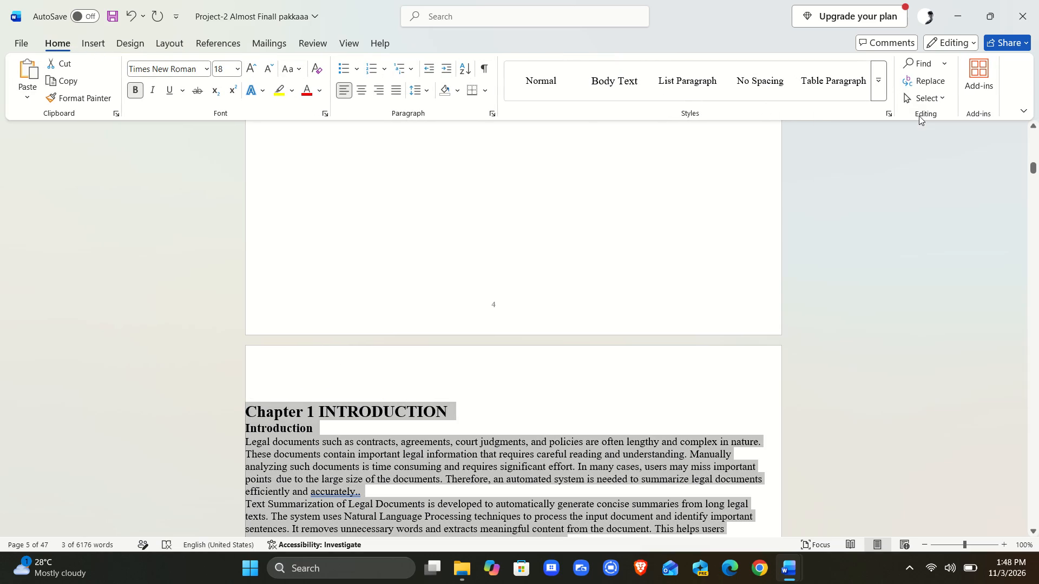
Turn on object selection mode.
click(932, 94)
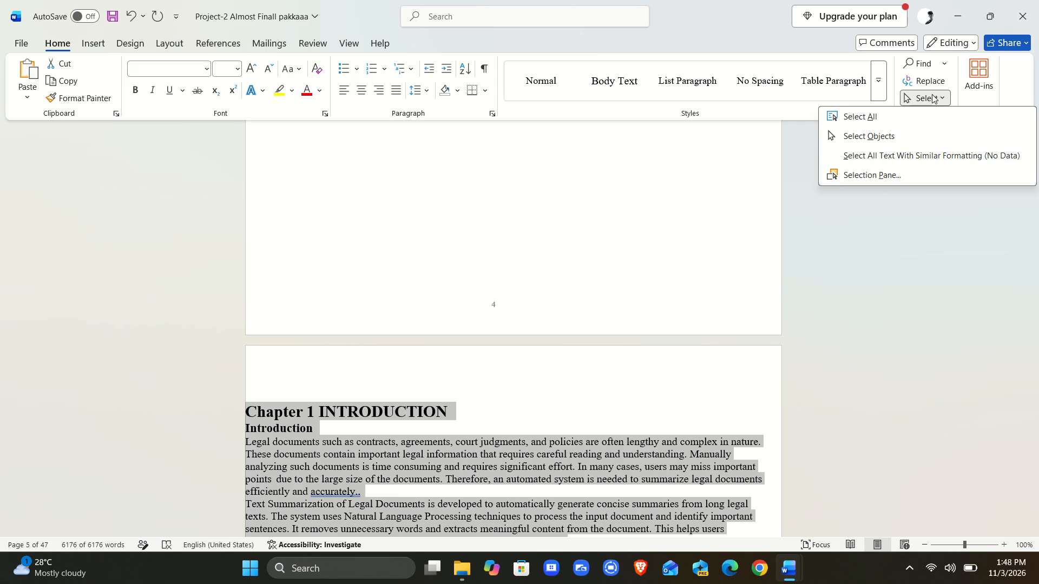
click(897, 144)
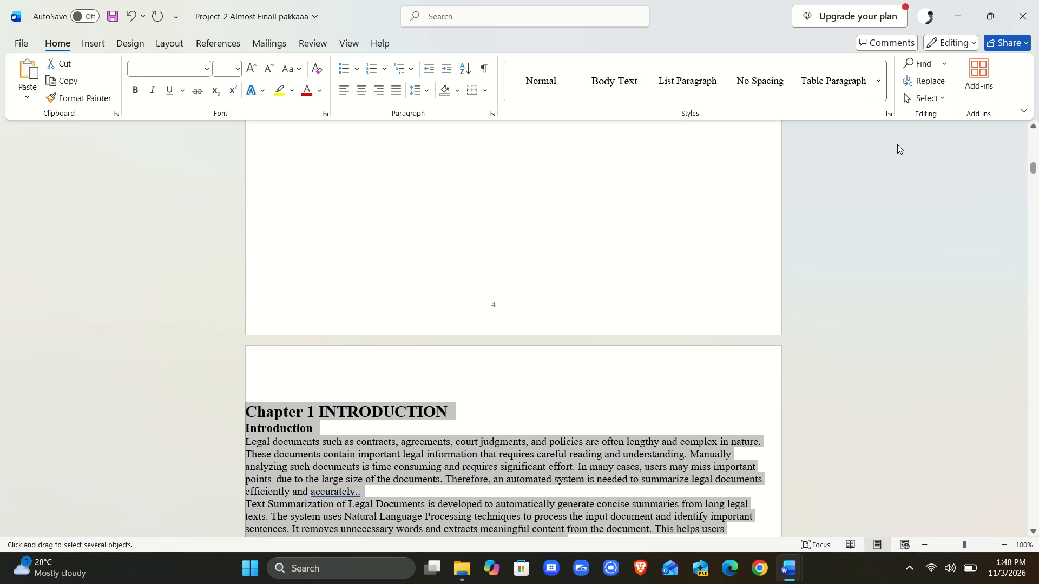
Check the list of selectable objects in the document, then close it.
click(943, 101)
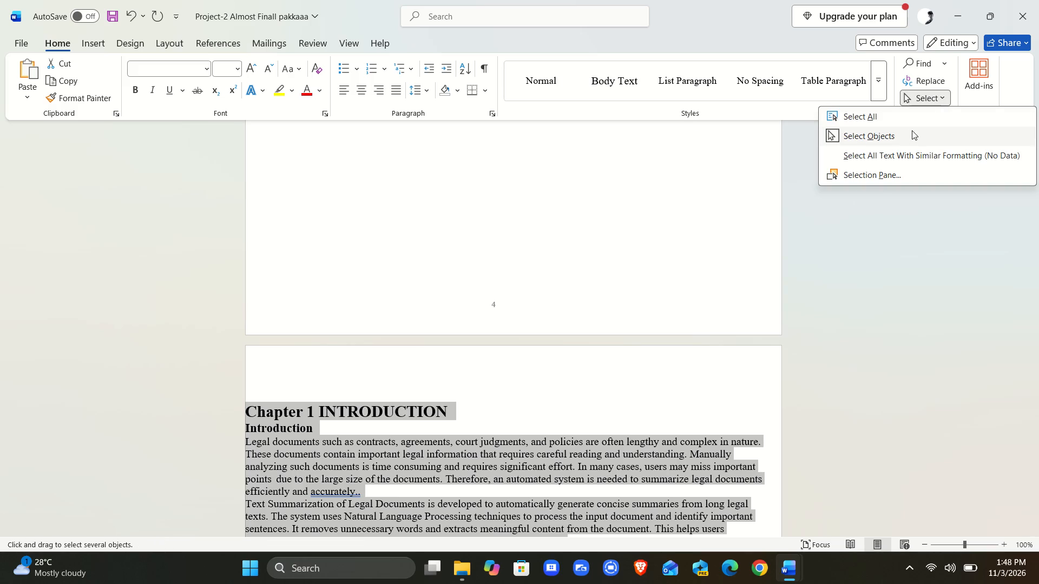
click(900, 173)
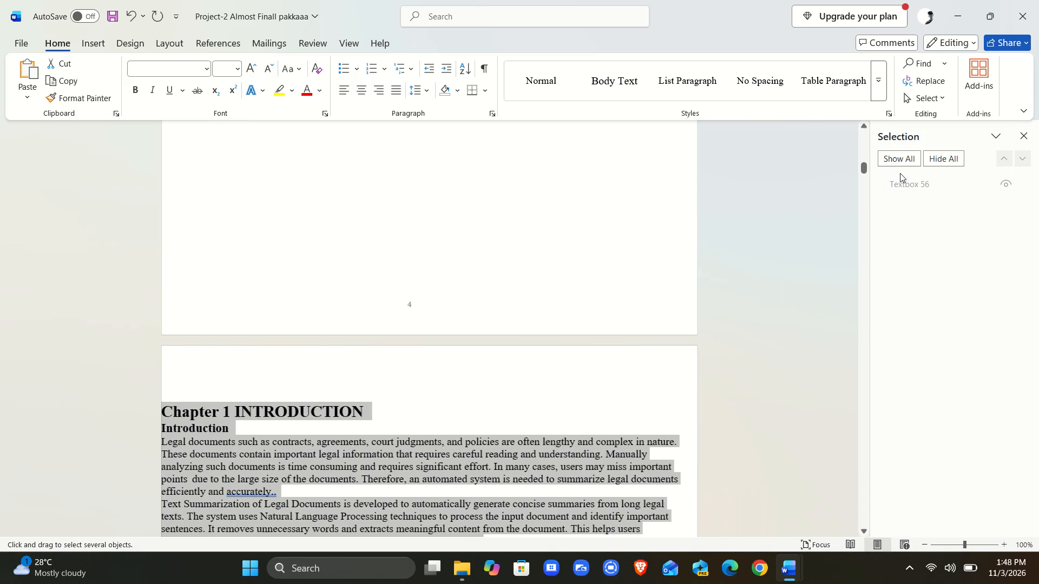
click(1023, 136)
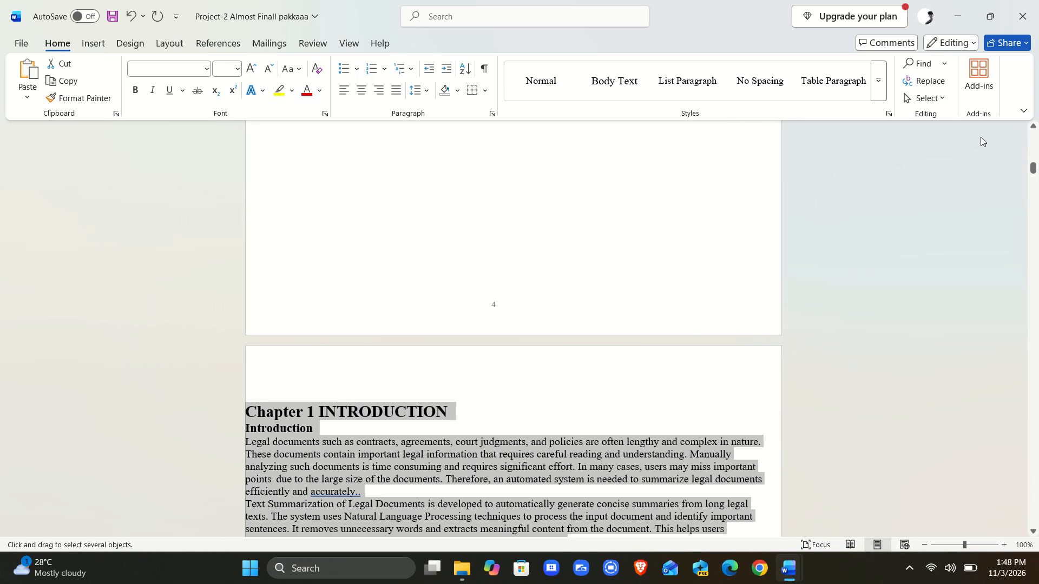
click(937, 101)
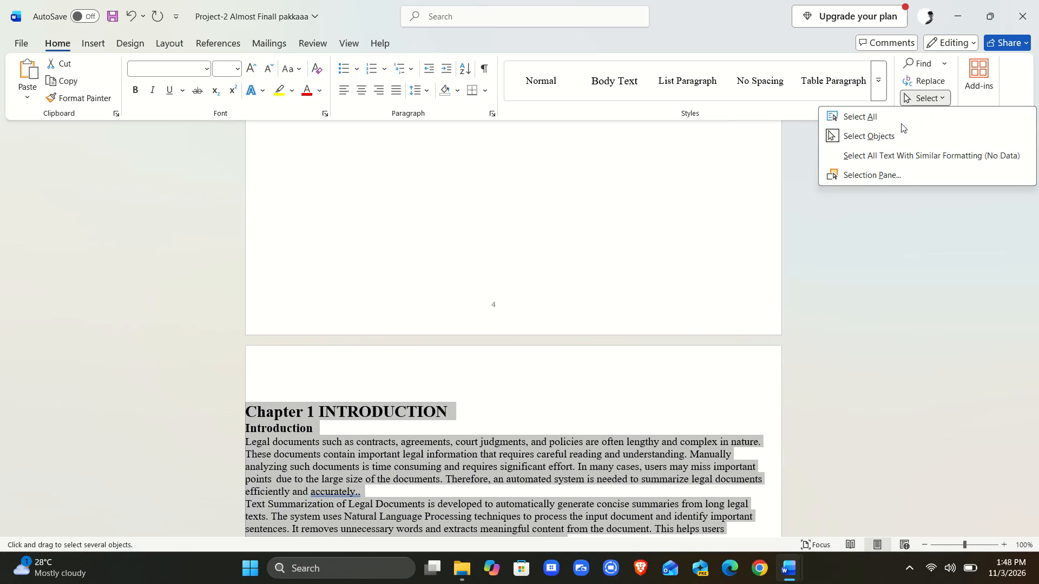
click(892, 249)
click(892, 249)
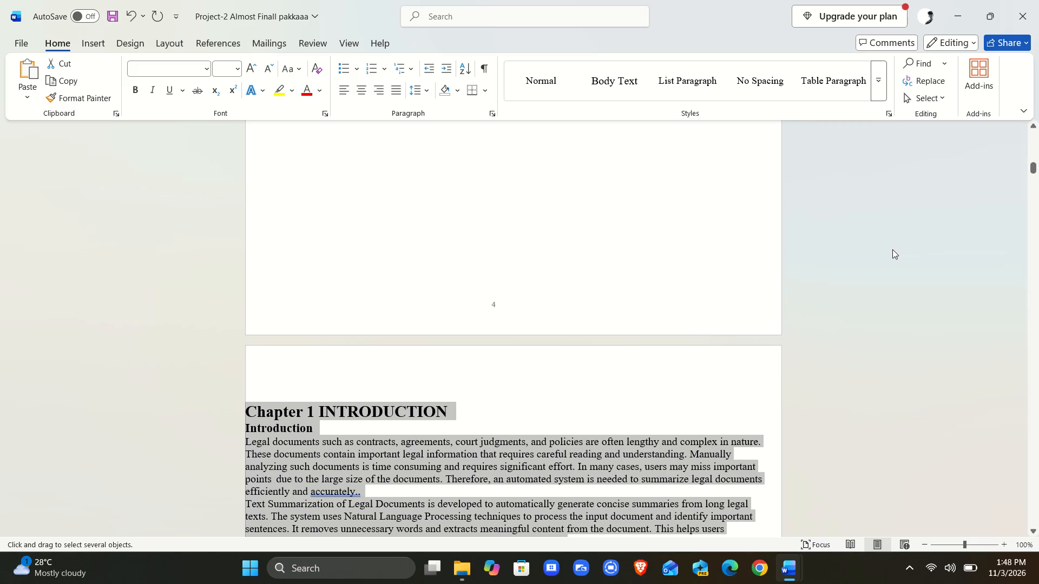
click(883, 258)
Select all text formatted like the "Chapter 1 INTRODUCTION" heading and center-align it throughout the document.
click(495, 400)
click(433, 409)
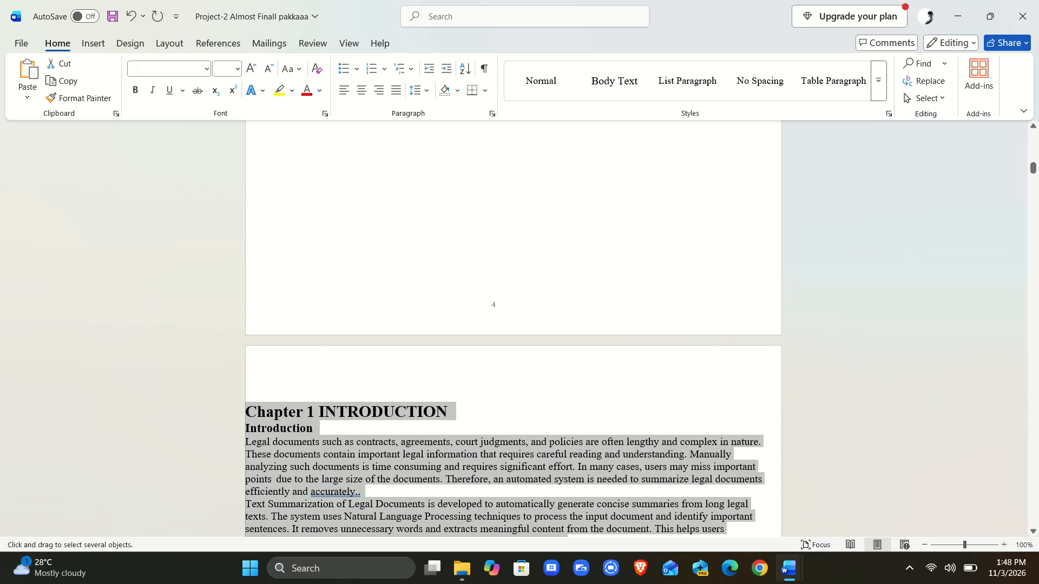
double_click(433, 409)
click(542, 416)
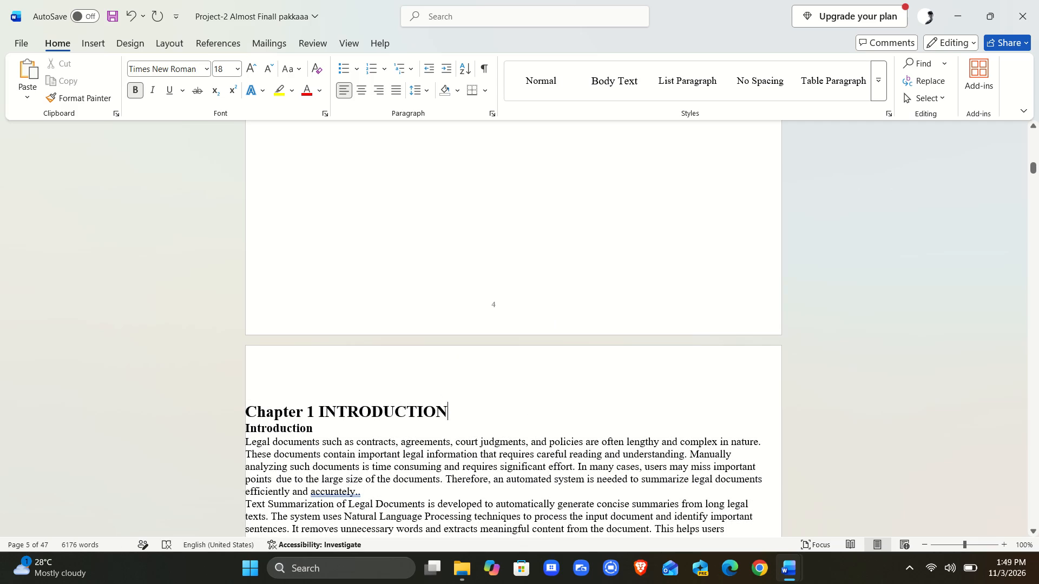
drag(301, 416, 254, 414)
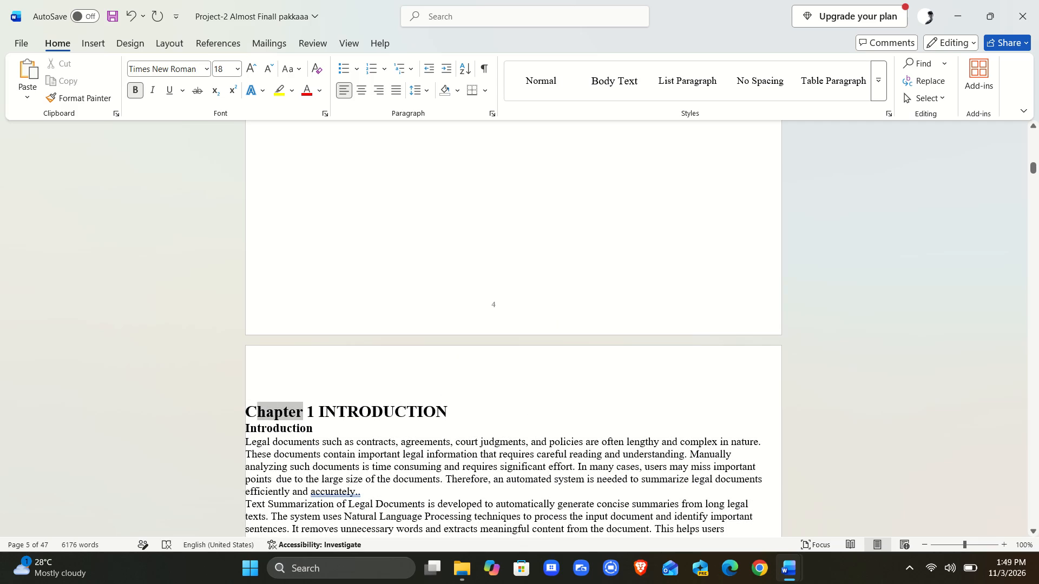
drag(254, 414, 247, 414)
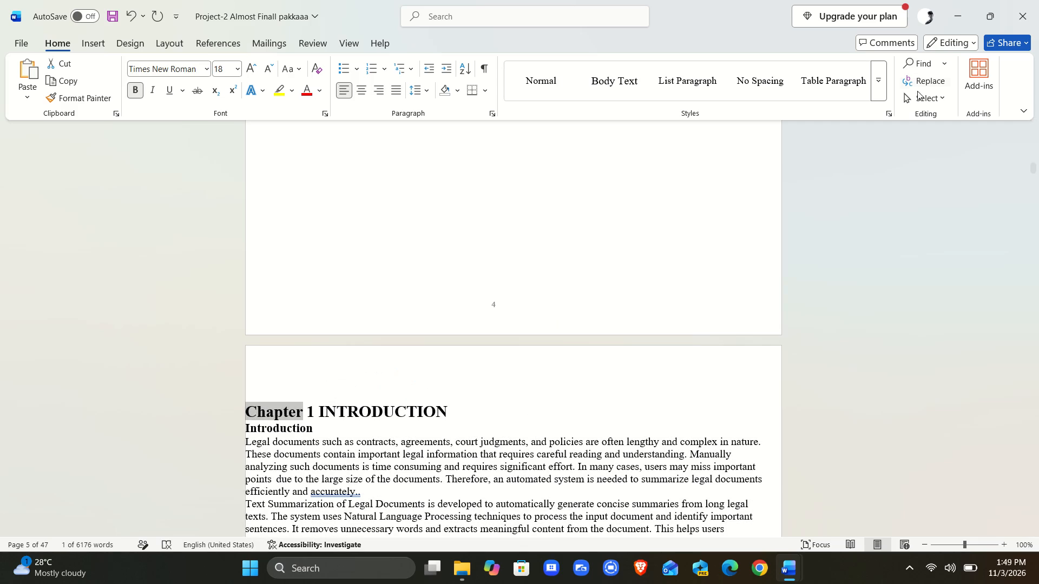
click(943, 97)
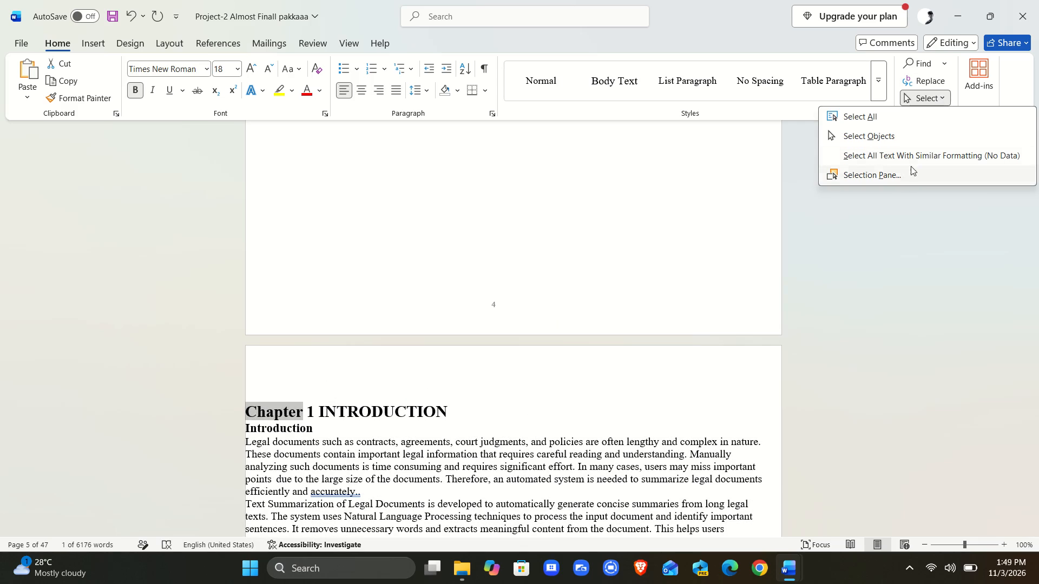
click(912, 157)
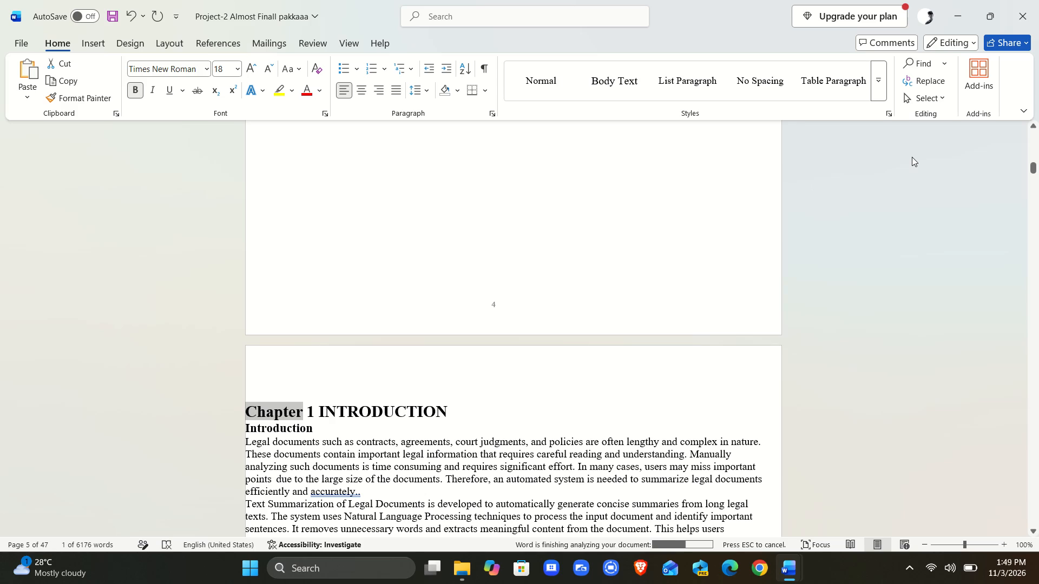
click(362, 94)
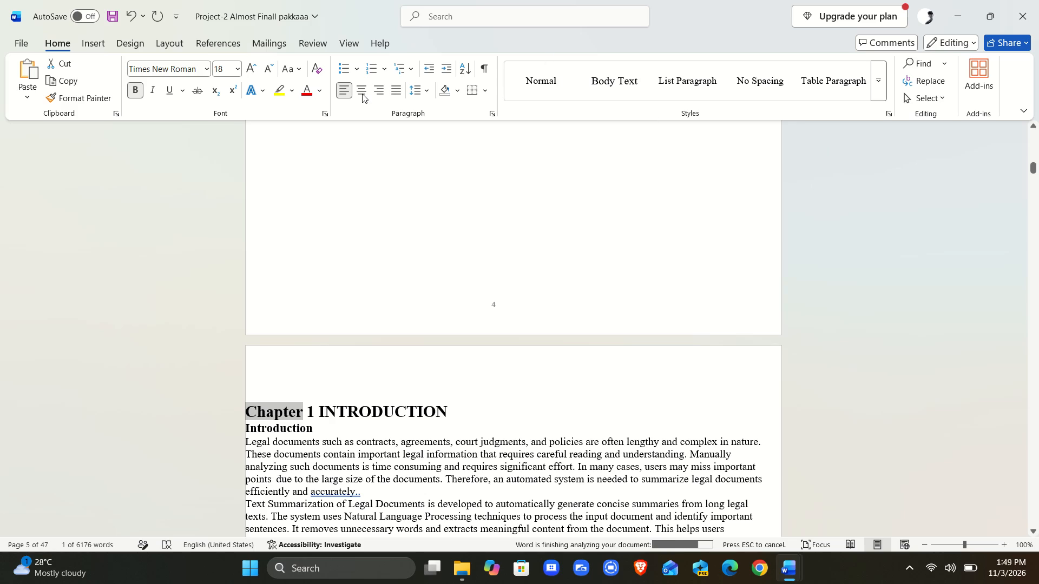
click(362, 90)
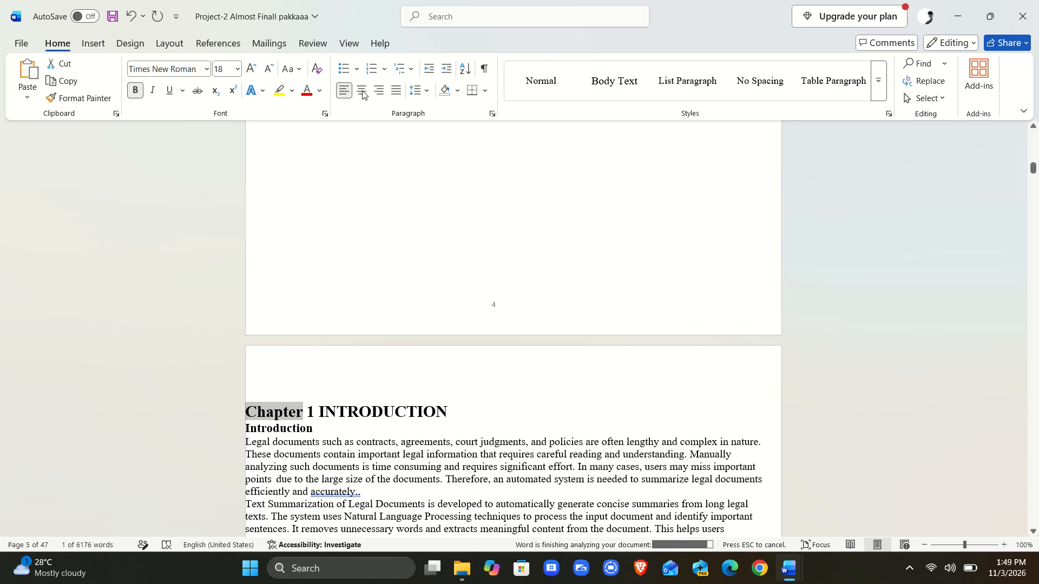
click(362, 90)
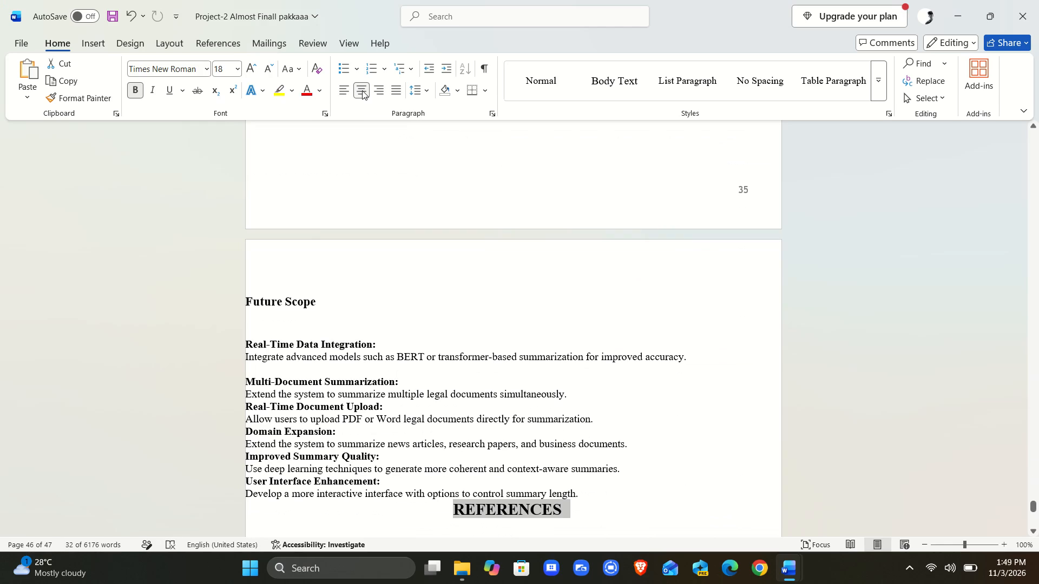
Review the alignment of the chapter headings from the References back to the Abstract.
scroll(423, 264, down, 4)
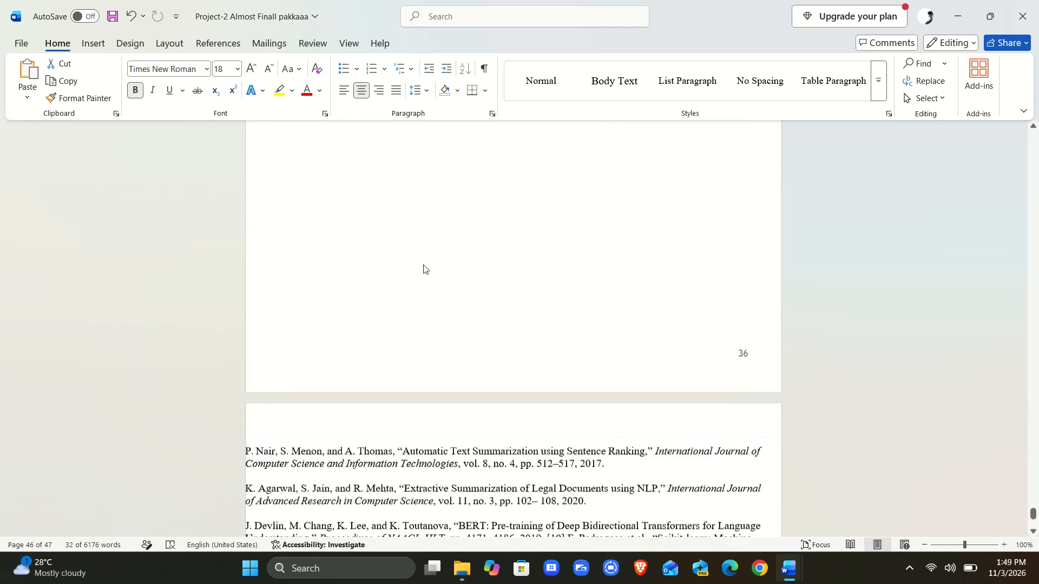
scroll(423, 264, down, 1)
scroll(423, 264, up, 6)
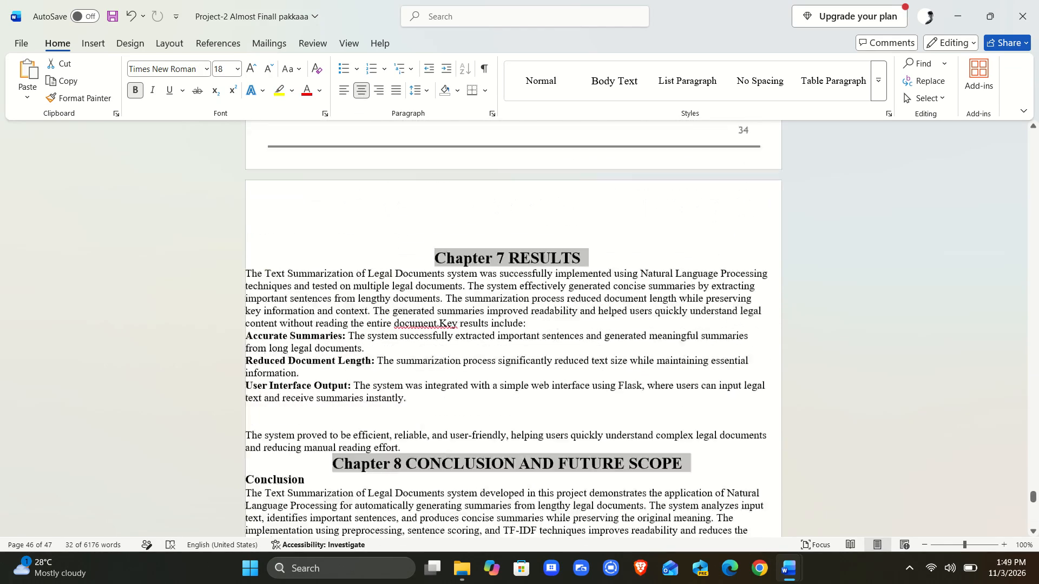
scroll(423, 264, up, 9)
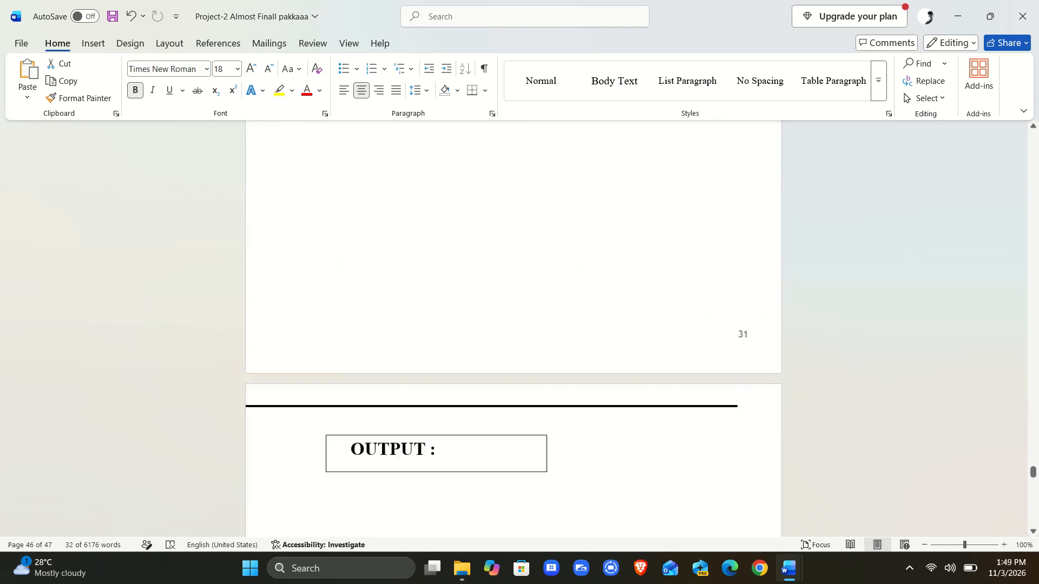
scroll(423, 264, up, 6)
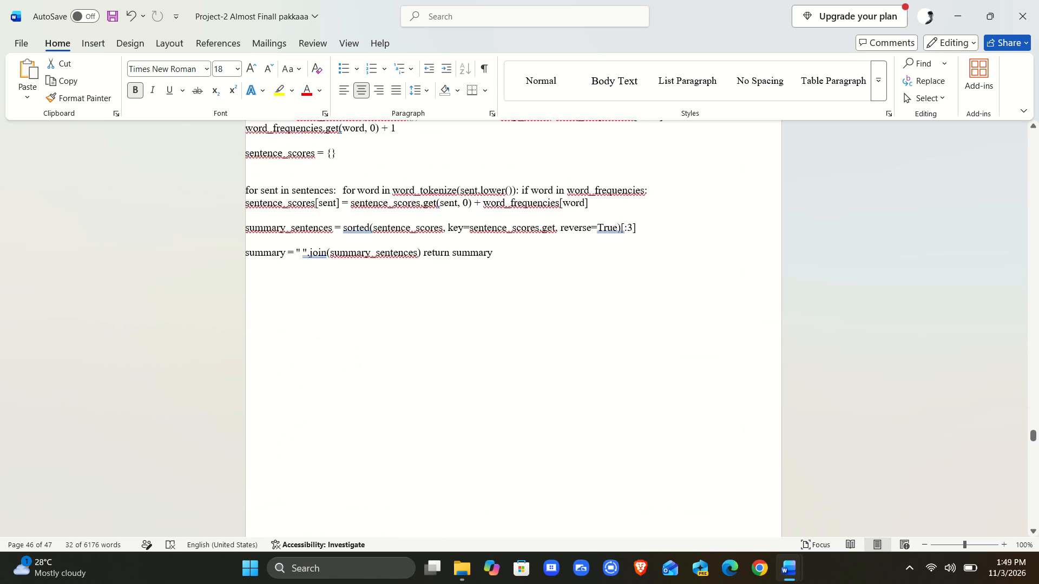
scroll(423, 264, up, 10)
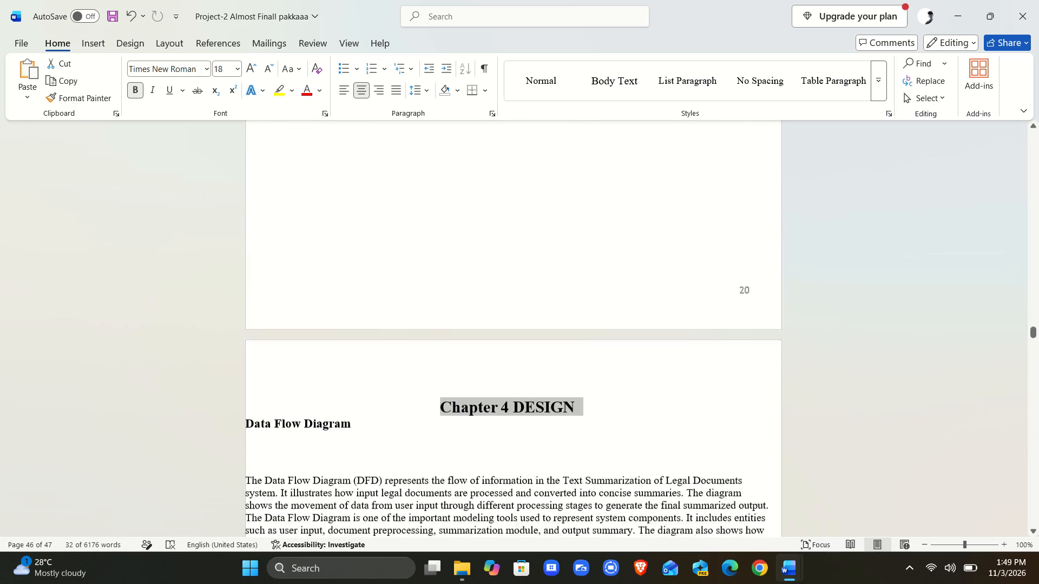
scroll(423, 264, up, 11)
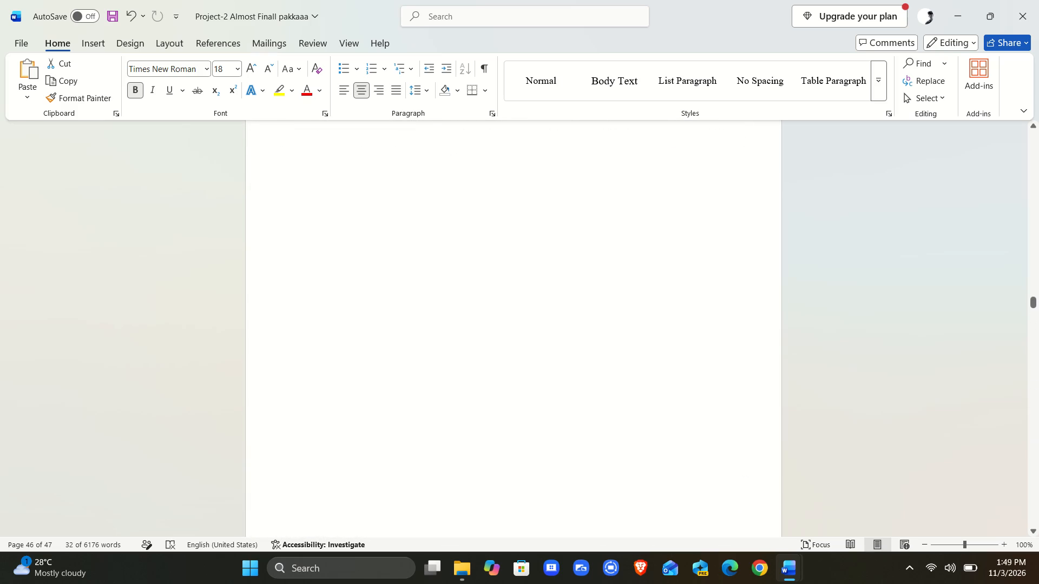
scroll(423, 264, up, 2)
click(423, 264)
scroll(423, 264, up, 3)
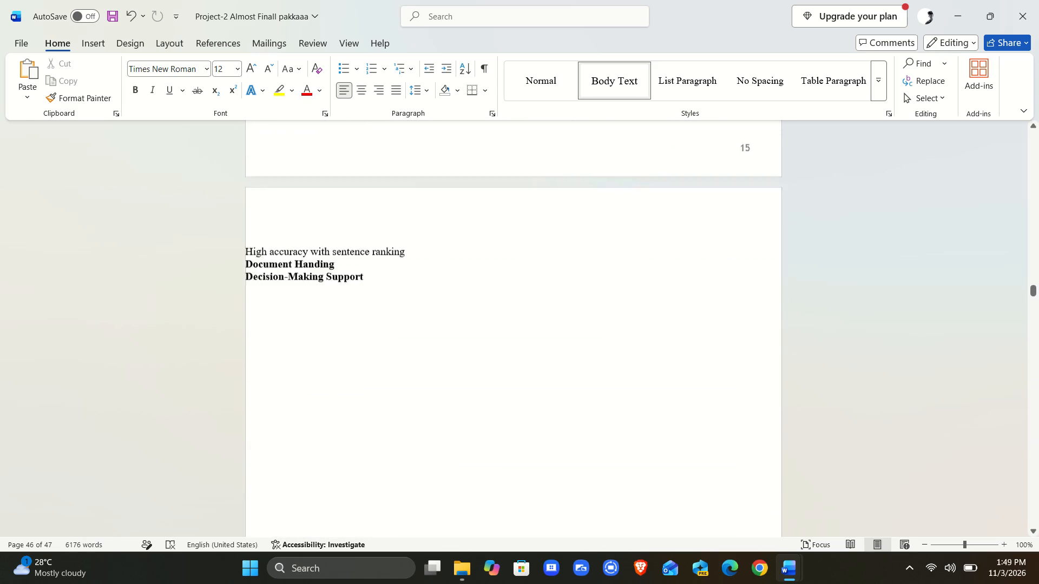
scroll(423, 264, up, 20)
scroll(423, 264, up, 12)
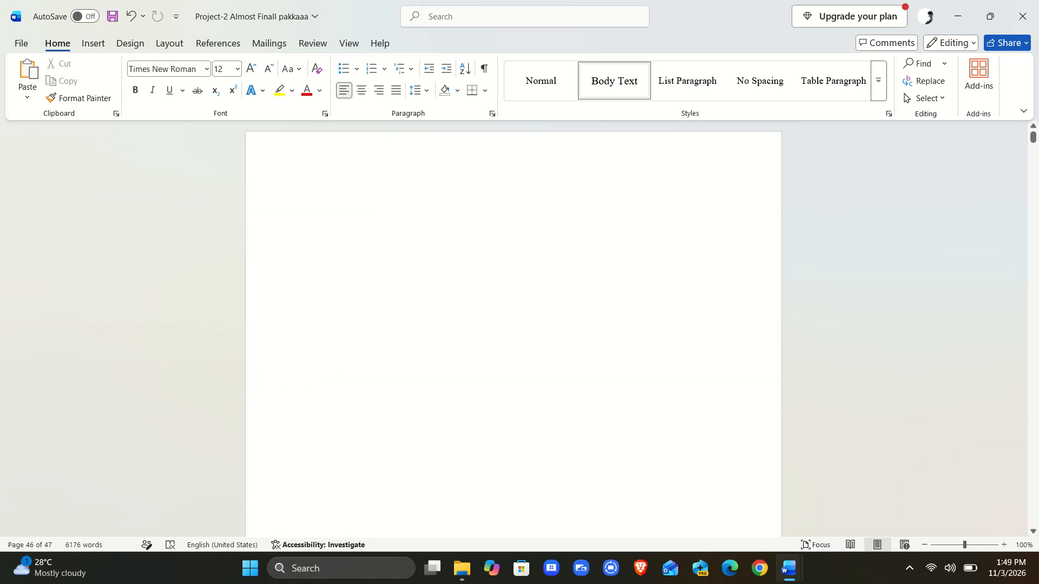
scroll(423, 264, up, 4)
scroll(423, 264, down, 3)
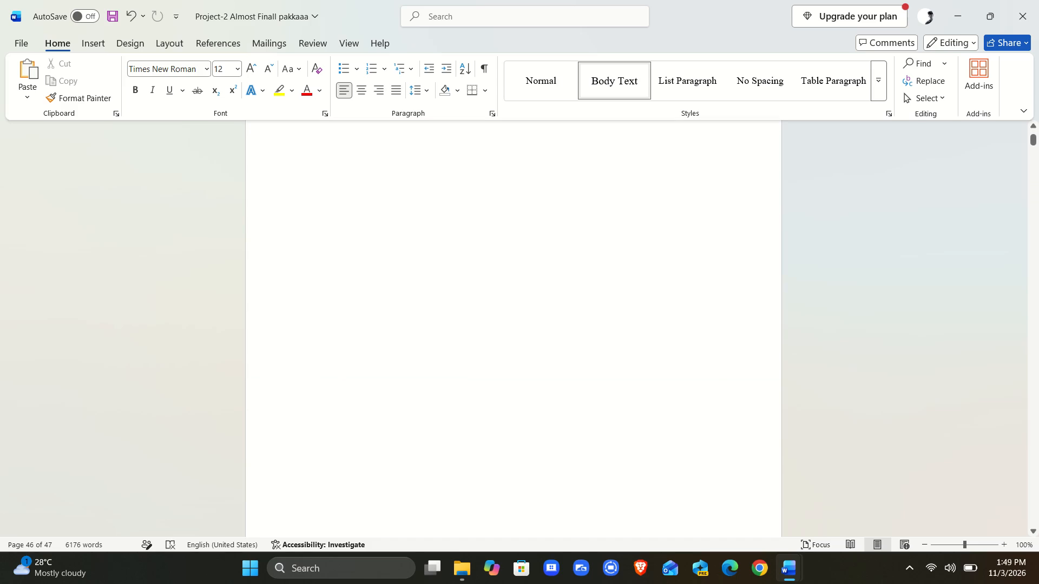
scroll(423, 264, down, 4)
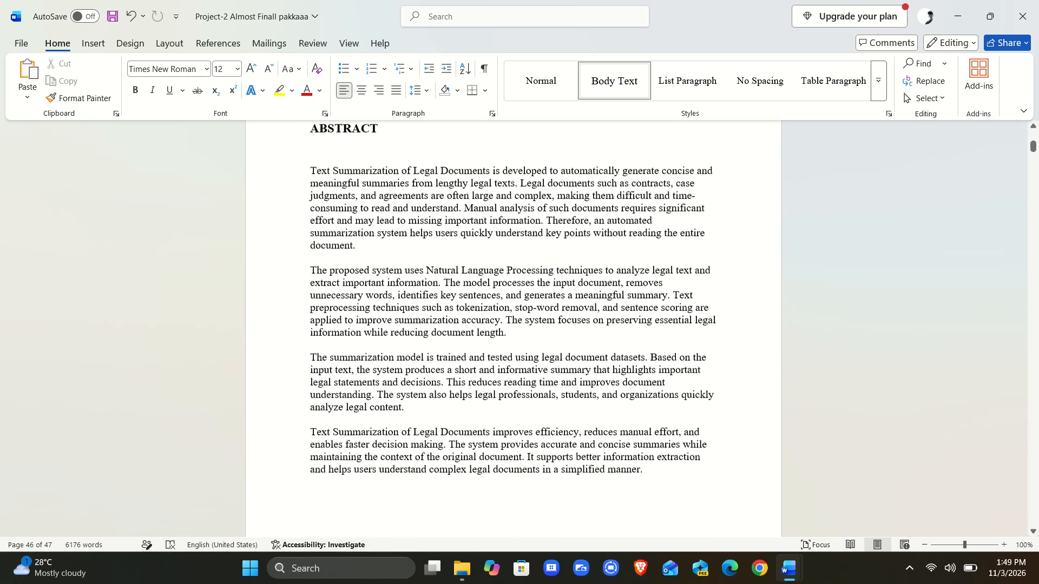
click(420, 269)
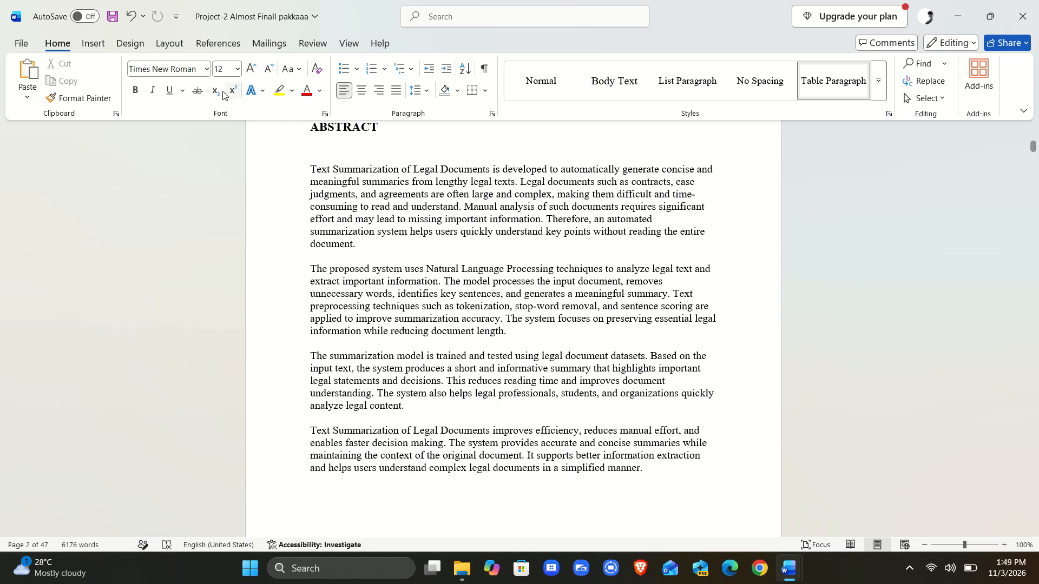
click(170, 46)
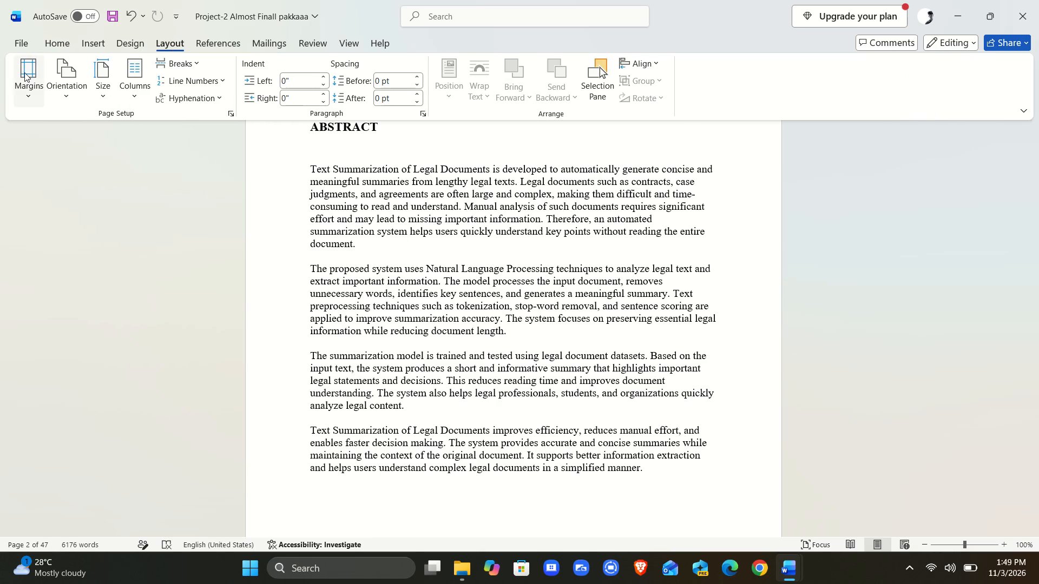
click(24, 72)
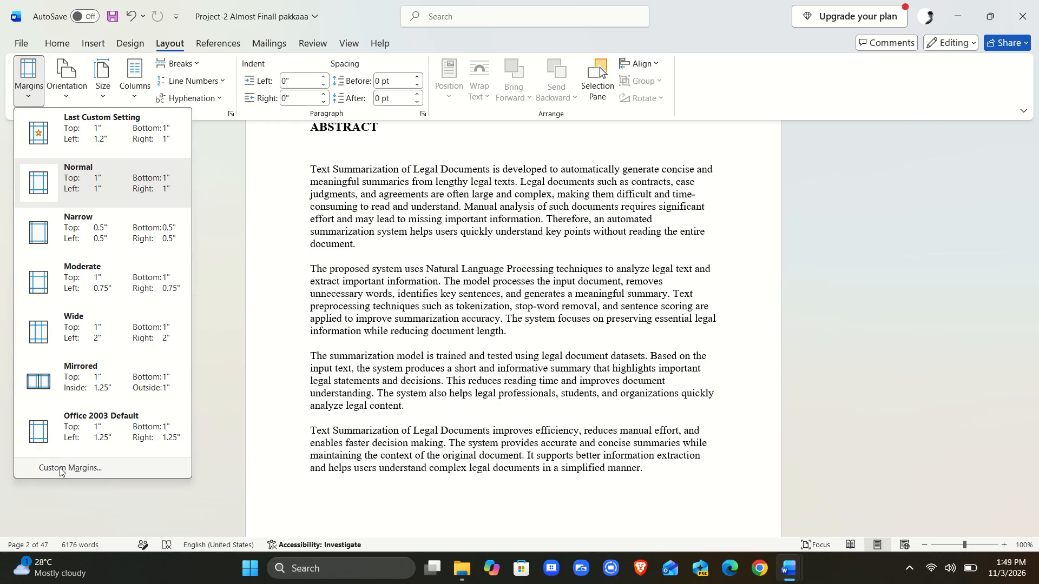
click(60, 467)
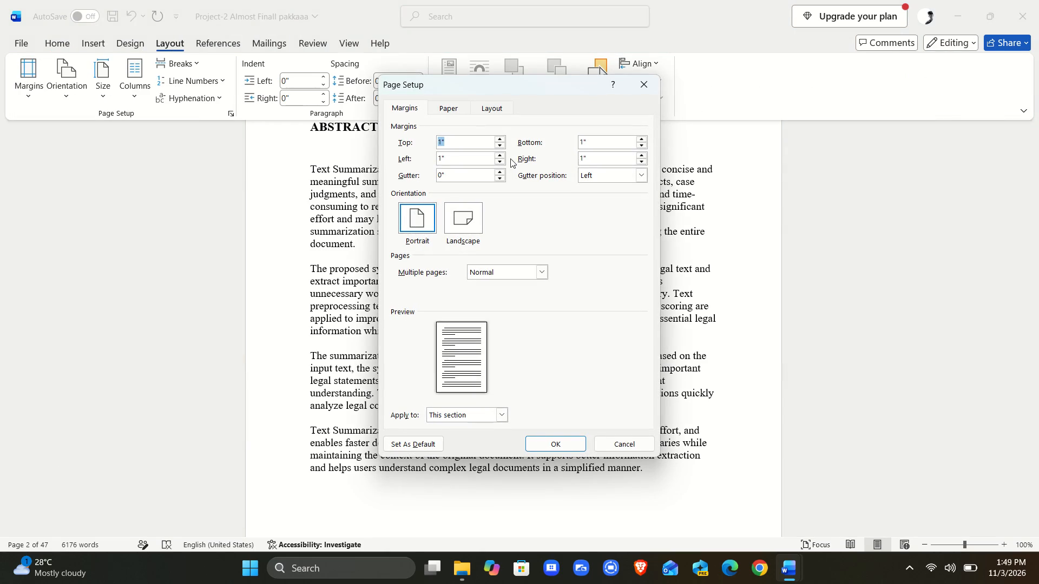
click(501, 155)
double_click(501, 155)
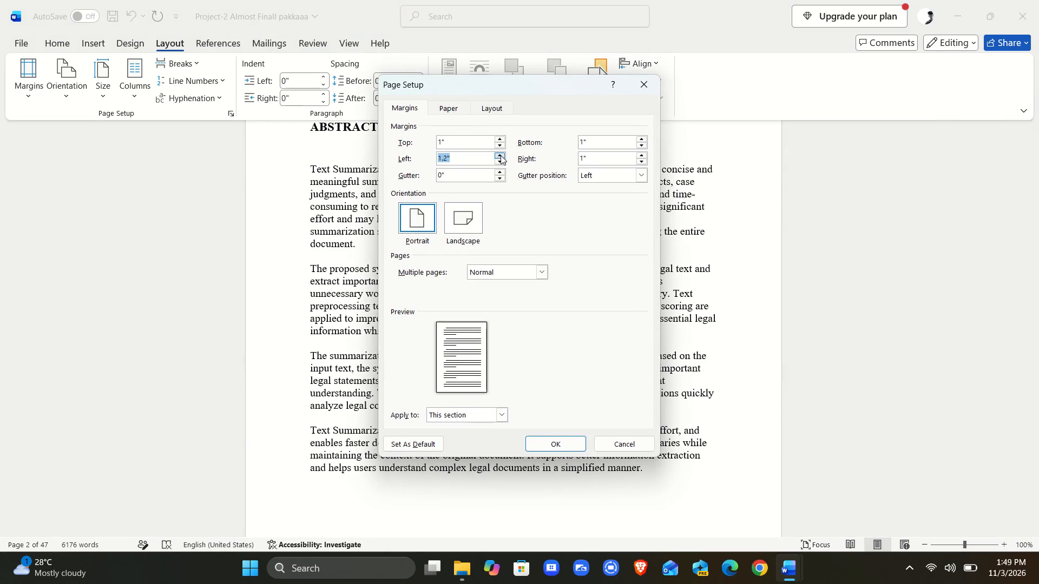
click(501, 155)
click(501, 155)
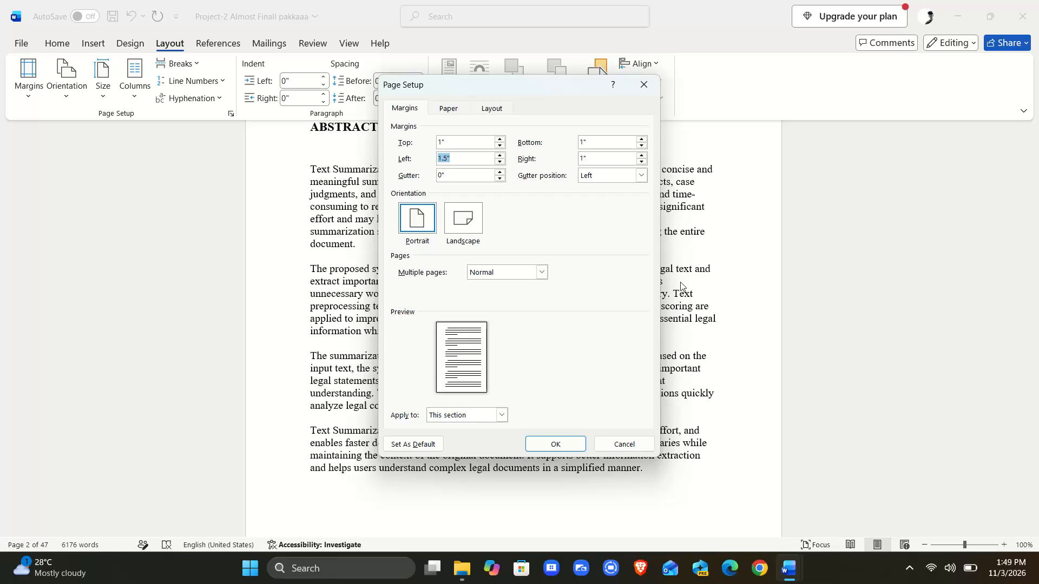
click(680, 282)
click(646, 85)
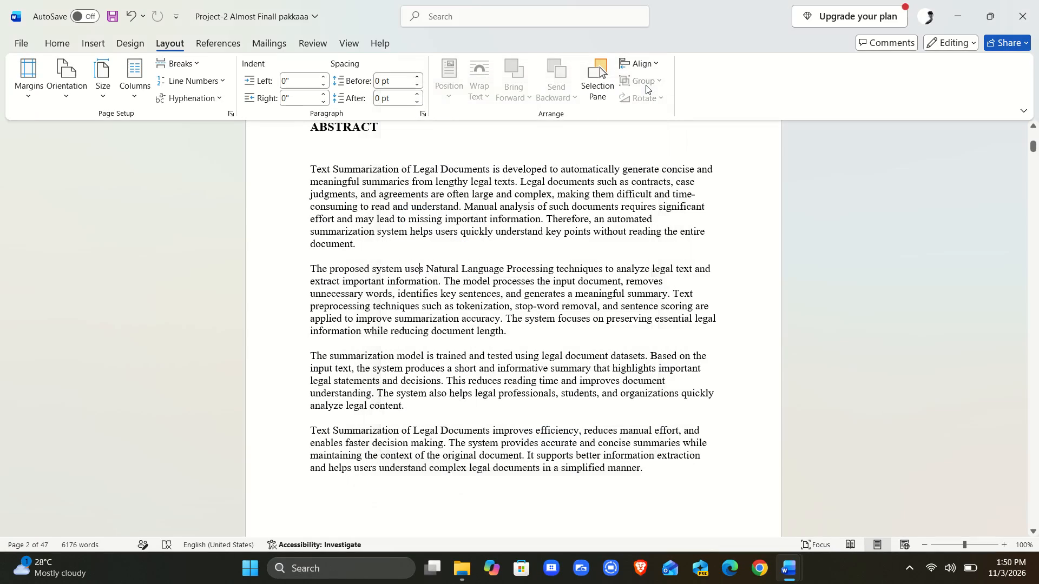
Select the whole document and set custom page margins of 1 inch at the top and 1.2 inches on the left.
click(591, 329)
key(ctrl+a)
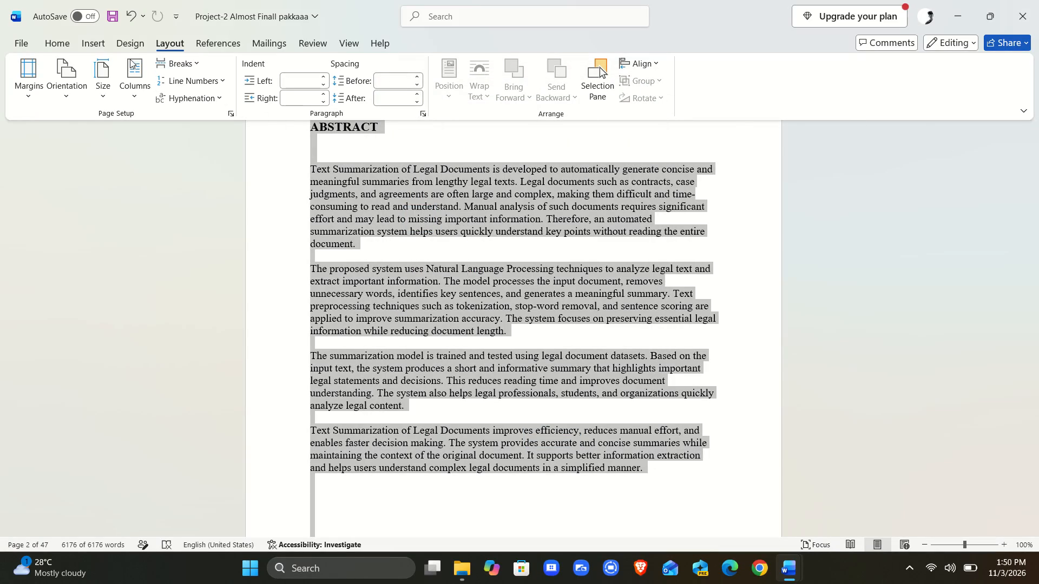
click(32, 83)
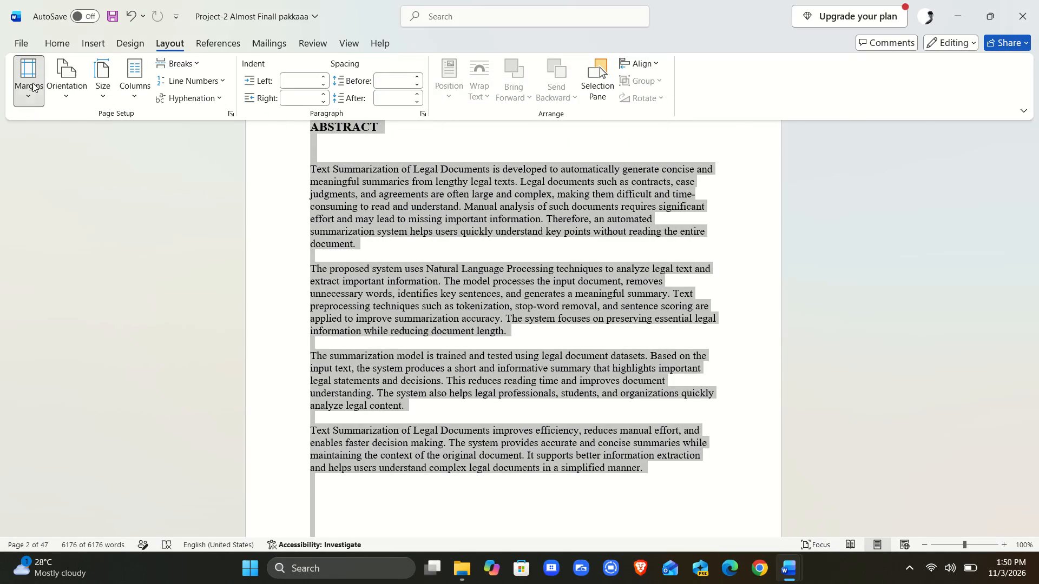
click(98, 468)
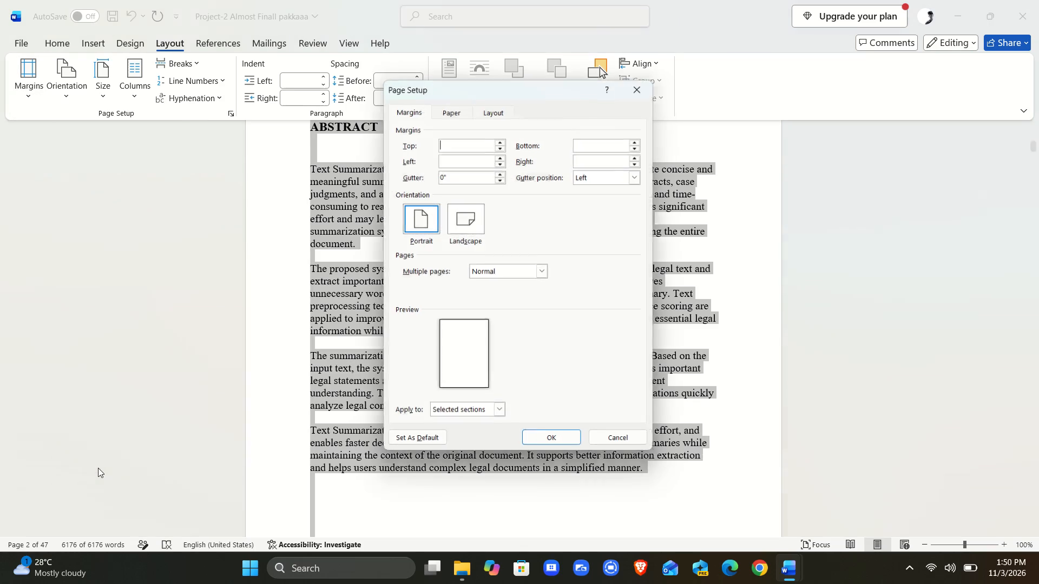
click(501, 137)
triple_click(501, 137)
triple_click(501, 137)
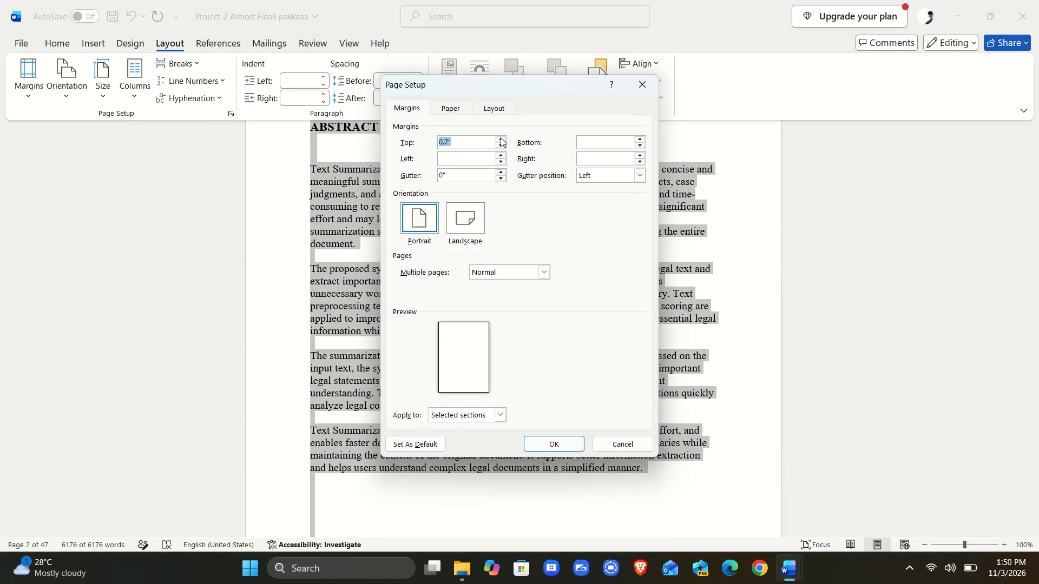
click(501, 137)
double_click(501, 137)
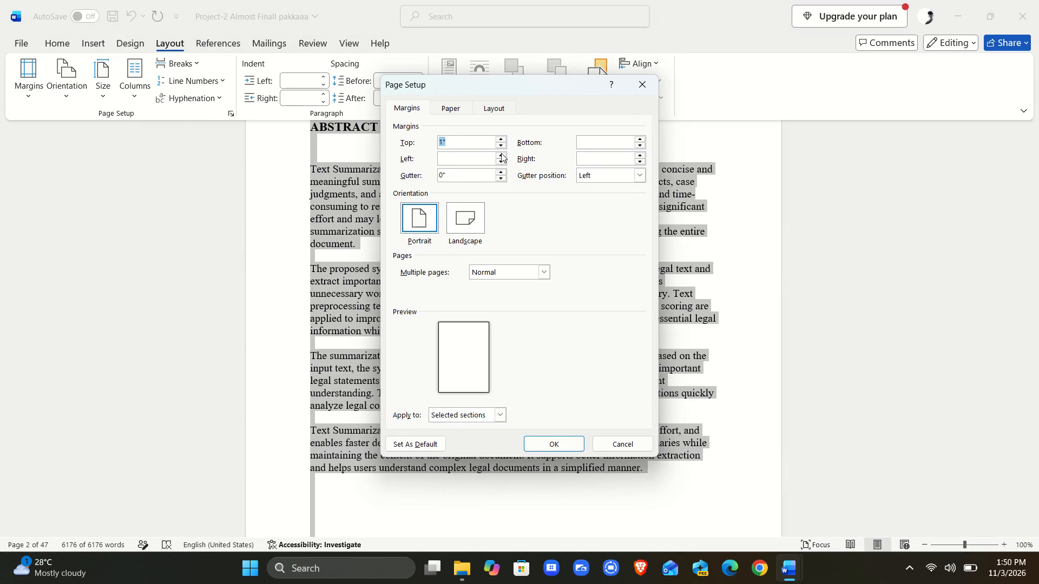
triple_click(502, 153)
triple_click(502, 153)
click(502, 153)
click(502, 153)
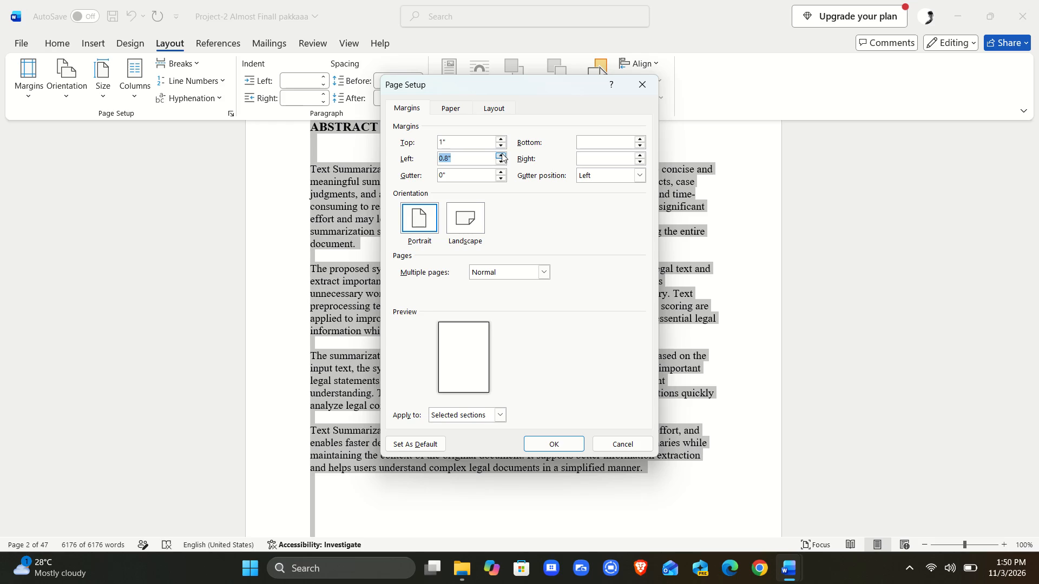
click(502, 153)
click(502, 153)
double_click(502, 153)
Set the bottom and right page margins to 1 inch and apply the margin settings to the whole document.
triple_click(642, 137)
triple_click(642, 137)
triple_click(642, 137)
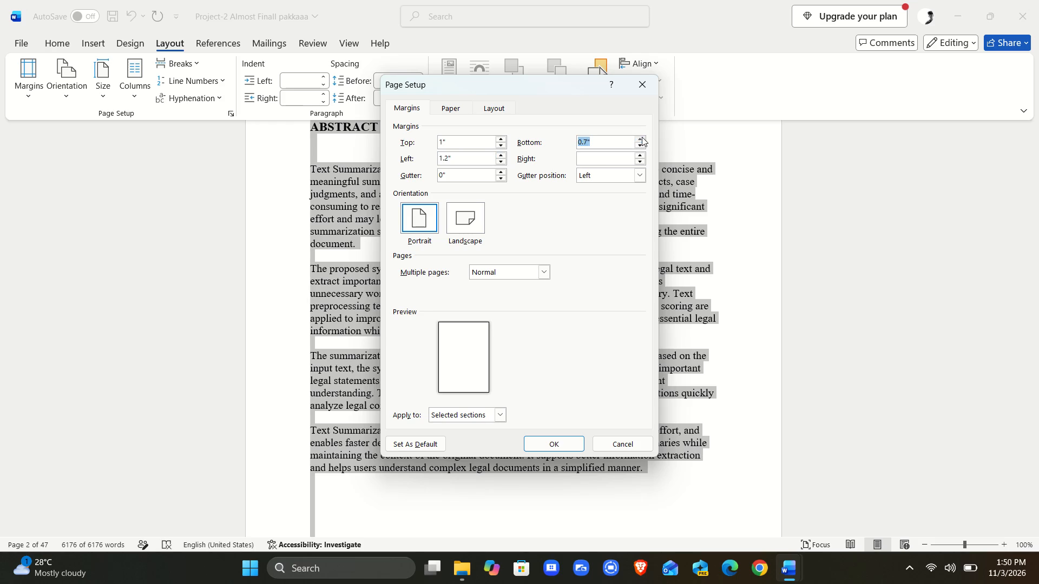
click(642, 137)
triple_click(641, 154)
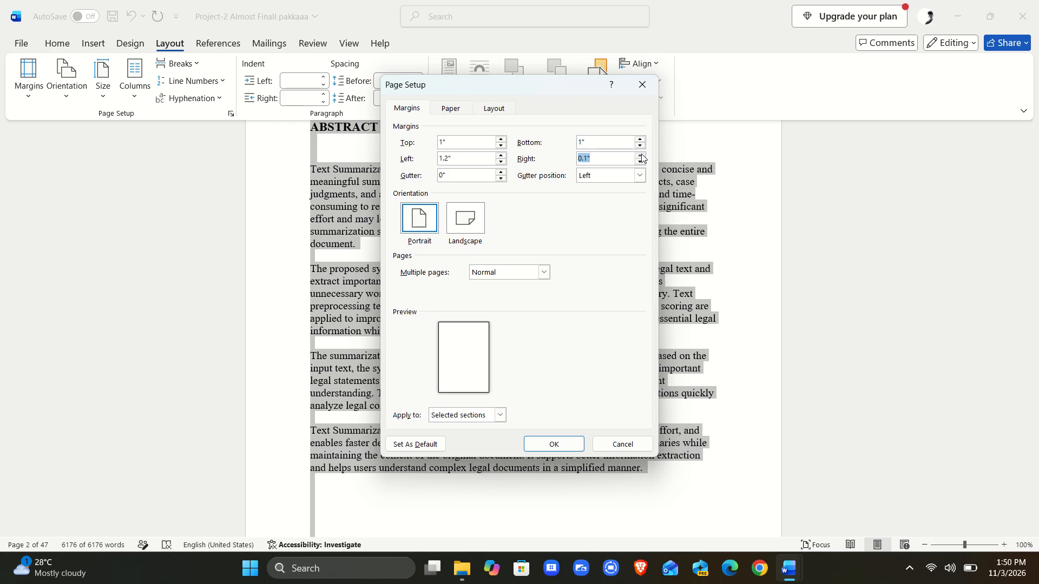
triple_click(641, 154)
triple_click(641, 154)
click(641, 154)
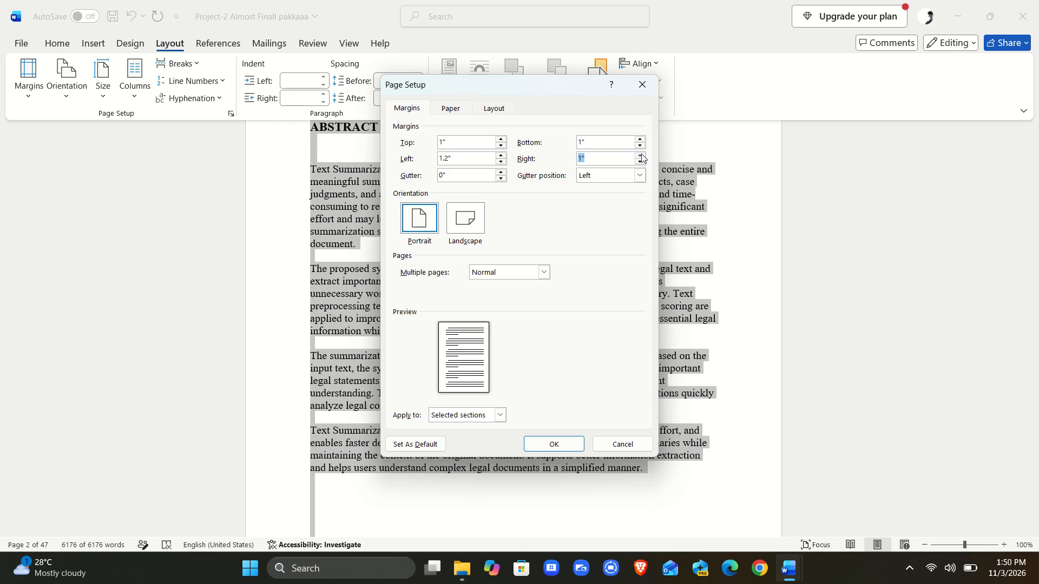
click(495, 414)
click(476, 437)
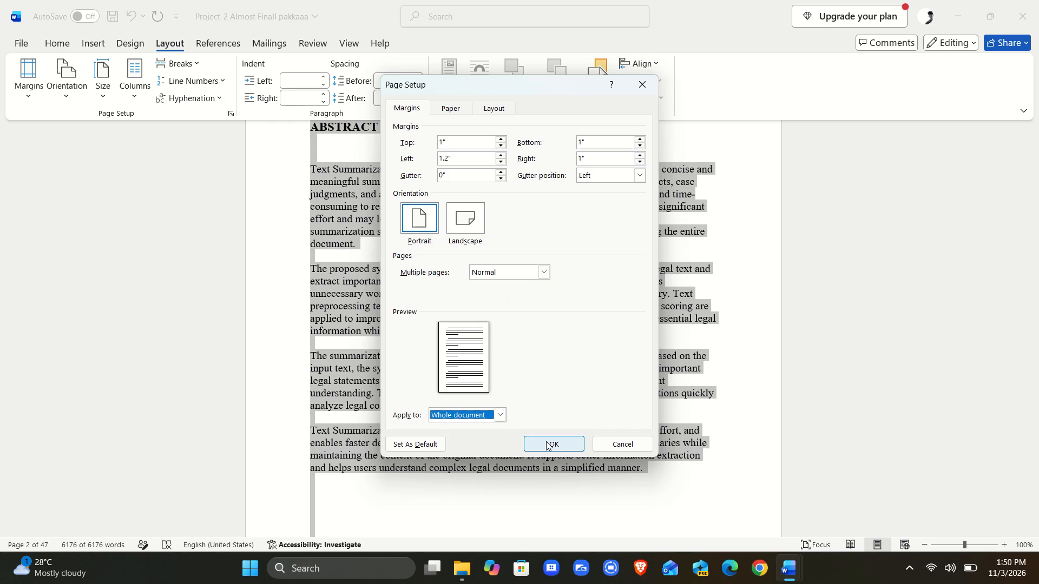
click(546, 441)
Review the page layout with the new margins from the Abstract through the chapters, including an overview of all pages.
scroll(546, 441, down, 4)
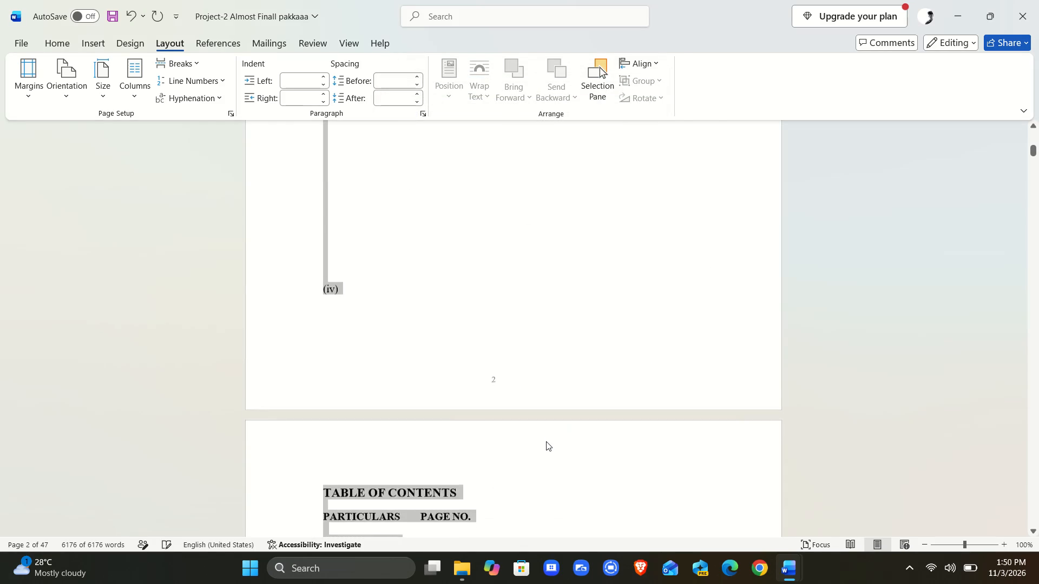
scroll(546, 441, down, 1)
click(546, 441)
scroll(546, 441, down, 3)
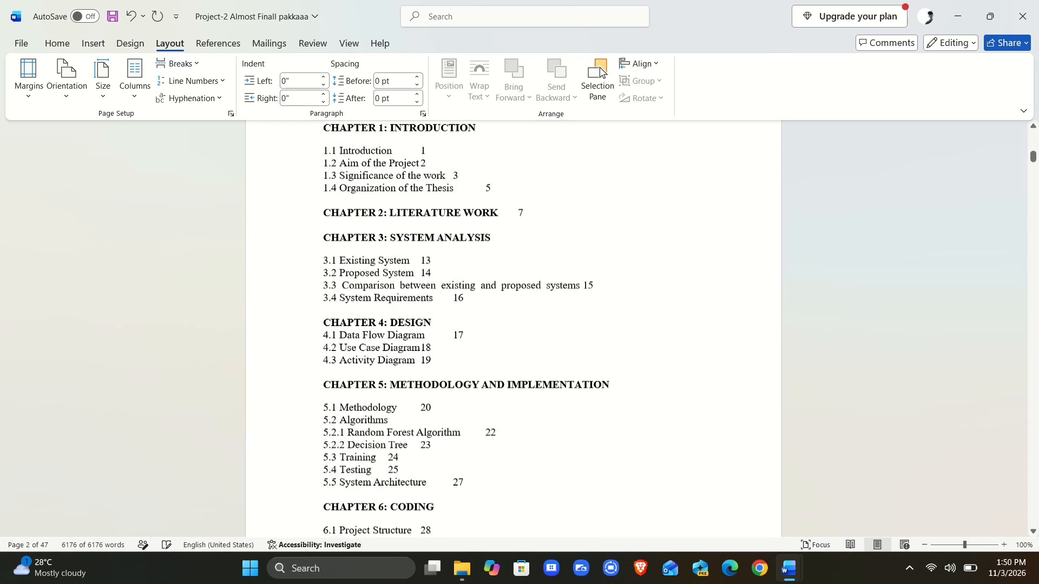
scroll(546, 441, down, 6)
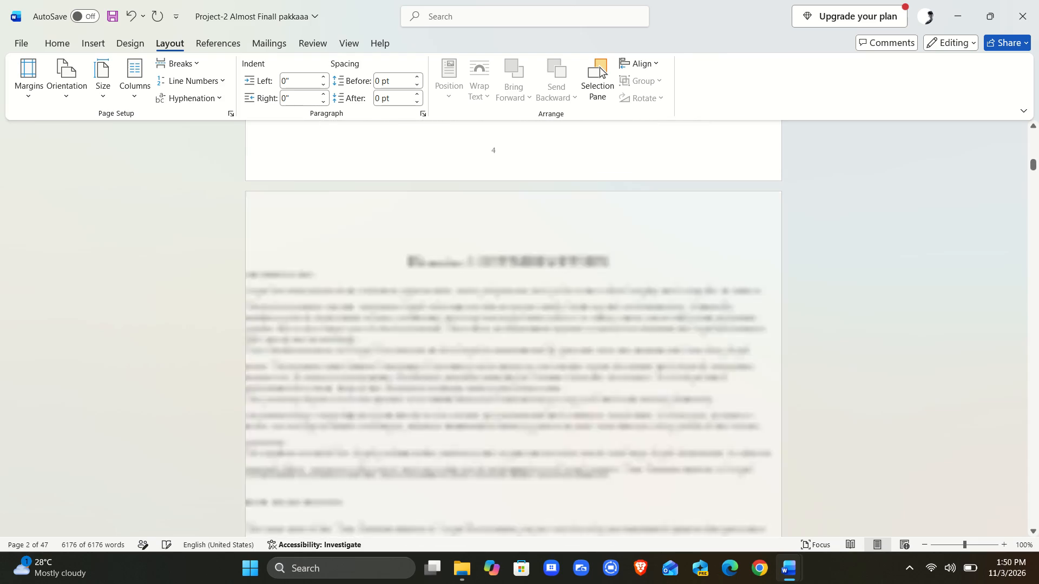
scroll(546, 441, down, 2)
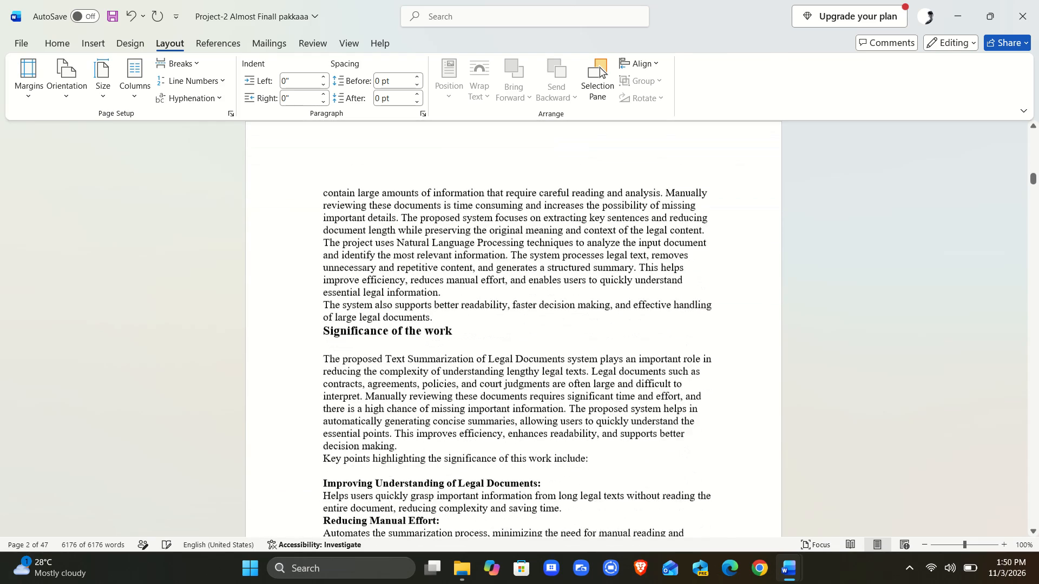
scroll(546, 441, down, 3)
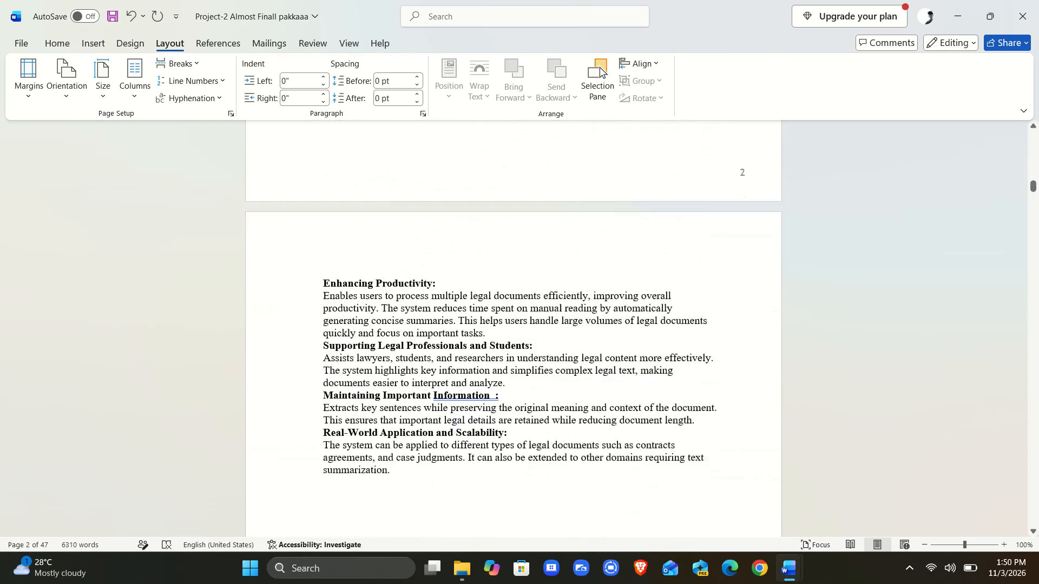
scroll(546, 441, down, 5)
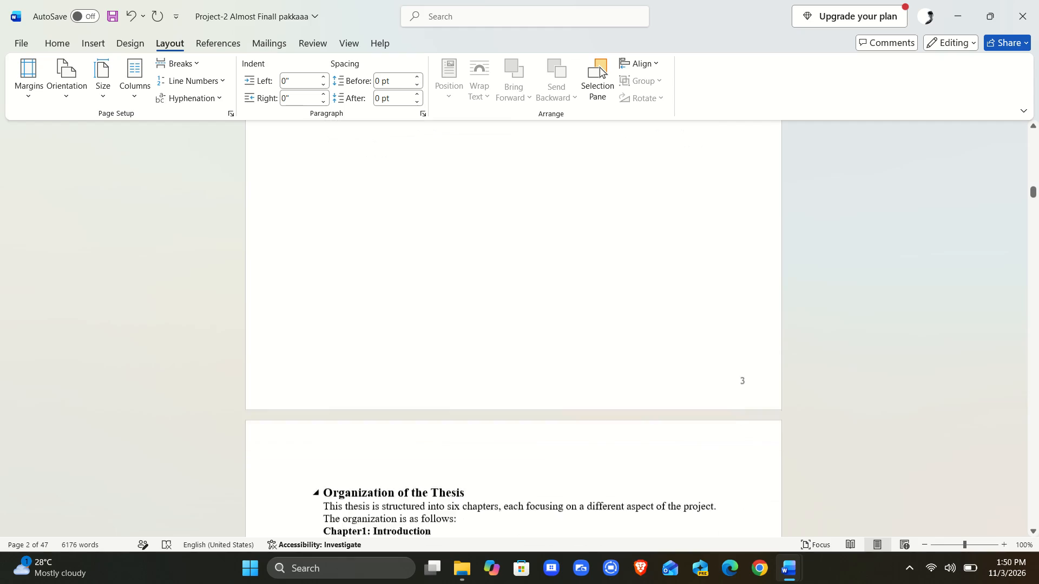
scroll(546, 441, down, 5)
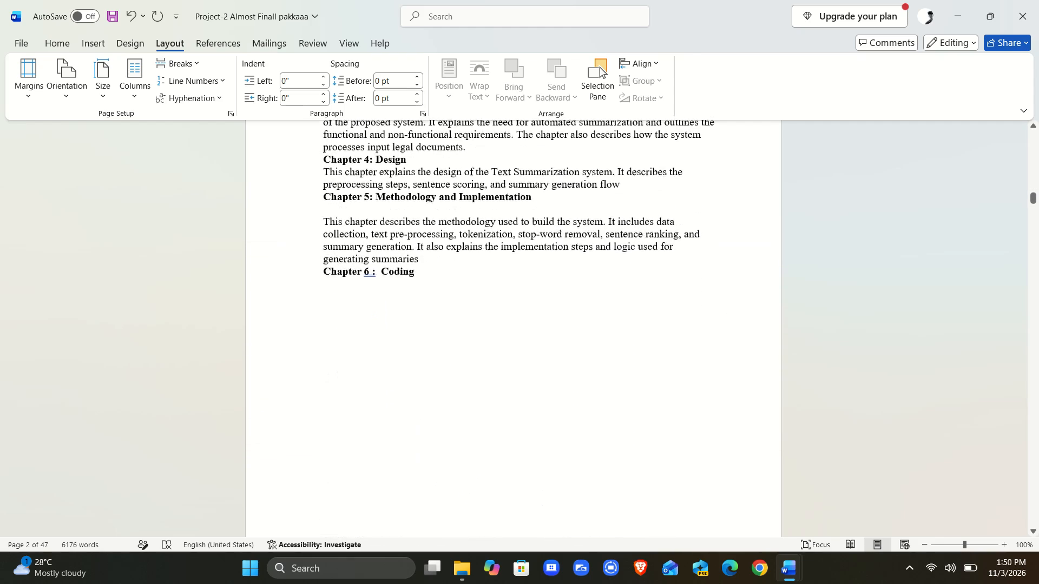
scroll(546, 441, down, 4)
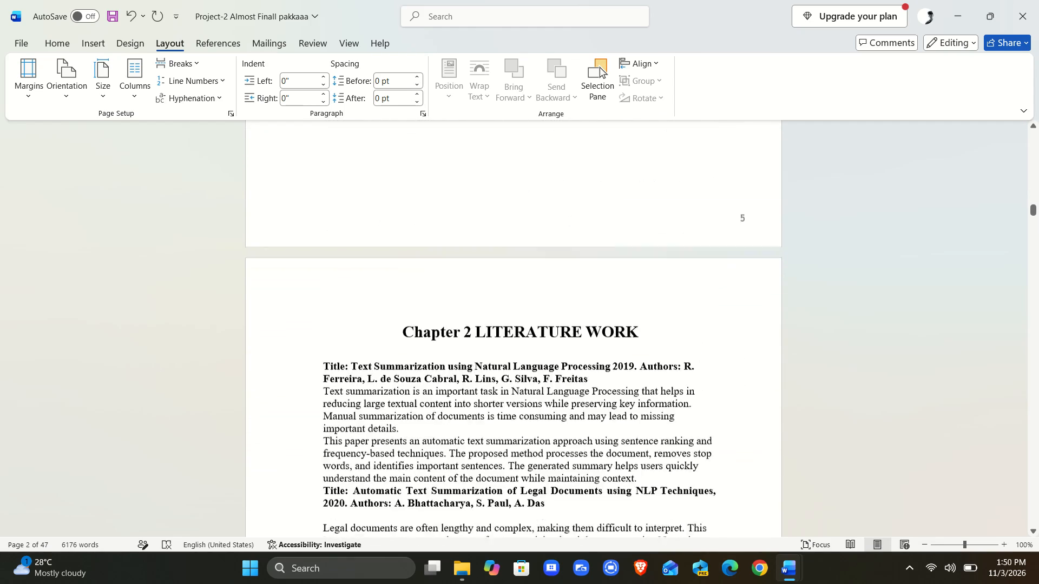
scroll(546, 441, down, 3)
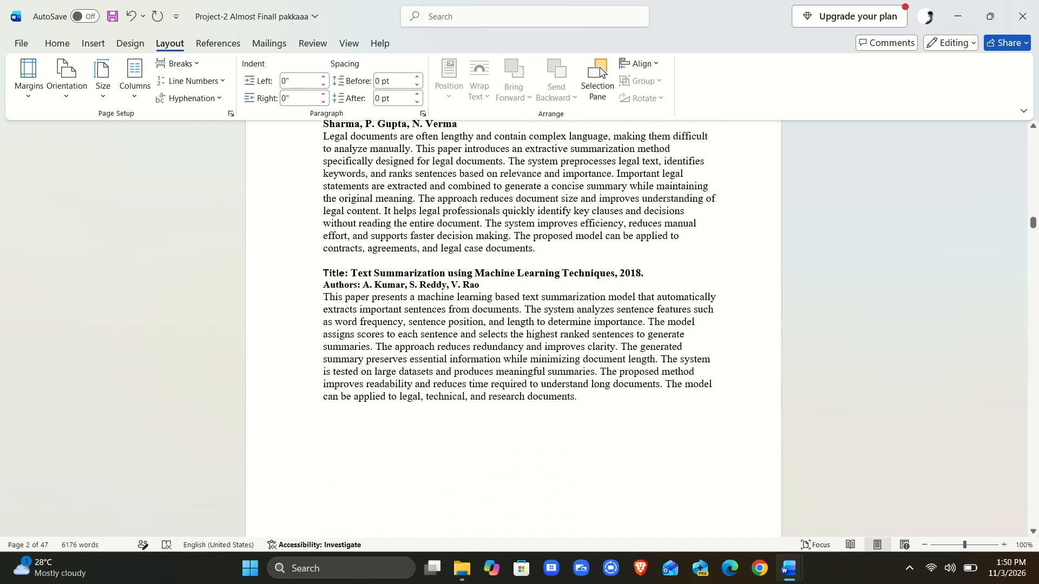
scroll(546, 441, down, 3)
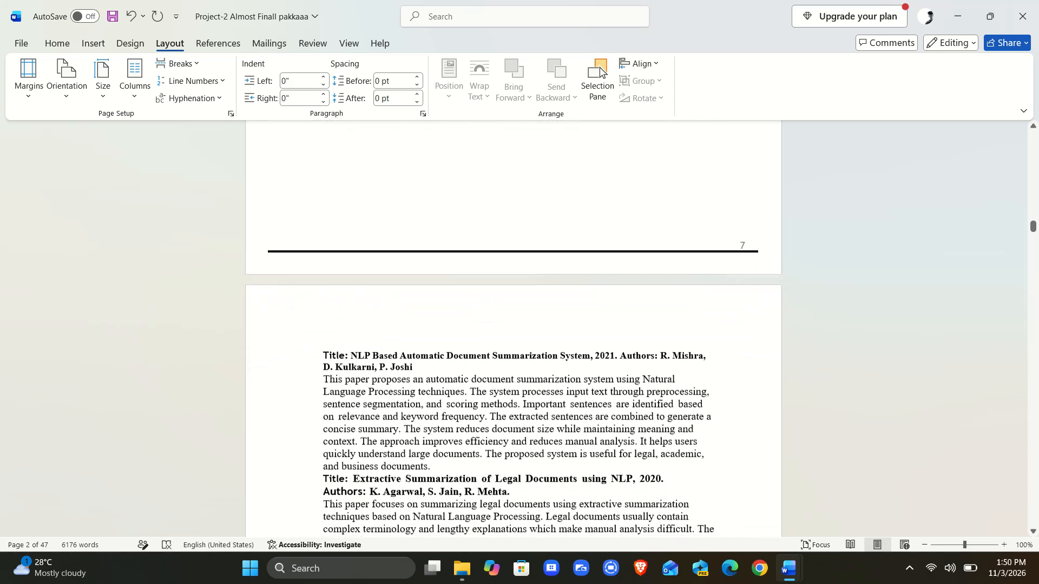
scroll(546, 441, down, 3)
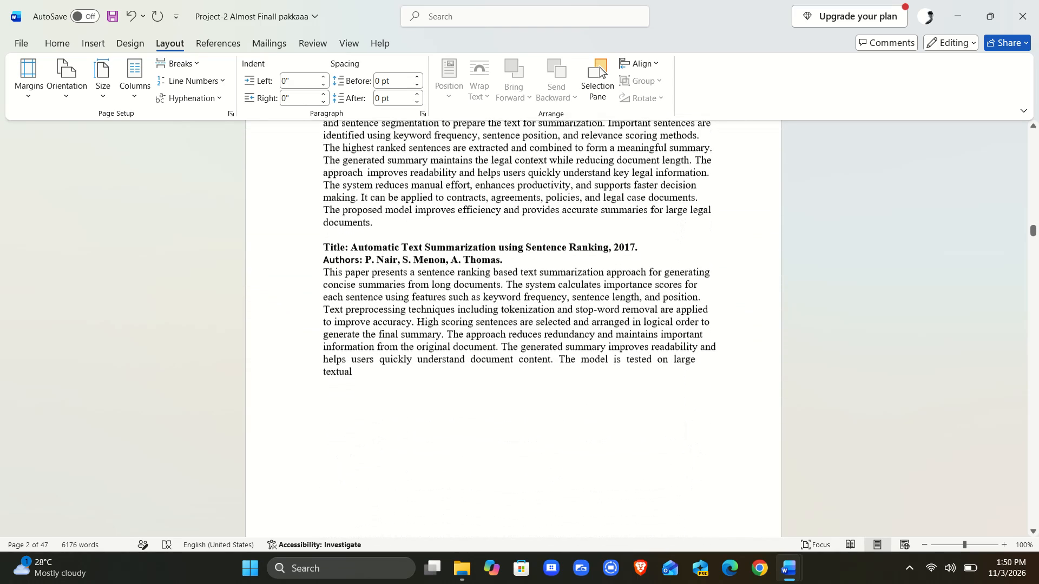
scroll(546, 441, down, 3)
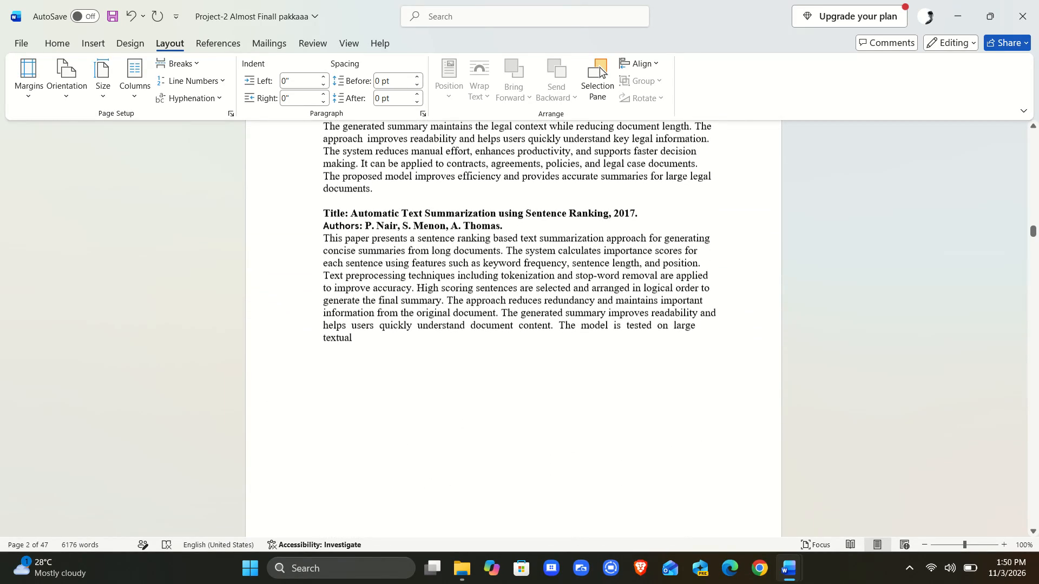
scroll(546, 441, down, 3)
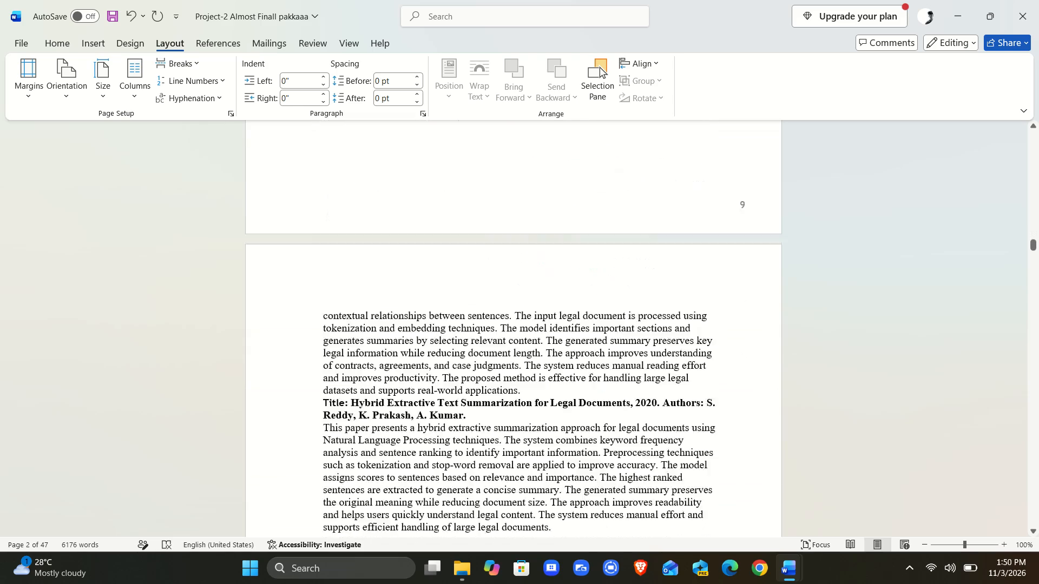
scroll(546, 441, down, 5)
scroll(546, 441, up, 5)
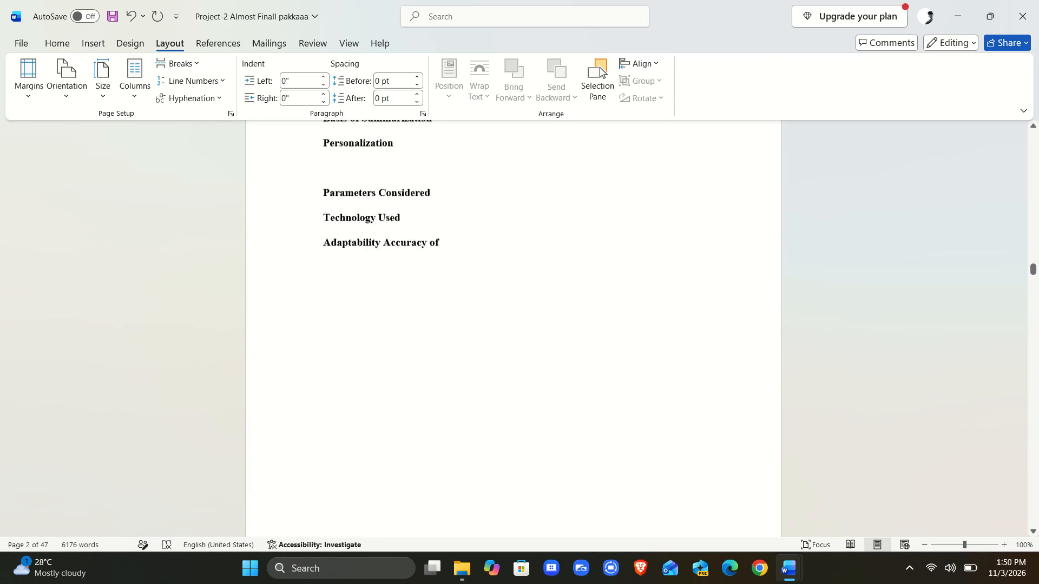
scroll(546, 441, up, 1)
scroll(546, 441, down, 3)
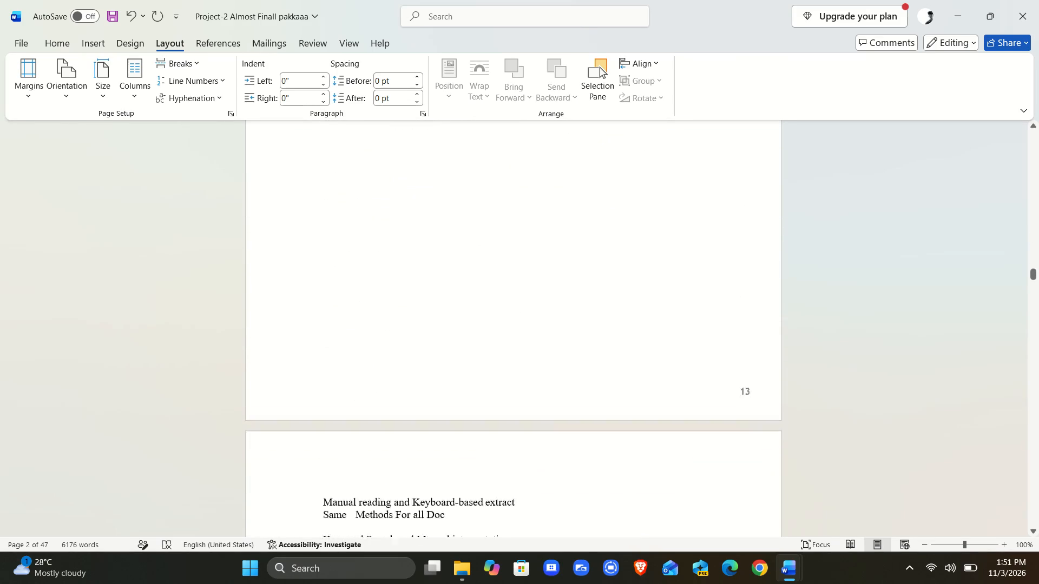
scroll(546, 441, down, 5)
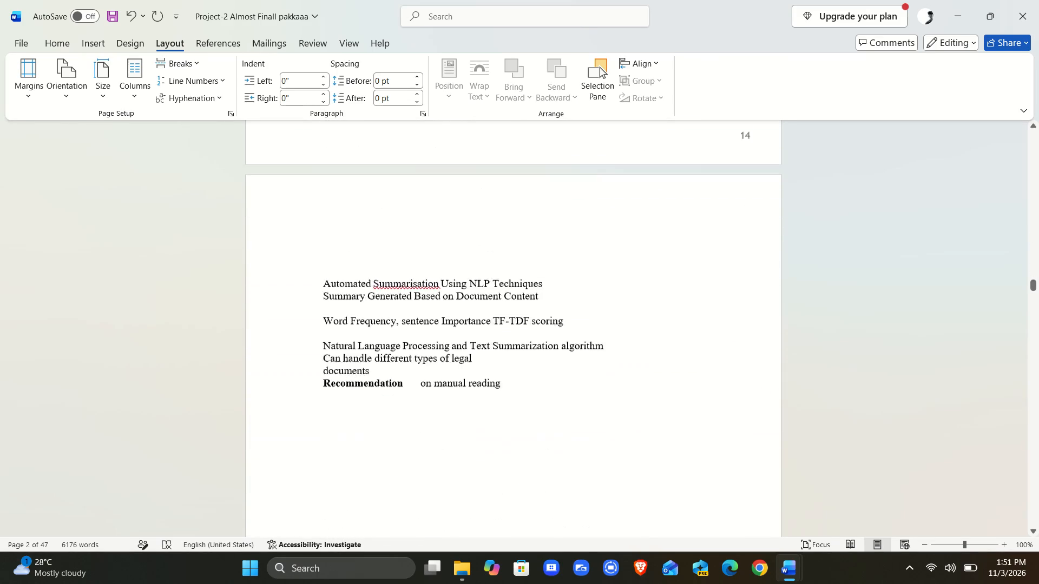
scroll(546, 441, down, 3)
ctrl+scroll(546, 441, down, 5)
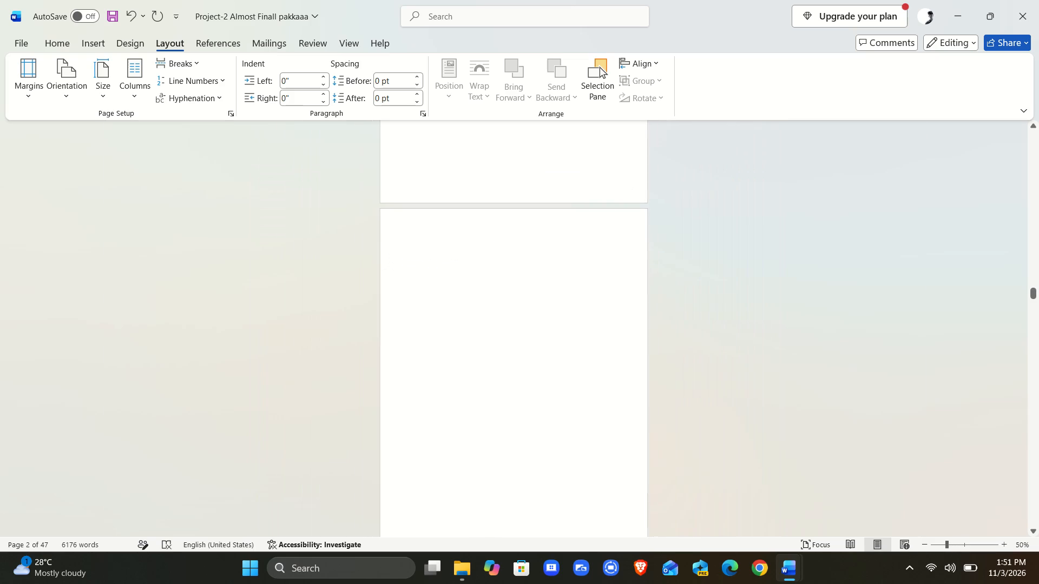
ctrl+scroll(546, 441, down, 4)
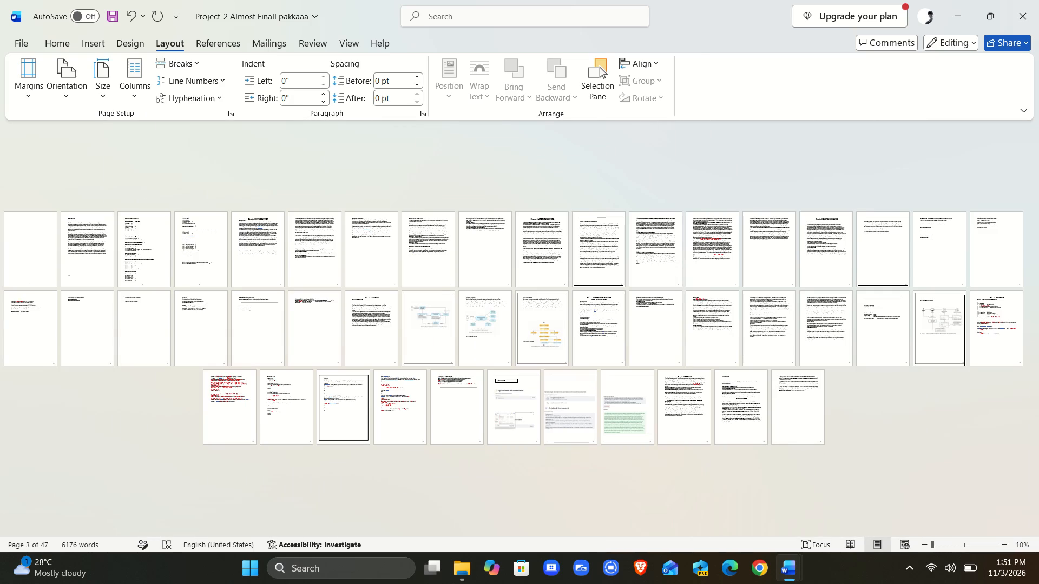
Justify all the body paragraphs on the Abstract page.
click(99, 243)
ctrl+scroll(99, 243, up, 5)
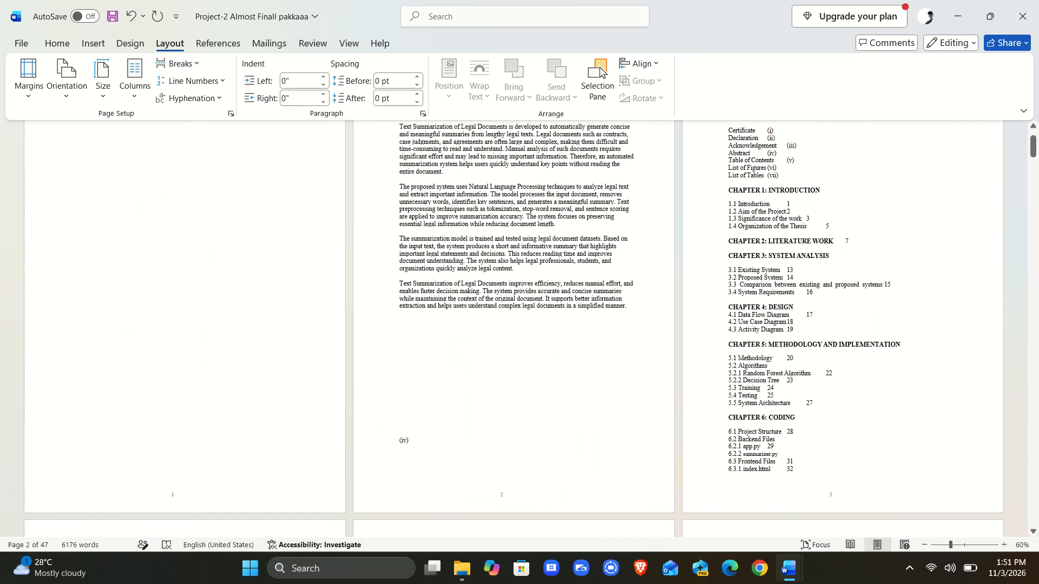
scroll(482, 364, up, 1)
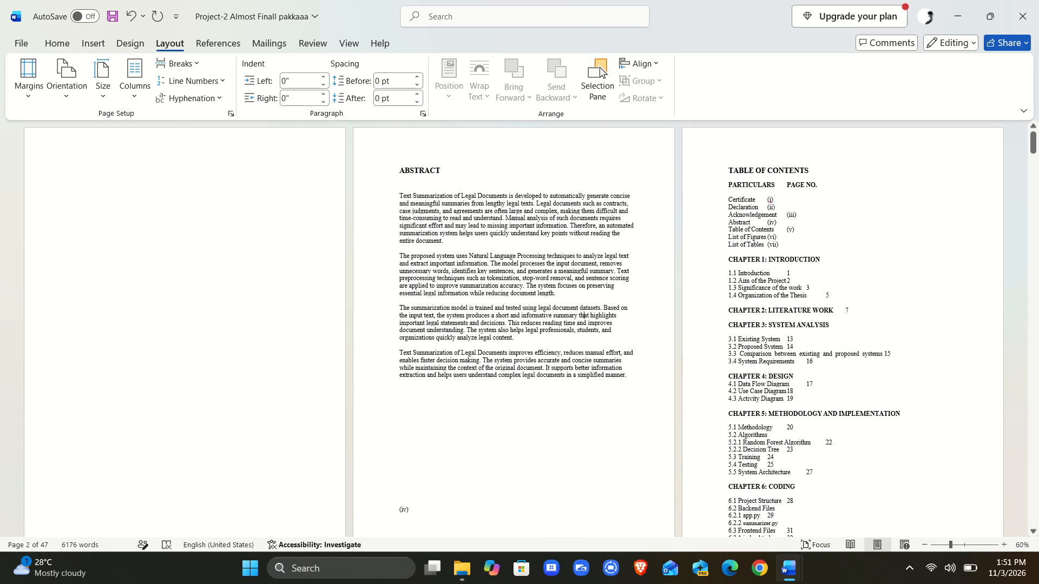
scroll(482, 364, up, 1)
drag(398, 194, 599, 361)
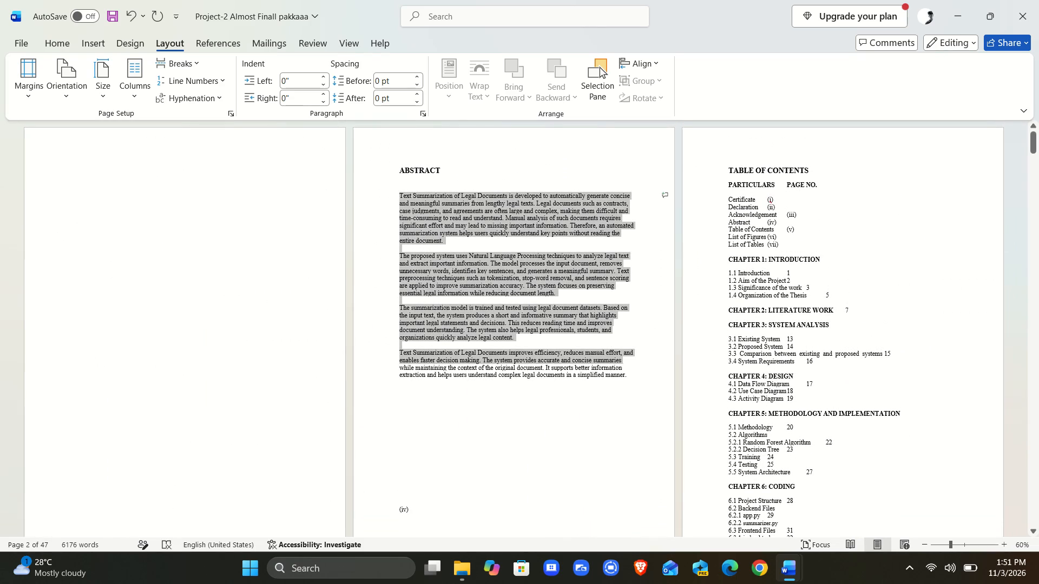
drag(599, 361, 624, 379)
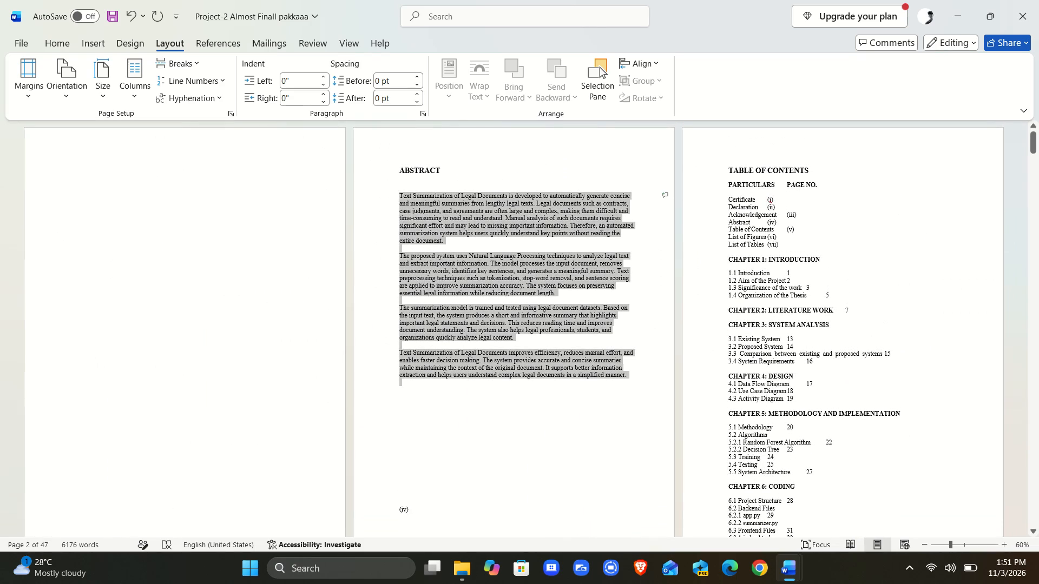
drag(624, 379, 626, 379)
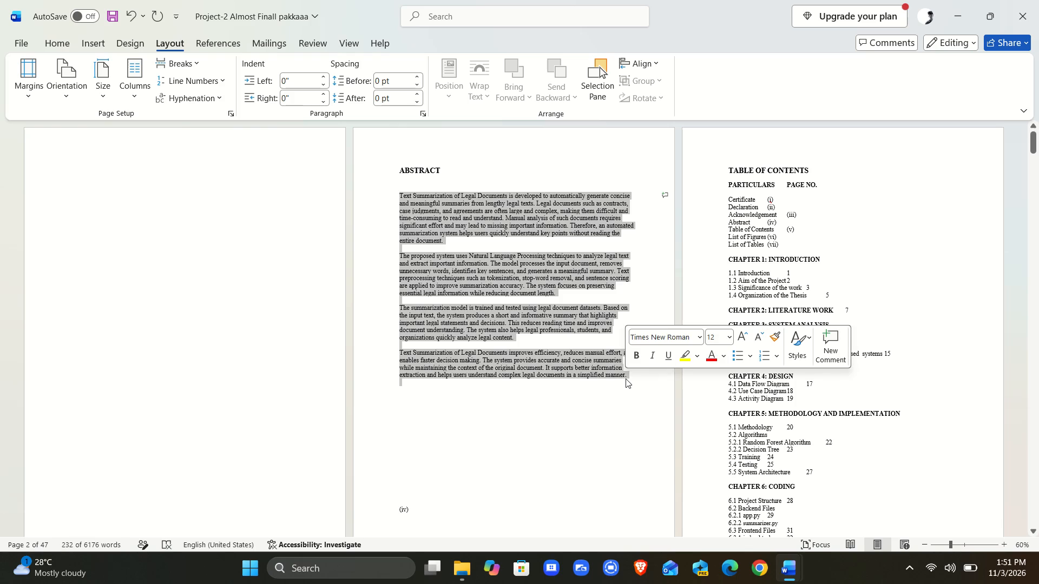
click(100, 48)
click(65, 46)
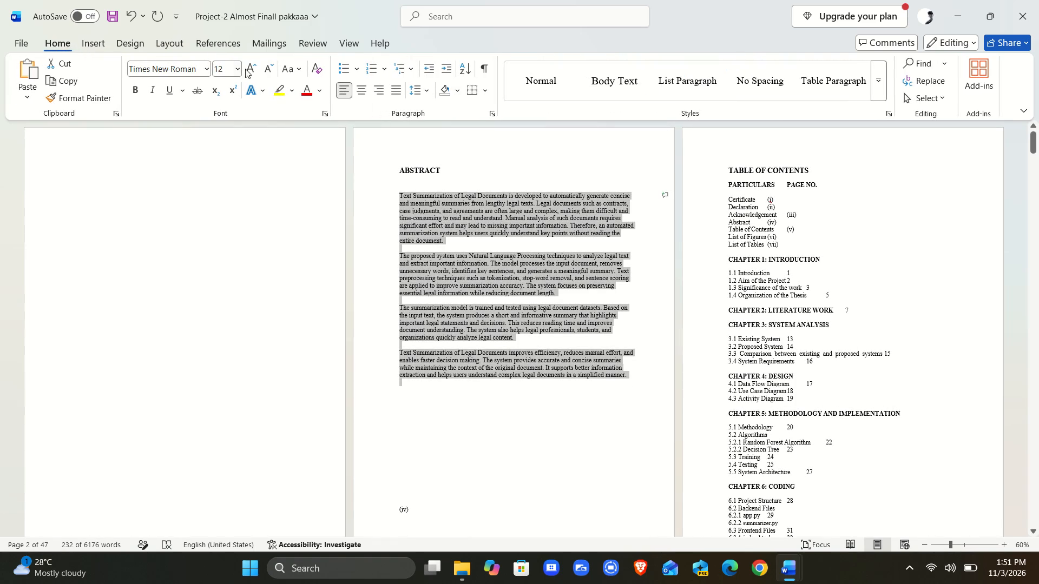
click(393, 94)
click(507, 447)
Justify the body text on the first two pages of Chapter 1, from the Introduction through the Faster Decision Making paragraph.
scroll(507, 447, down, 2)
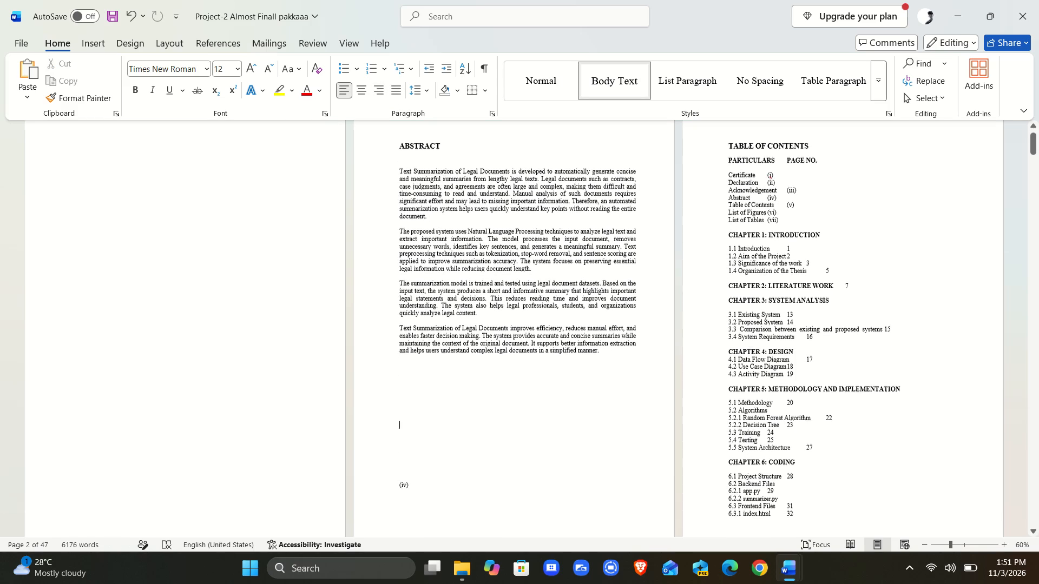
scroll(507, 447, down, 3)
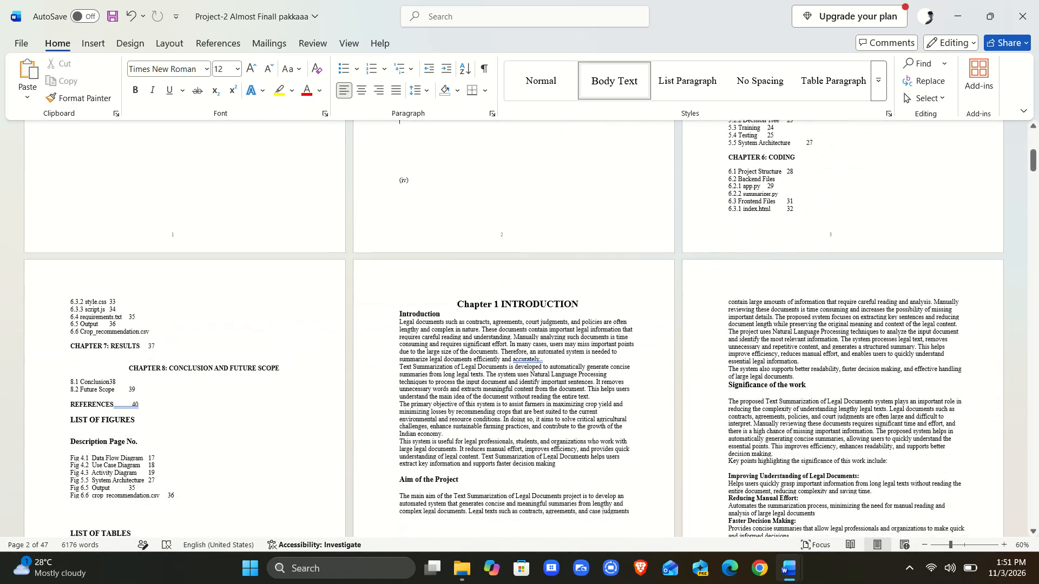
scroll(507, 447, down, 2)
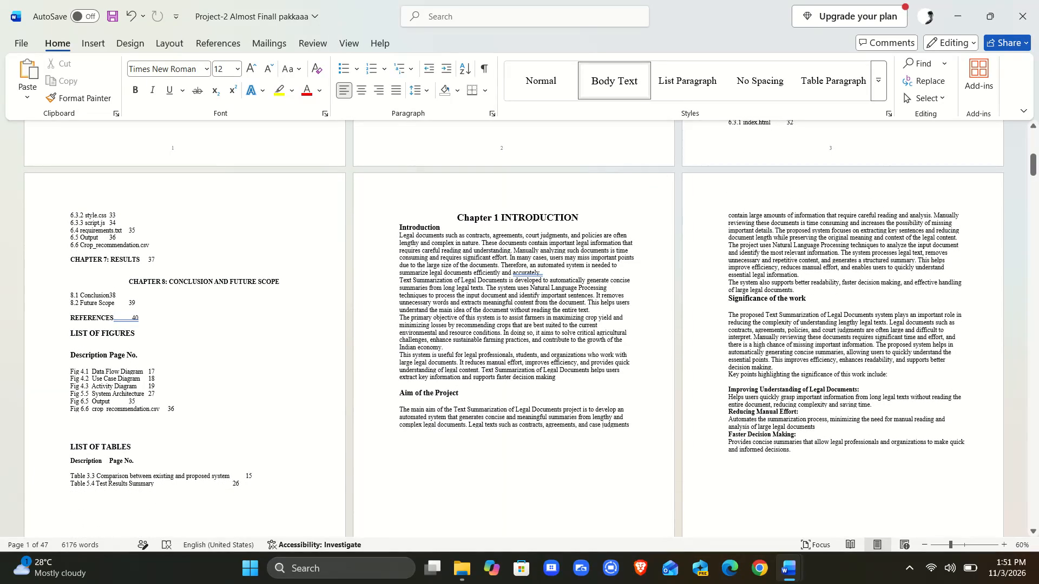
drag(396, 239, 578, 464)
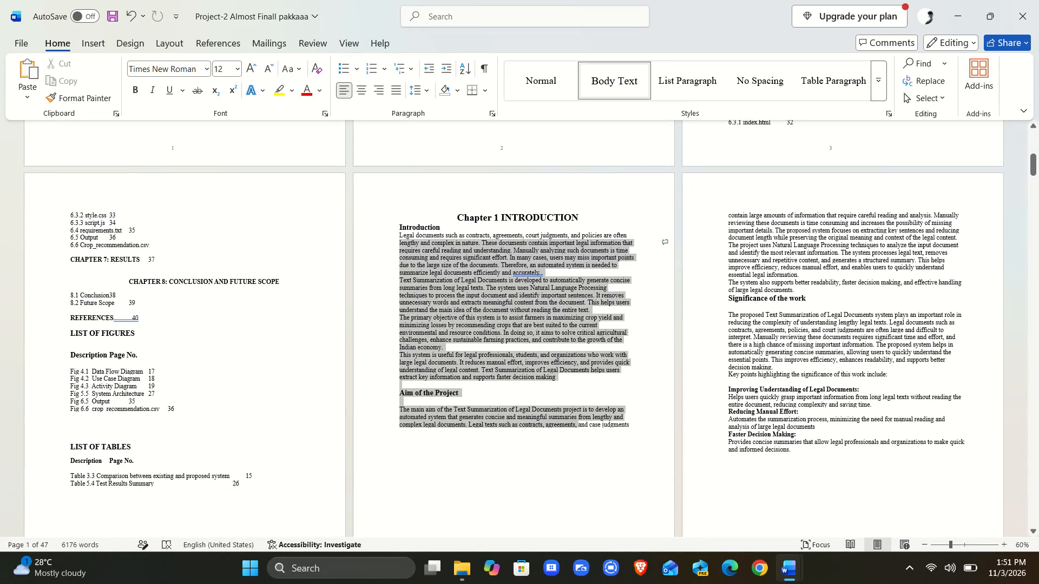
drag(578, 464, 630, 457)
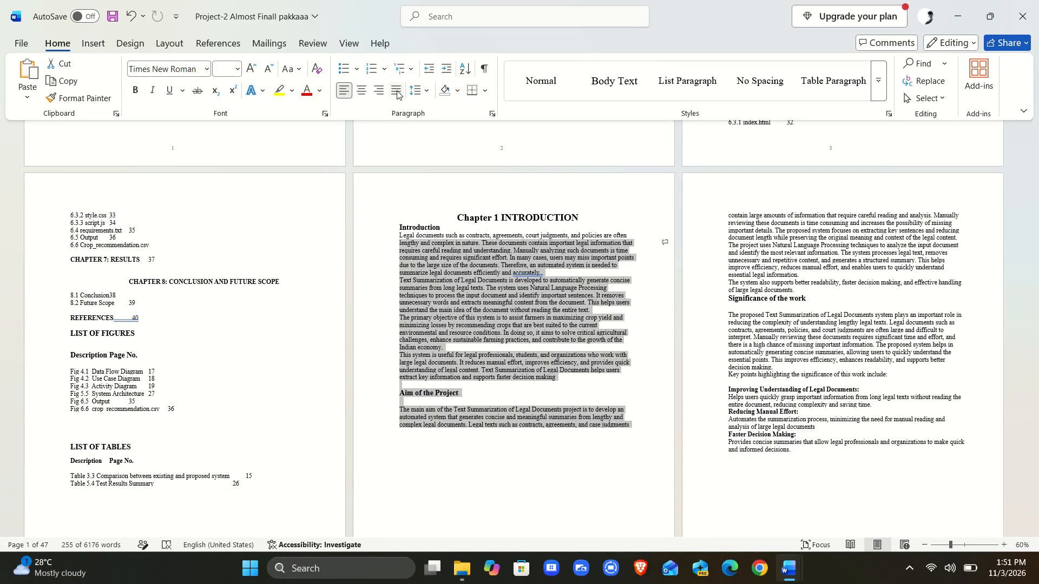
click(397, 90)
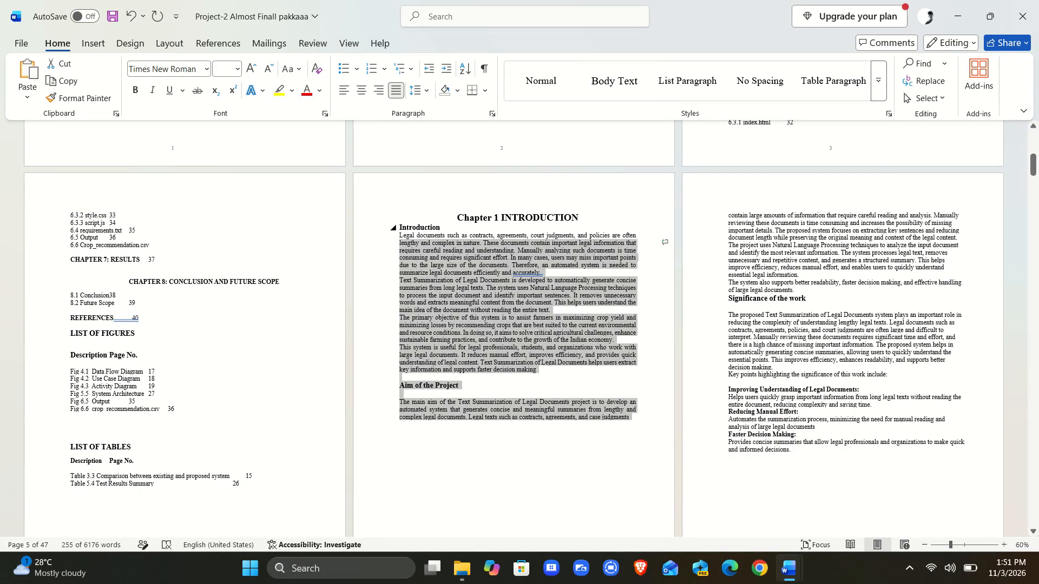
drag(722, 219, 778, 245)
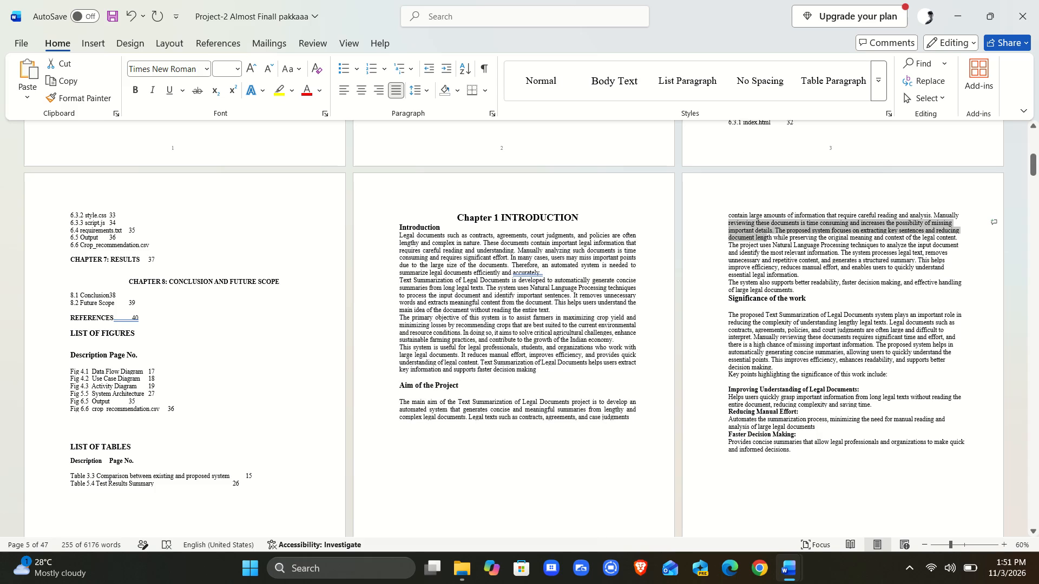
drag(778, 245, 1009, 449)
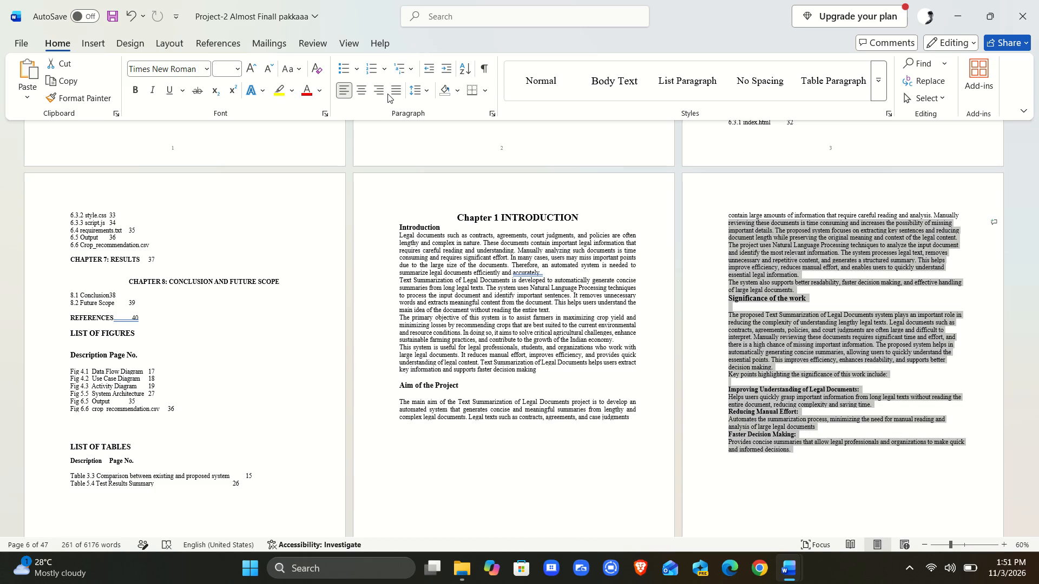
click(394, 94)
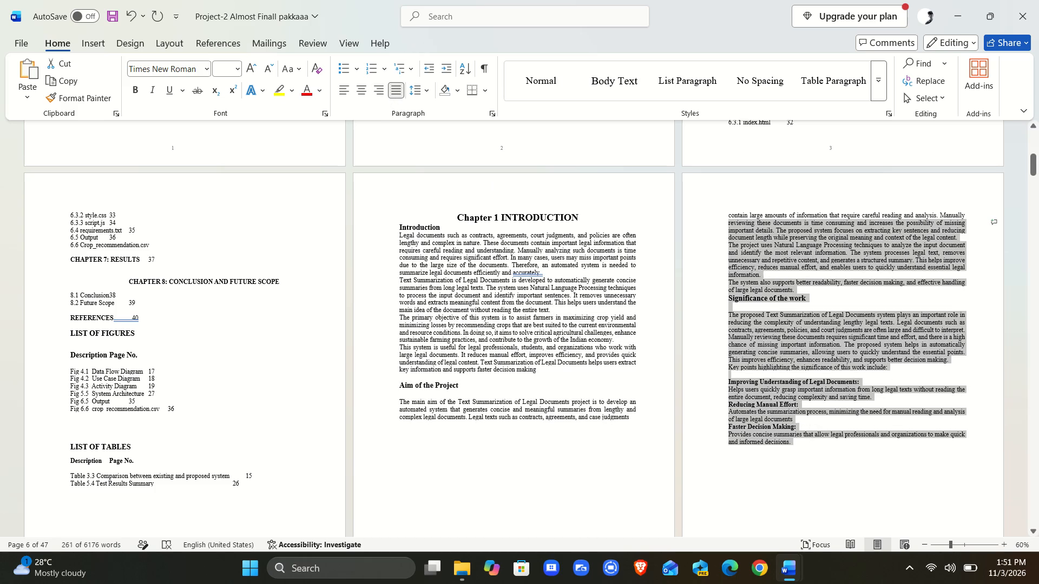
click(731, 249)
Select the whole document and apply justified alignment to all of its text.
scroll(714, 275, down, 4)
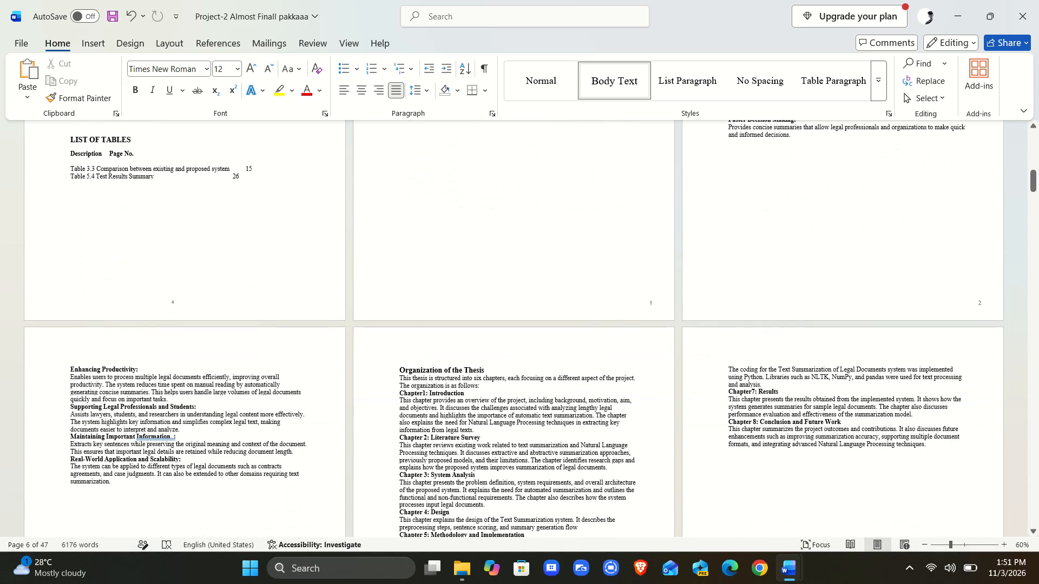
click(495, 395)
key(ctrl+a)
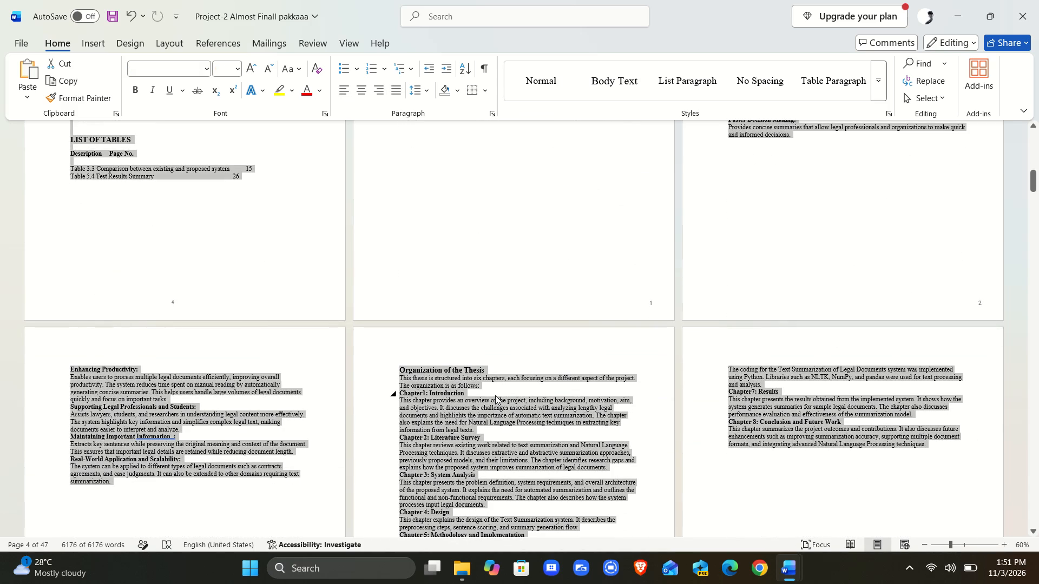
click(394, 93)
click(470, 216)
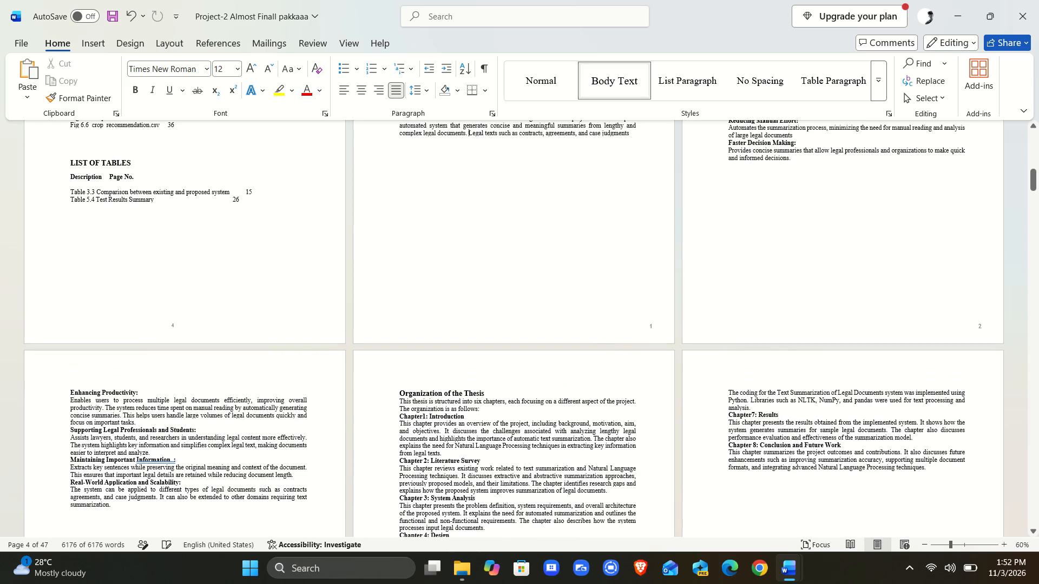
Review the justified text and page layout from Chapter 1 through Chapter 4, rechecking the Chapter 3 System Analysis pages.
scroll(613, 343, down, 4)
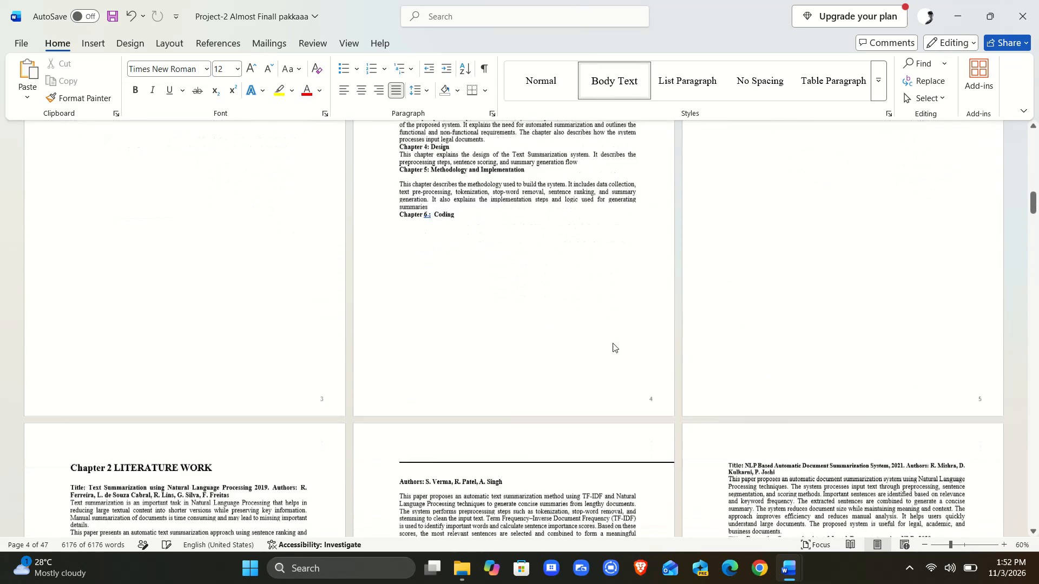
scroll(613, 343, down, 5)
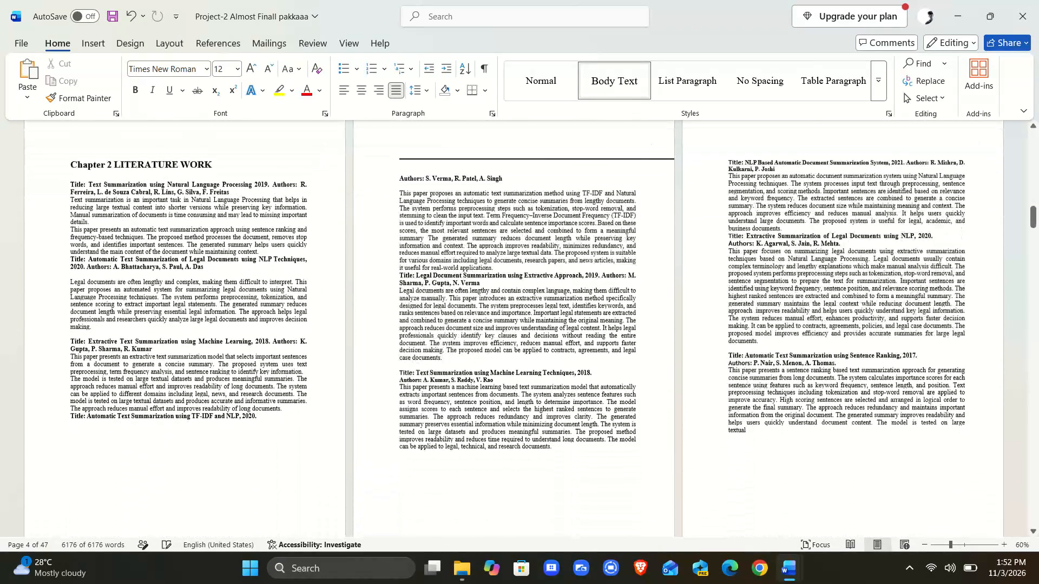
scroll(613, 343, down, 4)
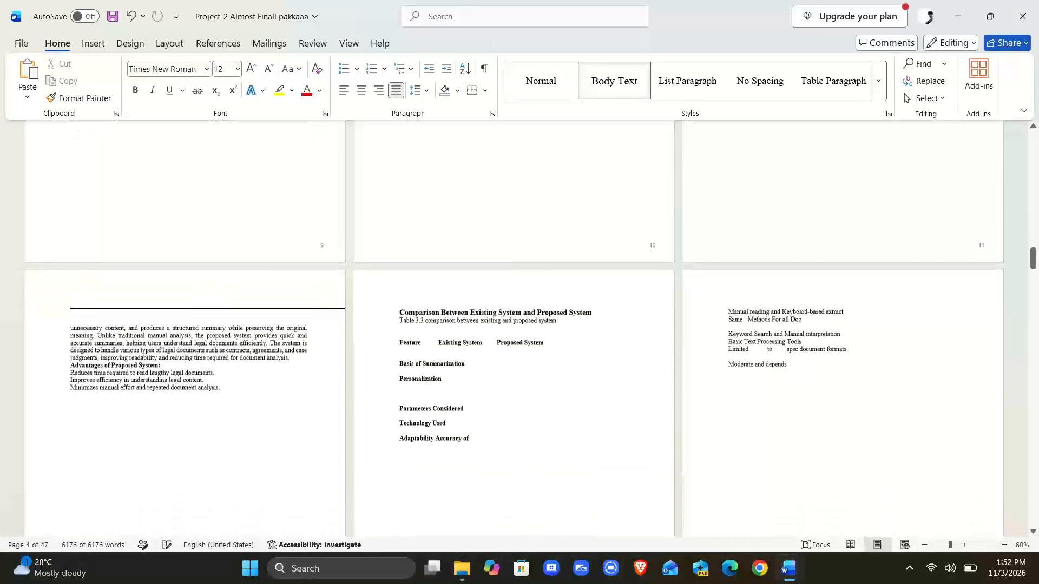
scroll(613, 343, down, 1)
scroll(613, 343, up, 2)
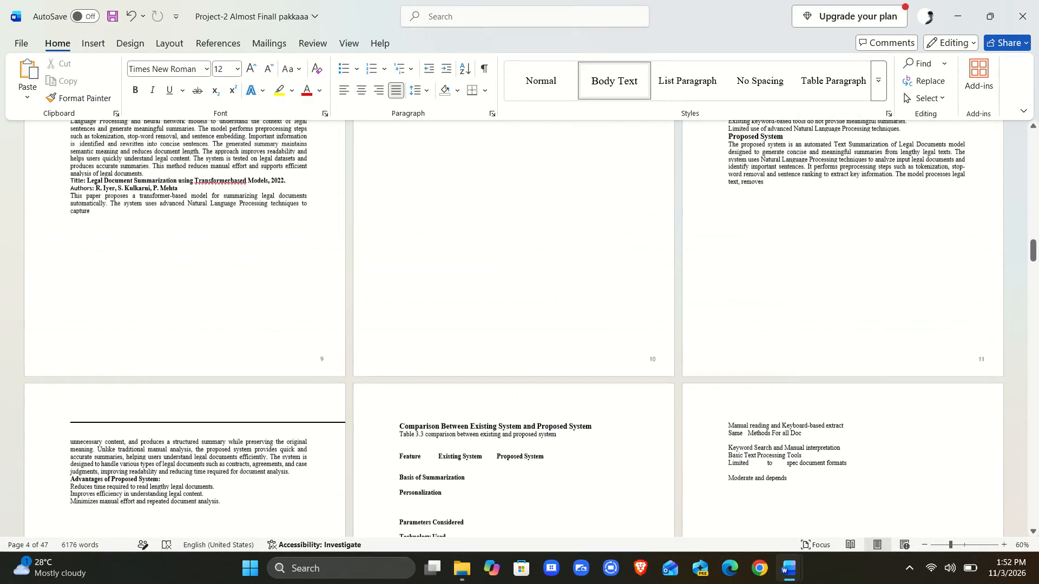
scroll(613, 343, up, 1)
scroll(613, 343, down, 1)
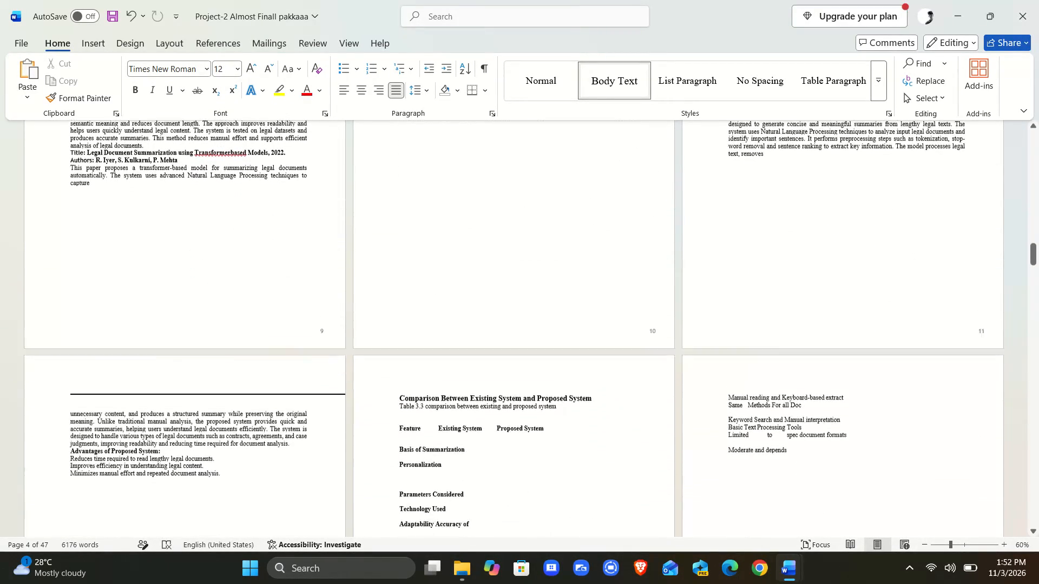
scroll(613, 343, up, 3)
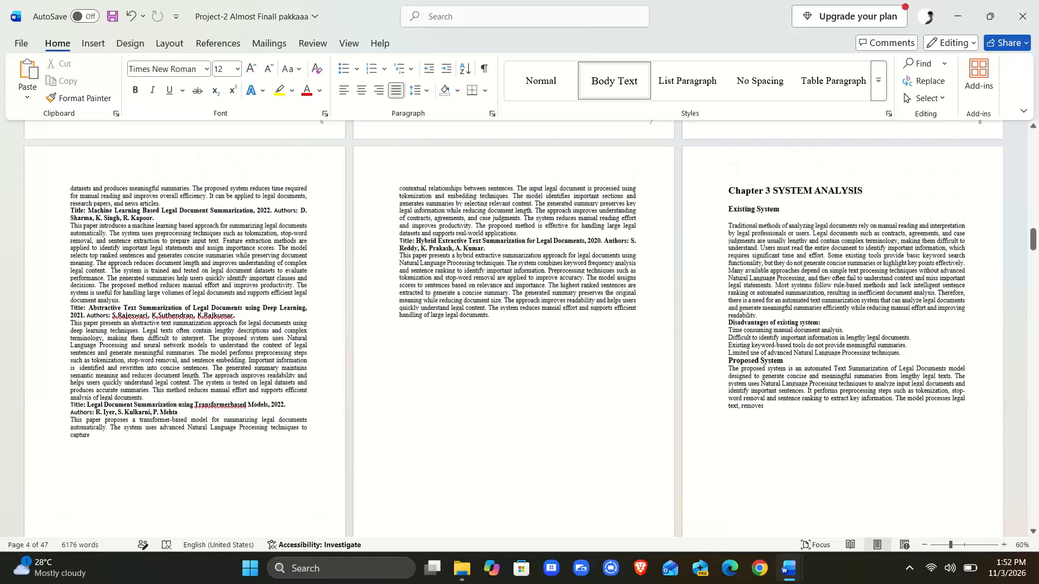
scroll(613, 343, up, 1)
scroll(613, 343, down, 5)
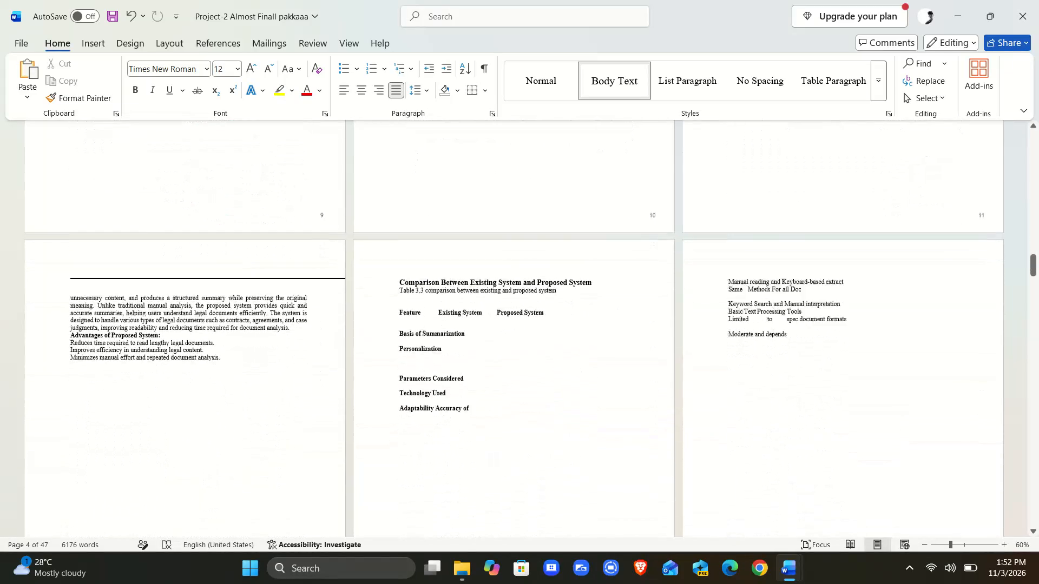
scroll(613, 343, down, 4)
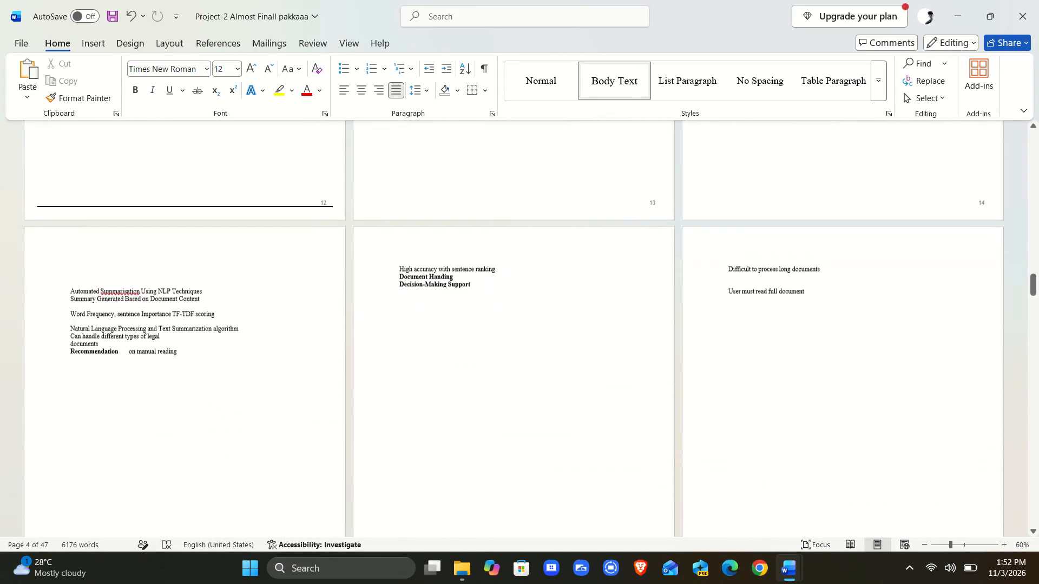
scroll(613, 343, down, 4)
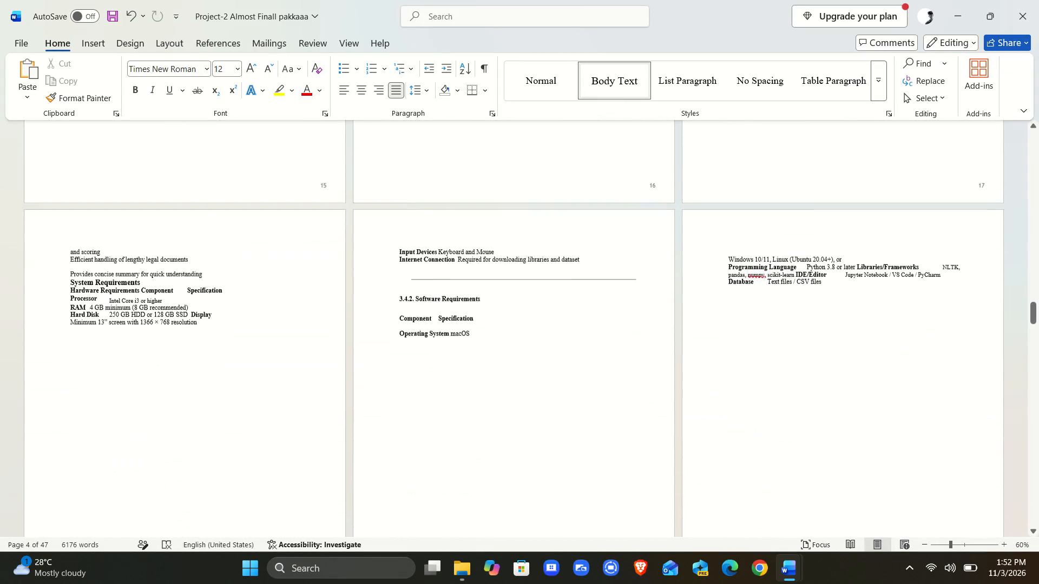
scroll(613, 343, down, 2)
scroll(613, 343, up, 2)
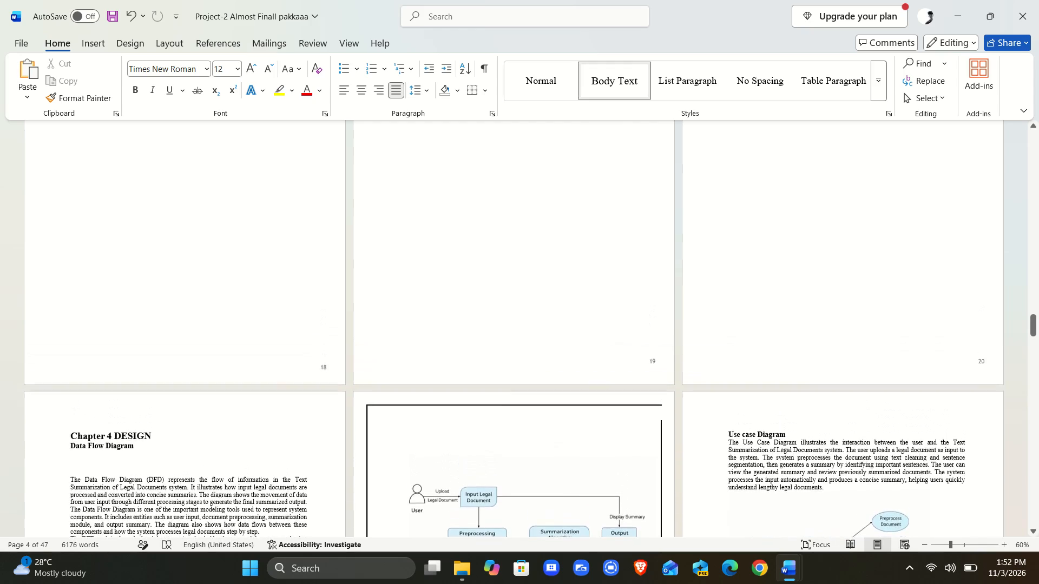
scroll(613, 343, up, 3)
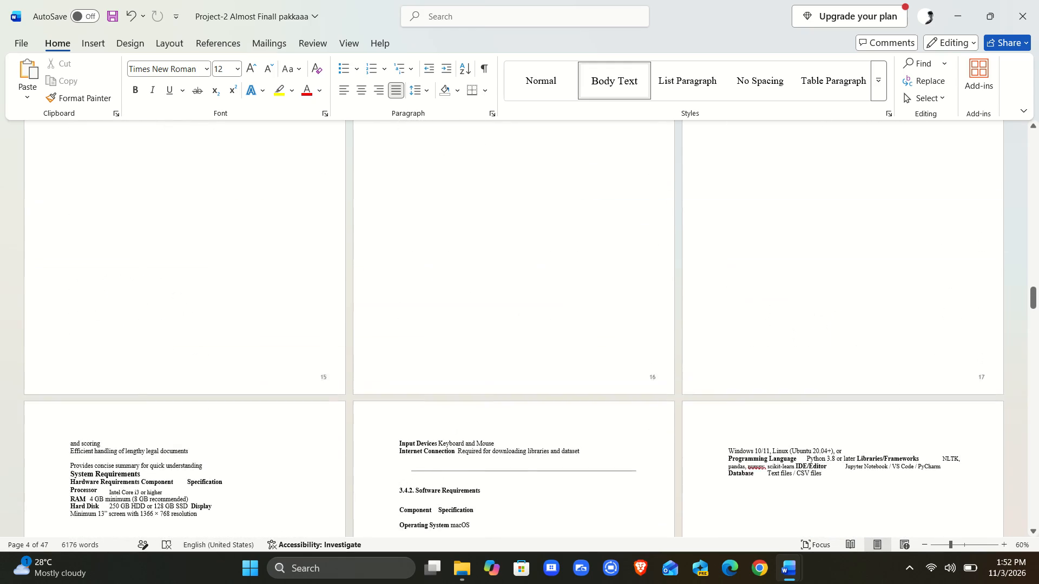
scroll(613, 343, up, 5)
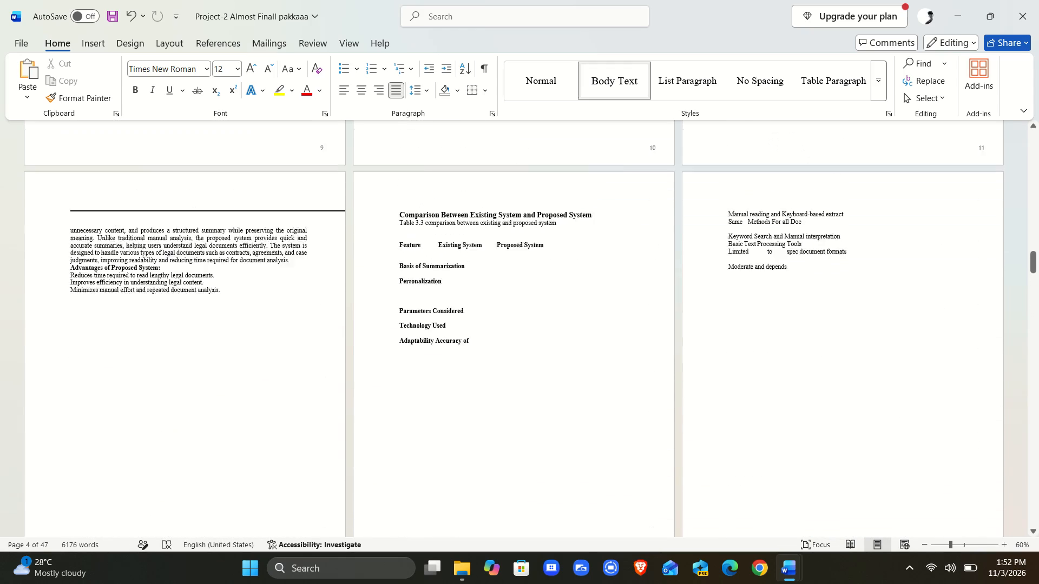
scroll(613, 343, up, 4)
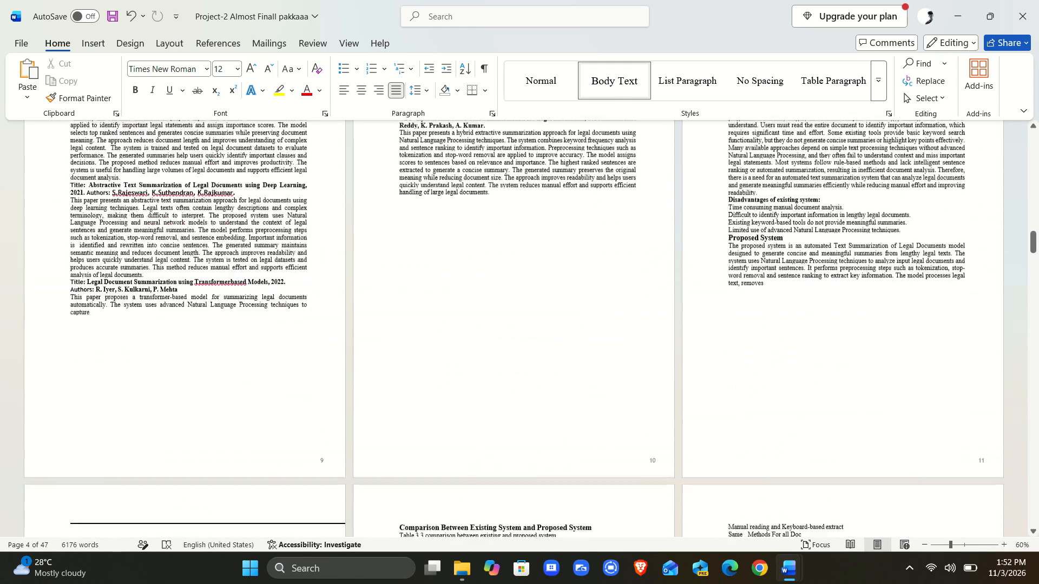
scroll(613, 343, up, 2)
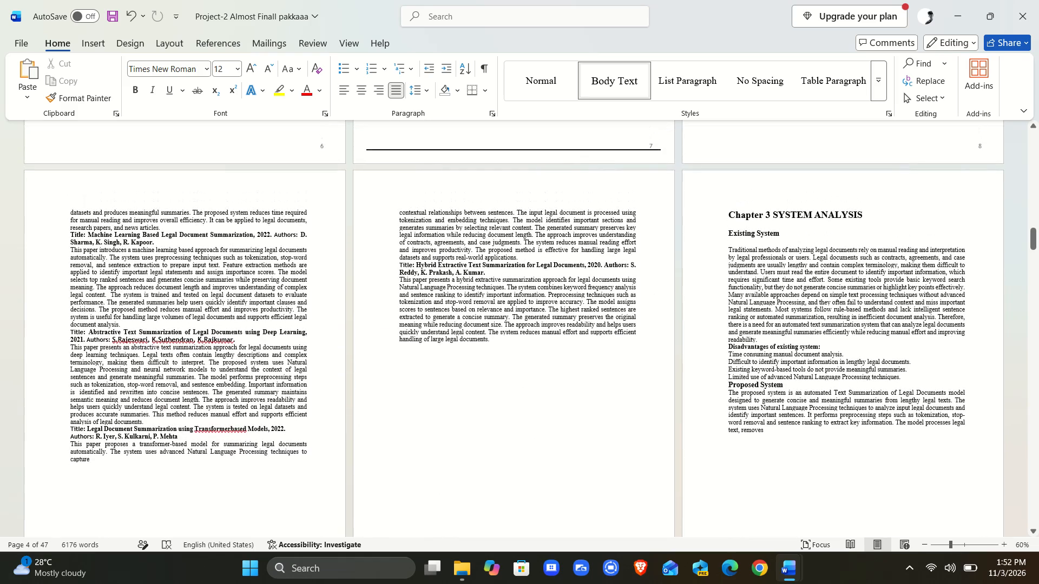
Delete the blank line and horizontal rule above the "unnecessary content" paragraph, and the last letter of "removes" on the preceding page.
scroll(613, 343, down, 3)
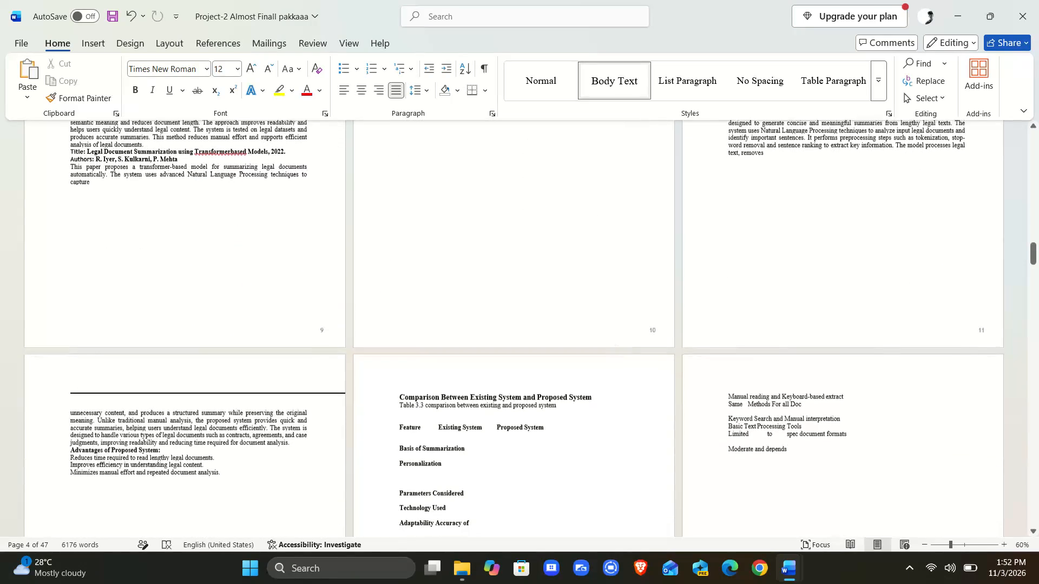
scroll(613, 343, down, 1)
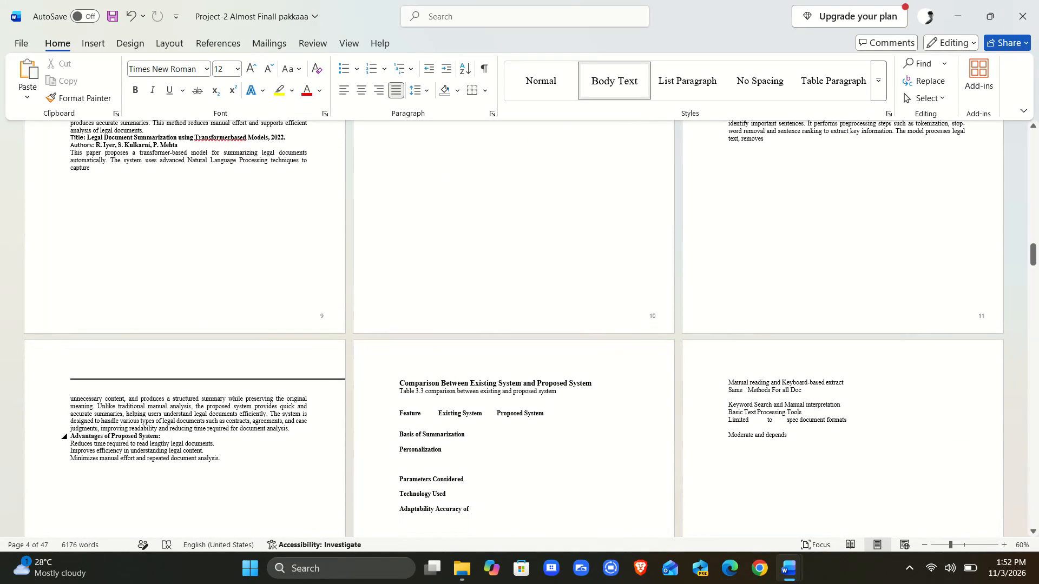
click(69, 399)
key(BackSpace)
key(BackSpace)
key(BackSpace)
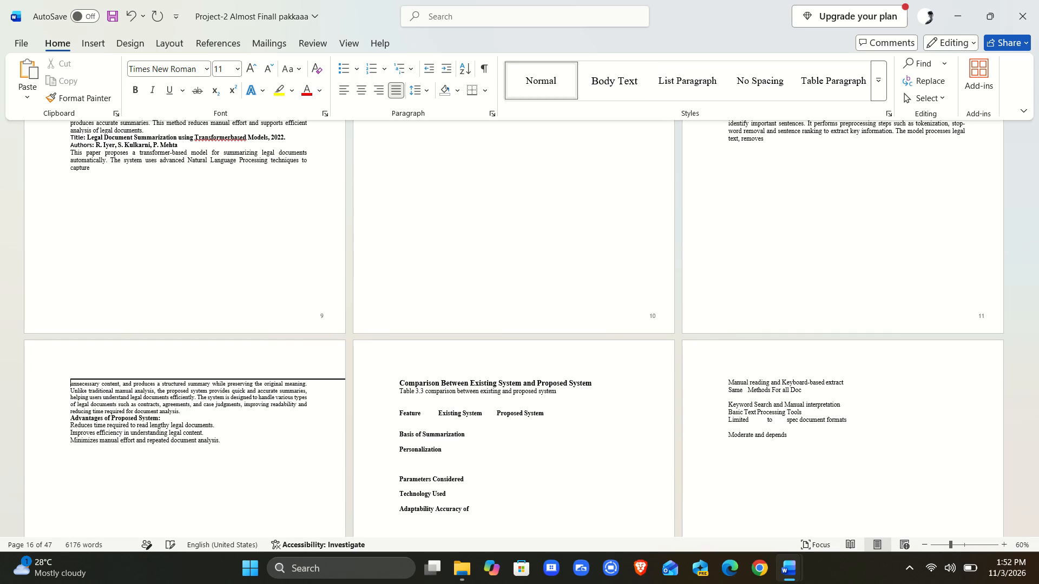
key(BackSpace)
key(BackSpace)
key(BackSpace)
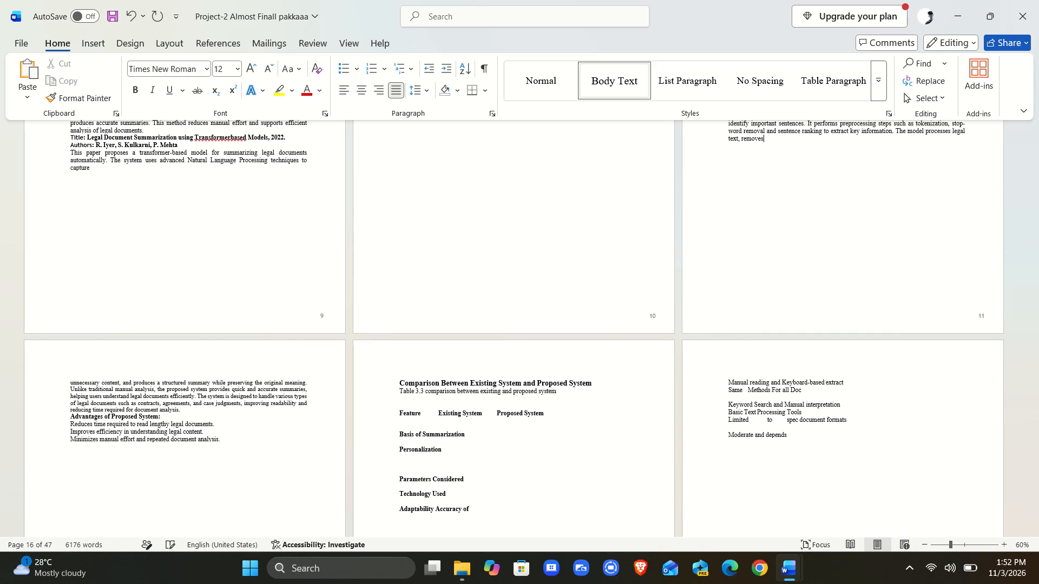
key(BackSpace)
Copy the "unnecessary content" paragraph and Advantages of Proposed System list, and paste them after "remove" at the end of the Proposed System text.
scroll(207, 286, up, 1)
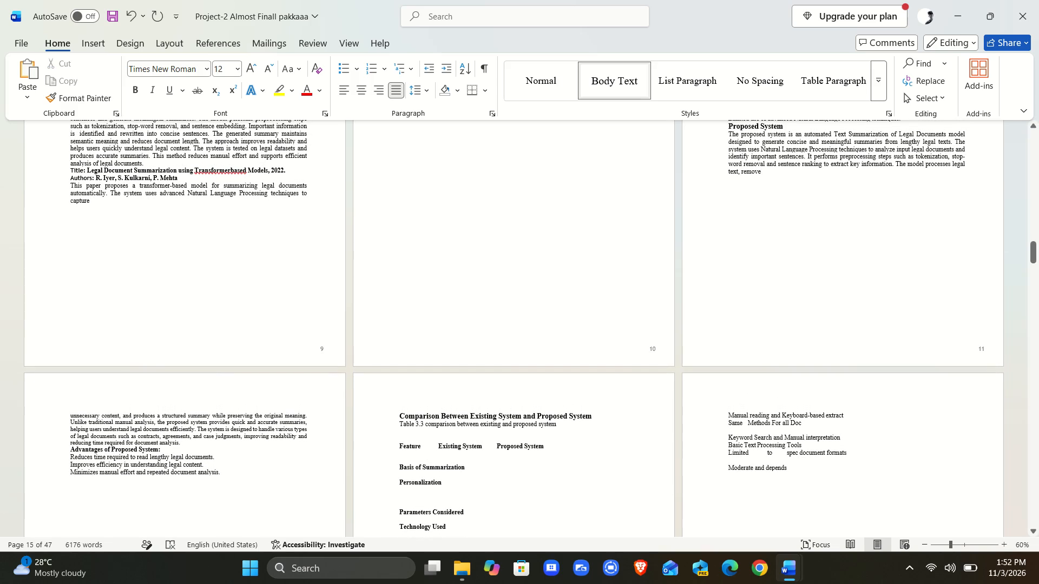
drag(69, 419, 229, 503)
click(221, 514)
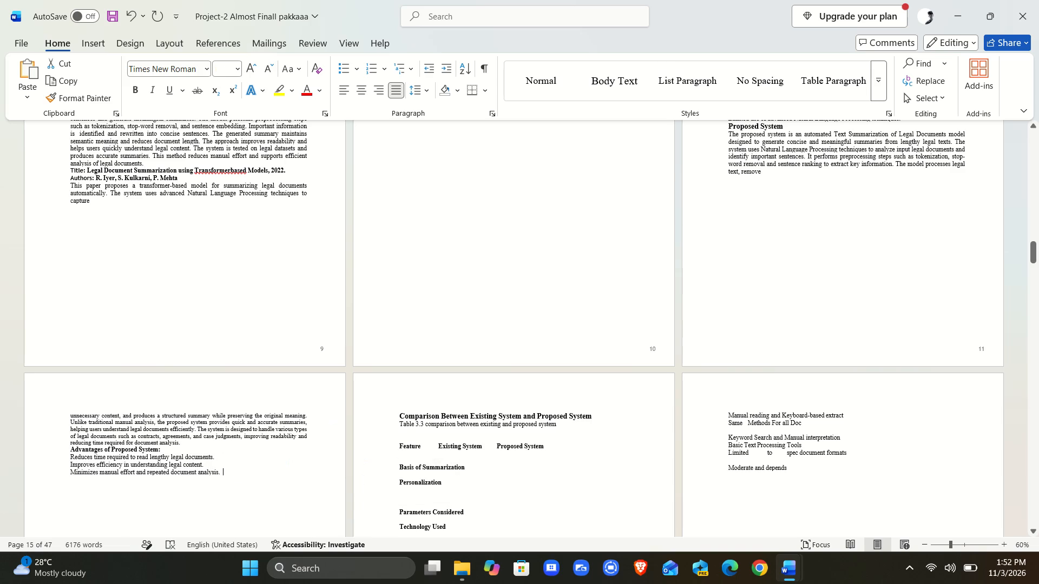
drag(238, 474, 61, 405)
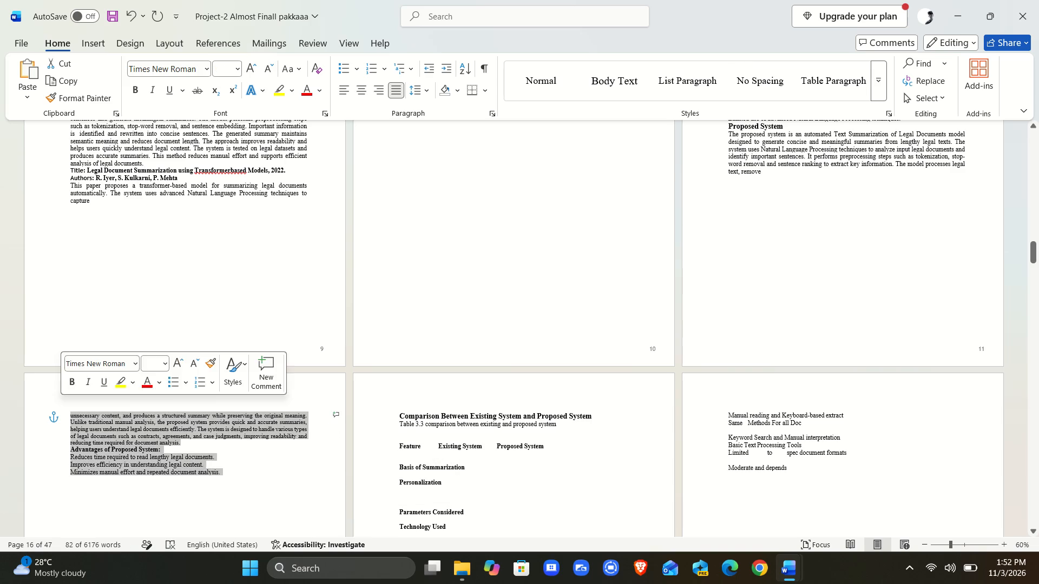
key(ctrl+c)
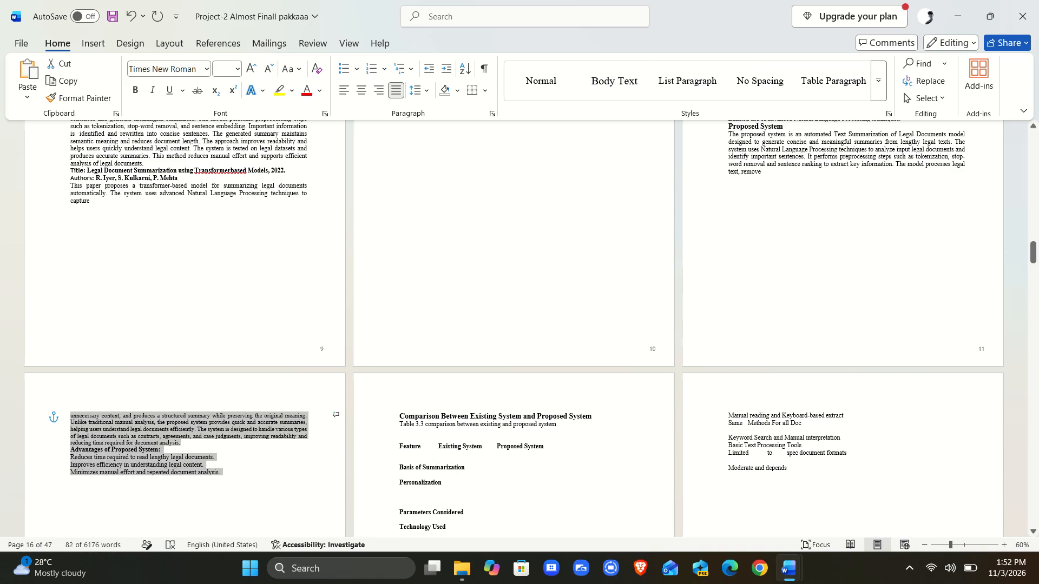
click(770, 177)
key(space)
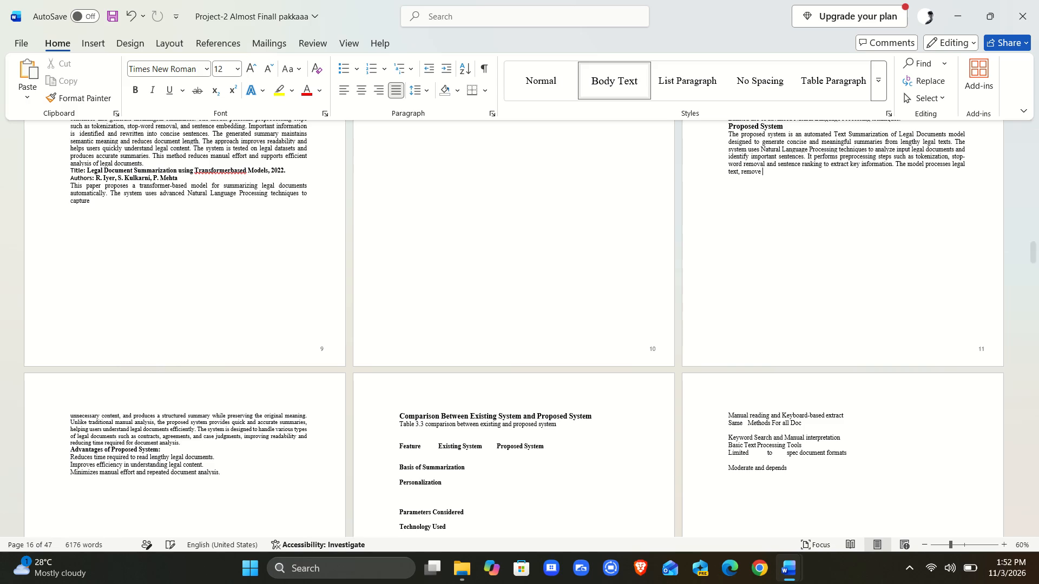
key(ctrl+v)
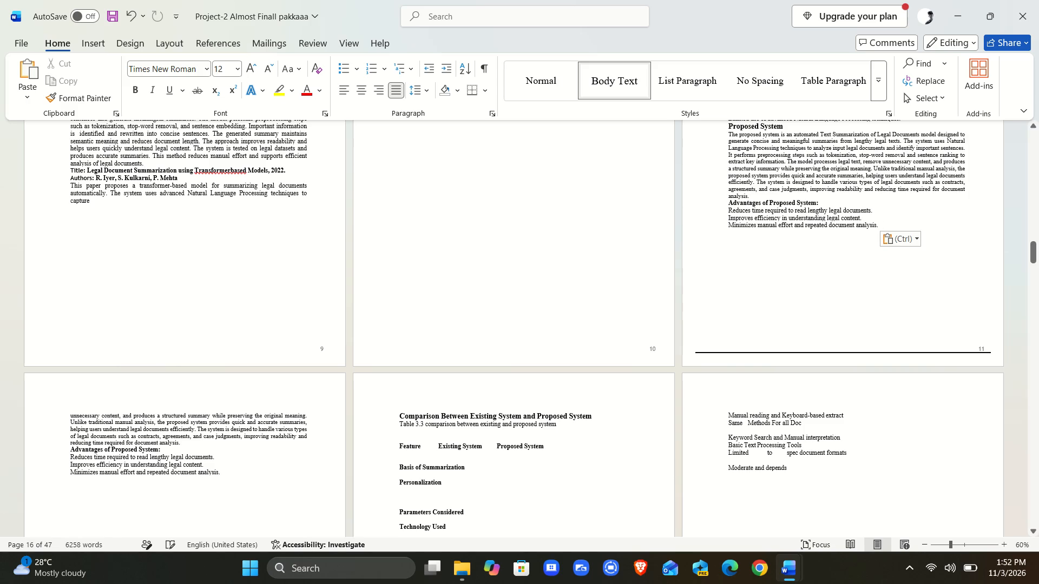
Copy the Comparison Between Existing System and Proposed System block through "Adaptability Accuracy of" and paste it two lines below the pasted Advantages list.
scroll(790, 212, down, 1)
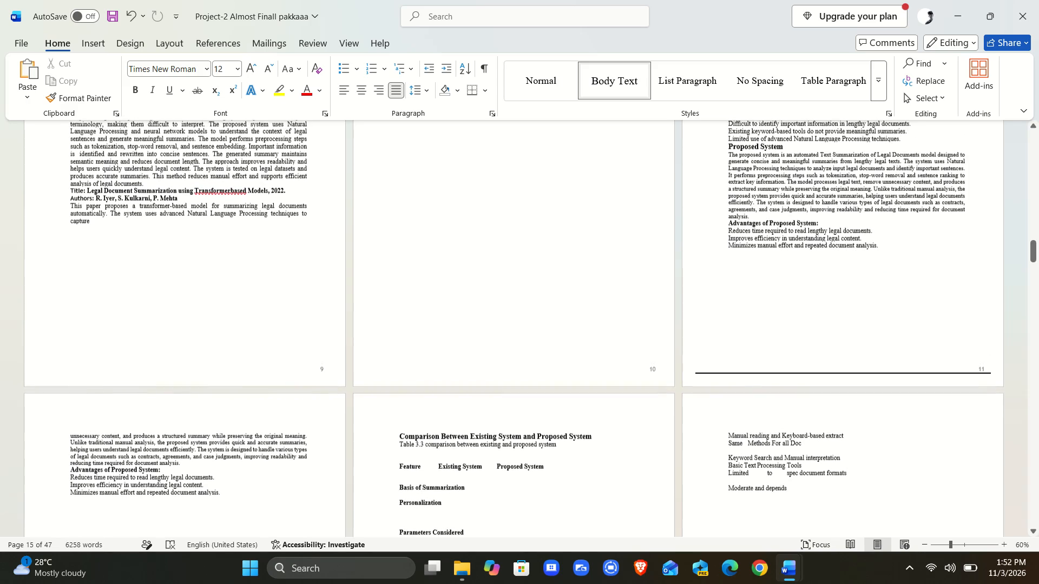
scroll(790, 212, down, 1)
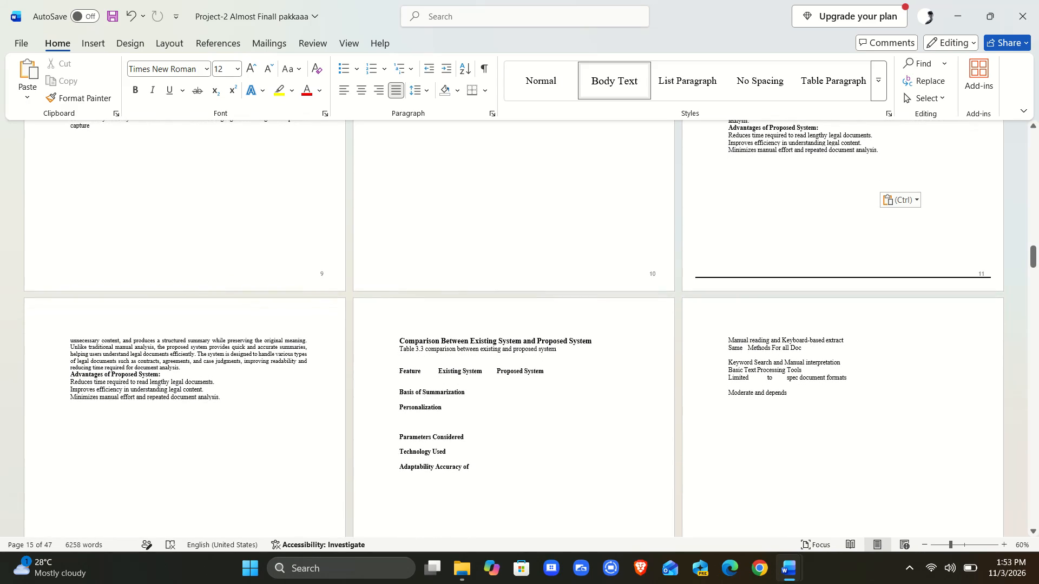
scroll(790, 212, down, 1)
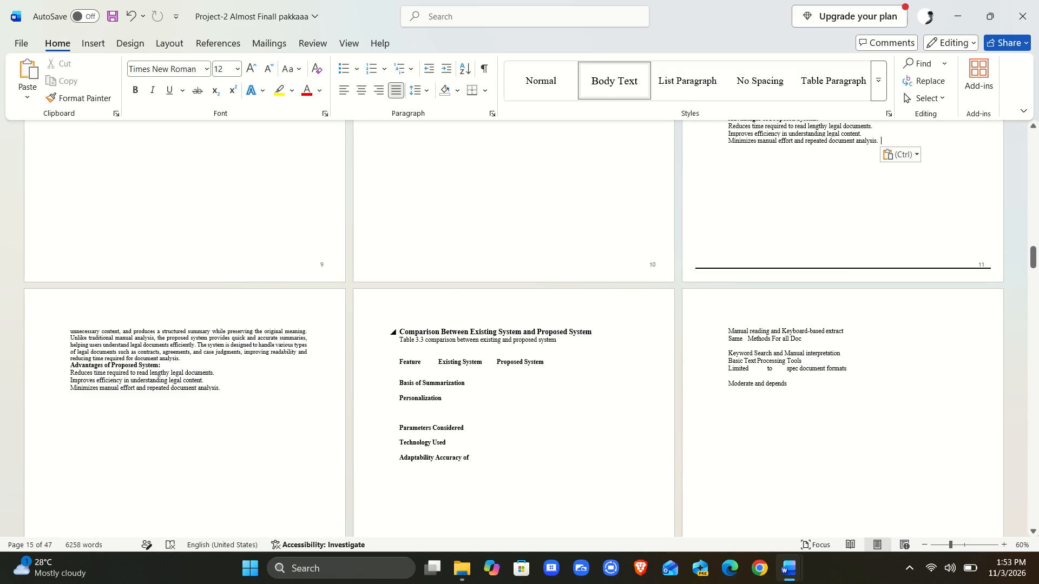
drag(398, 330, 519, 485)
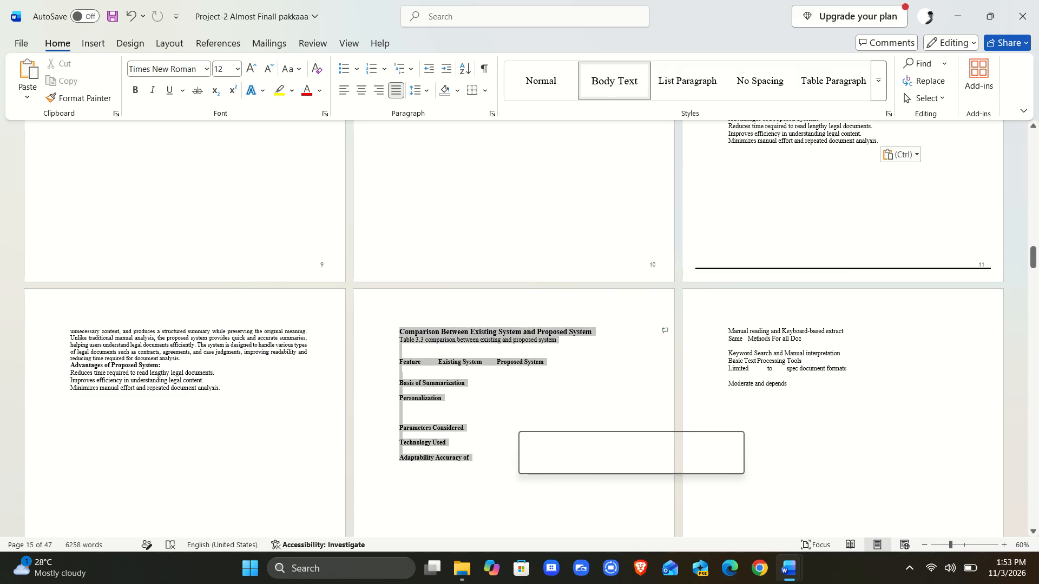
key(ctrl+c)
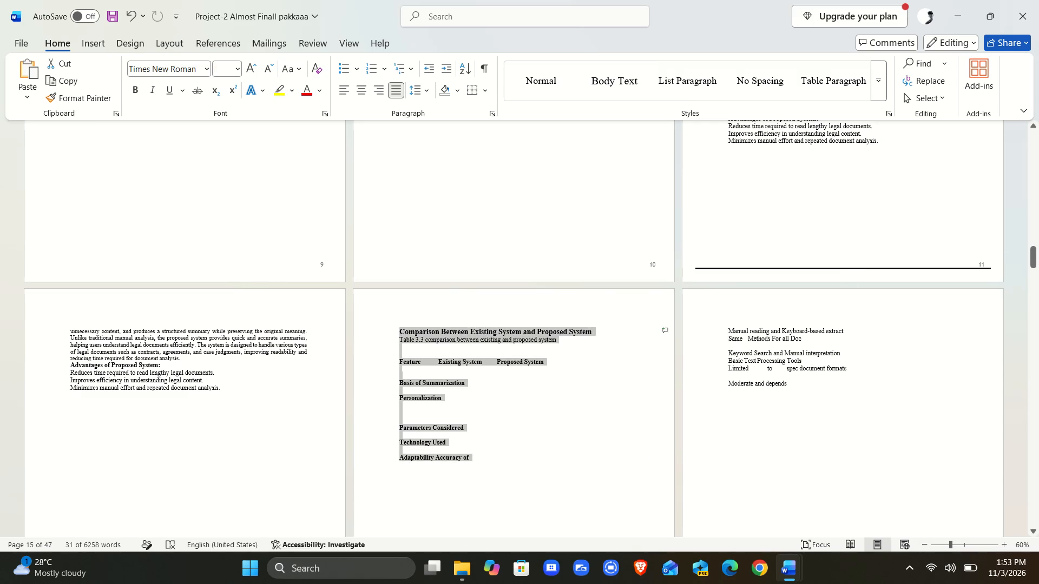
click(897, 138)
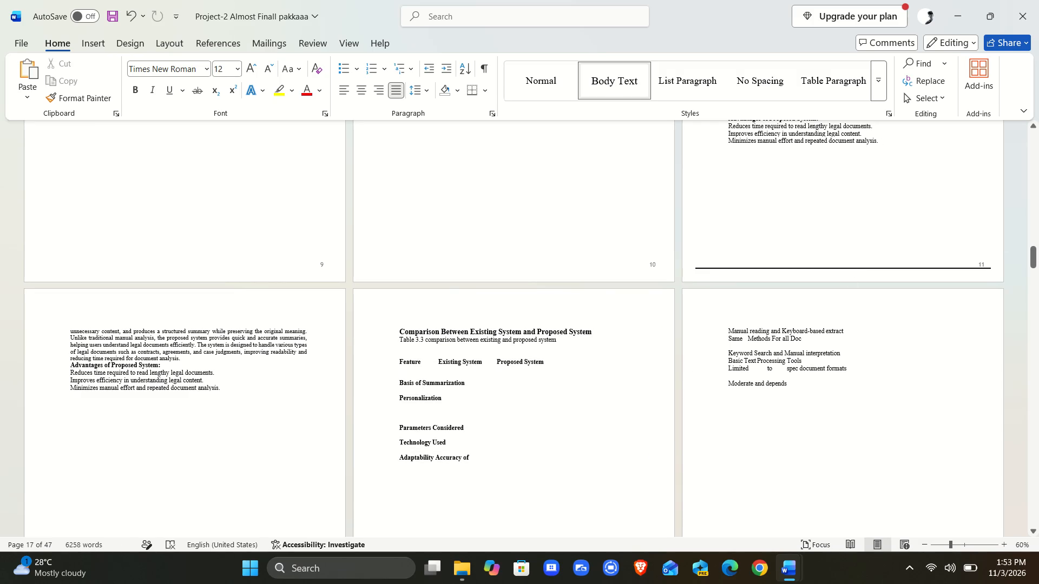
key(Return)
key(Return)
key(ctrl+v)
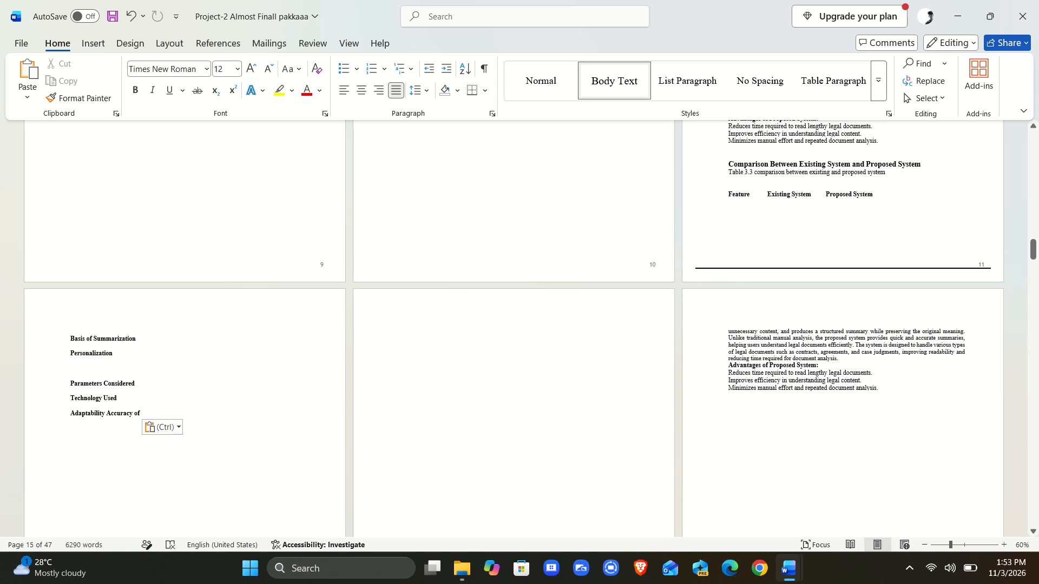
Examine the pages from the Proposed System section through the split comparison table fragments to check the pasted content's layout.
scroll(711, 283, up, 1)
scroll(711, 283, down, 2)
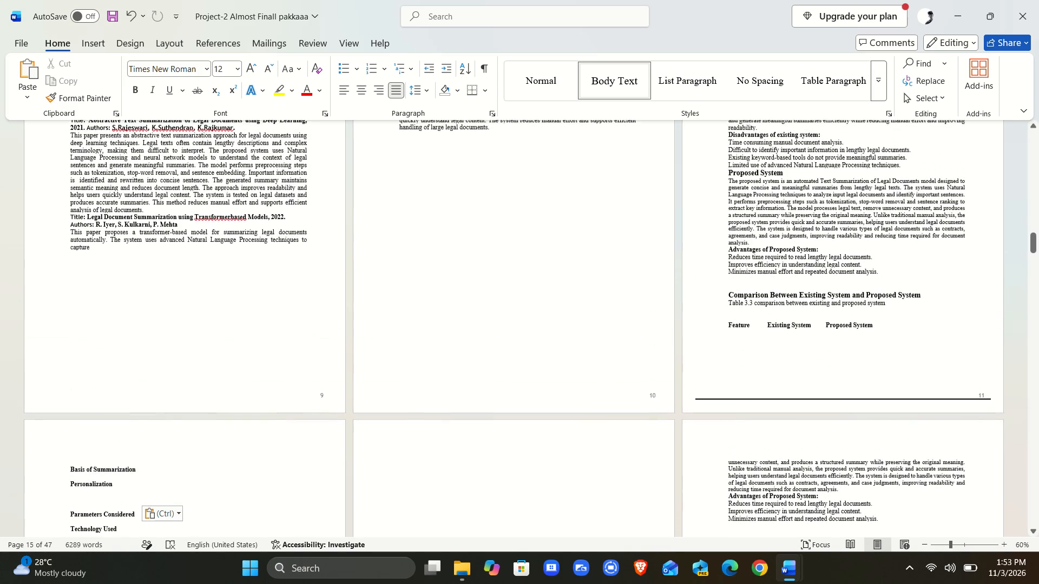
scroll(711, 283, down, 2)
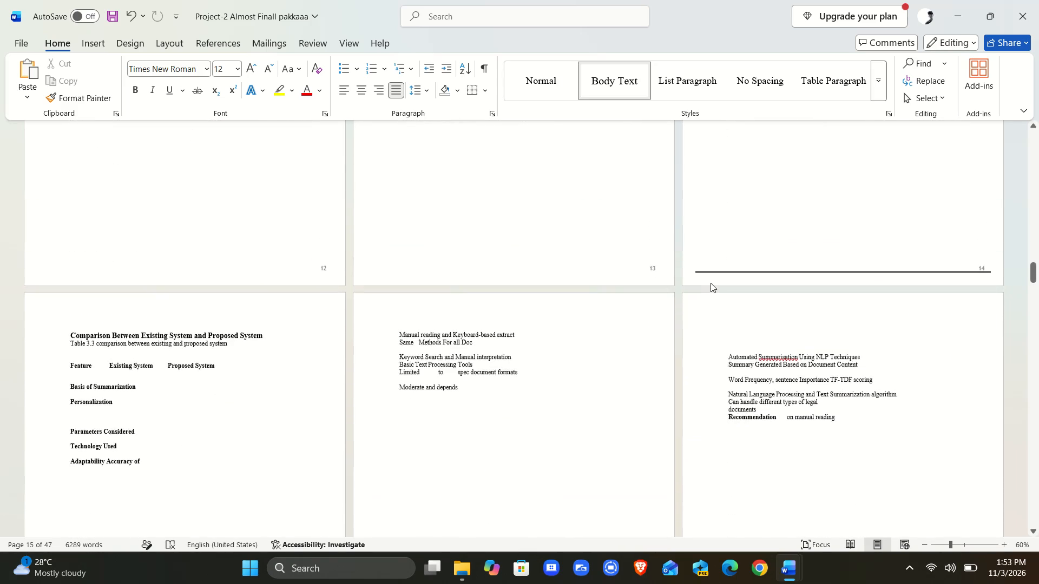
scroll(711, 283, up, 1)
scroll(711, 283, down, 1)
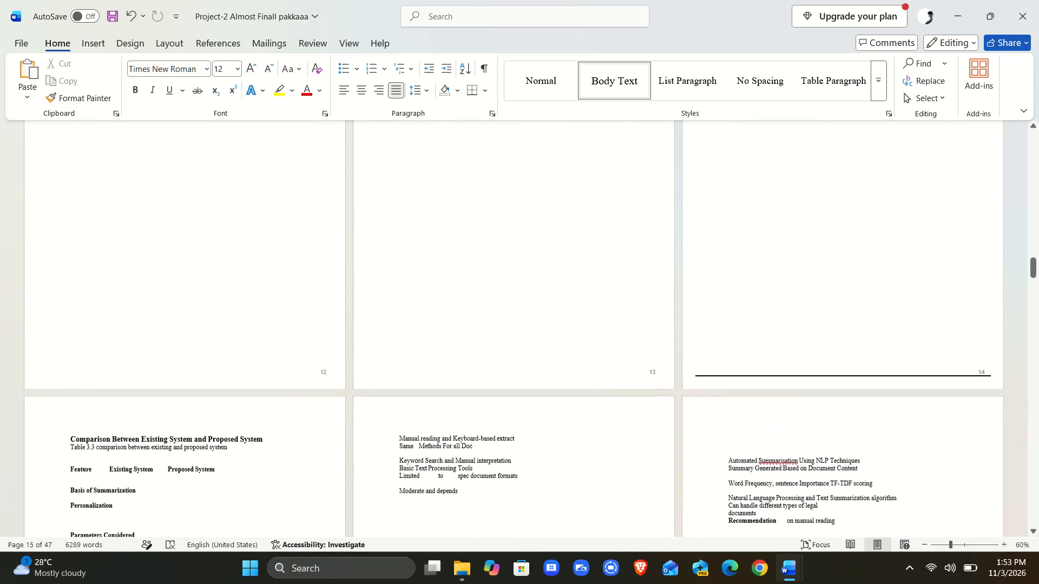
scroll(711, 283, down, 1)
scroll(711, 283, up, 2)
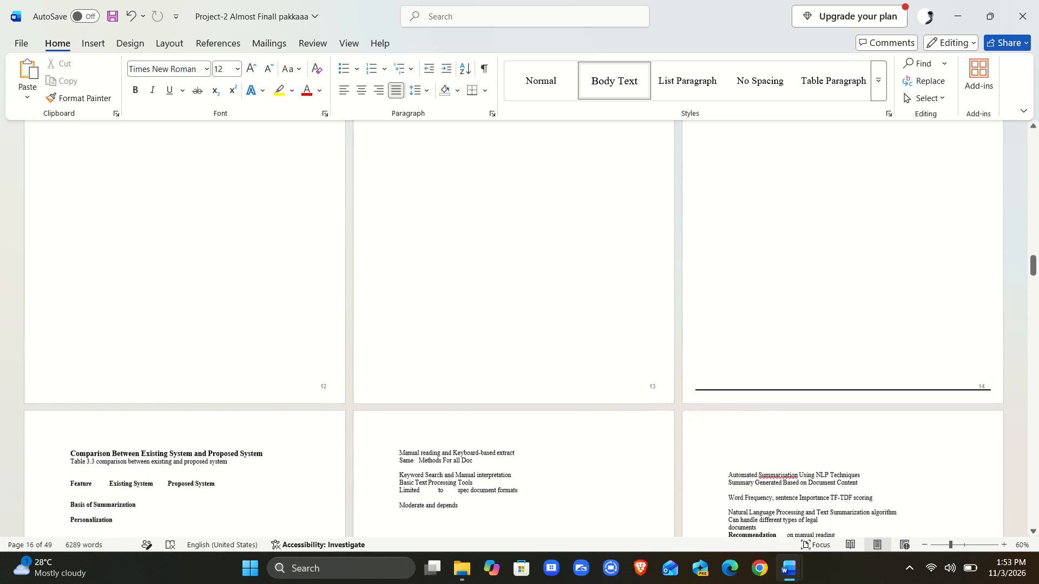
scroll(711, 283, up, 1)
scroll(711, 283, down, 2)
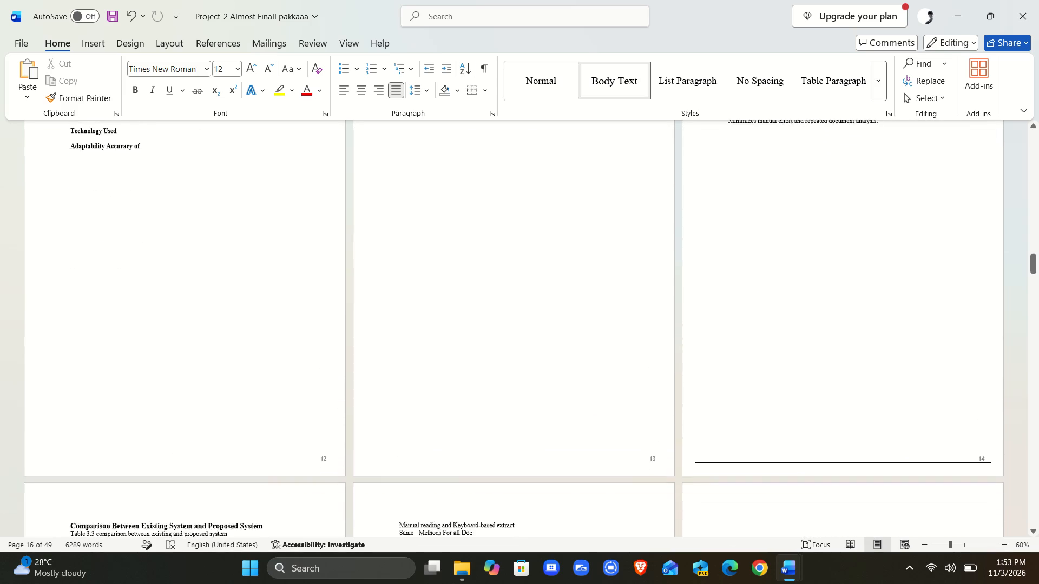
scroll(711, 283, down, 1)
scroll(711, 283, up, 1)
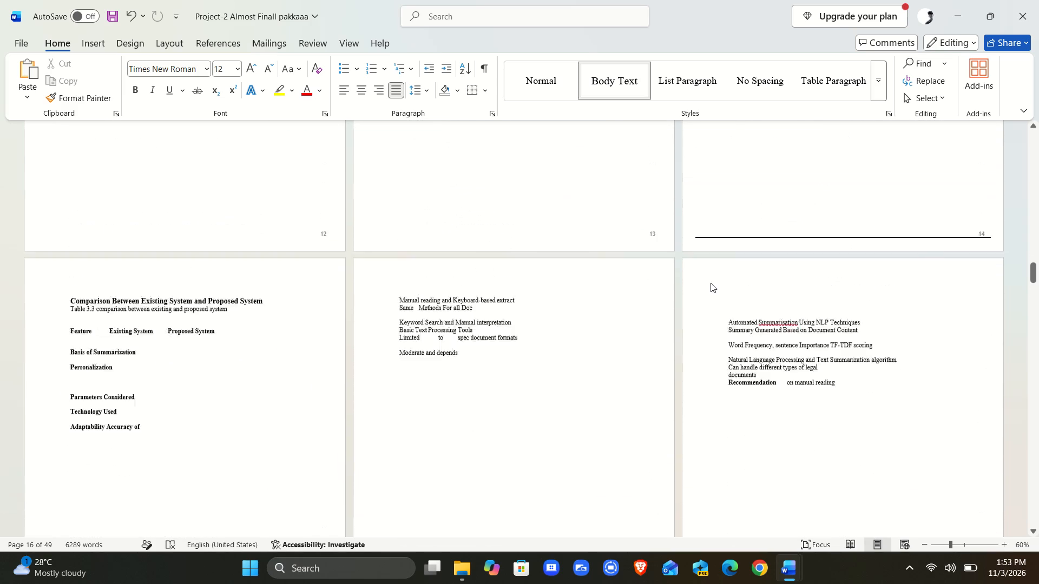
scroll(711, 283, up, 4)
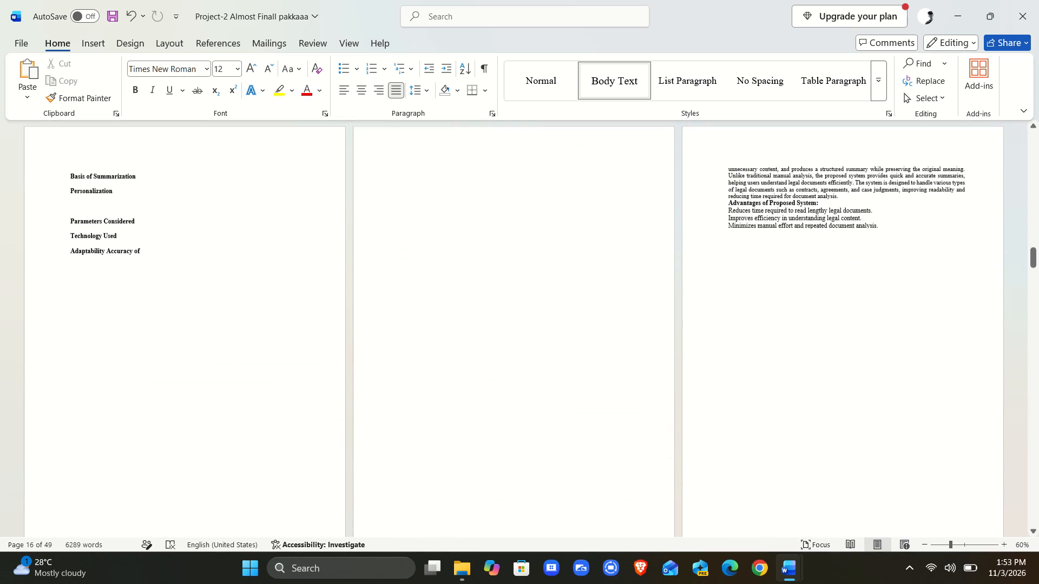
scroll(711, 283, up, 4)
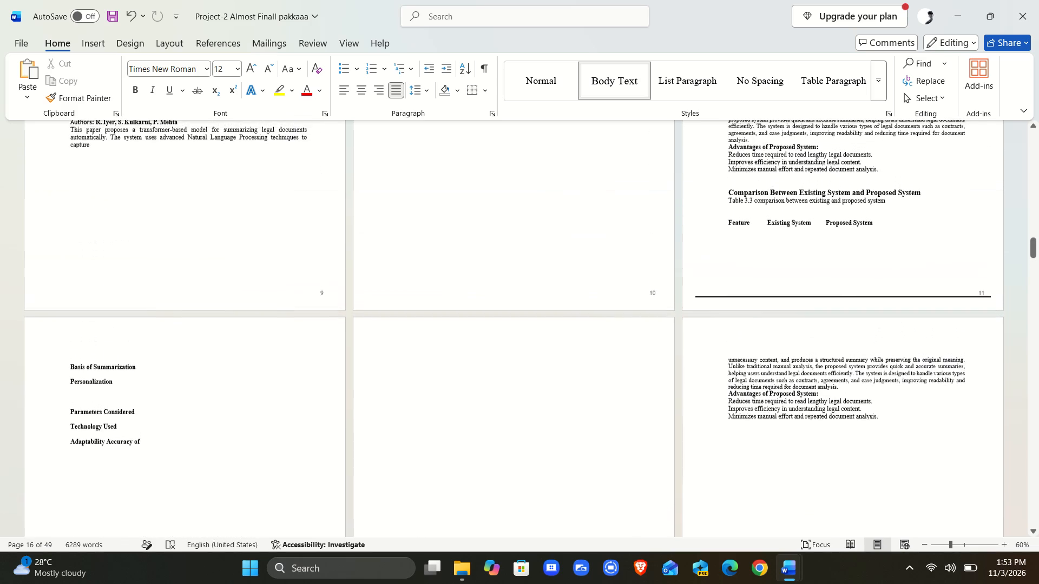
scroll(711, 283, down, 3)
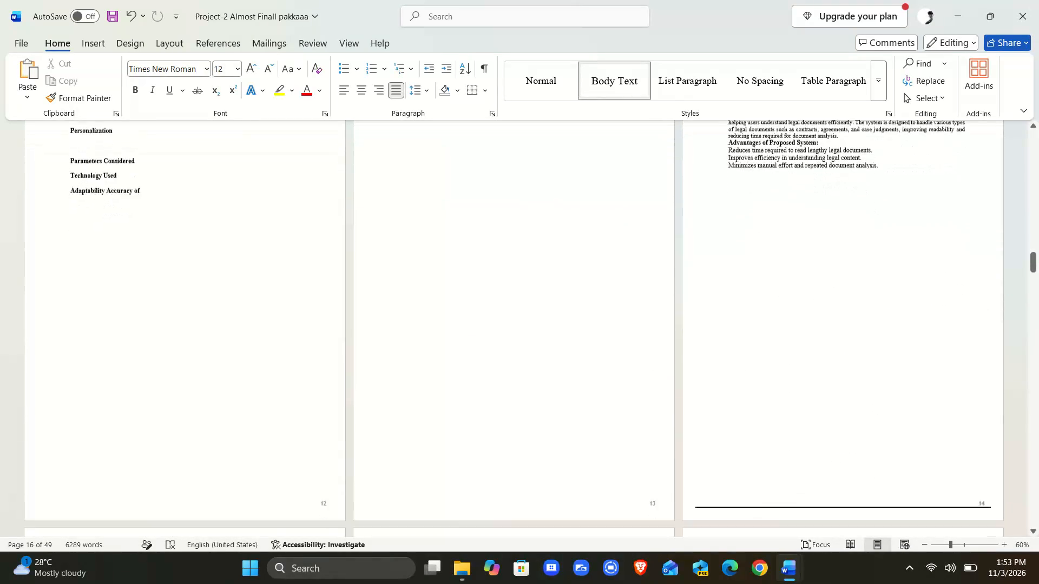
scroll(711, 283, down, 2)
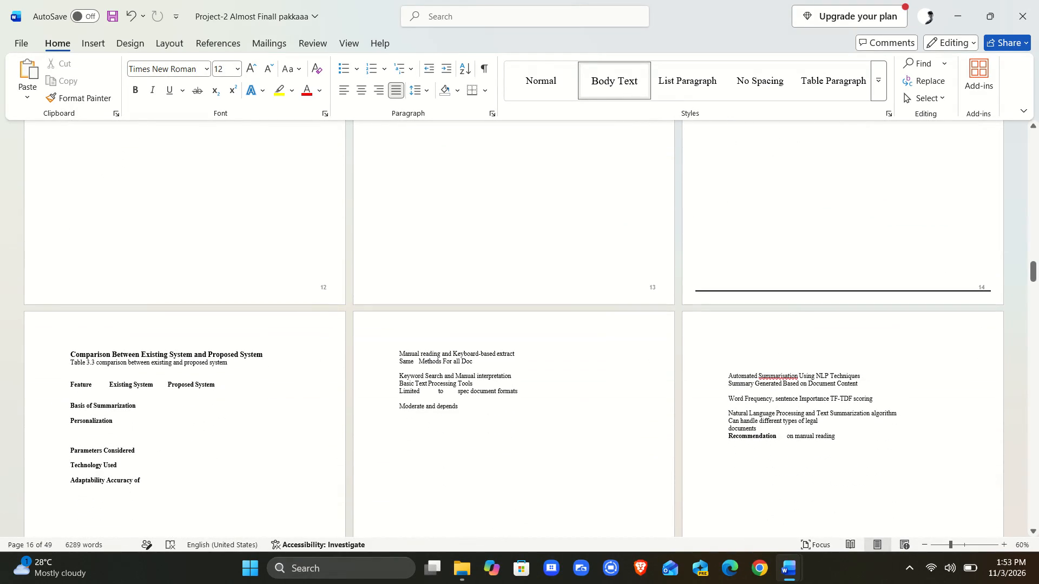
Copy the block from "Manual reading and Keyboard-based extract" through "Moderate and depends" and paste it on a new line below the first "Adaptability Accuracy of".
drag(476, 415, 378, 353)
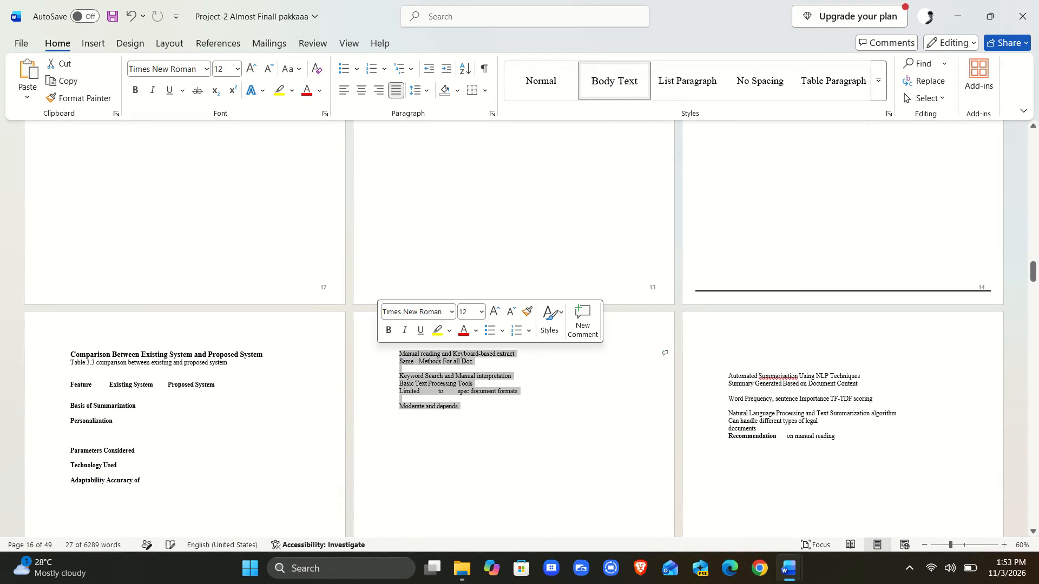
key(ctrl+c)
scroll(166, 229, up, 1)
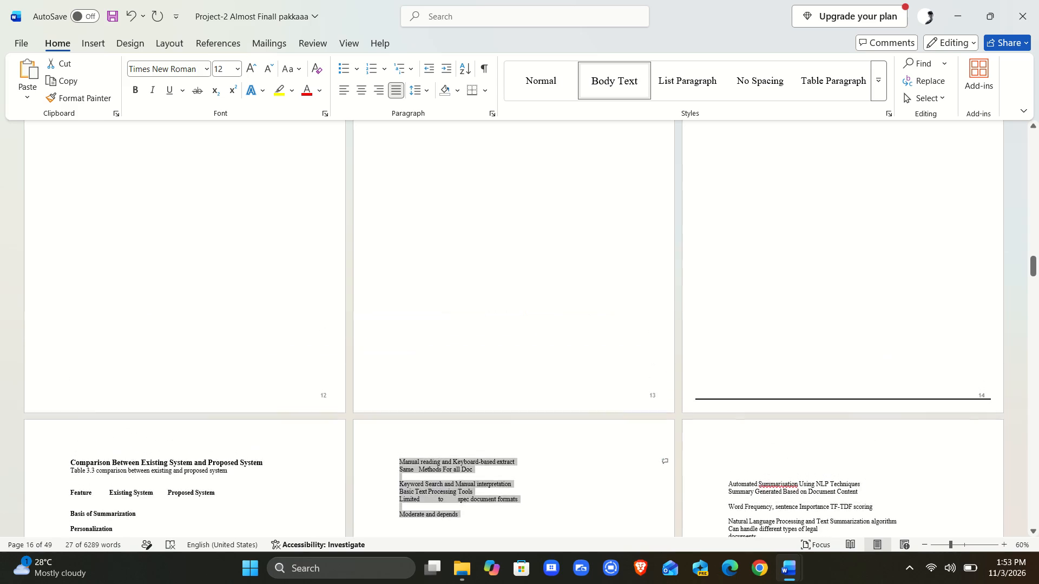
scroll(166, 229, up, 1)
click(162, 180)
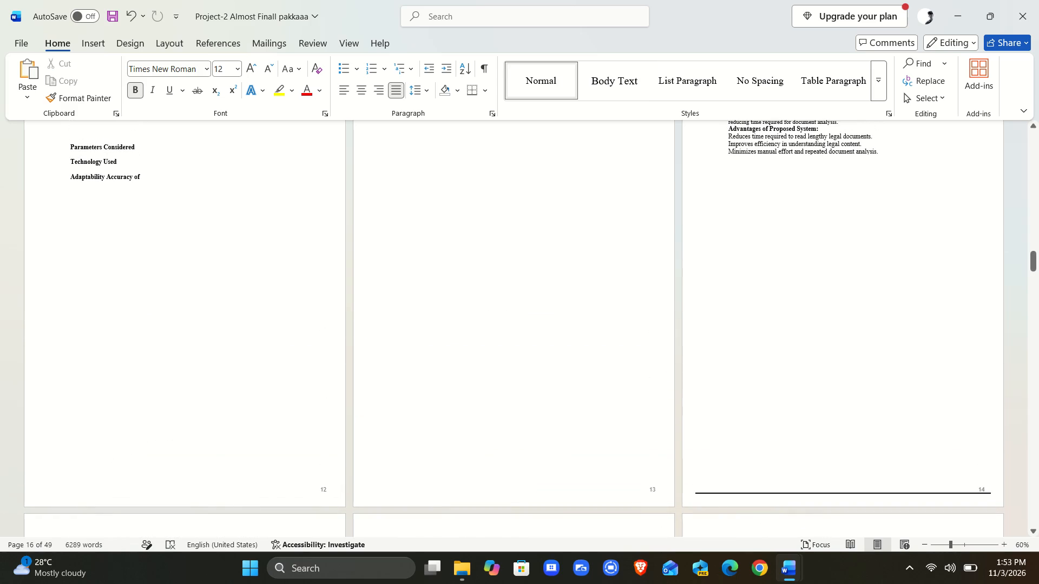
scroll(402, 200, up, 1)
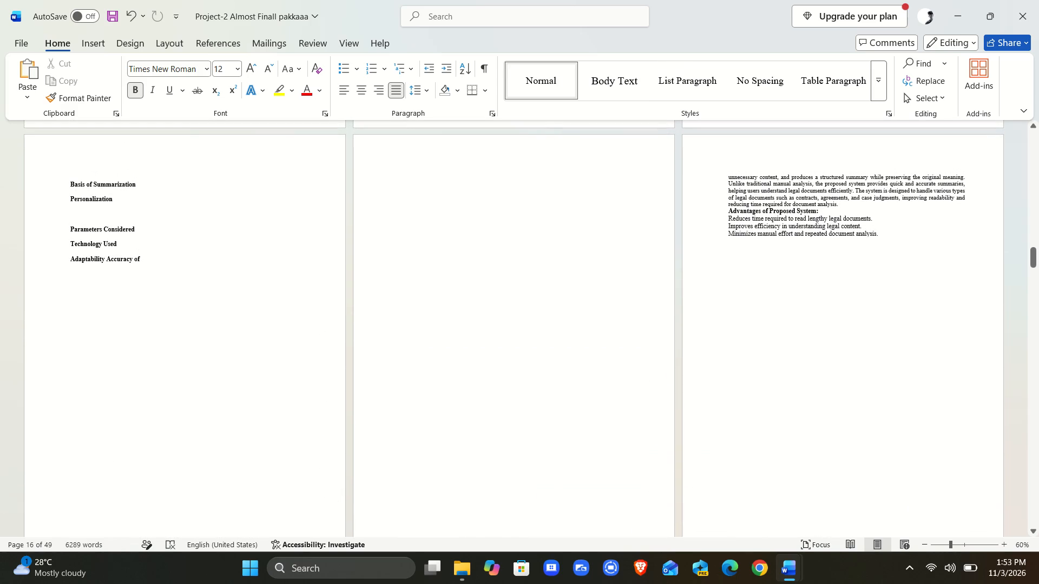
click(468, 288)
scroll(468, 288, down, 2)
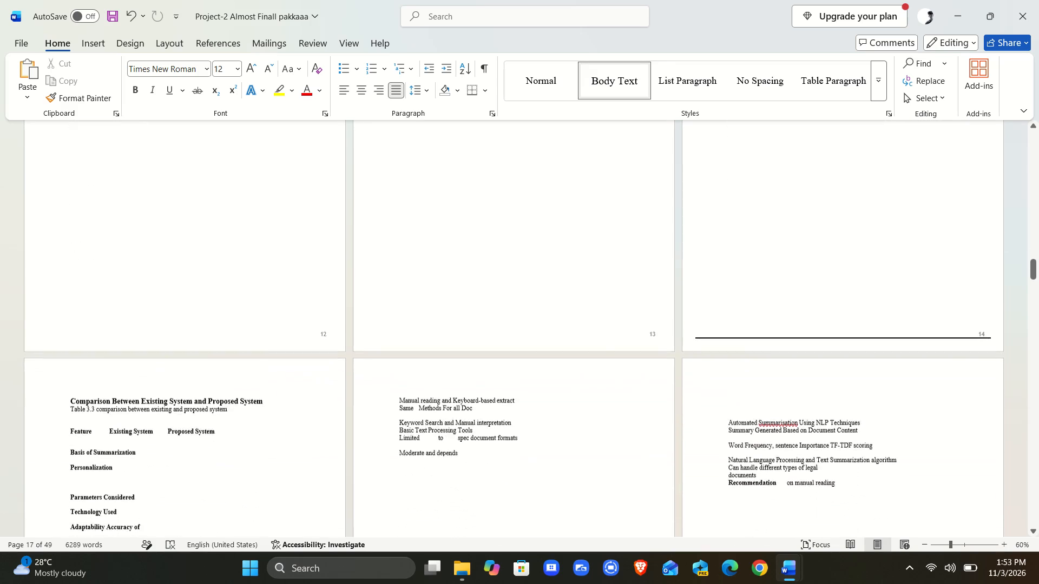
scroll(468, 288, down, 2)
drag(486, 333, 485, 334)
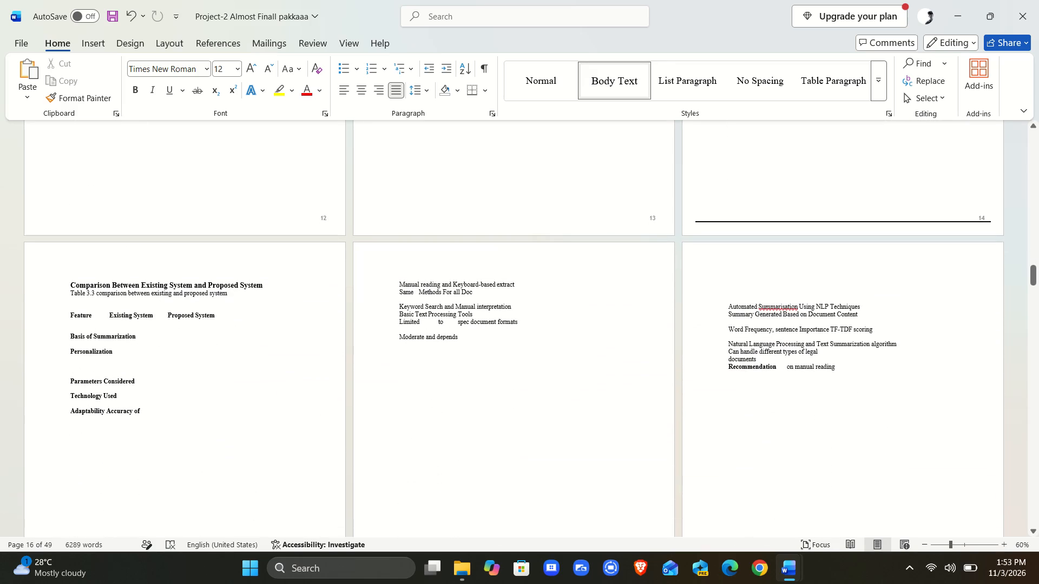
drag(485, 334, 377, 275)
key(ctrl+c)
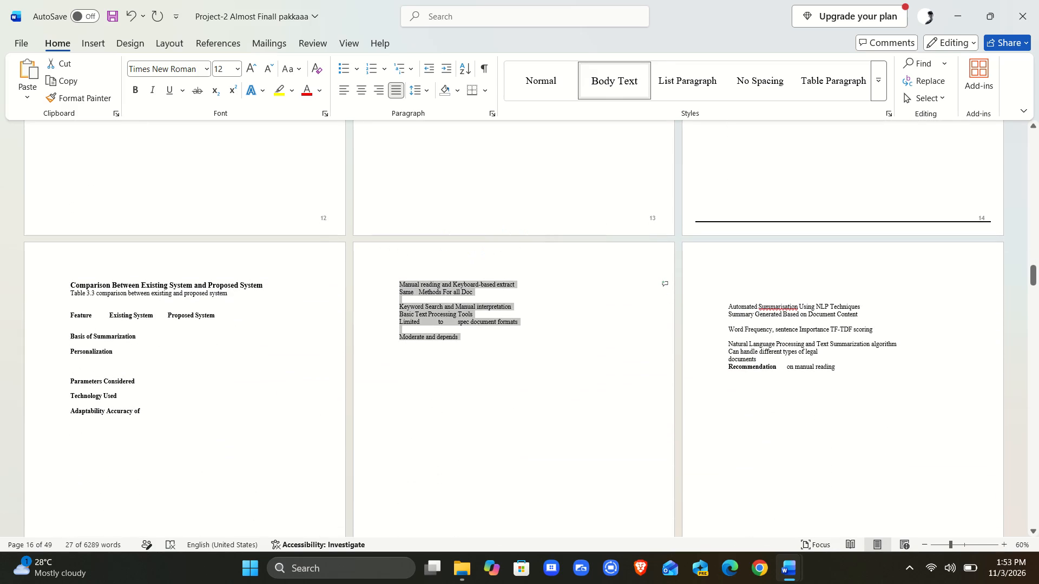
click(392, 360)
scroll(392, 360, up, 2)
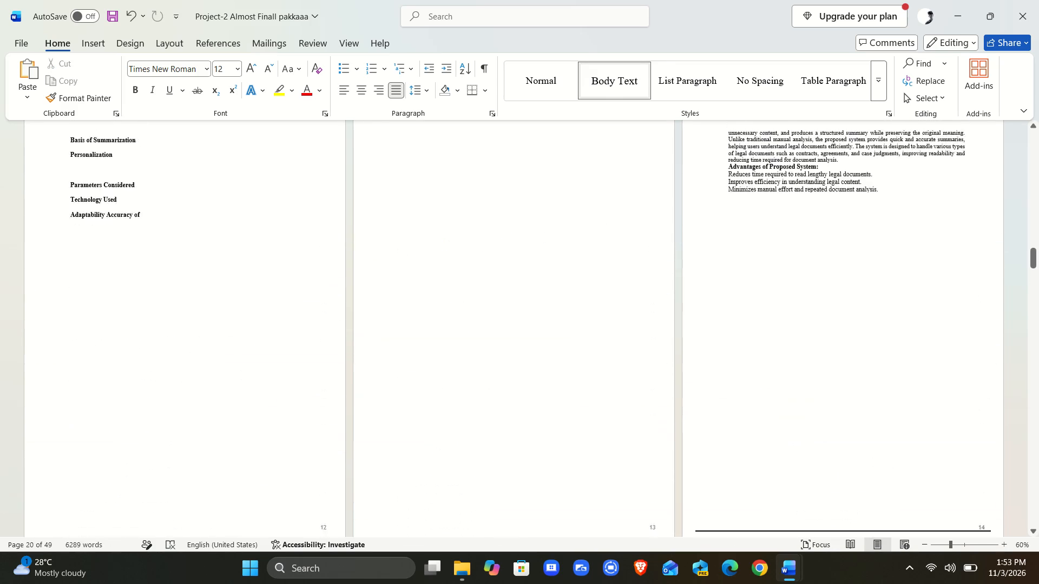
scroll(392, 360, up, 1)
click(184, 249)
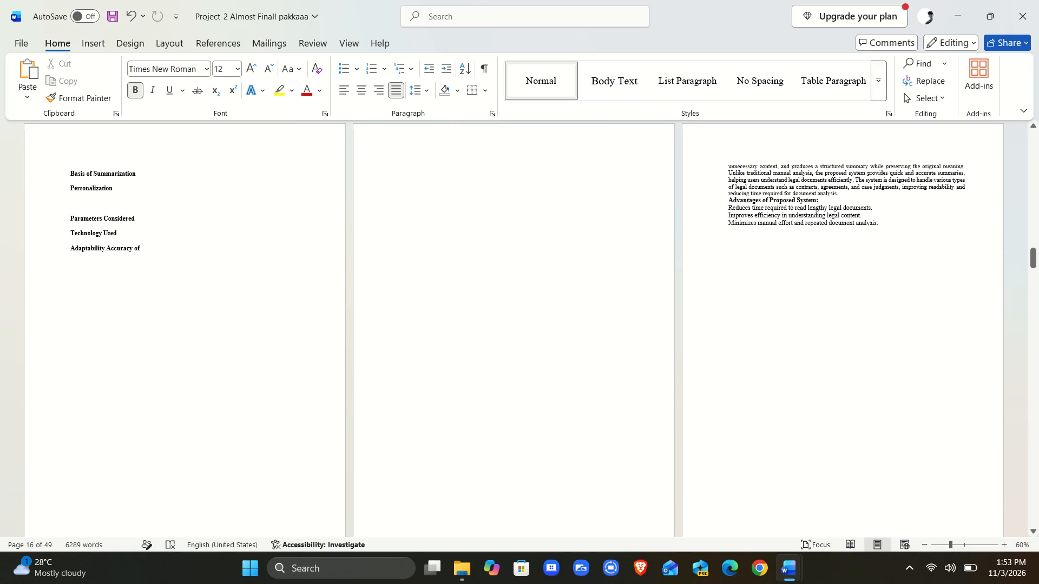
key(Return)
key(ctrl+v)
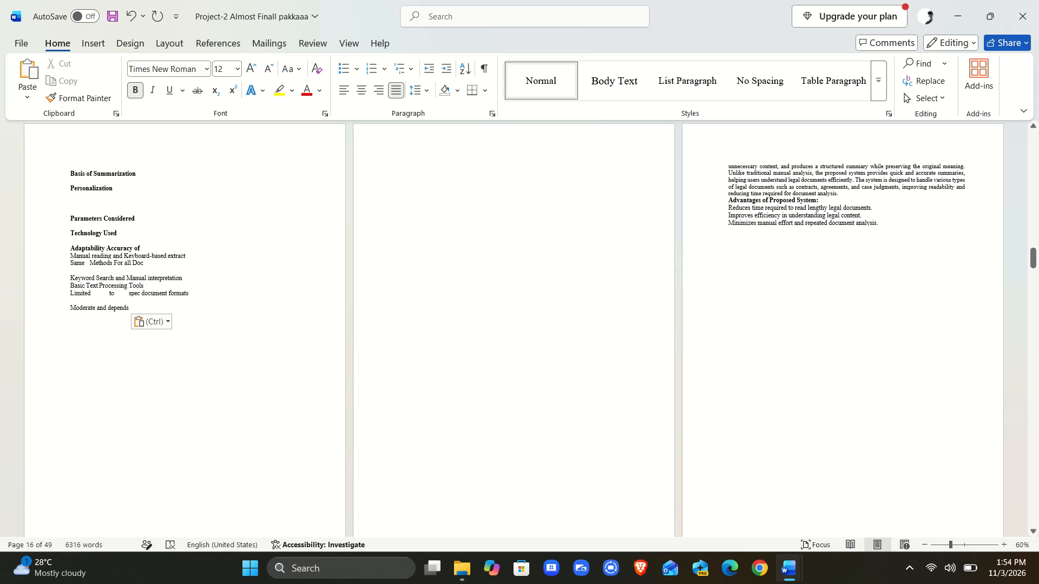
Apply the No Spacing style to the pasted block from "Manual reading and Keyboard-based extract" through "Moderate and depends".
scroll(178, 301, down, 3)
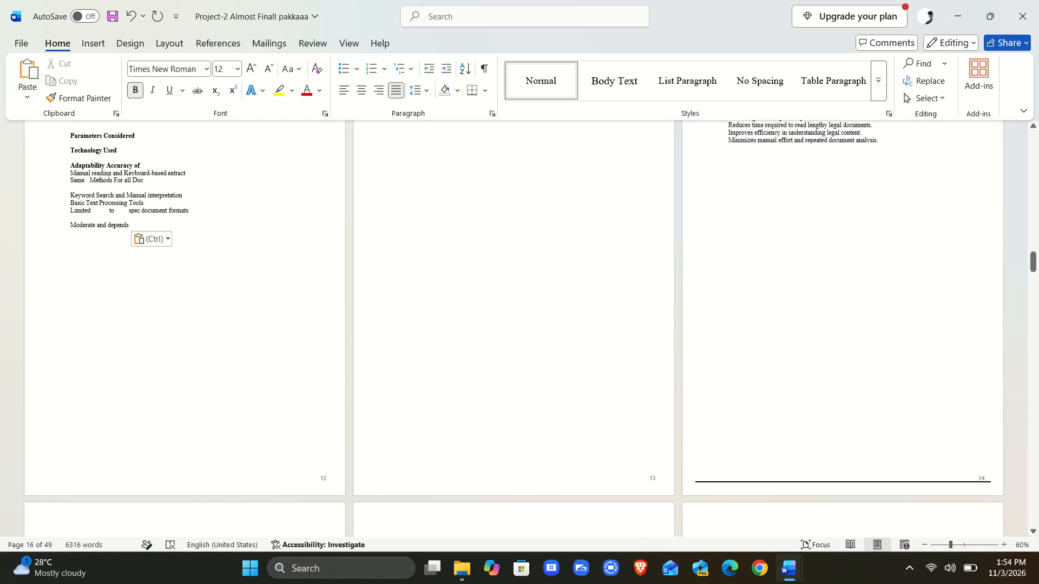
drag(70, 172, 136, 233)
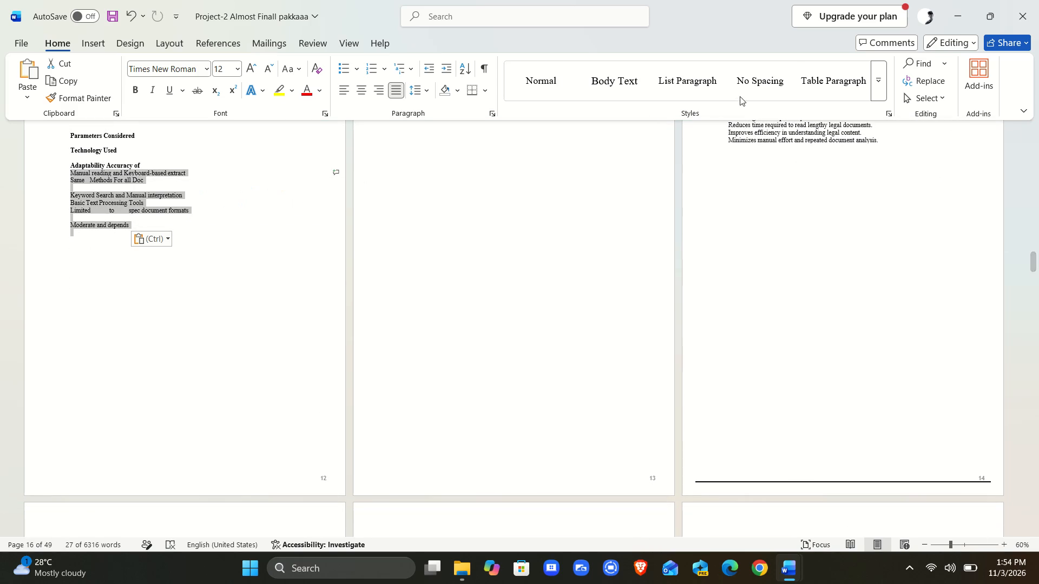
click(765, 78)
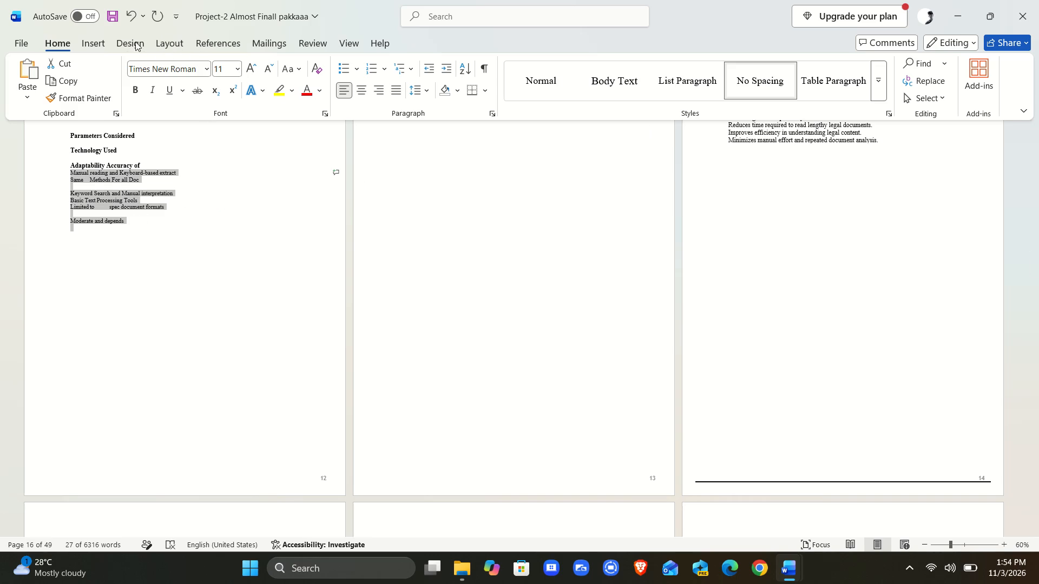
Set the selected "Manual reading" block to a one-column layout.
click(180, 47)
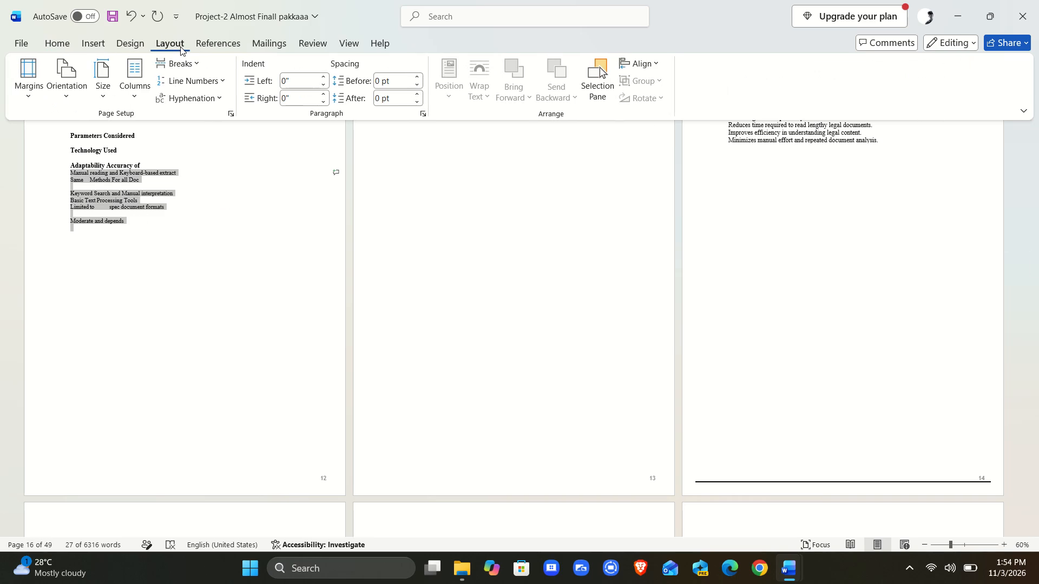
click(135, 79)
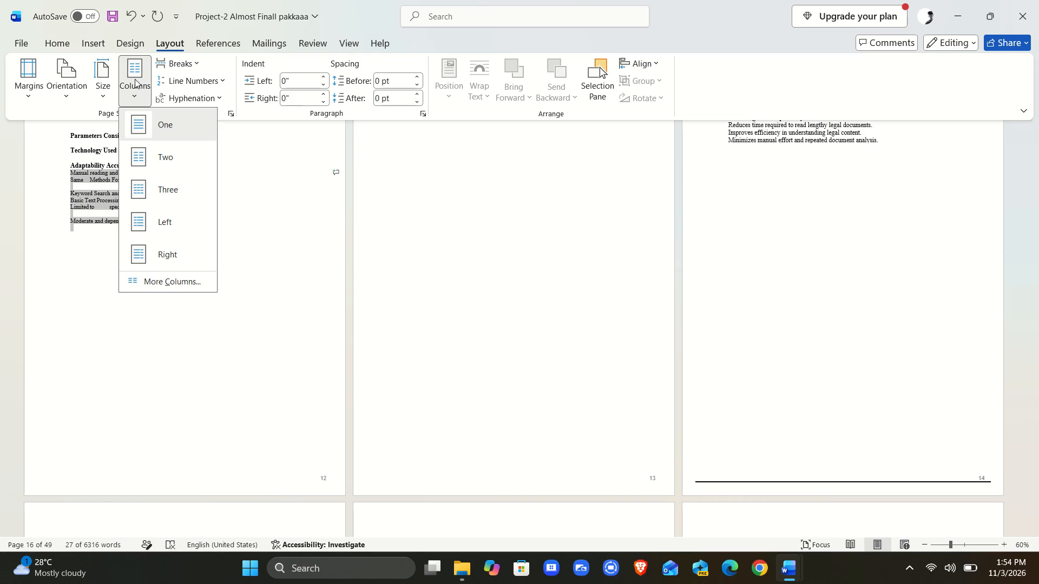
click(176, 124)
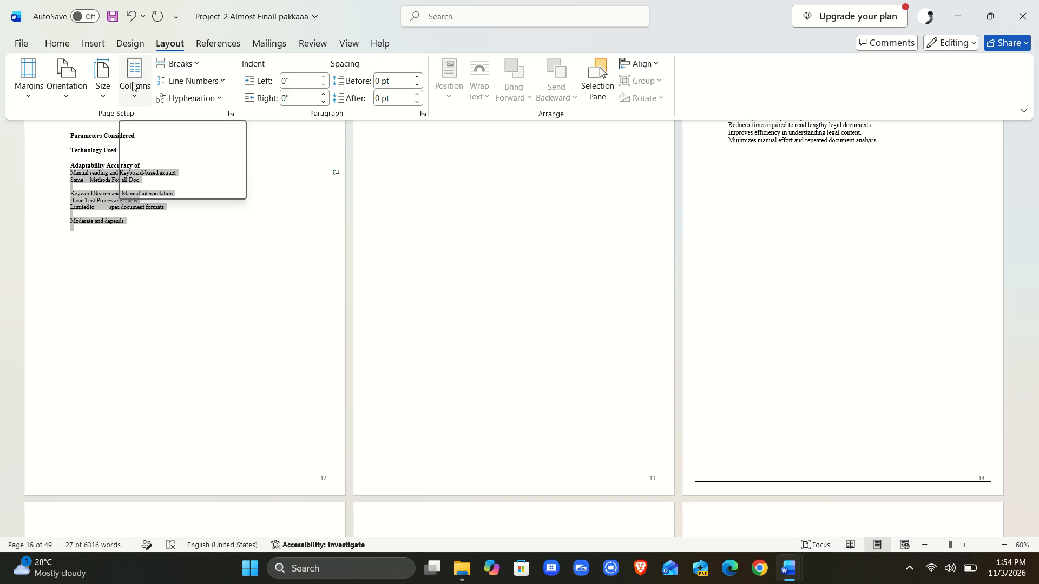
click(169, 238)
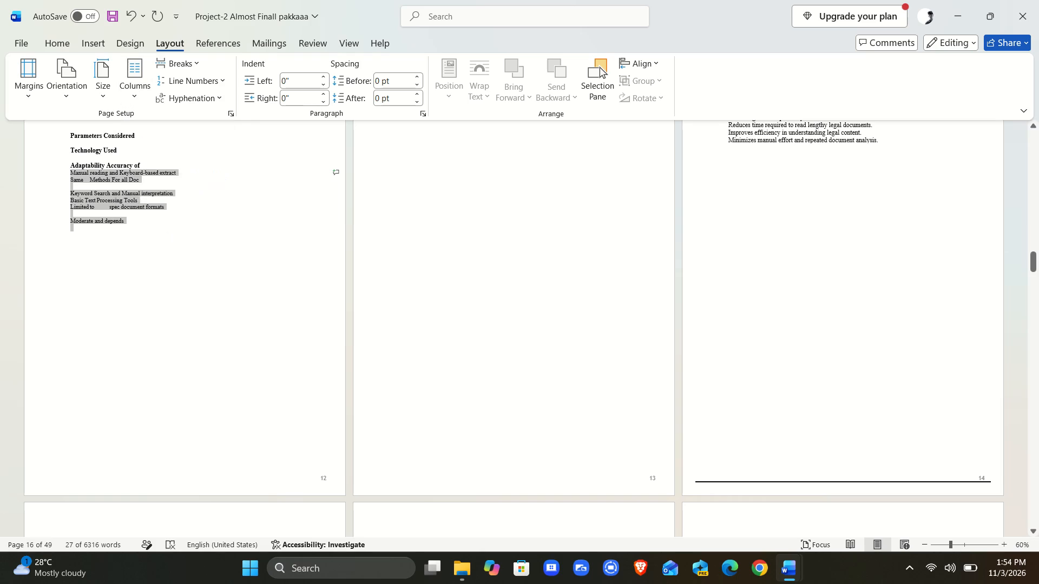
Copy the block from "Automated Summarisation Using NLP Techniques" through "Recommendation on manual reading" and paste it below the first "Moderate and depends".
scroll(254, 306, down, 3)
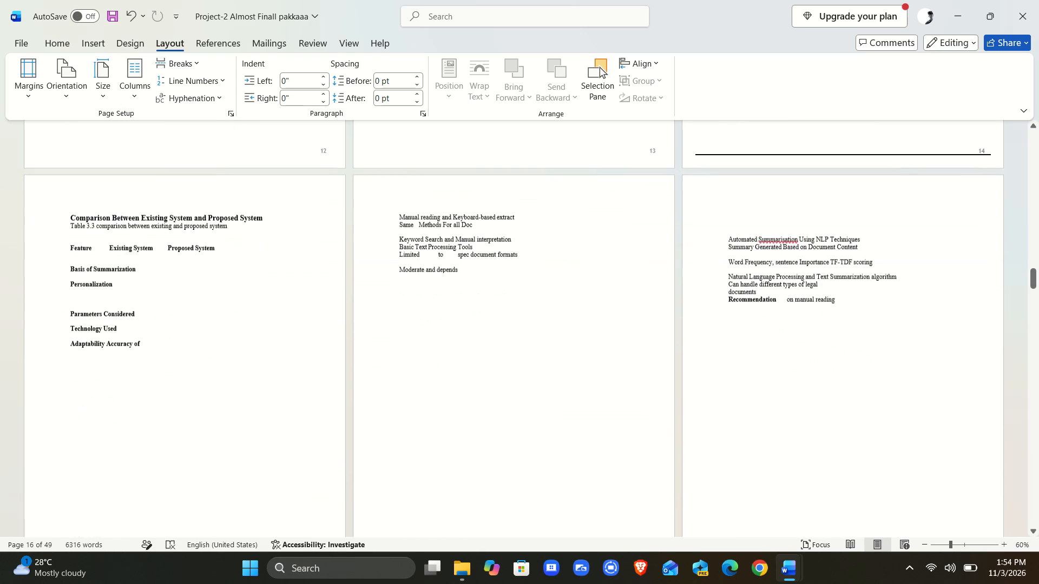
scroll(254, 306, down, 1)
scroll(254, 306, up, 1)
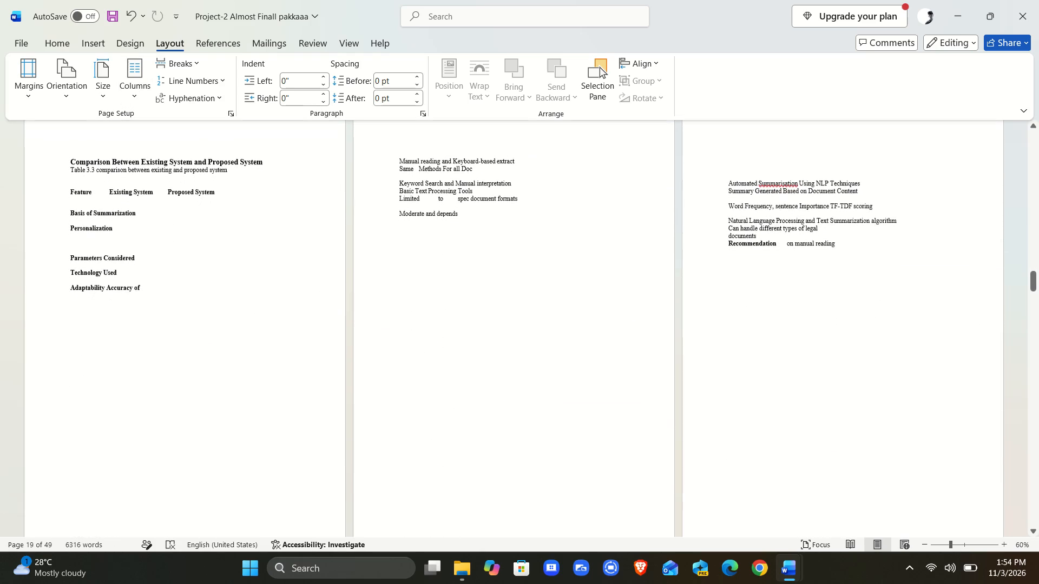
scroll(254, 306, up, 1)
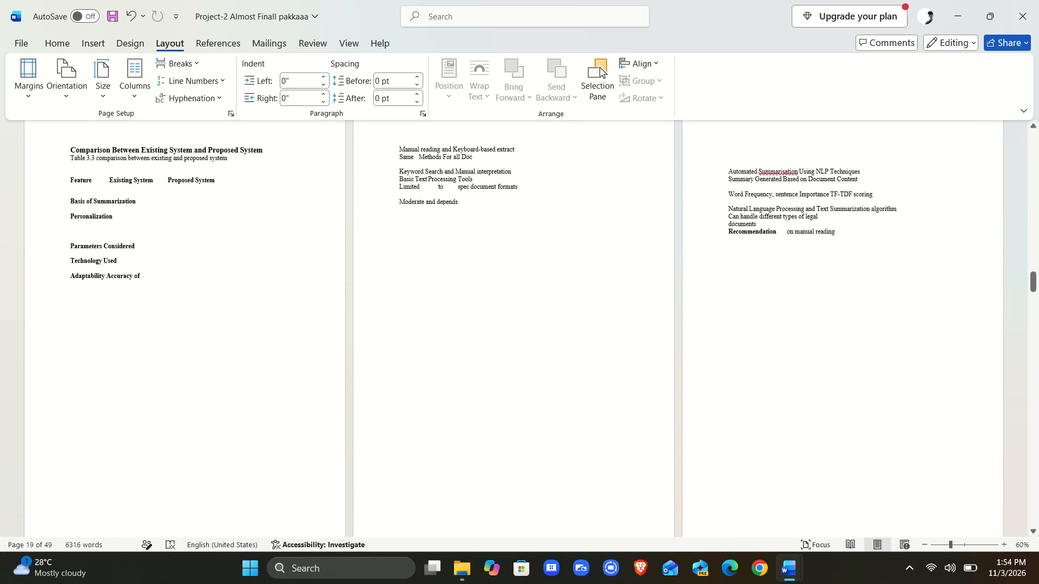
scroll(254, 306, up, 1)
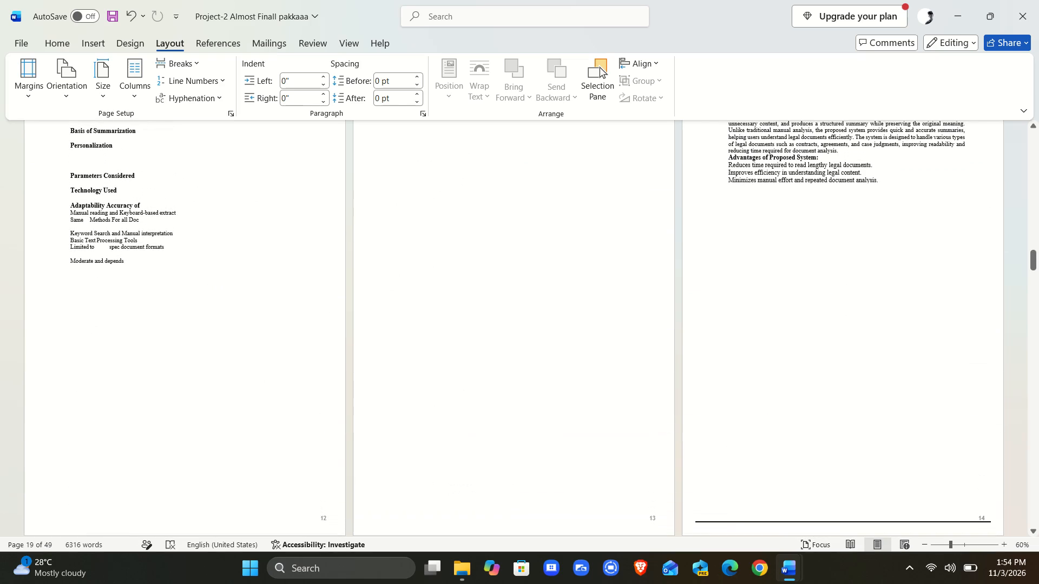
scroll(254, 306, up, 1)
scroll(254, 306, down, 1)
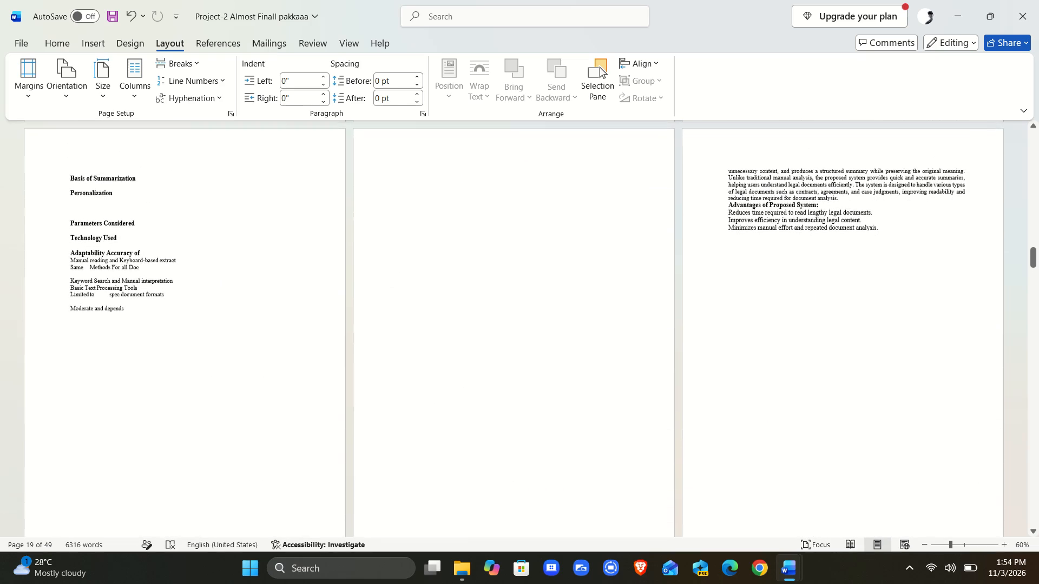
scroll(254, 306, down, 2)
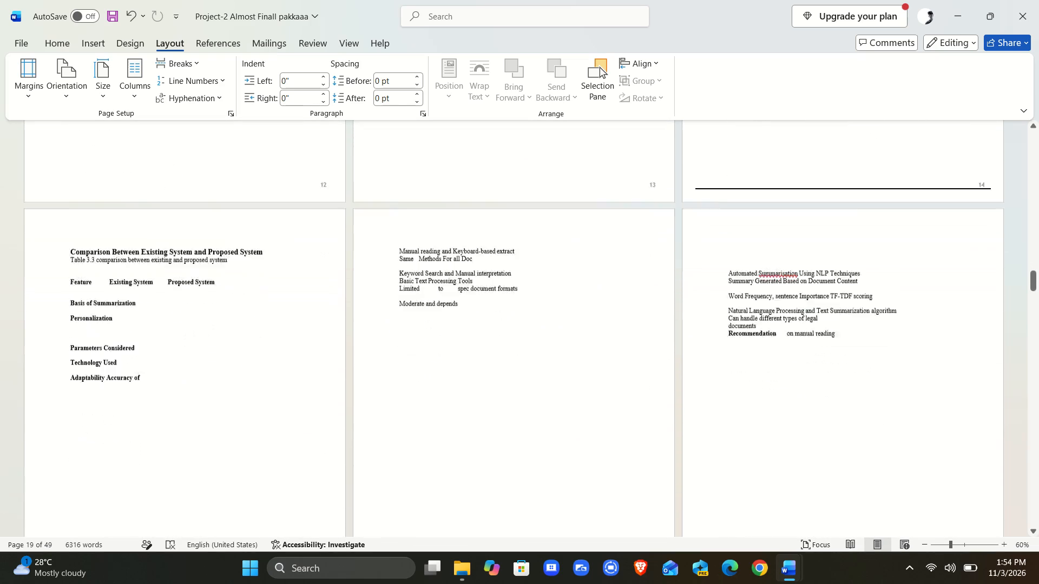
scroll(254, 306, down, 1)
drag(857, 241, 725, 184)
key(ctrl+c)
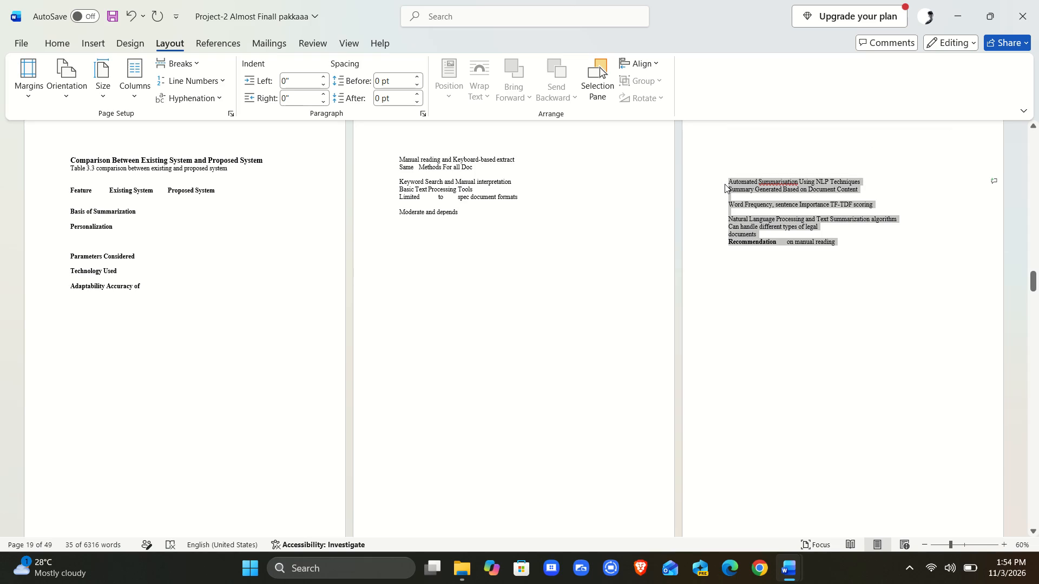
scroll(646, 264, up, 3)
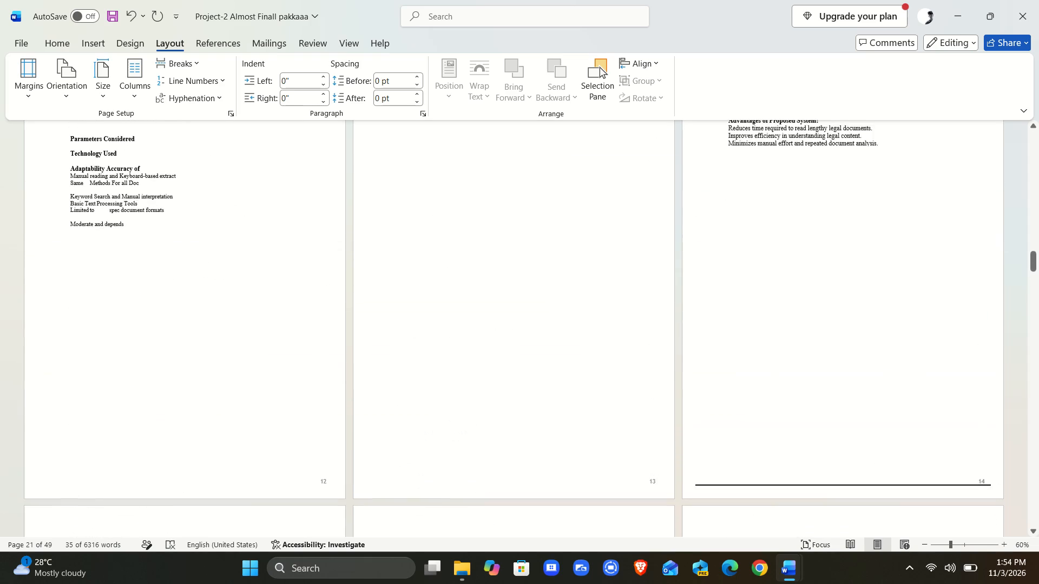
scroll(646, 264, up, 1)
click(150, 271)
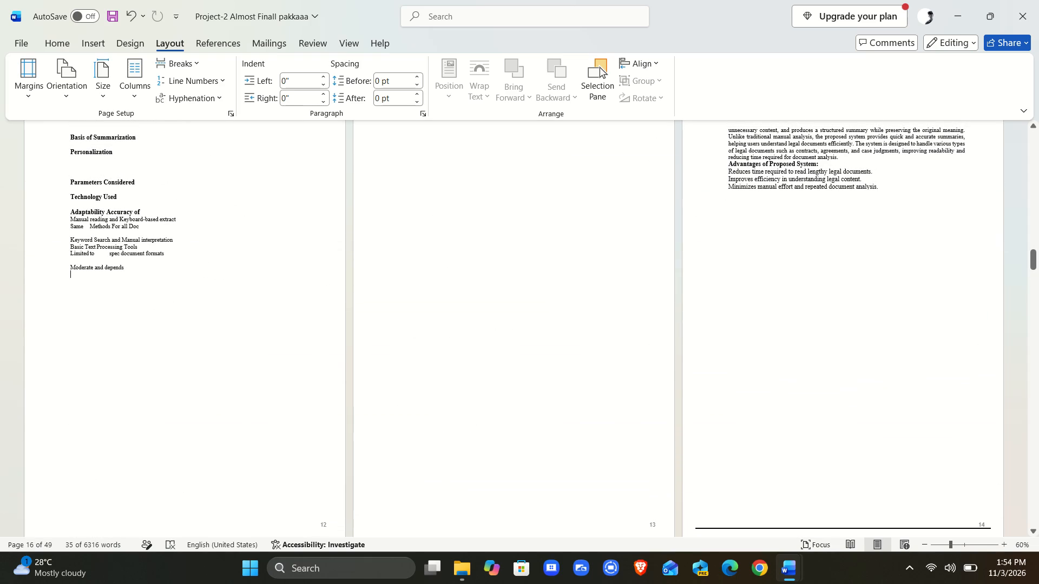
key(ctrl+v)
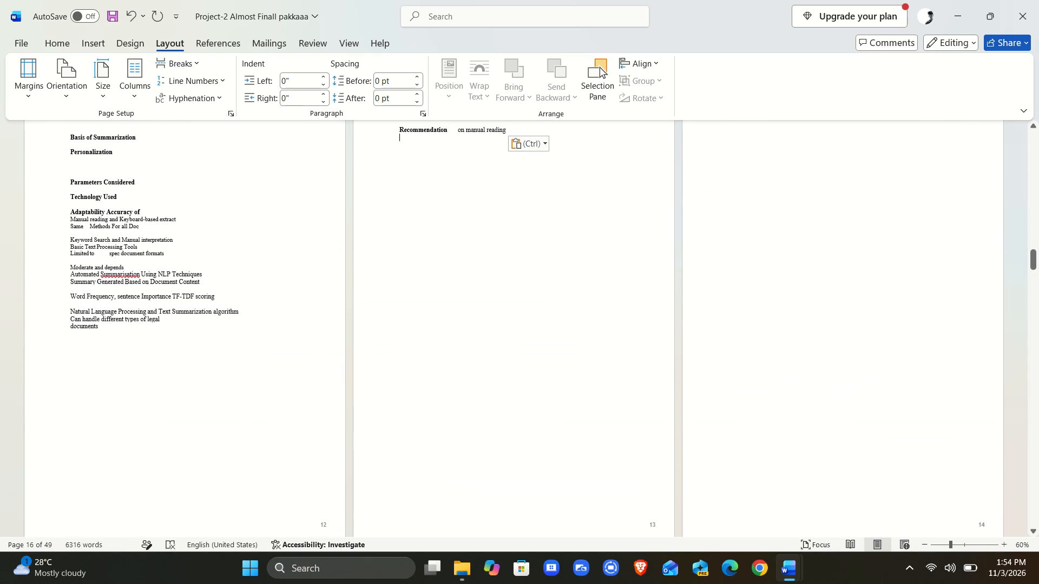
Copy the text from "Automated Summarisation Using NLP Techniques" through "User must read full document" and paste it on a new line below the first "Recommendation on manual reading".
scroll(239, 366, down, 5)
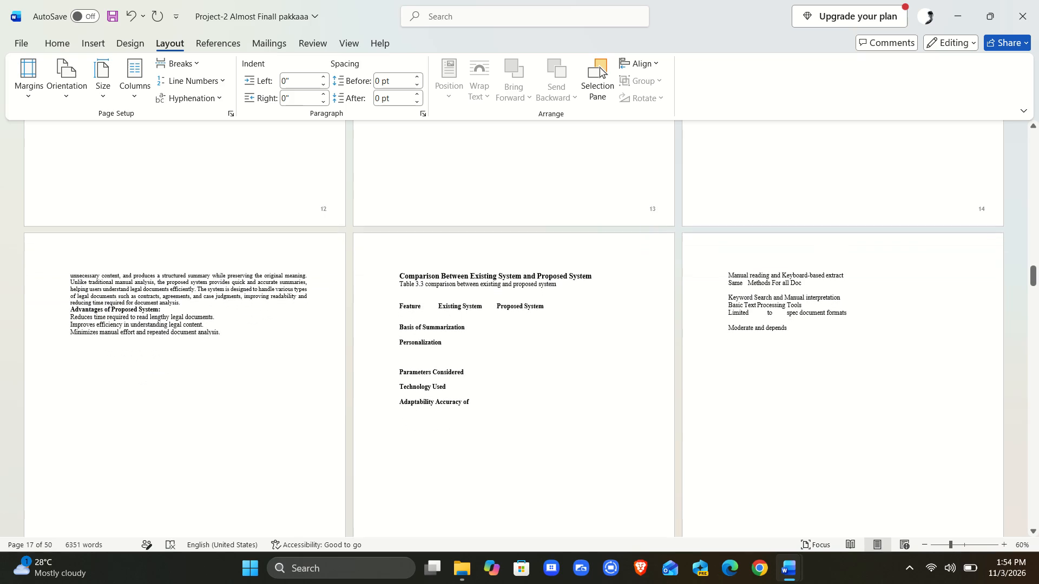
scroll(239, 366, down, 2)
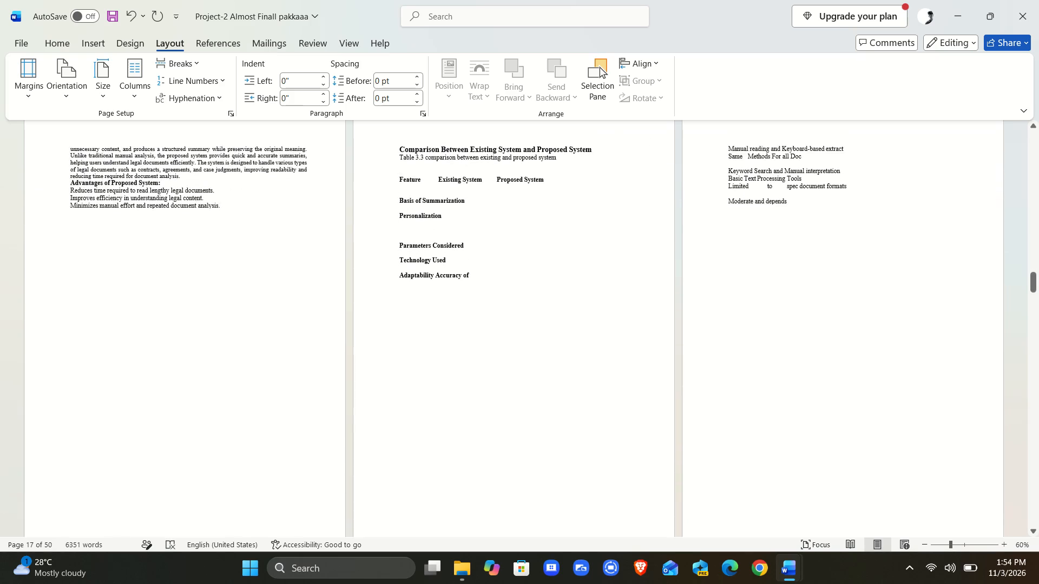
scroll(239, 366, down, 4)
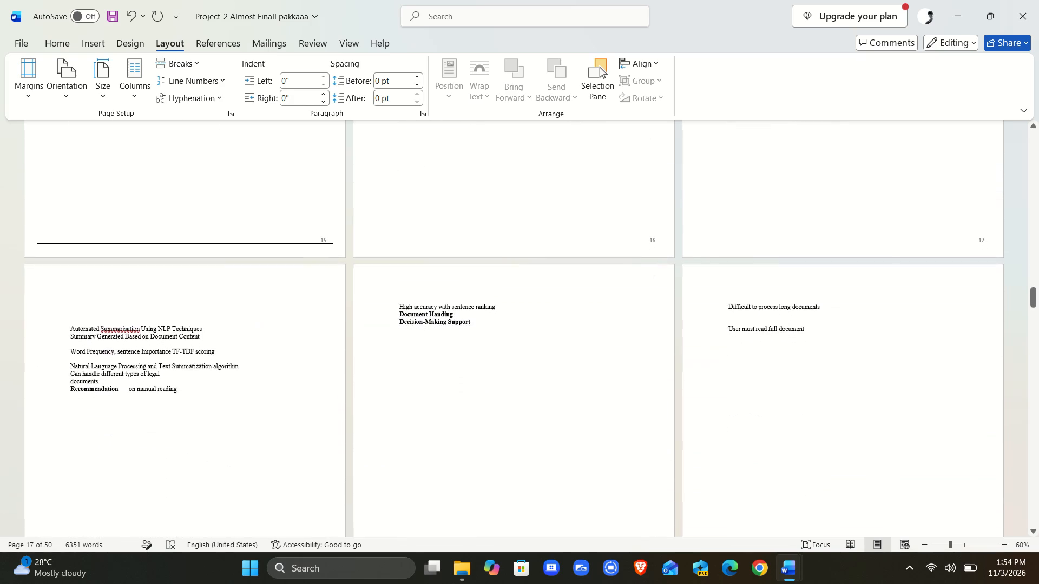
scroll(239, 366, down, 2)
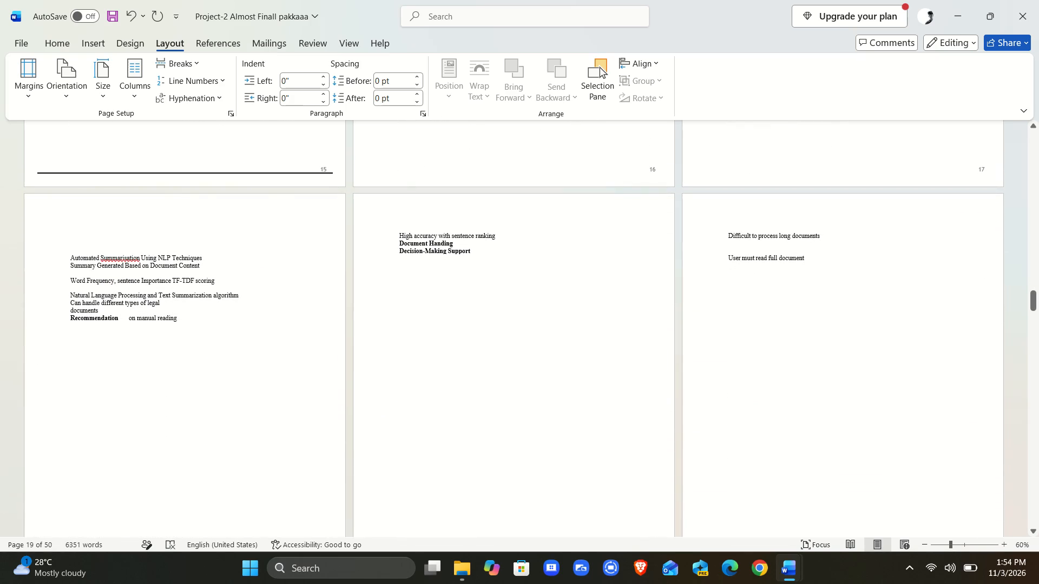
drag(811, 260, 238, 244)
key(ctrl+c)
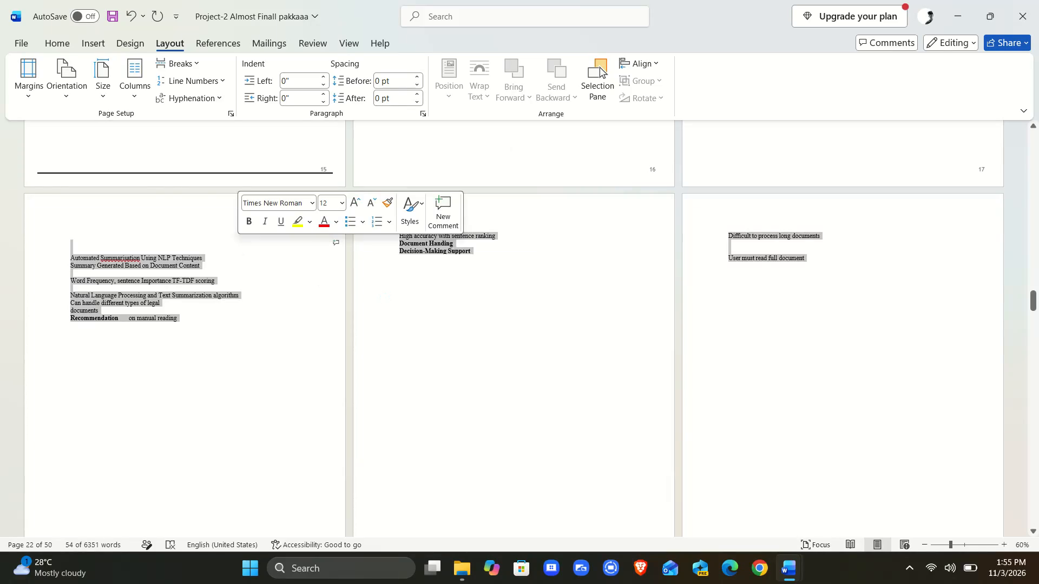
scroll(416, 306, up, 5)
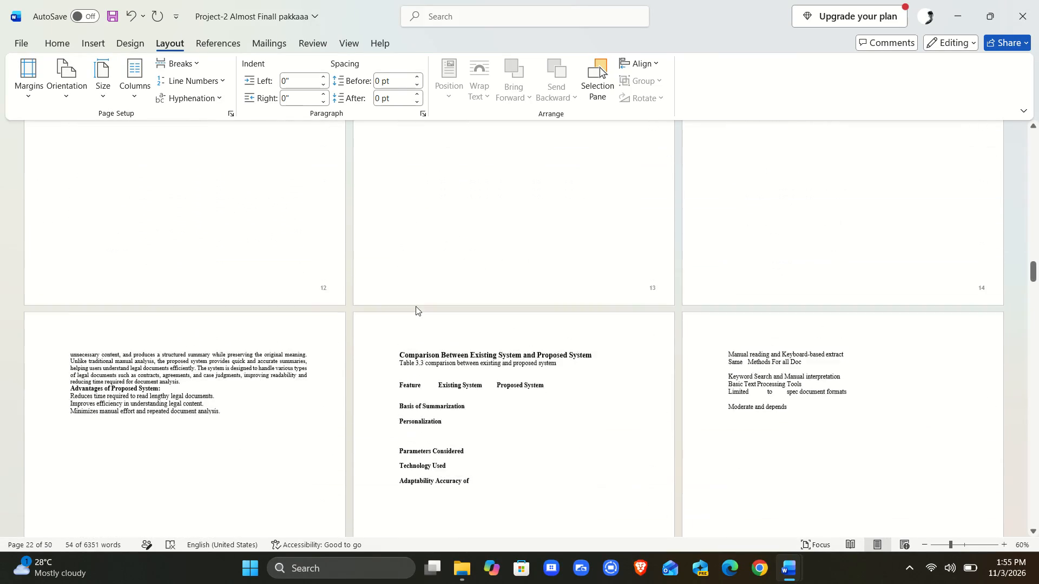
scroll(416, 306, up, 3)
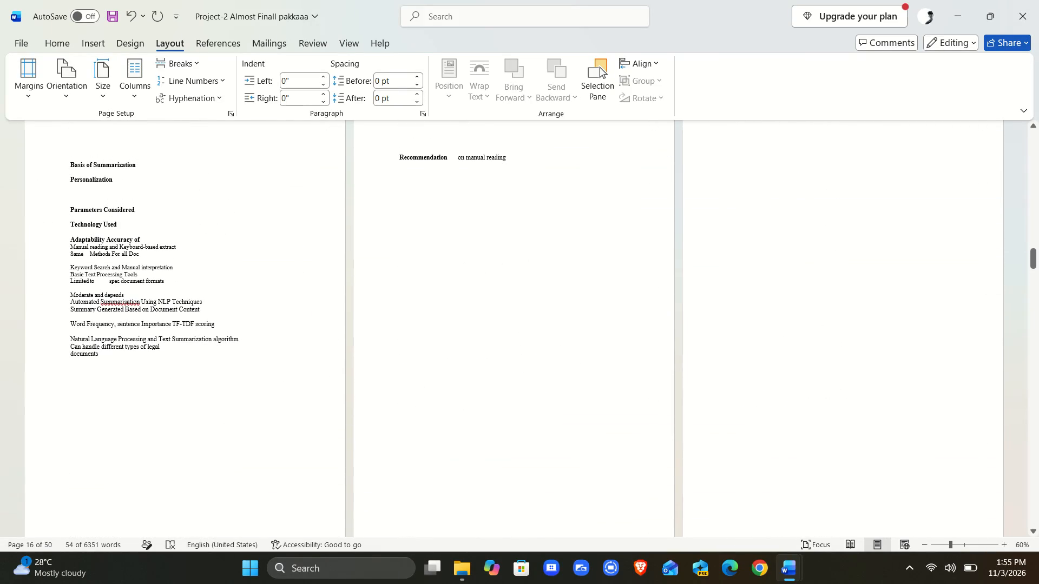
click(544, 157)
key(Return)
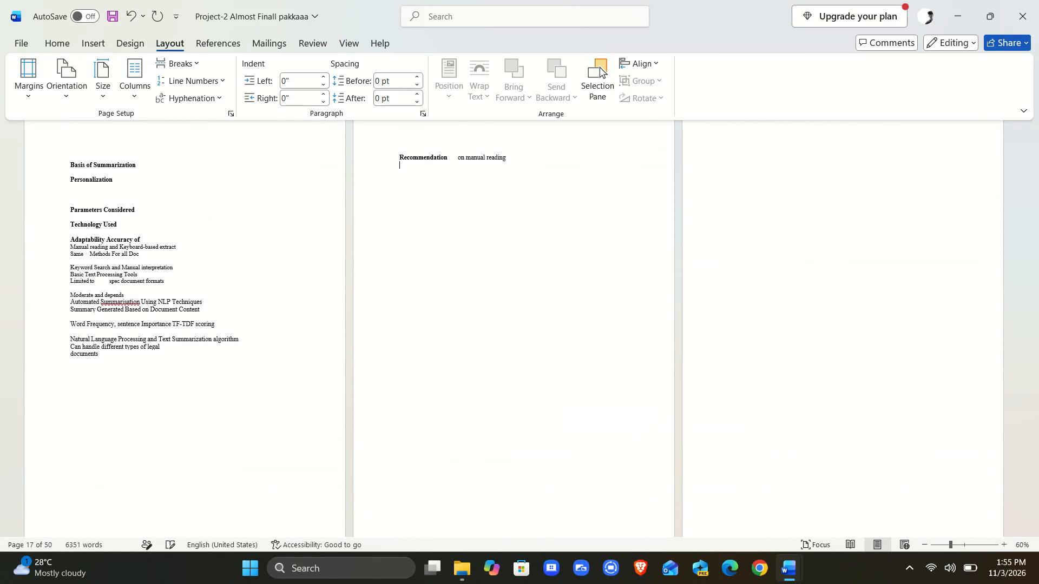
key(ctrl+v)
Copy the block from "and scoring" through "Database Text files / CSV files" and paste it two lines below the first "High accuracy with sentence ranking".
scroll(563, 210, up, 1)
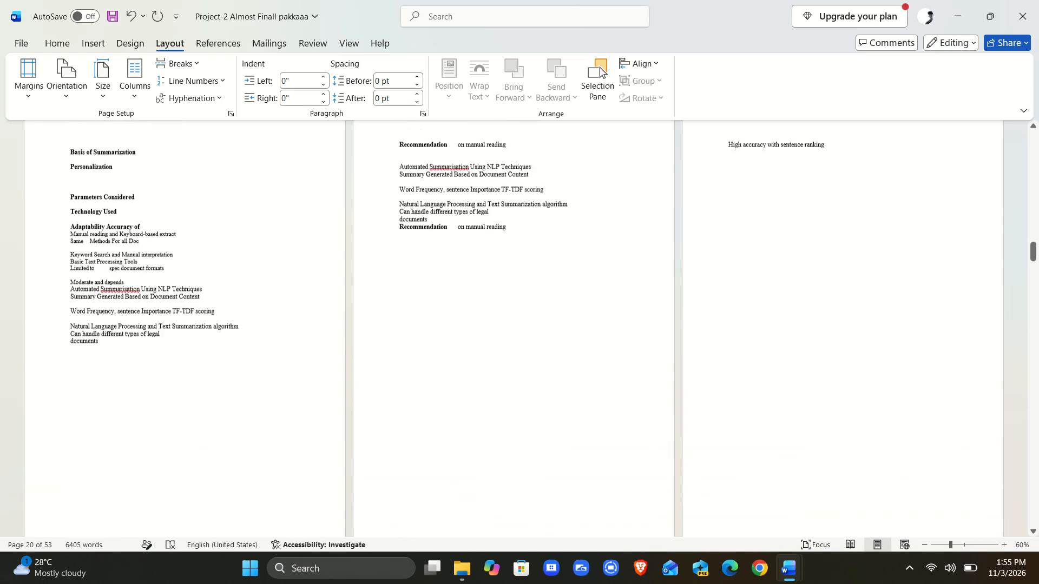
scroll(563, 210, up, 1)
scroll(563, 210, down, 3)
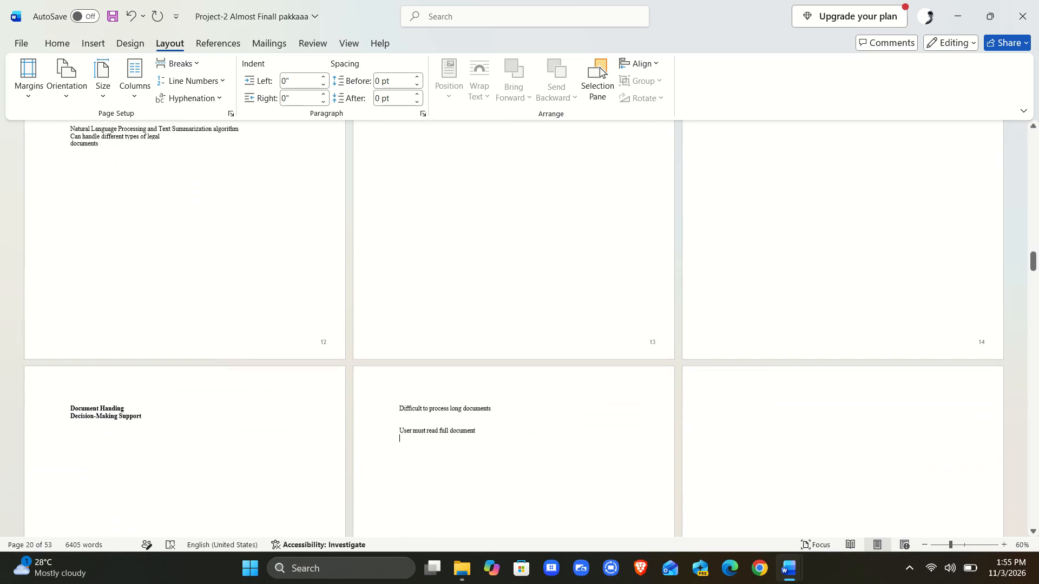
scroll(563, 210, down, 5)
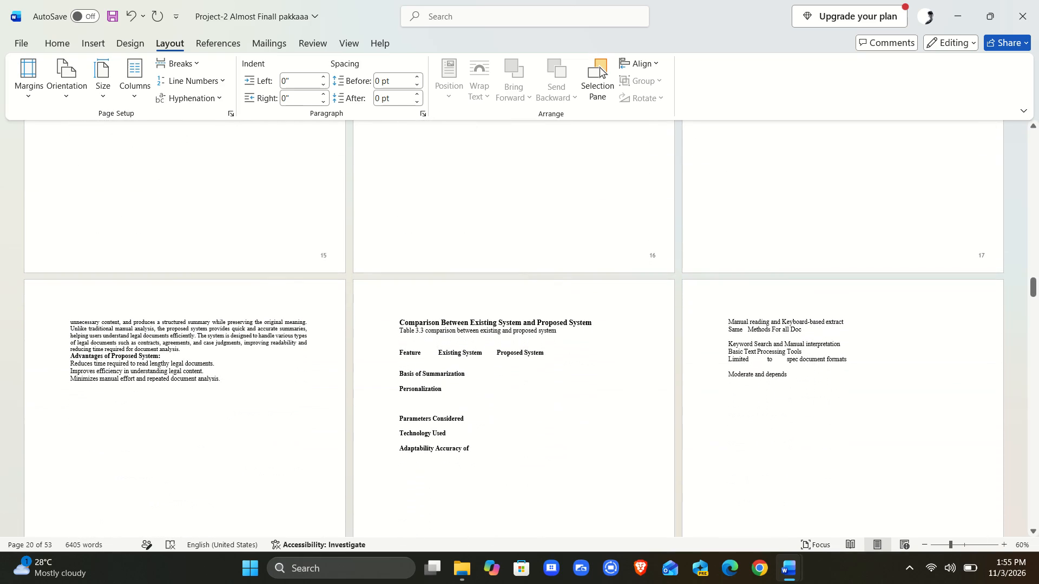
scroll(563, 210, down, 4)
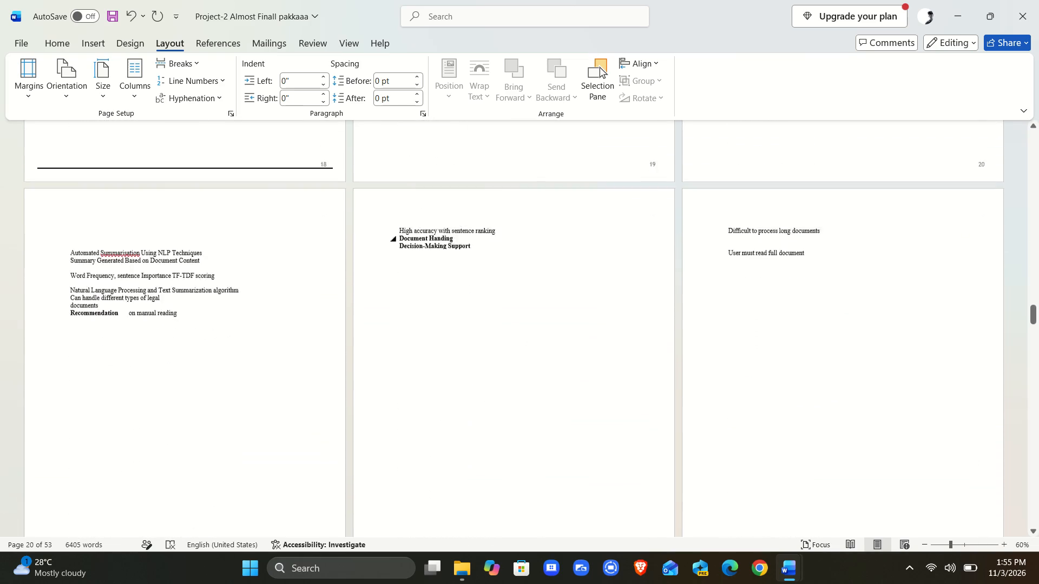
scroll(563, 210, down, 4)
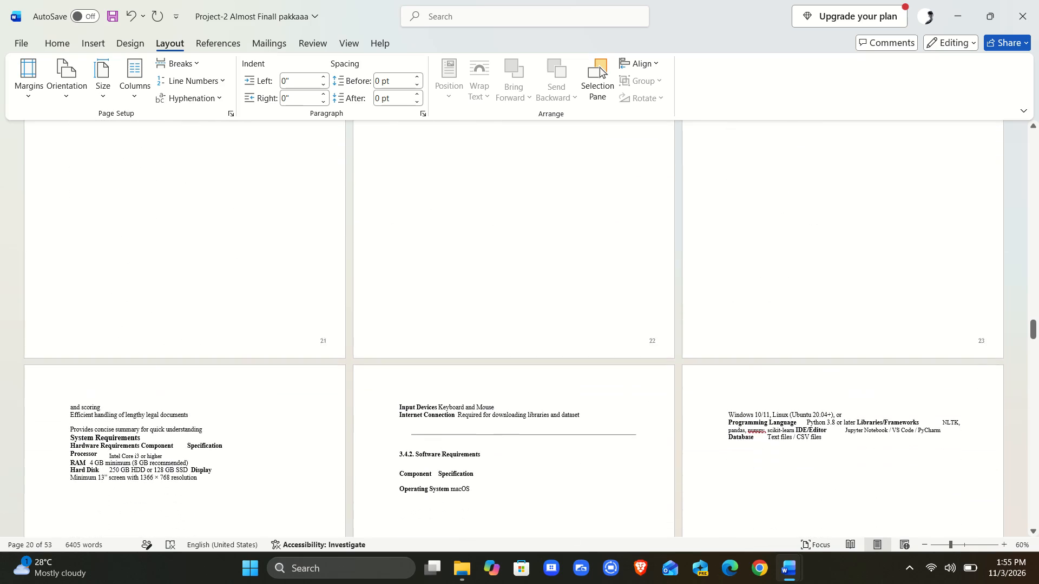
scroll(563, 210, down, 3)
scroll(563, 210, up, 1)
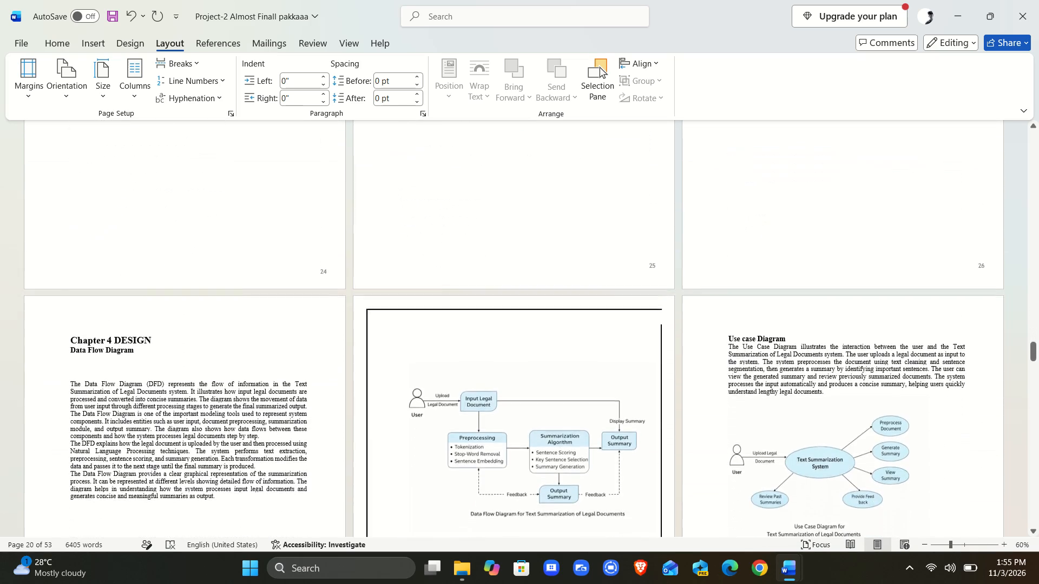
scroll(563, 210, up, 2)
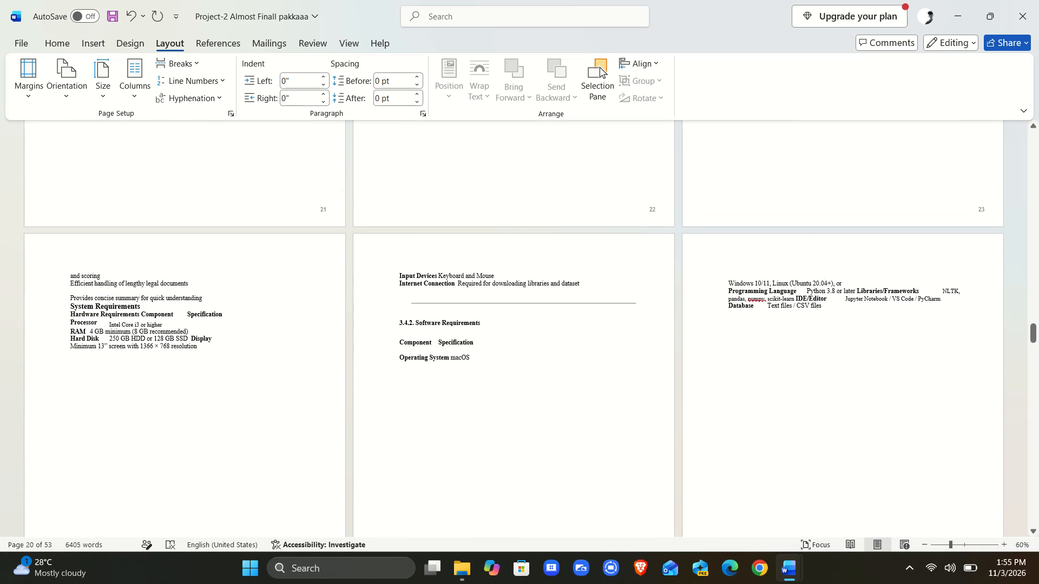
drag(858, 309, 155, 274)
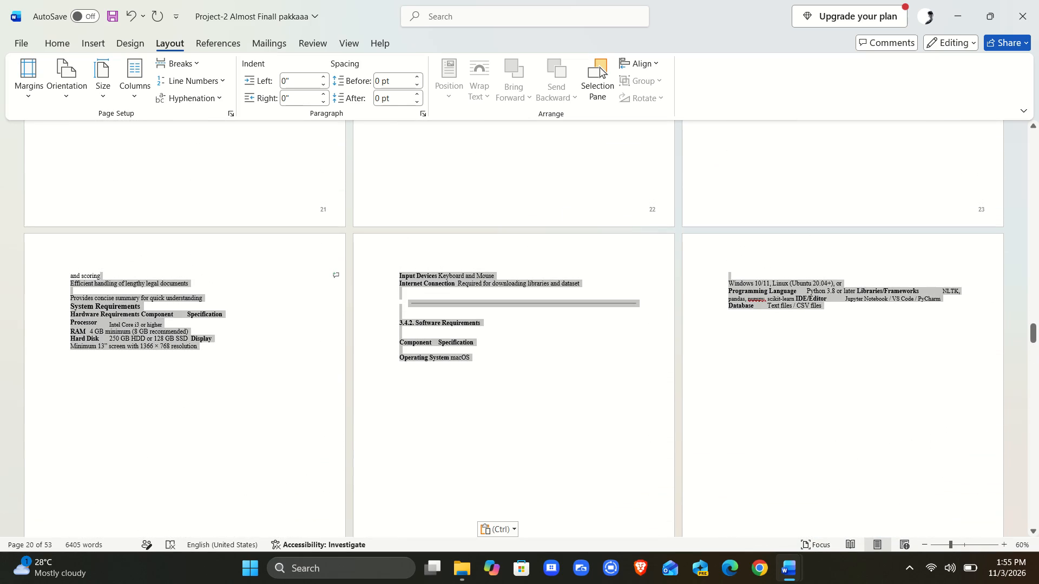
drag(155, 274, 25, 248)
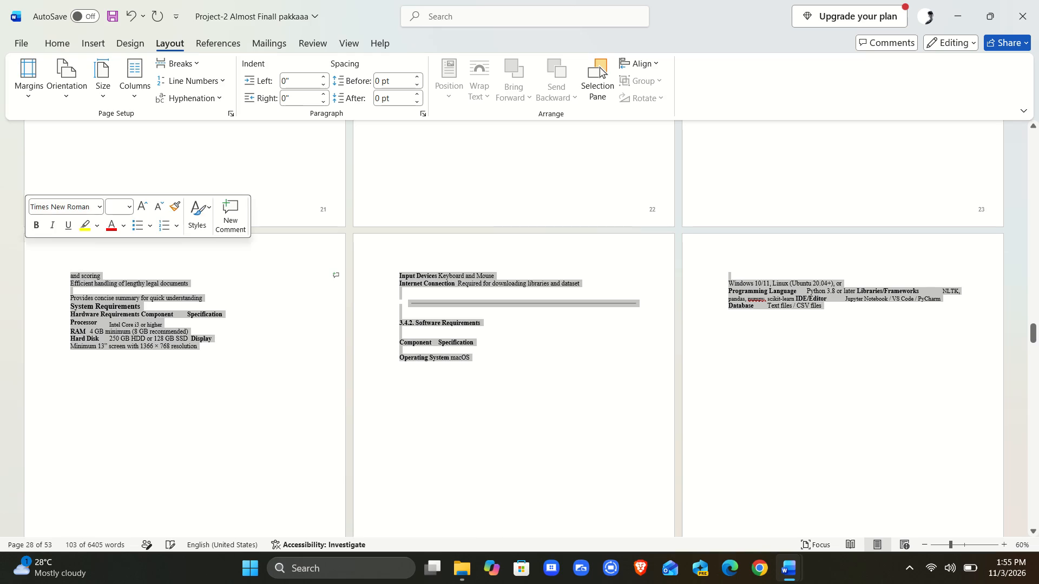
key(ctrl+c)
scroll(365, 329, up, 4)
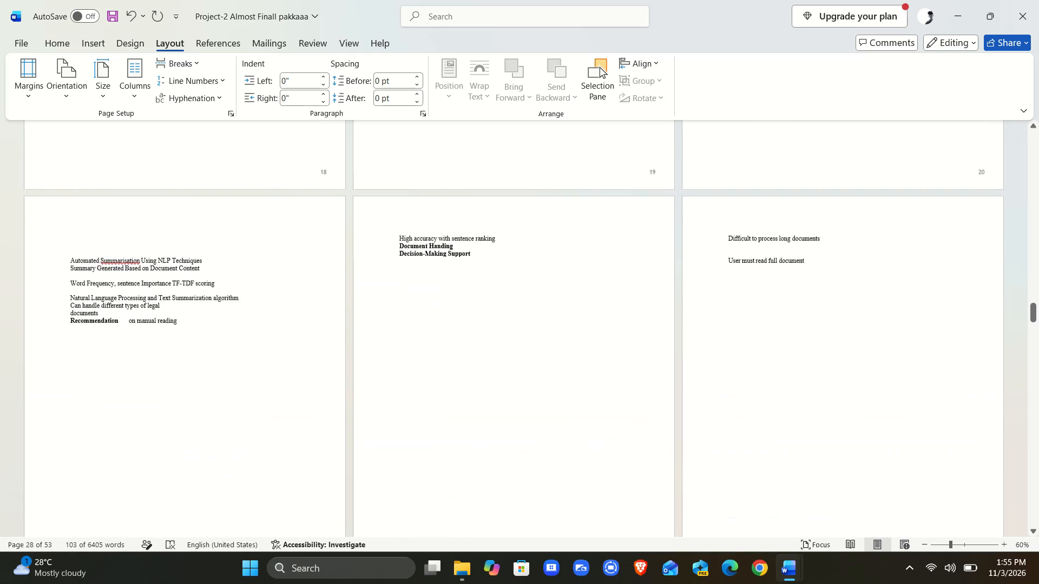
scroll(365, 329, up, 10)
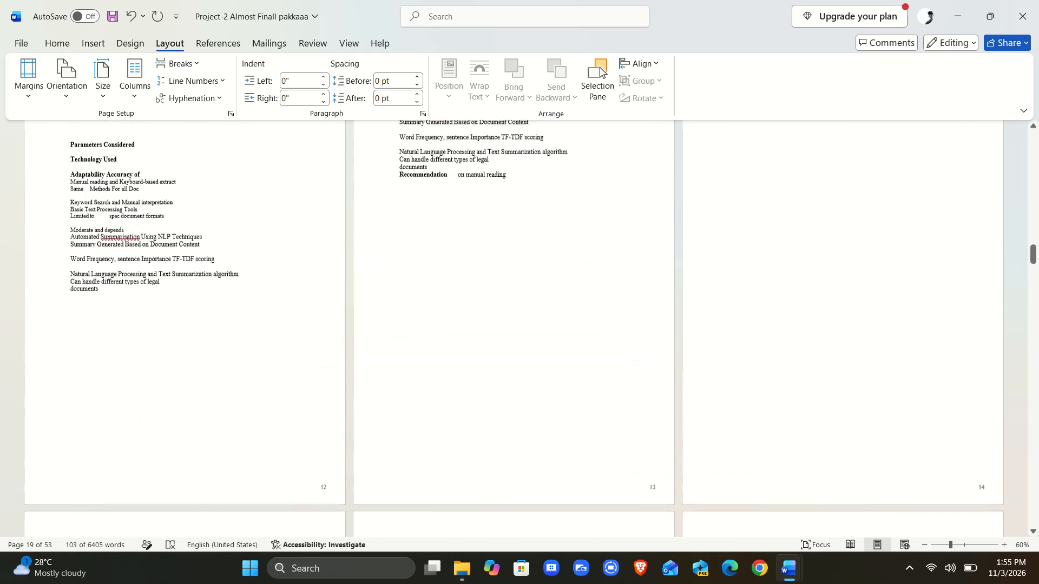
scroll(365, 329, up, 4)
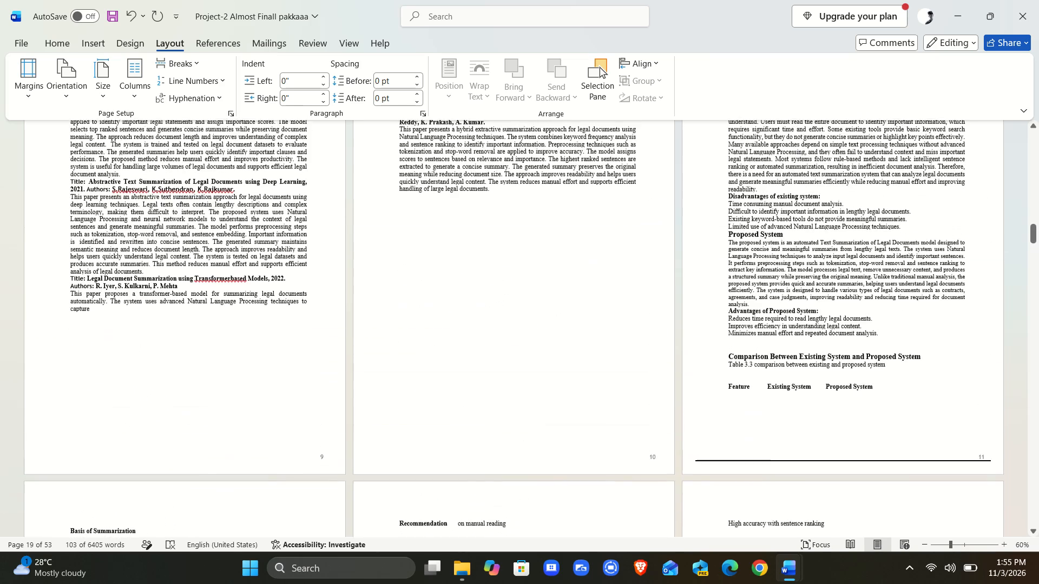
scroll(365, 329, up, 3)
scroll(365, 329, down, 1)
scroll(365, 329, up, 1)
scroll(365, 329, down, 1)
scroll(365, 329, up, 1)
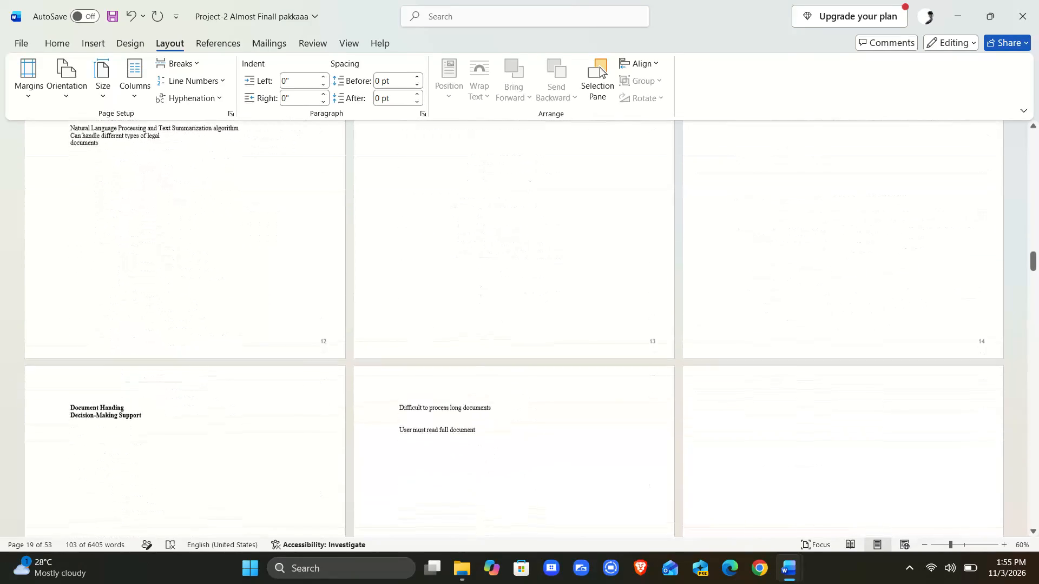
scroll(365, 329, up, 1)
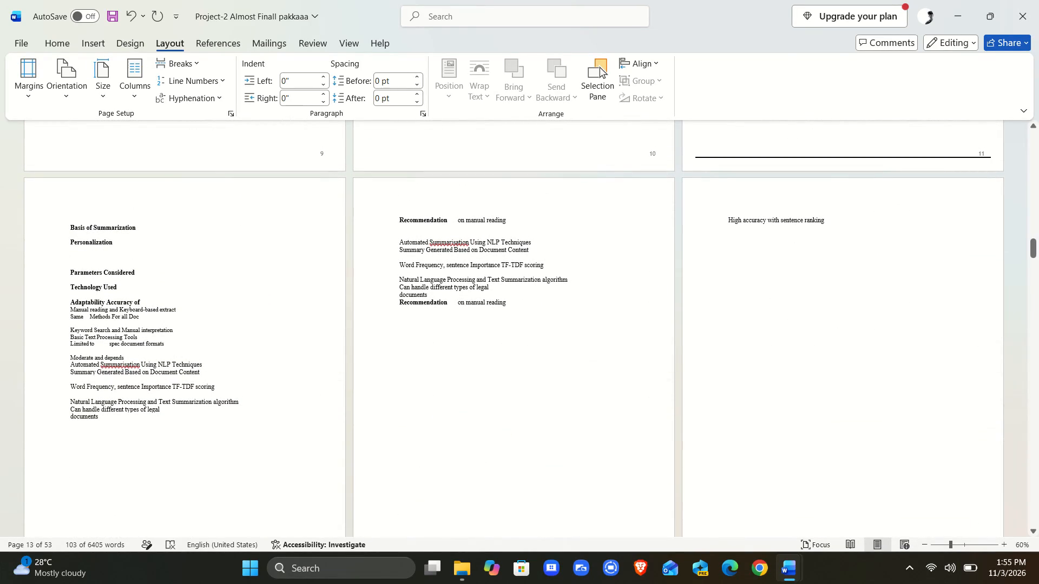
click(840, 220)
key(Return)
key(Return)
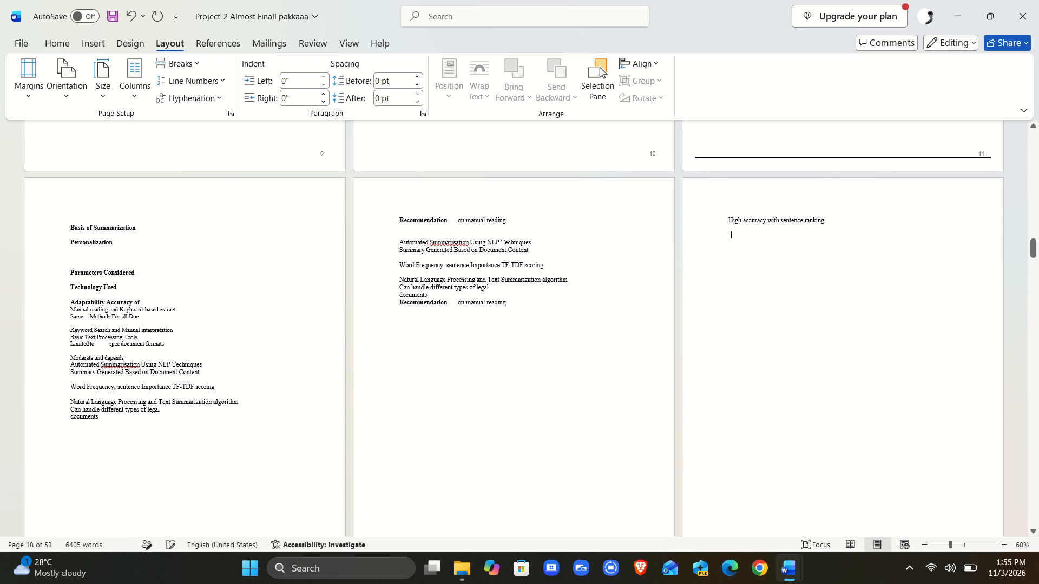
key(ctrl+v)
Place the cursor after "Text files / CSV files" in the original software requirements block just before Chapter 4 DESIGN.
scroll(844, 267, down, 1)
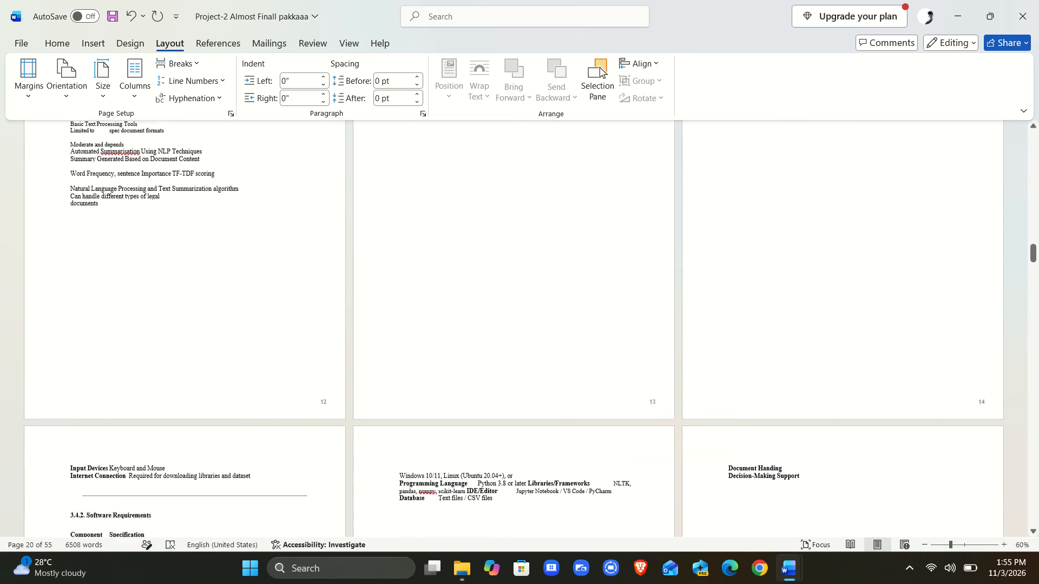
scroll(844, 267, down, 1)
scroll(844, 267, up, 1)
scroll(844, 267, down, 4)
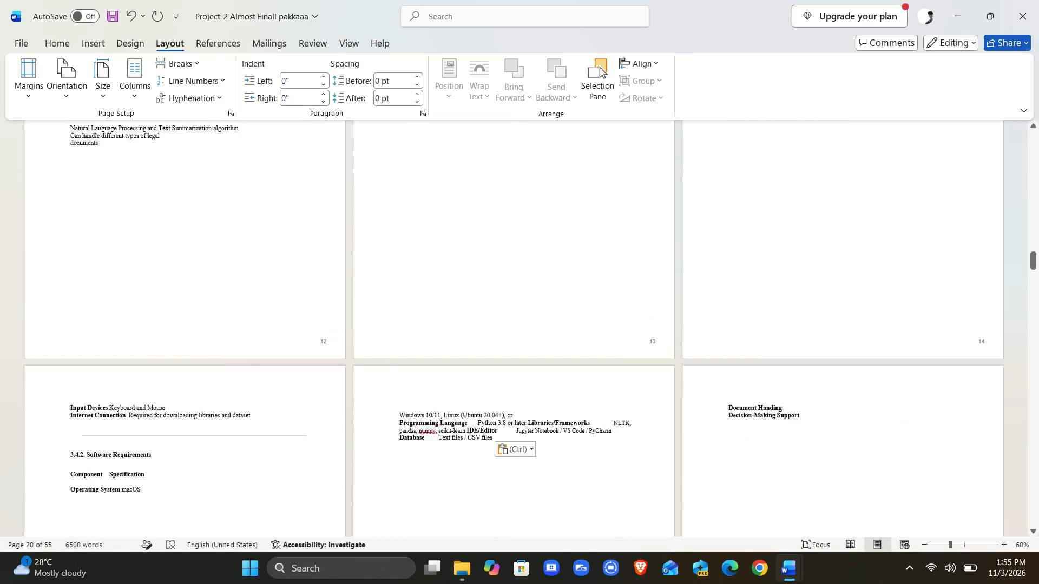
scroll(844, 267, down, 6)
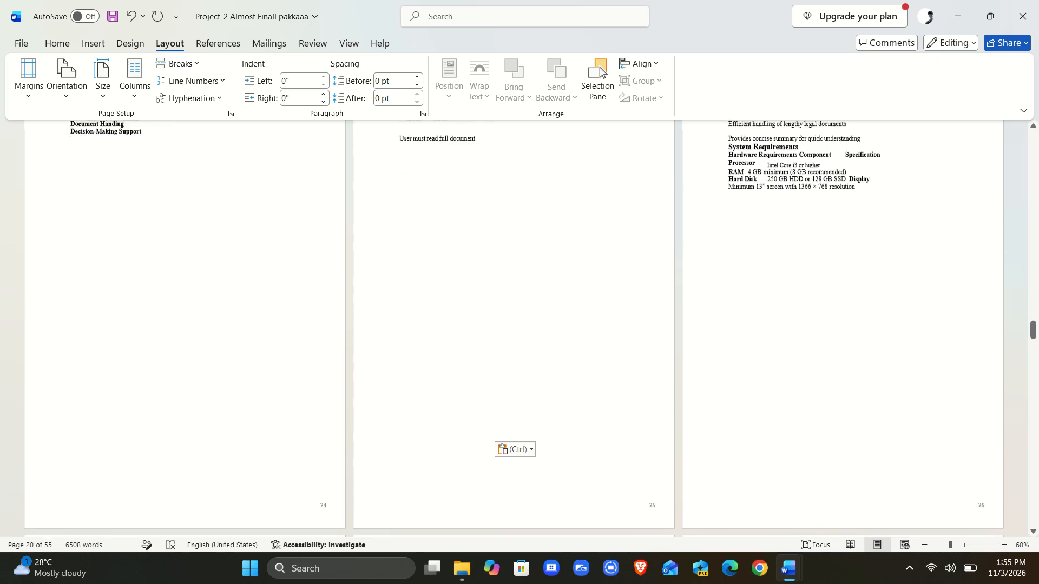
scroll(844, 267, down, 4)
scroll(844, 267, up, 1)
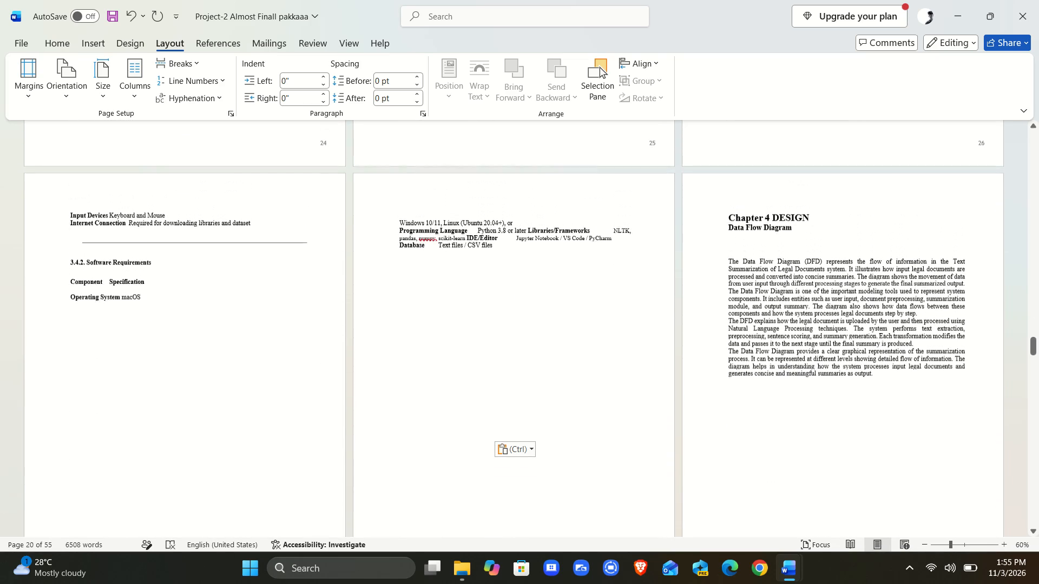
click(644, 281)
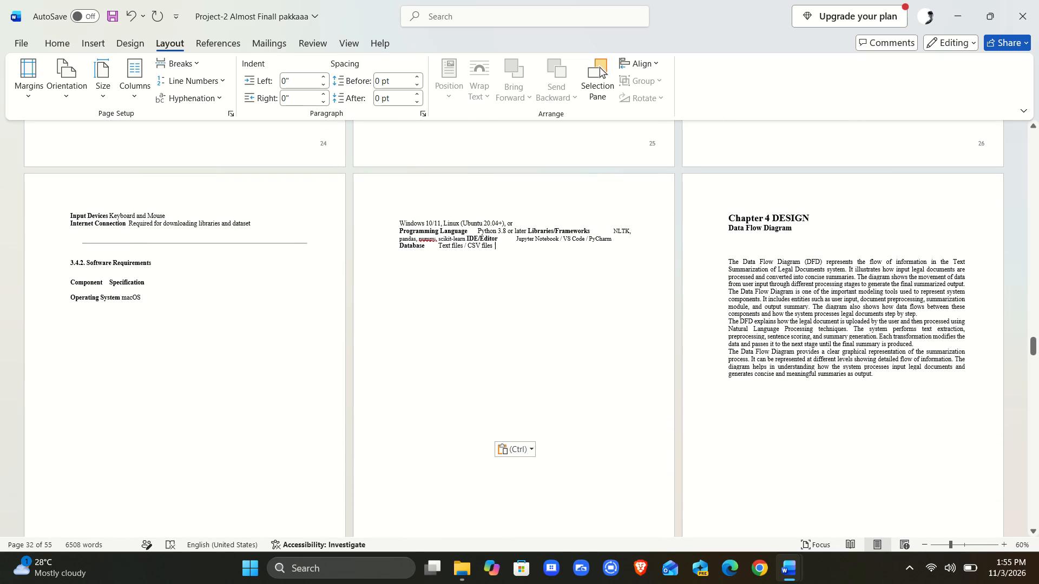
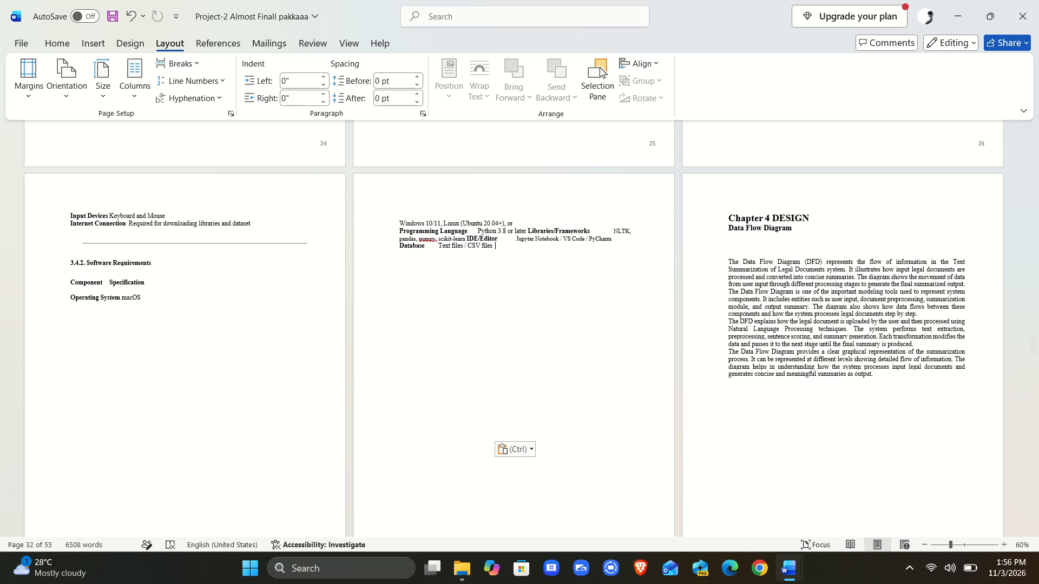
Select the entire page starting with "Basis of Summarization" using Go To with \page, and delete its content.
scroll(505, 362, up, 5)
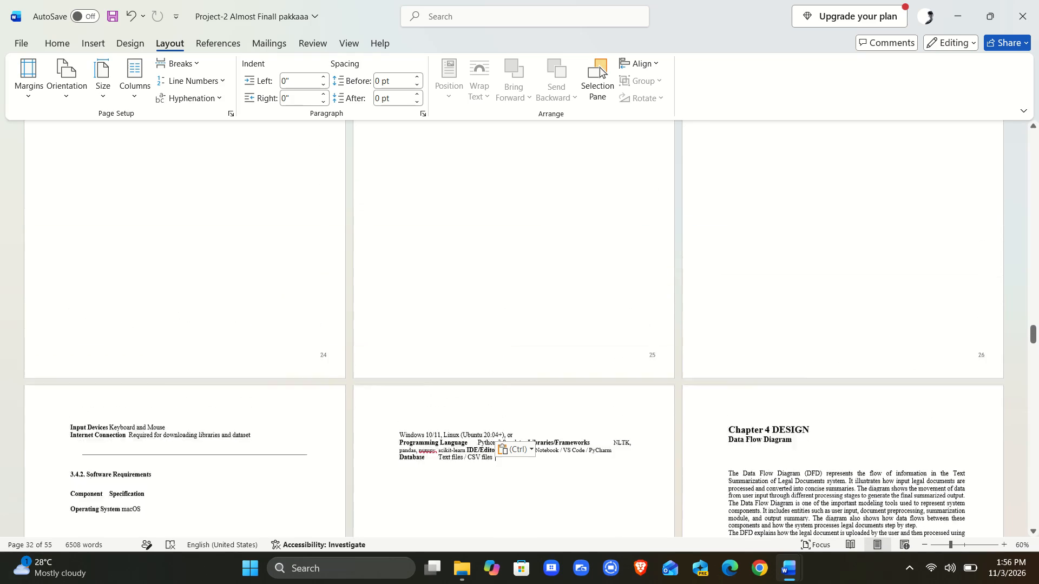
scroll(505, 362, up, 5)
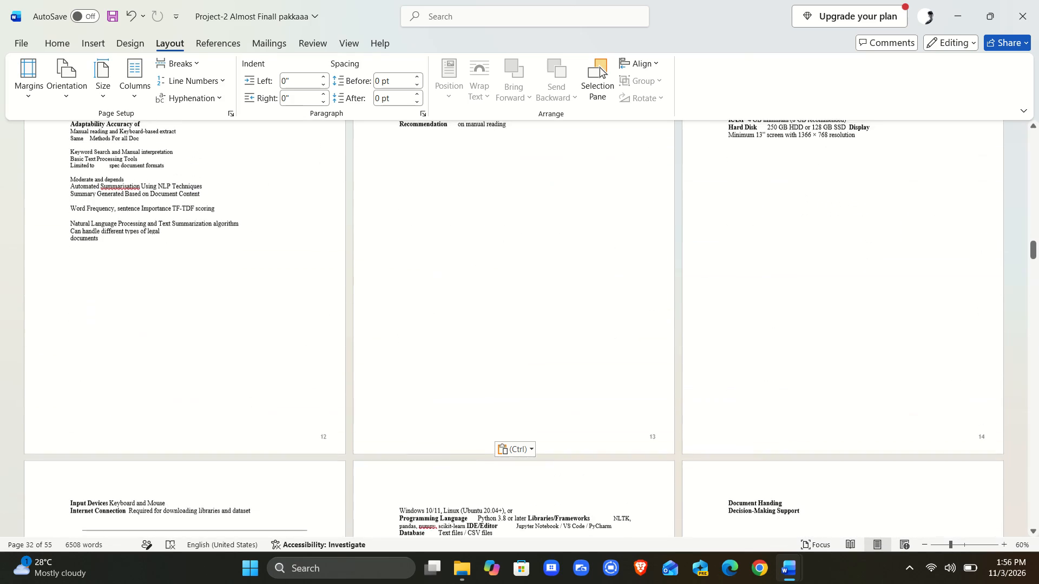
scroll(505, 362, up, 5)
scroll(505, 362, down, 5)
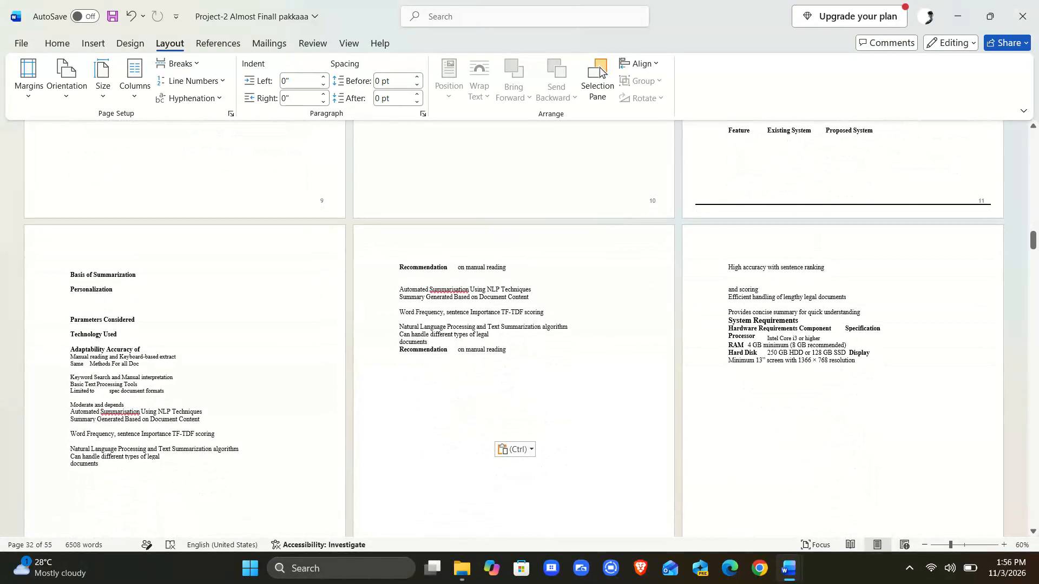
click(76, 245)
key(ctrl+g)
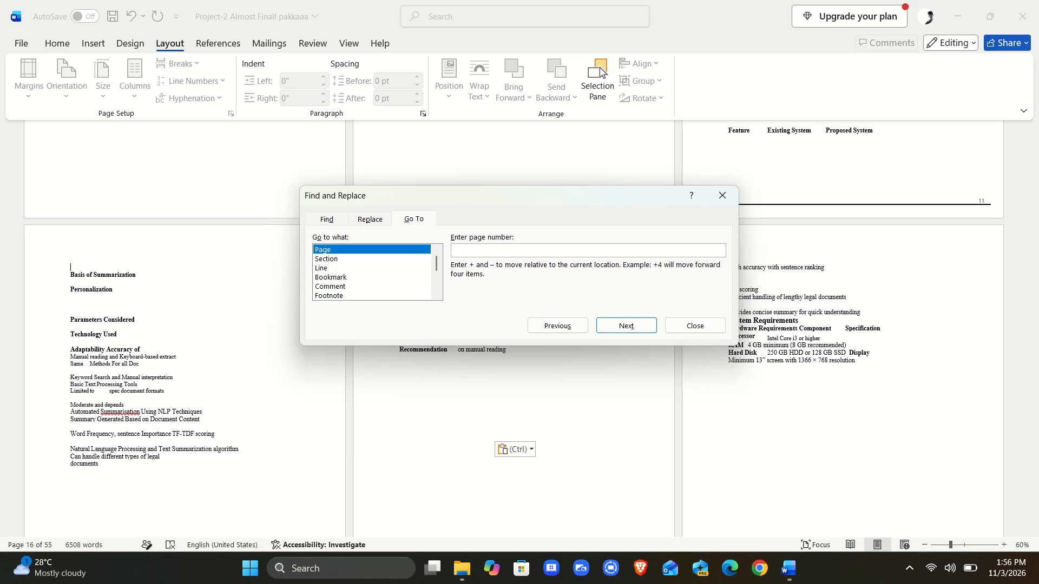
key(backslash)
text(page)
key(Return)
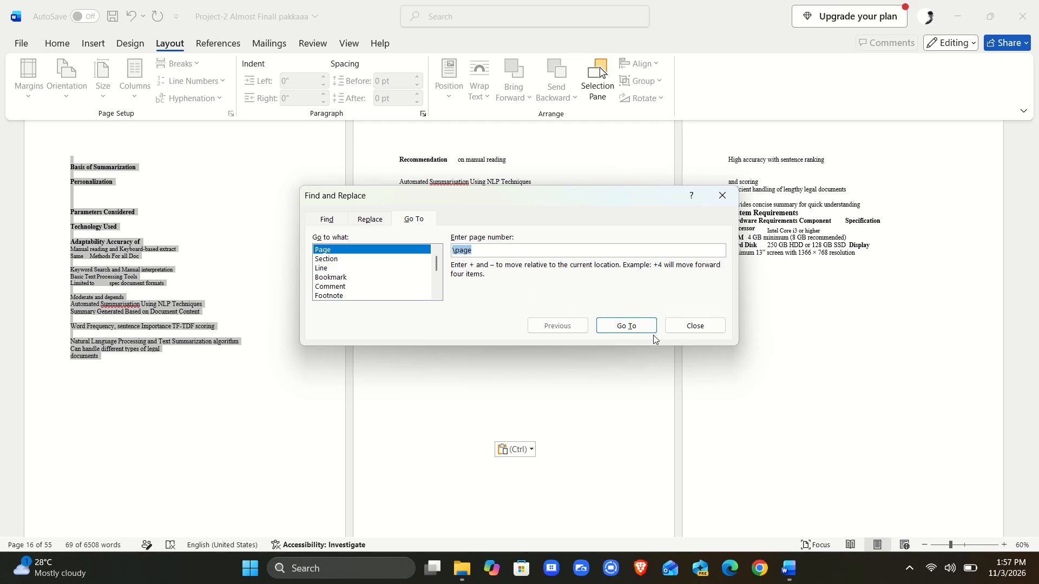
click(693, 326)
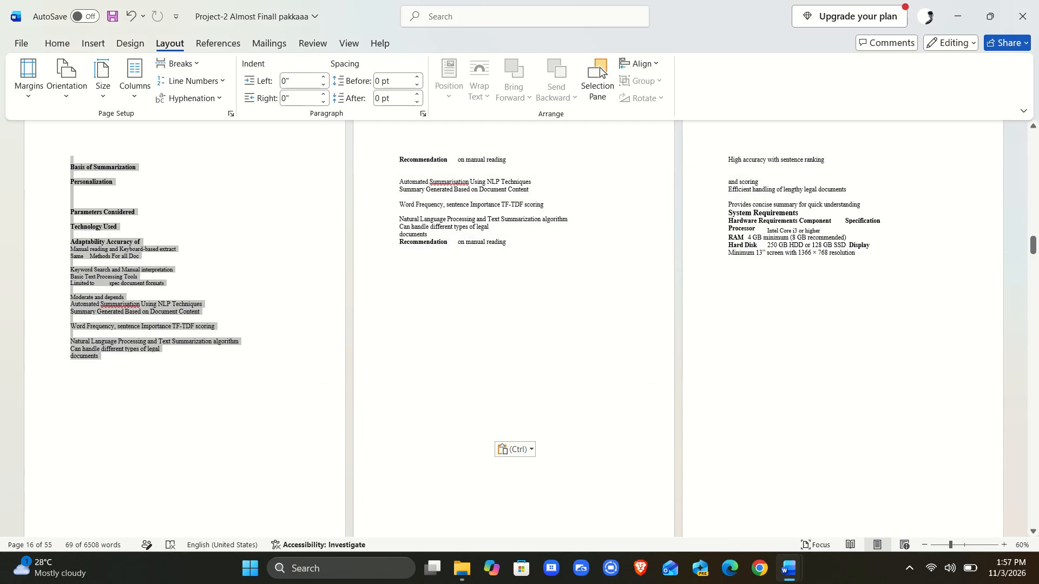
key(Delete)
Select the whole page starting with "Recommendation on manual reading" using Go To with \page, and delete it.
scroll(693, 326, up, 1)
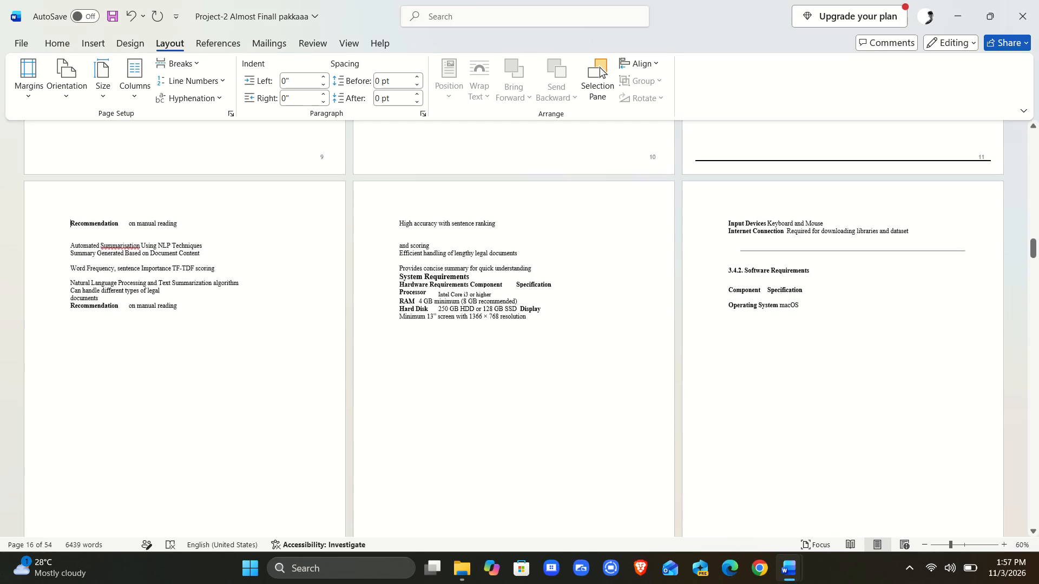
scroll(693, 326, up, 2)
scroll(693, 326, down, 1)
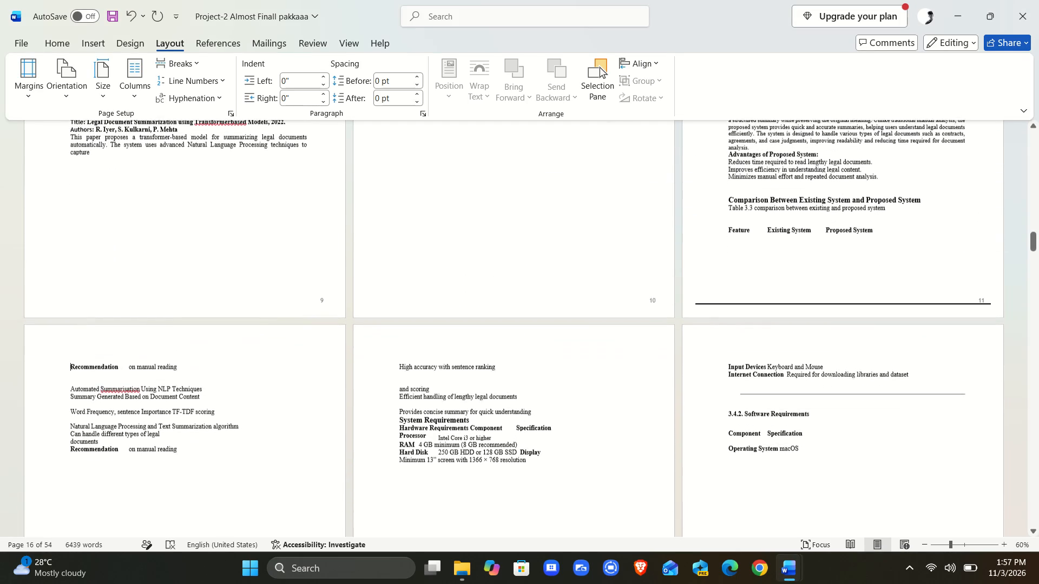
scroll(693, 326, down, 3)
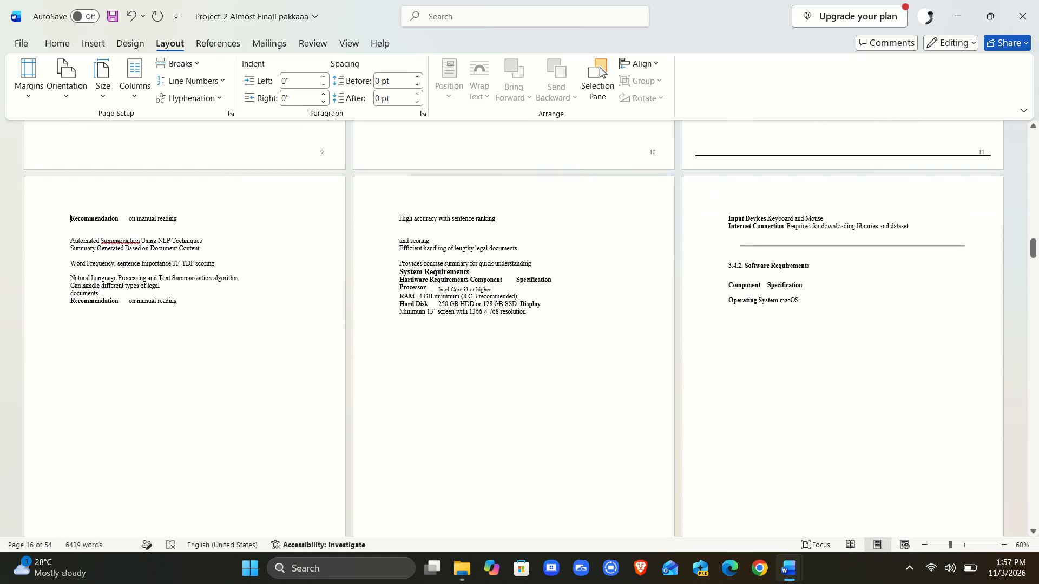
click(243, 368)
key(ctrl+g)
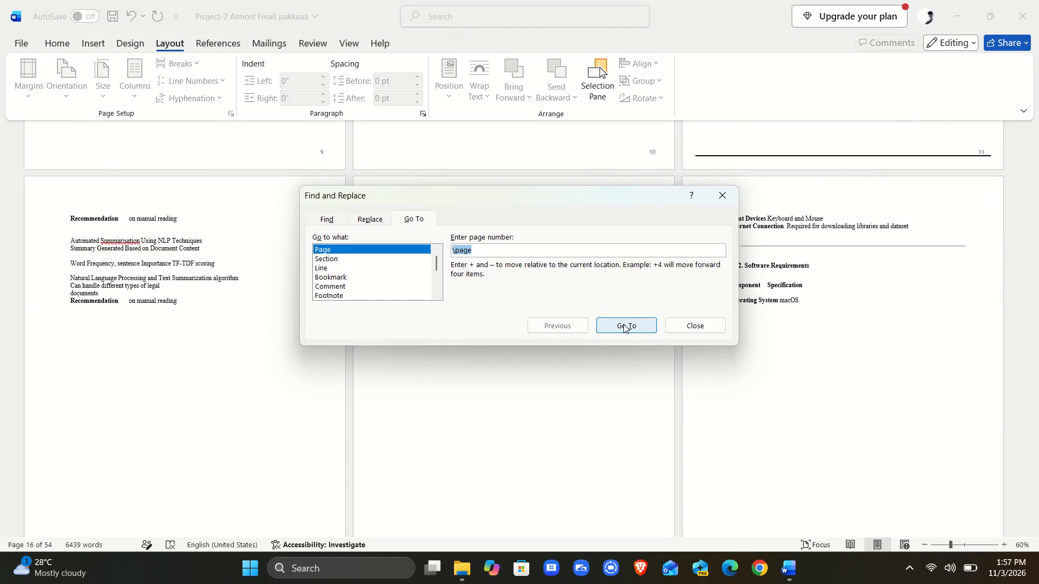
key(Return)
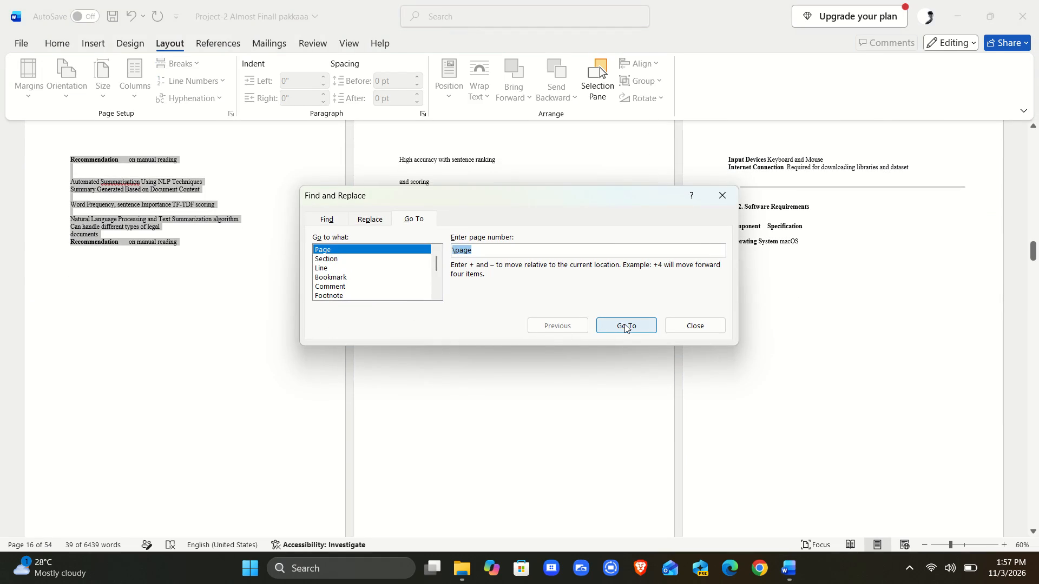
click(692, 331)
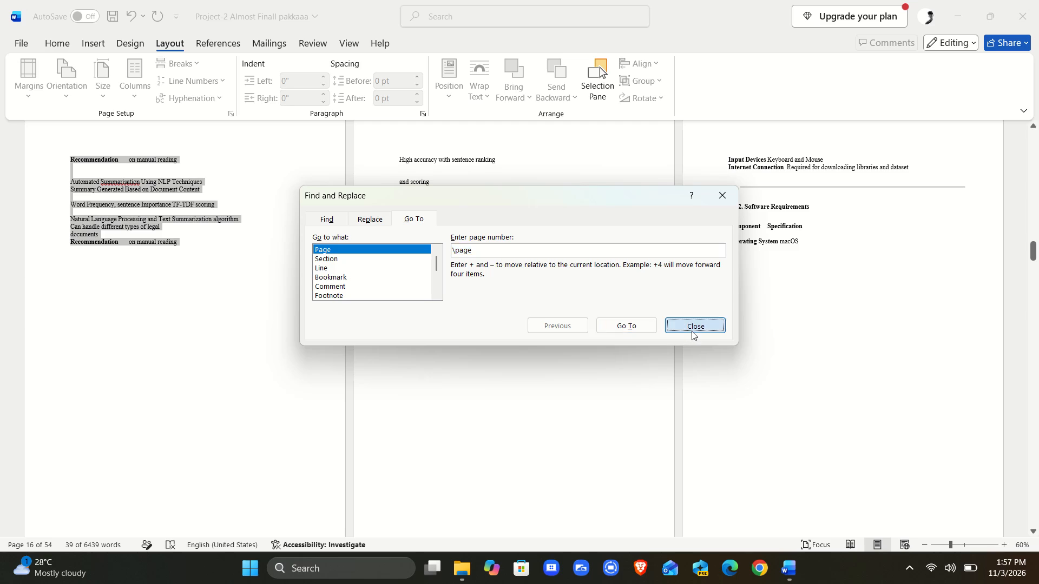
key(Delete)
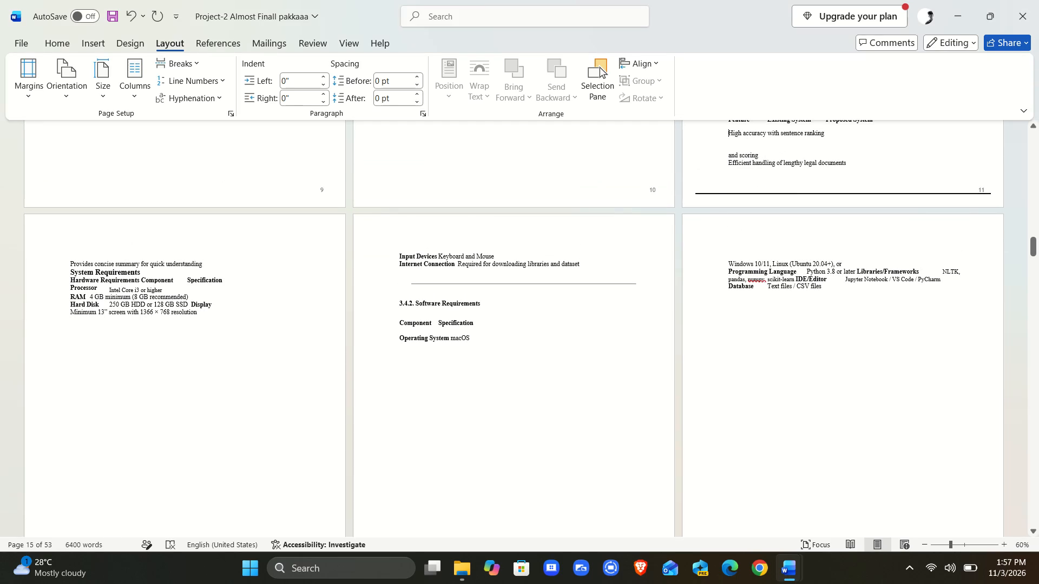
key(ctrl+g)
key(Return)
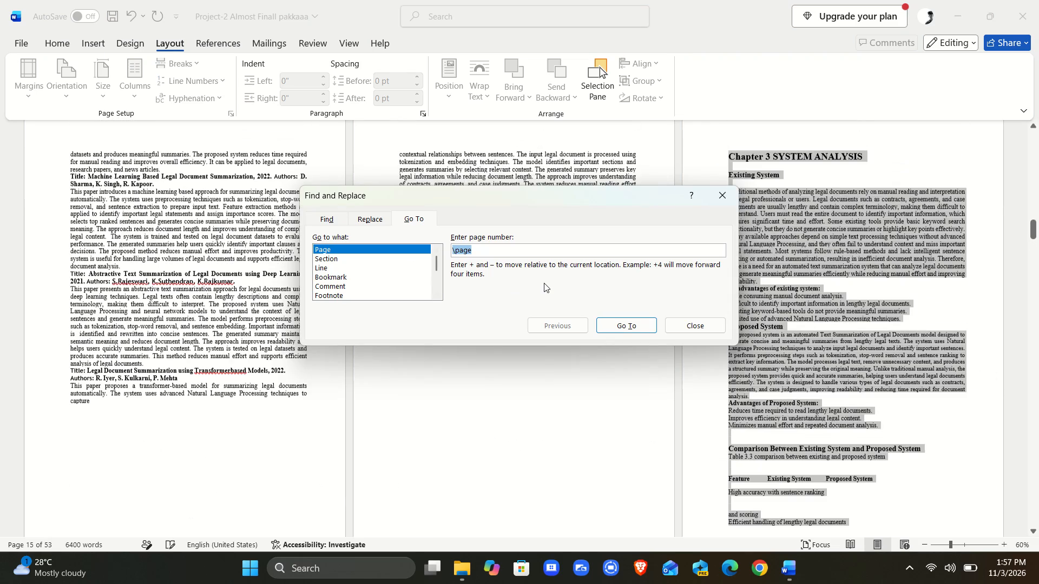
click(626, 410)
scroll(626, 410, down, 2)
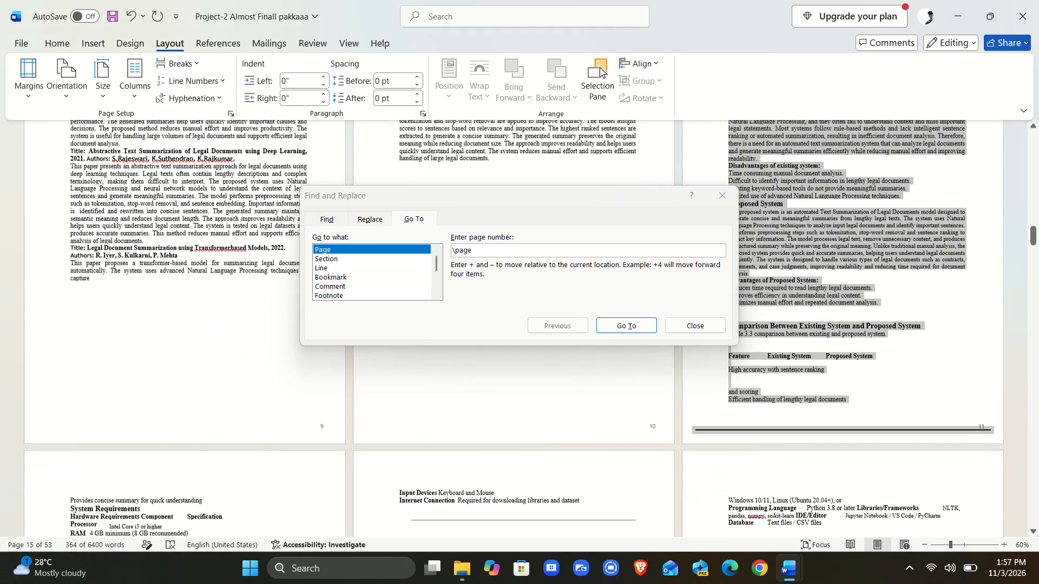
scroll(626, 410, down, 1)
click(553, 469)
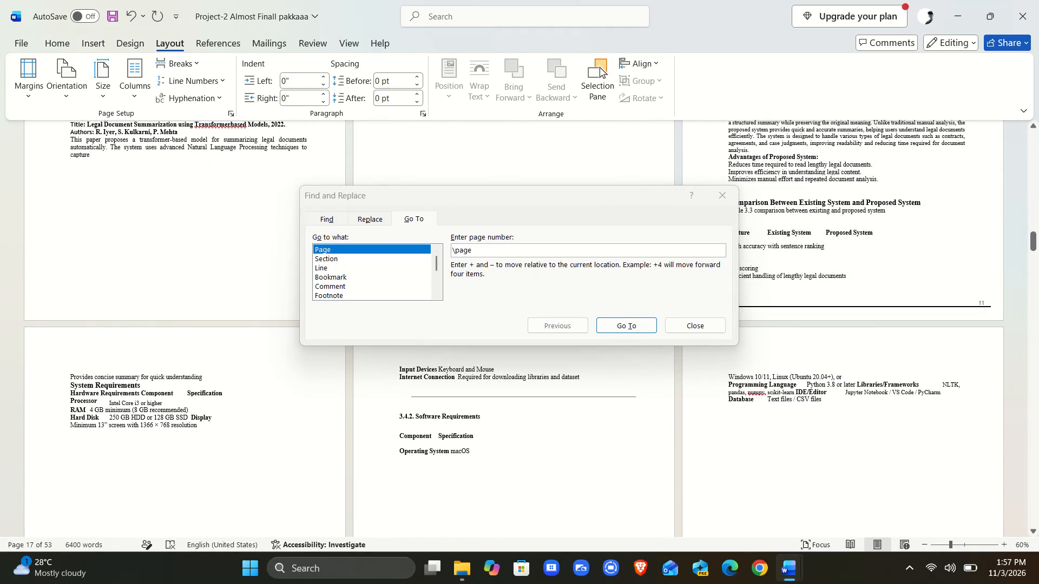
Select the whole page holding the System Requirements heading and hardware specifications using Go To with \page, and delete it.
click(220, 419)
key(ctrl+g)
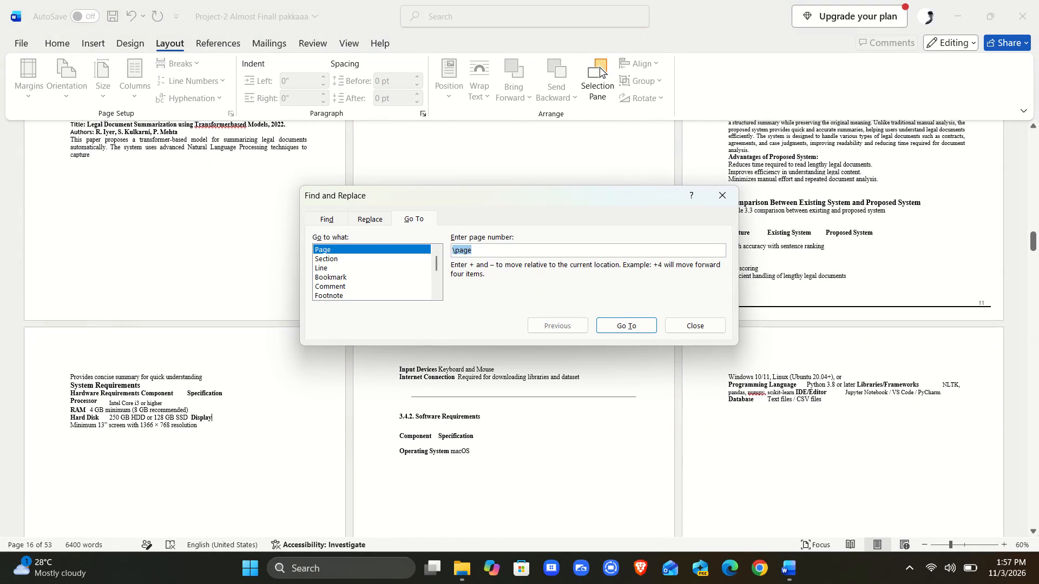
key(Return)
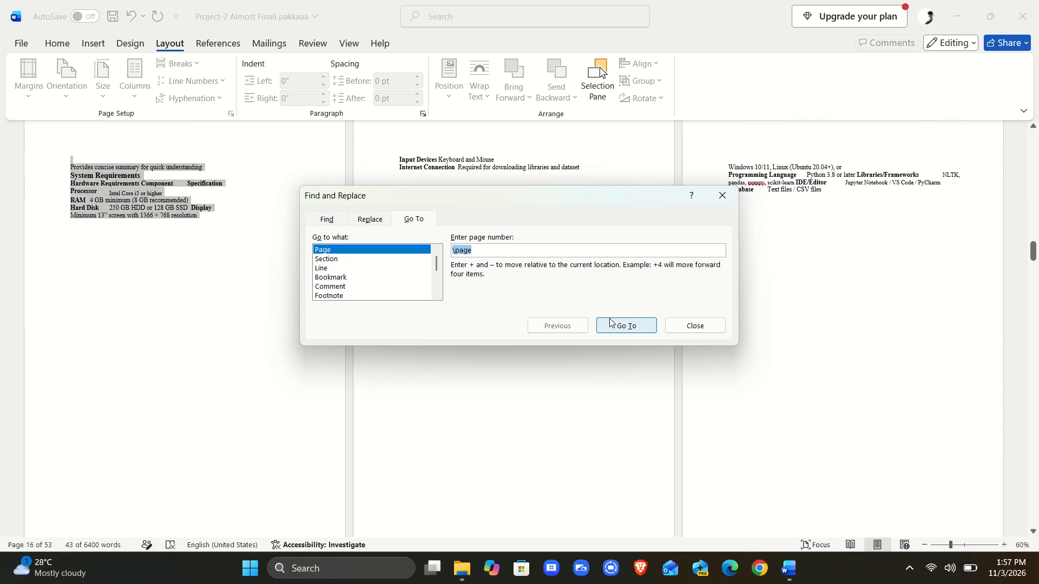
click(711, 328)
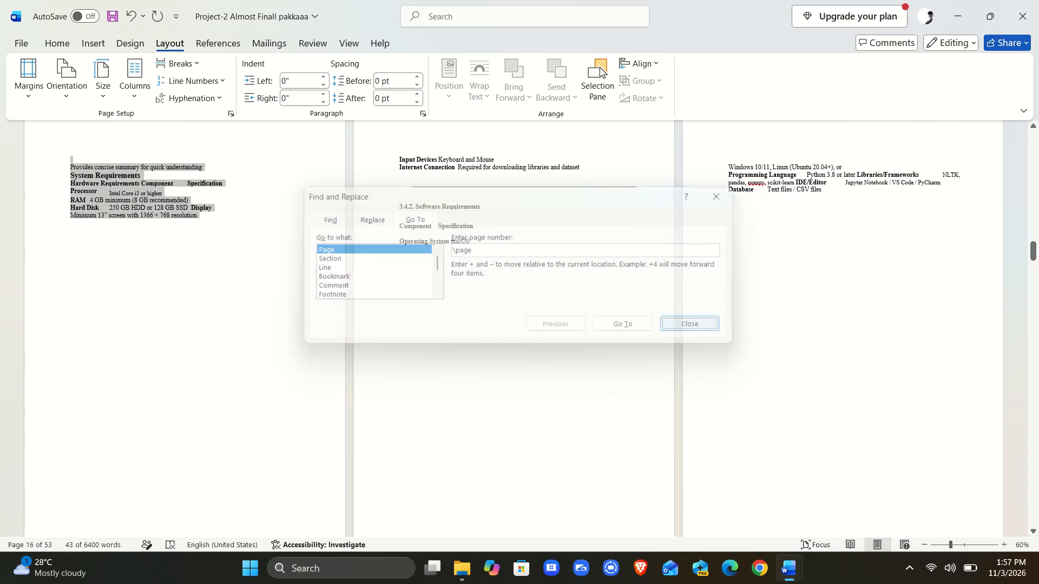
key(Delete)
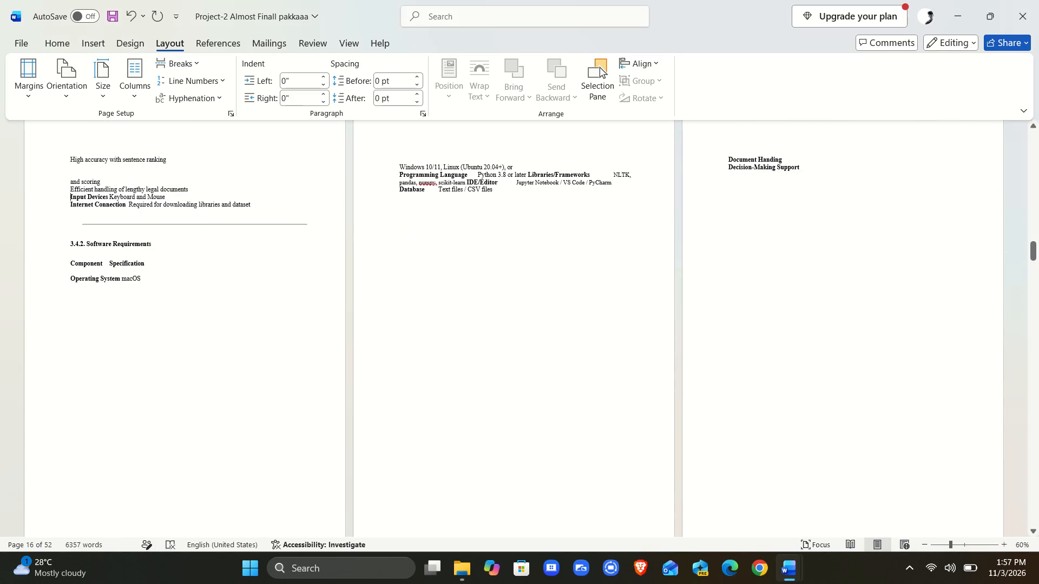
Select the whole page running from "High accuracy with sentence ranking" to "Operating System macOS" using Go To with \page, and delete it.
click(255, 344)
scroll(203, 277, up, 1)
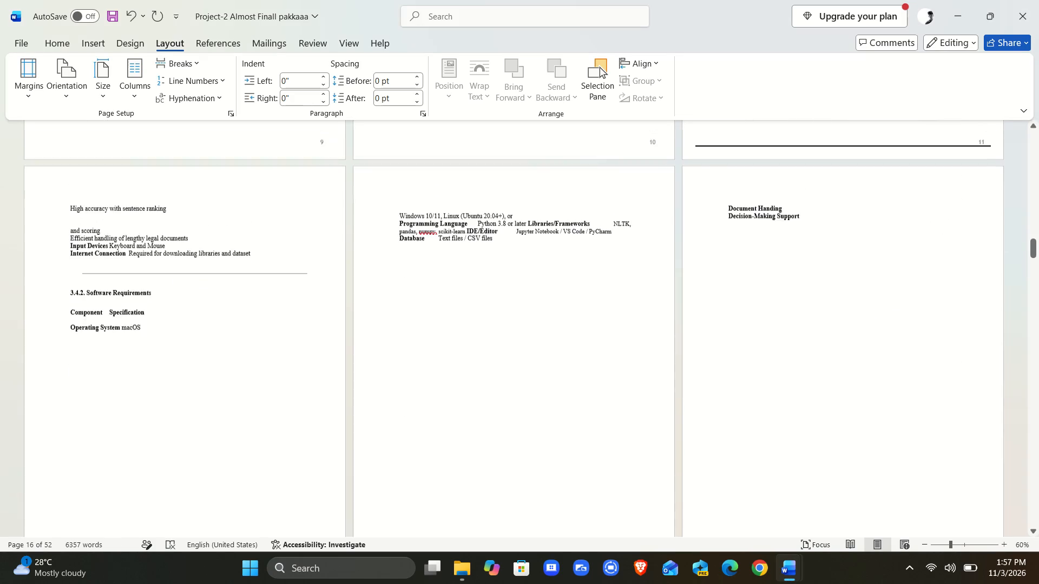
scroll(203, 277, up, 1)
click(178, 314)
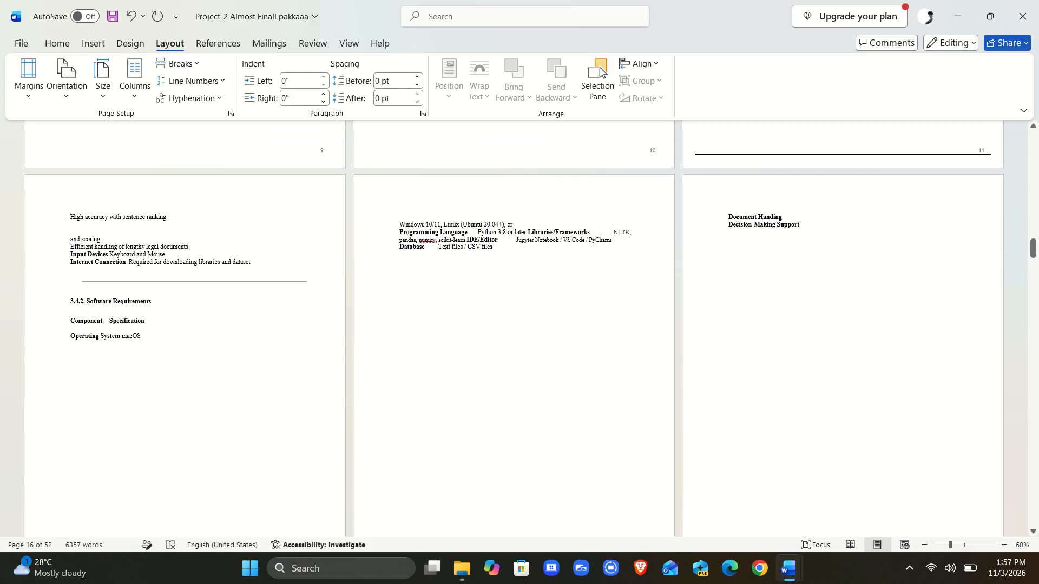
key(ctrl+g)
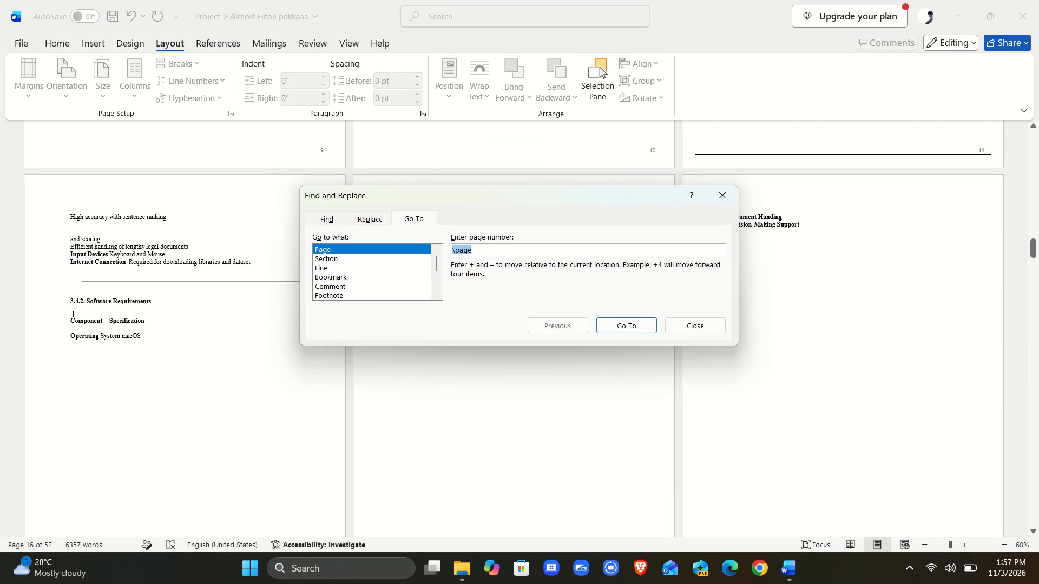
key(Return)
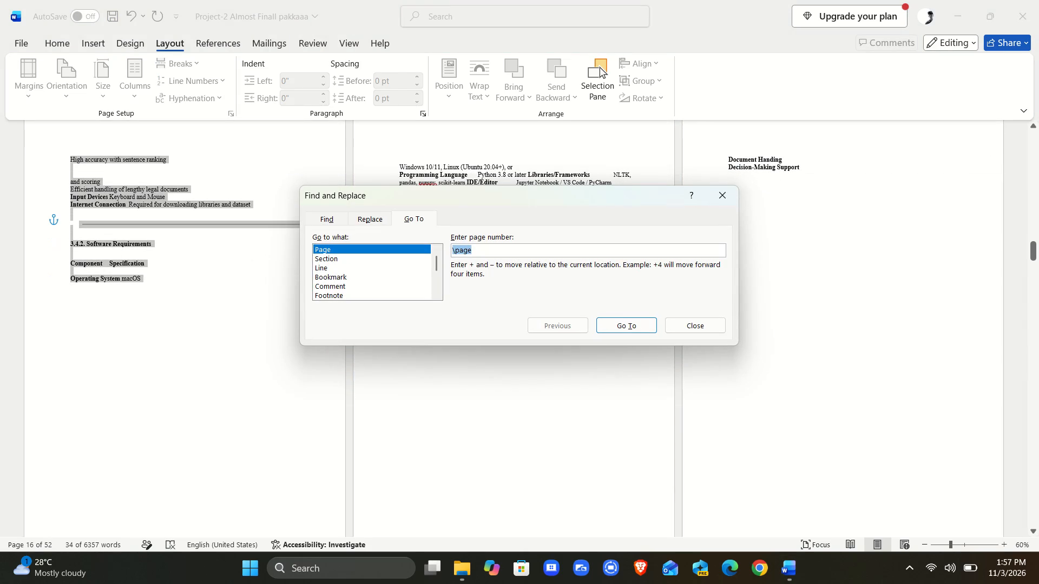
click(696, 320)
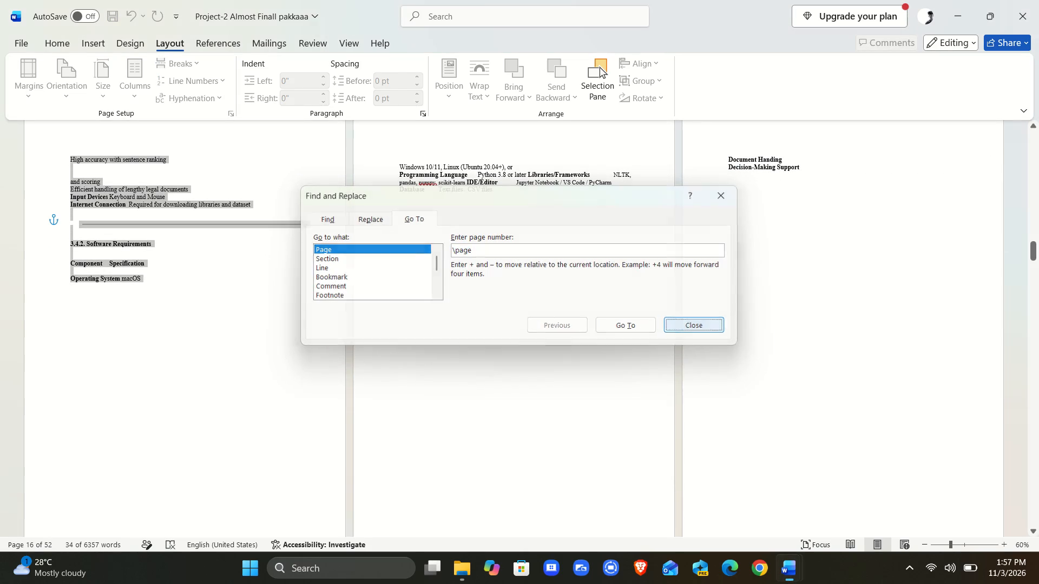
key(Delete)
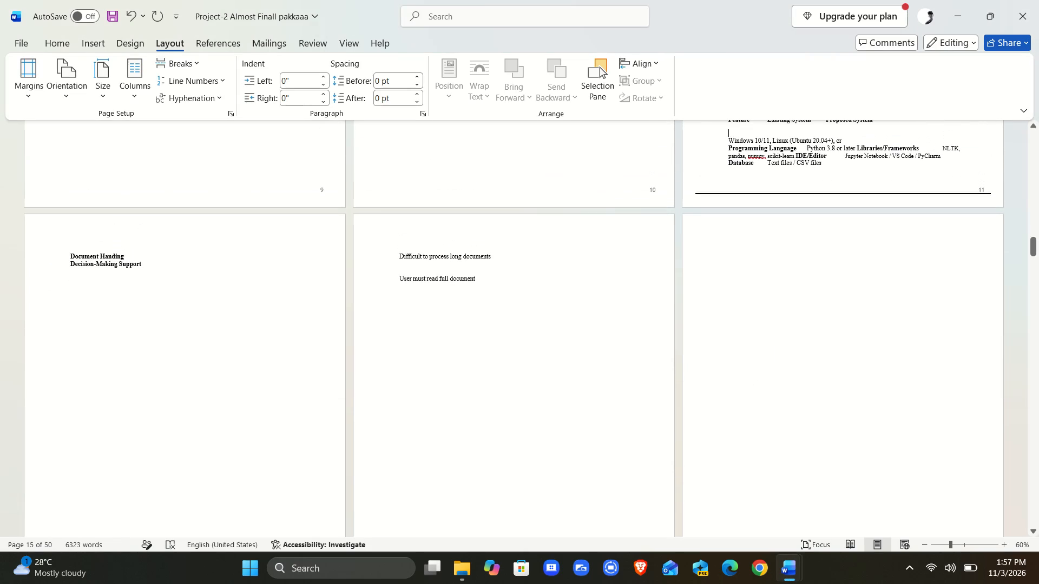
Select the whole page containing "Document Handing" and "Decision-Making Support" using Go To with \page, and delete it.
scroll(266, 347, up, 2)
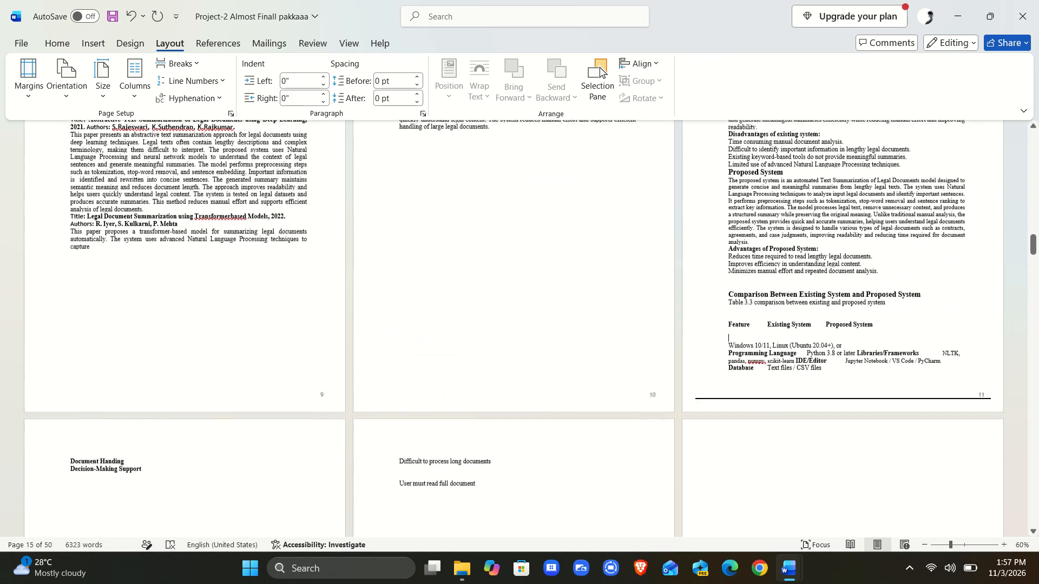
scroll(266, 347, down, 1)
click(221, 342)
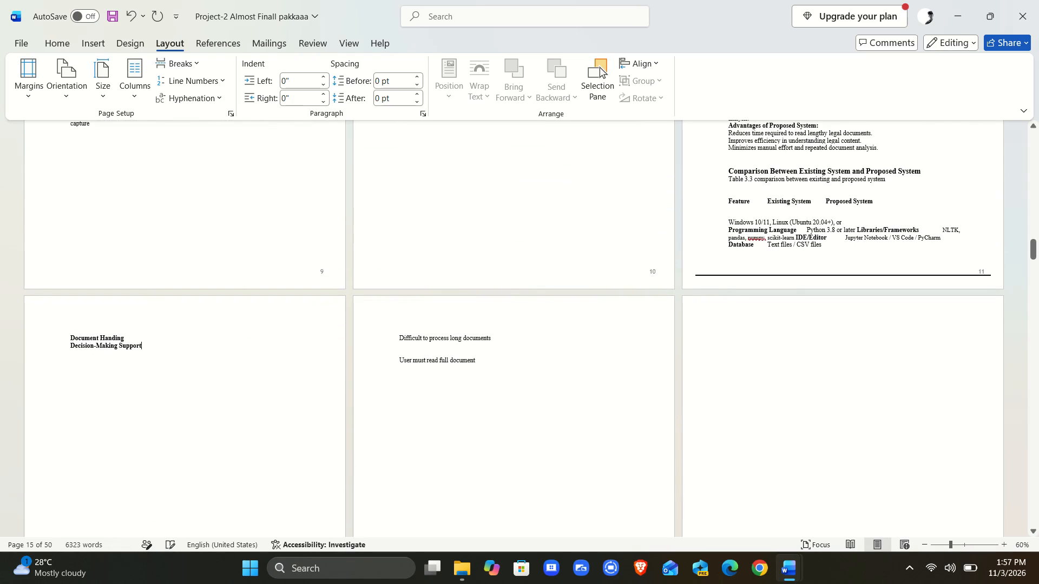
key(ctrl+g)
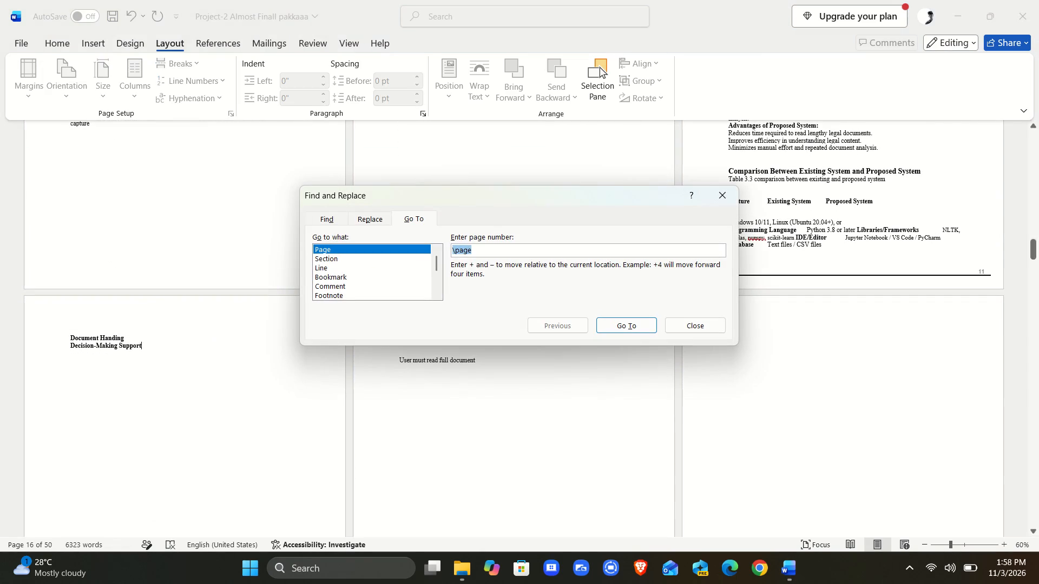
key(Return)
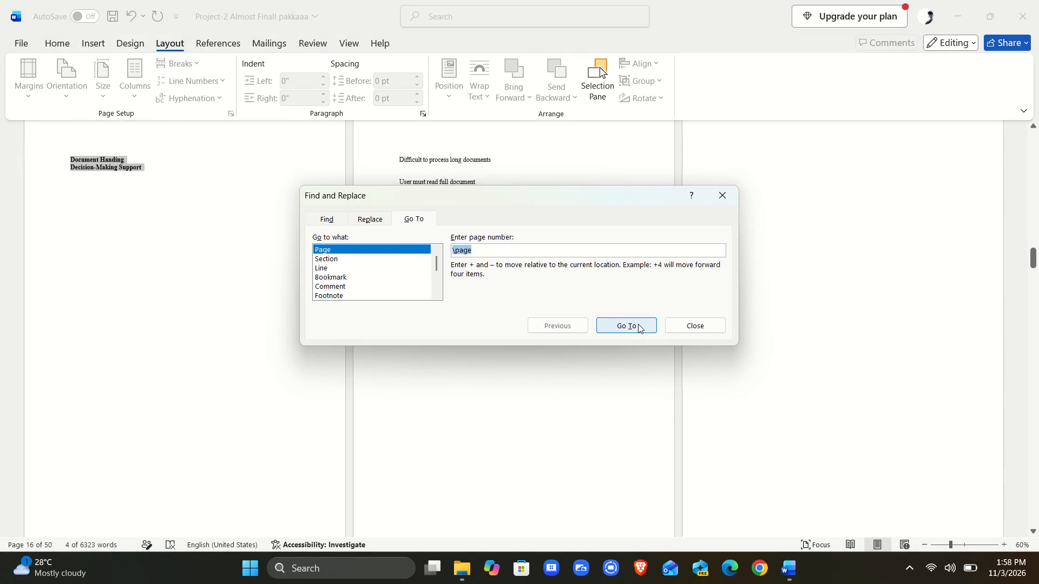
click(678, 329)
key(Delete)
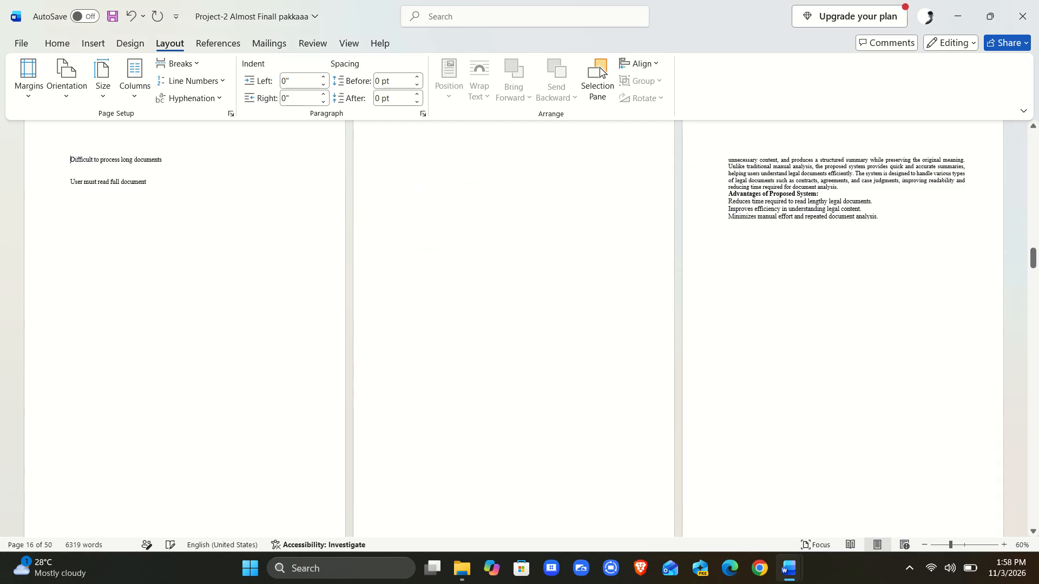
Select the whole page holding "Difficult to process long documents" and "User must read full document" using Go To with \page, and delete it.
click(174, 280)
key(ctrl+g)
key(Return)
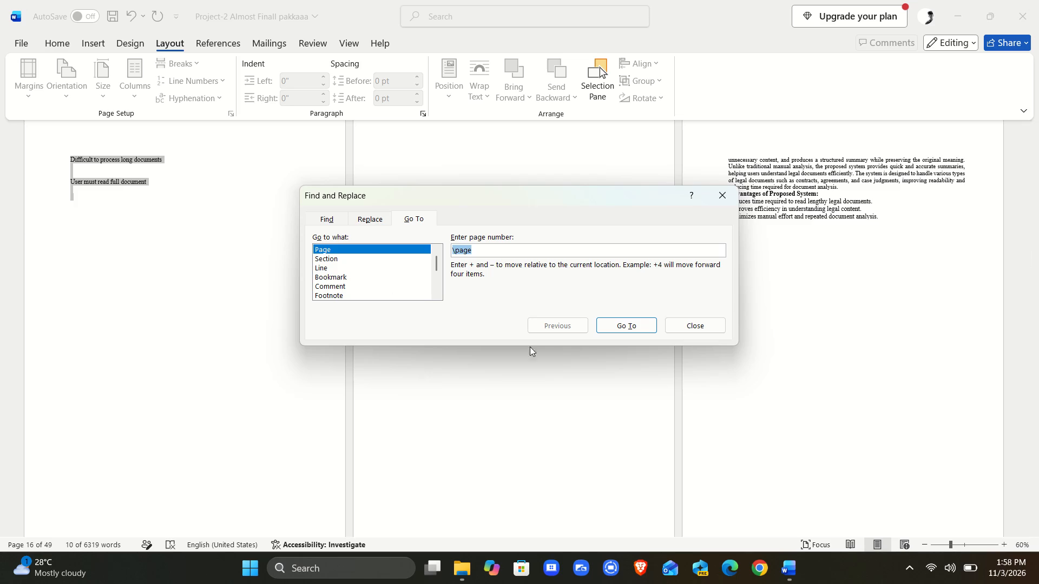
double_click(685, 324)
scroll(586, 255, up, 2)
click(235, 310)
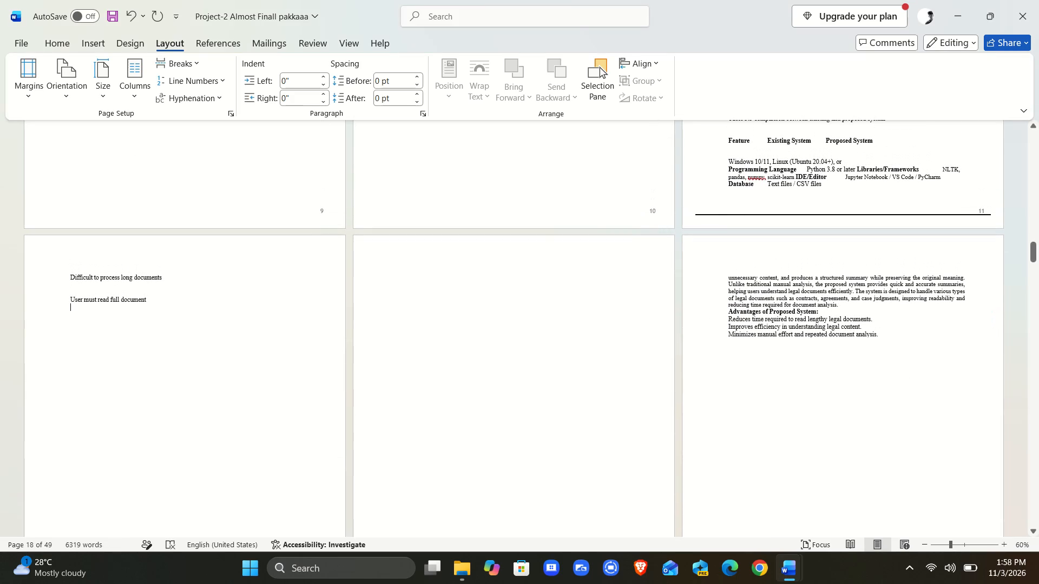
key(ctrl+g)
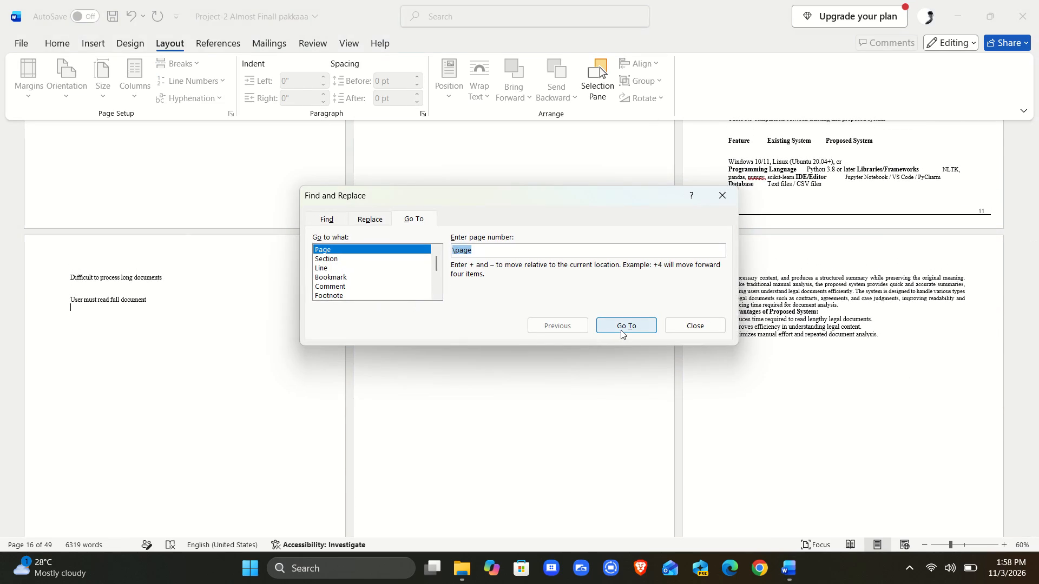
key(Return)
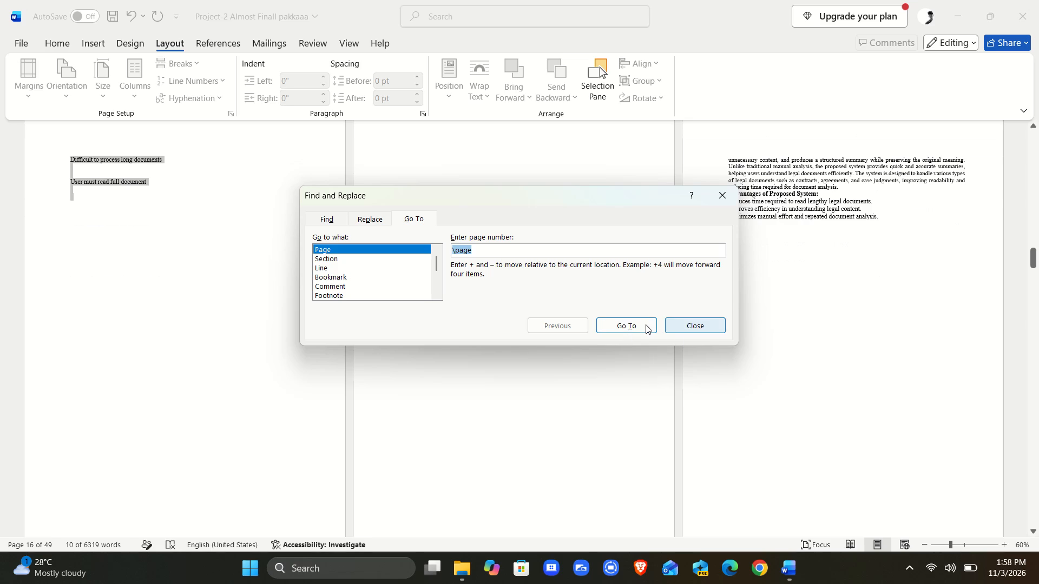
click(670, 324)
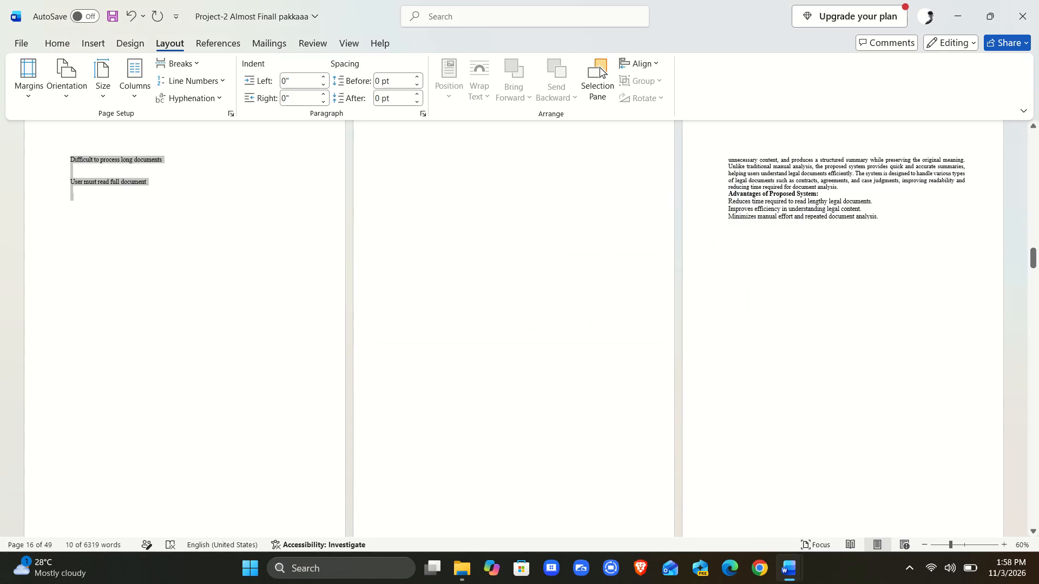
key(Delete)
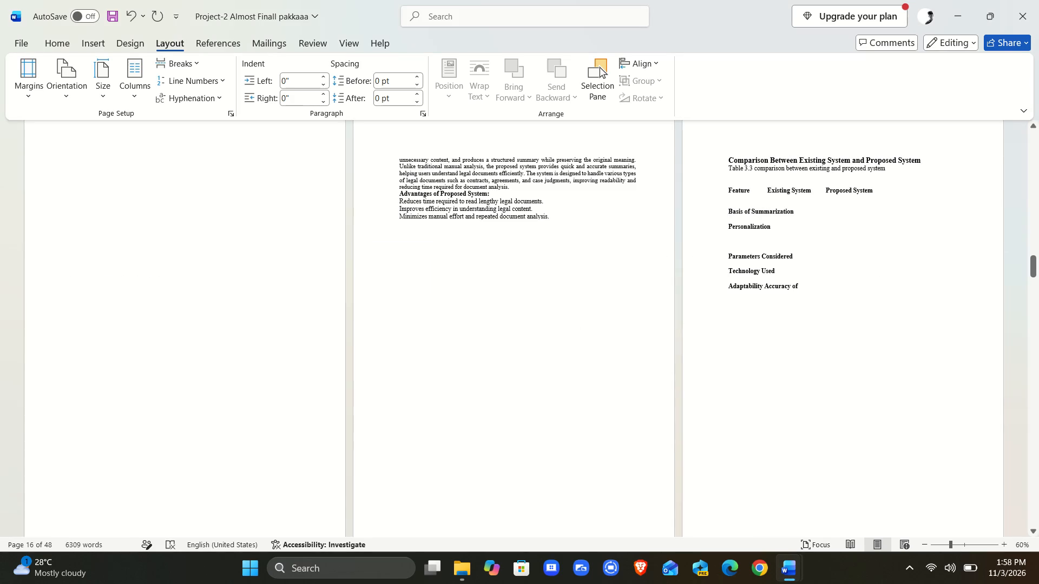
Select the blank page before the "unnecessary content" paragraph using Go To with \page, and delete it.
scroll(568, 325, up, 3)
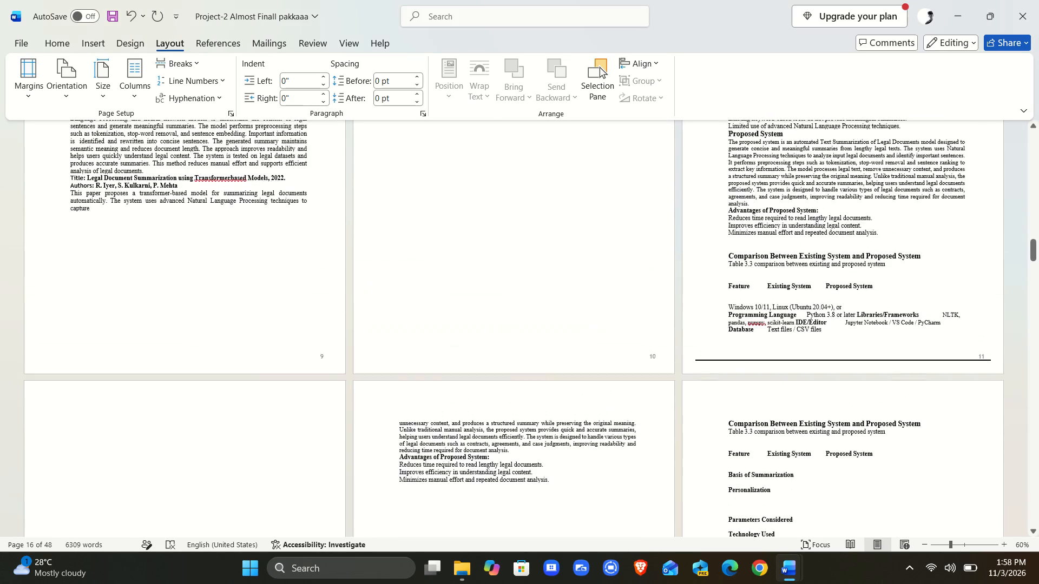
scroll(568, 325, up, 1)
scroll(568, 325, down, 5)
click(214, 350)
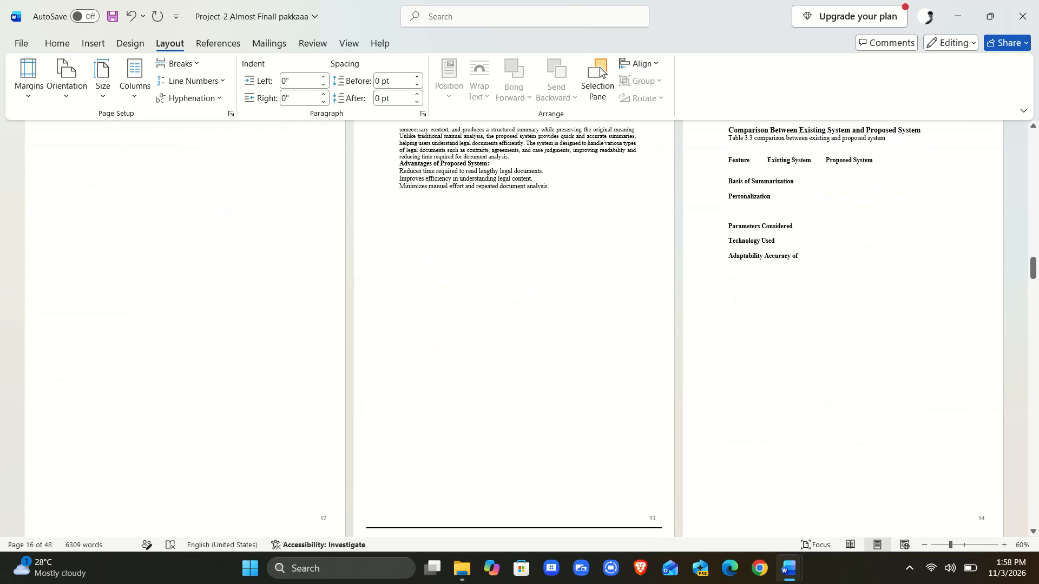
click(214, 350)
key(ctrl+g)
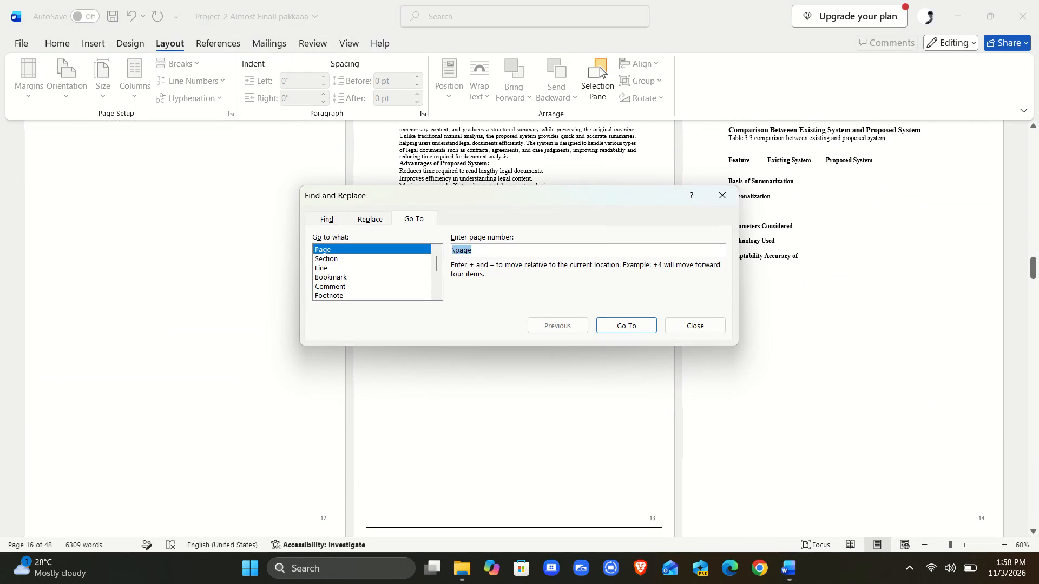
key(Return)
click(688, 329)
key(Delete)
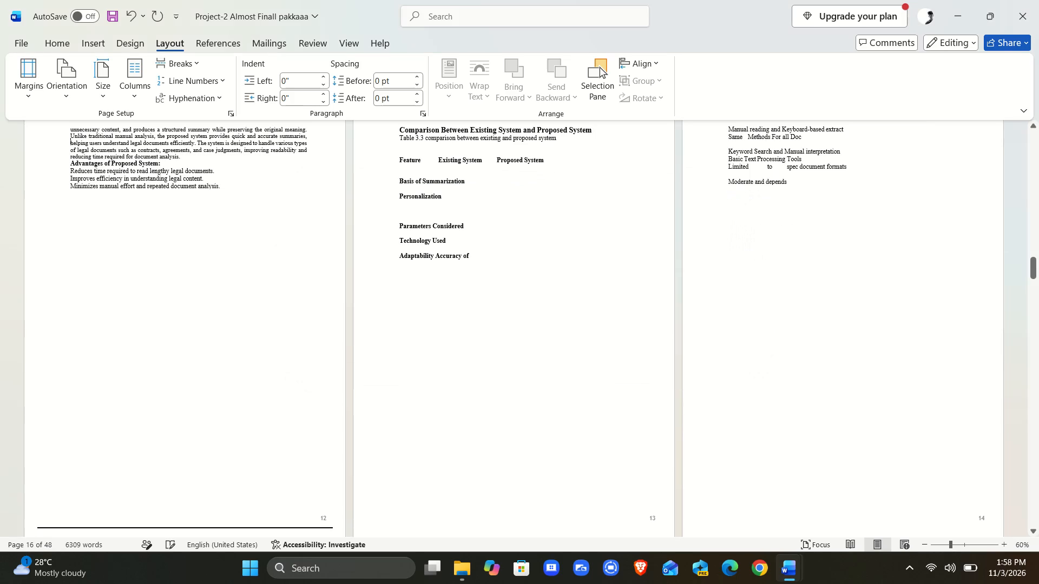
Select the whole page starting with "unnecessary content" and listing the Advantages of Proposed System using Go To with \page, and delete it.
scroll(691, 390, up, 2)
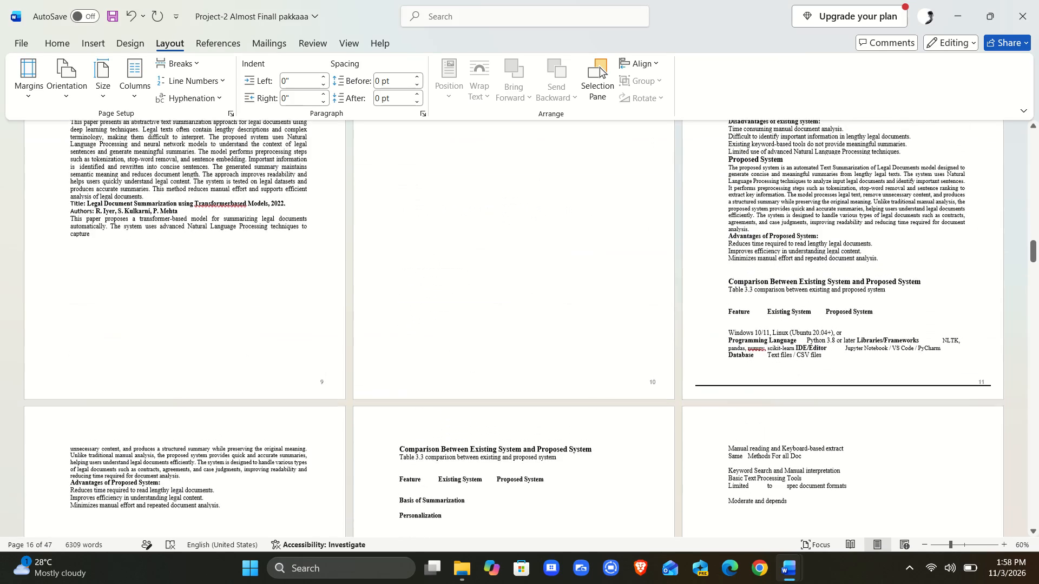
scroll(691, 390, down, 1)
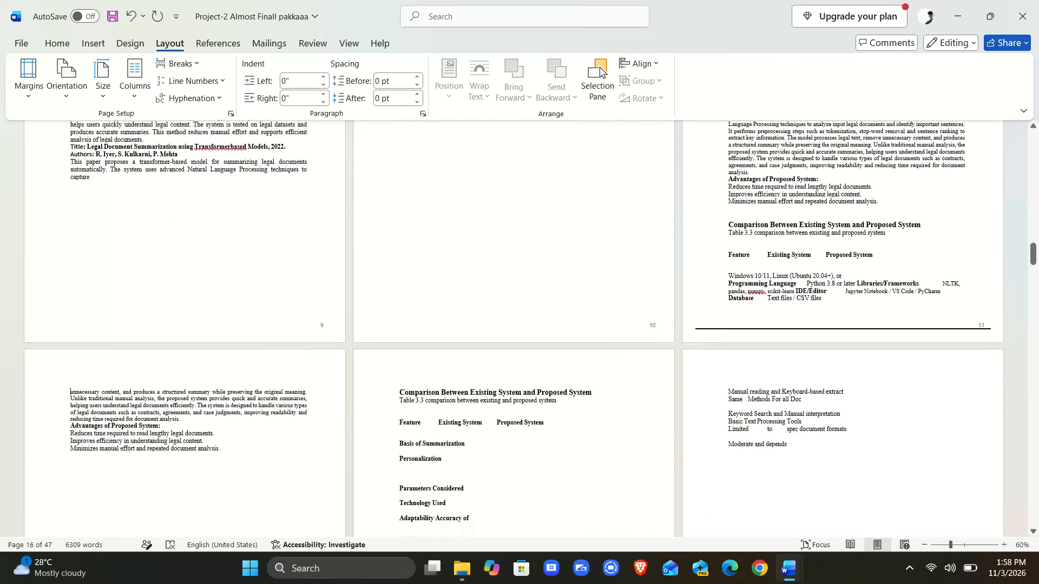
scroll(691, 390, down, 1)
scroll(691, 390, up, 2)
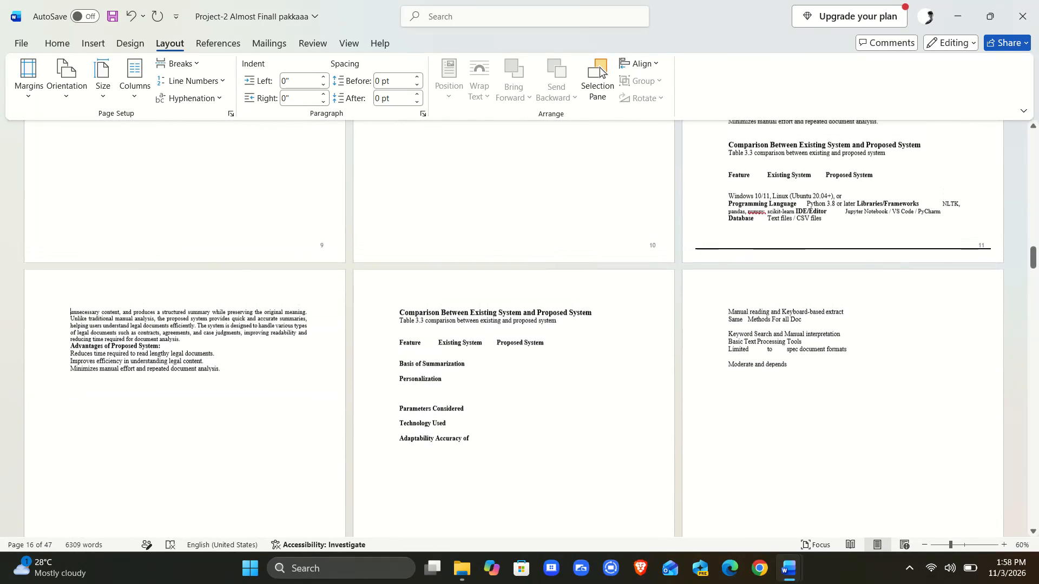
scroll(691, 390, up, 1)
scroll(691, 390, down, 1)
click(194, 344)
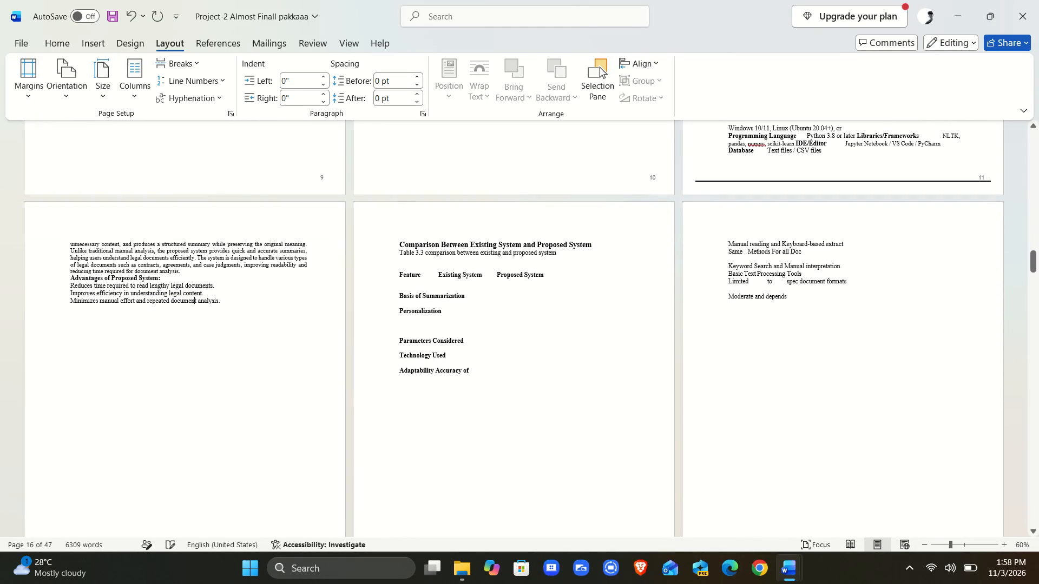
key(ctrl+g)
key(Return)
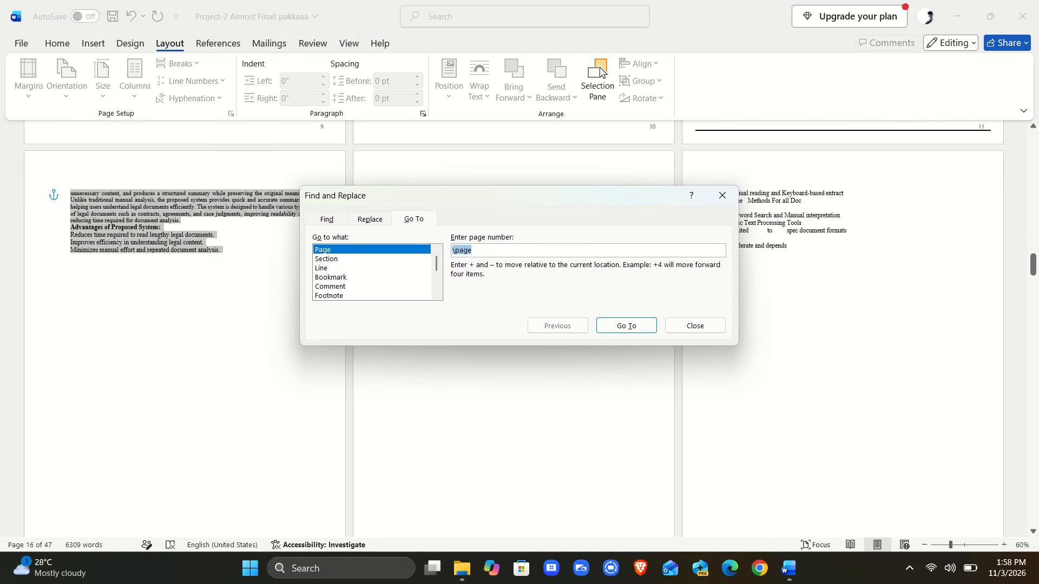
click(685, 329)
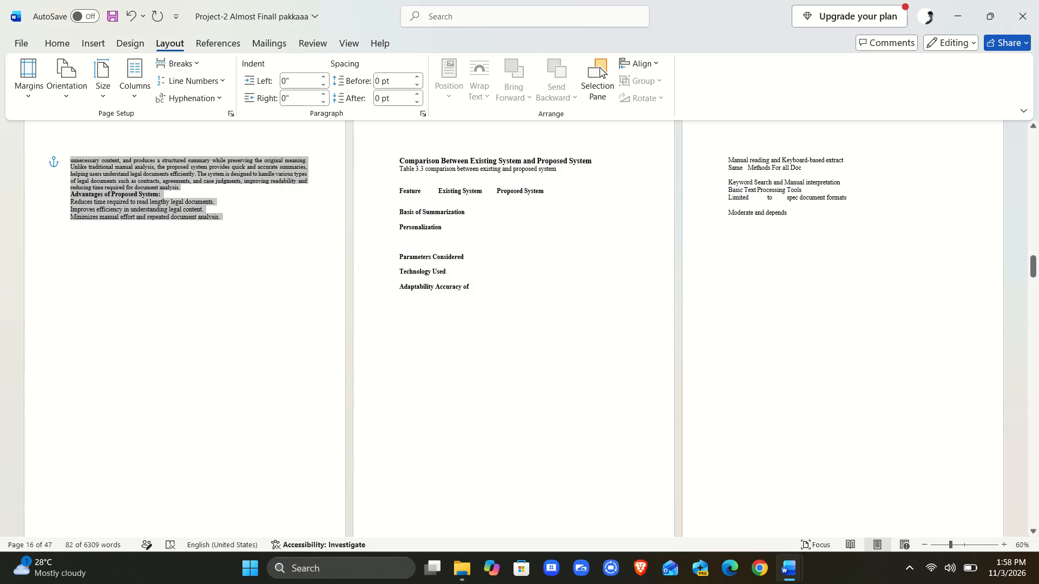
key(Delete)
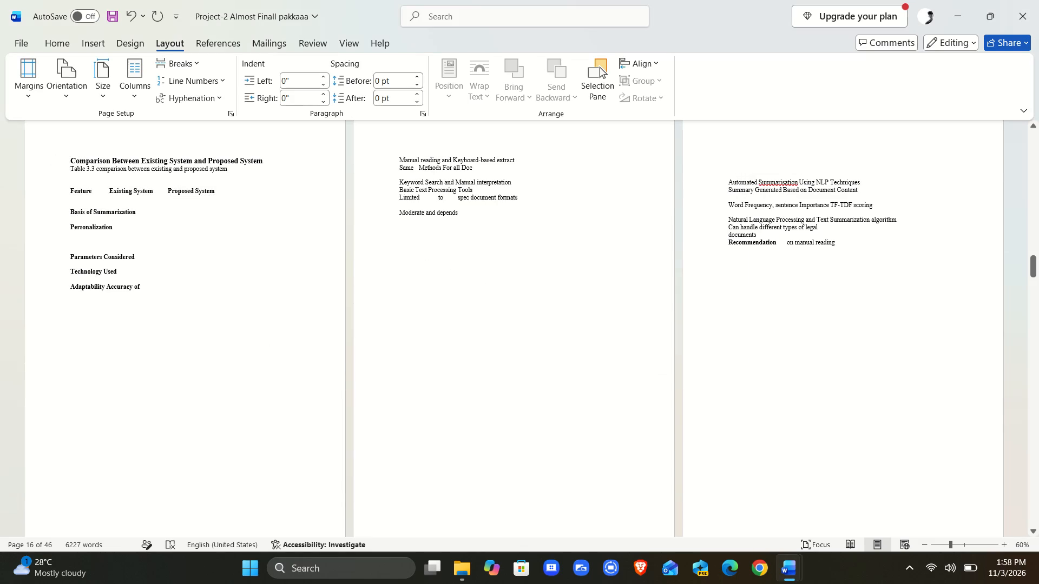
Select the whole page from the repeated "Comparison Between Existing System and Proposed System" heading to "Adaptability Accuracy of" using Go To with \page, and delete it.
key(ctrl+g)
key(Return)
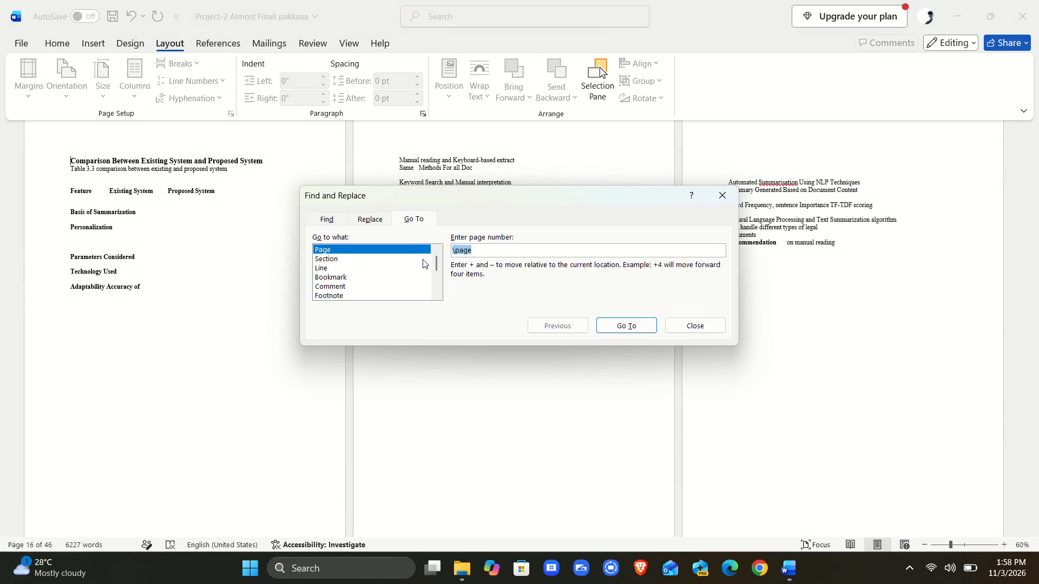
click(689, 321)
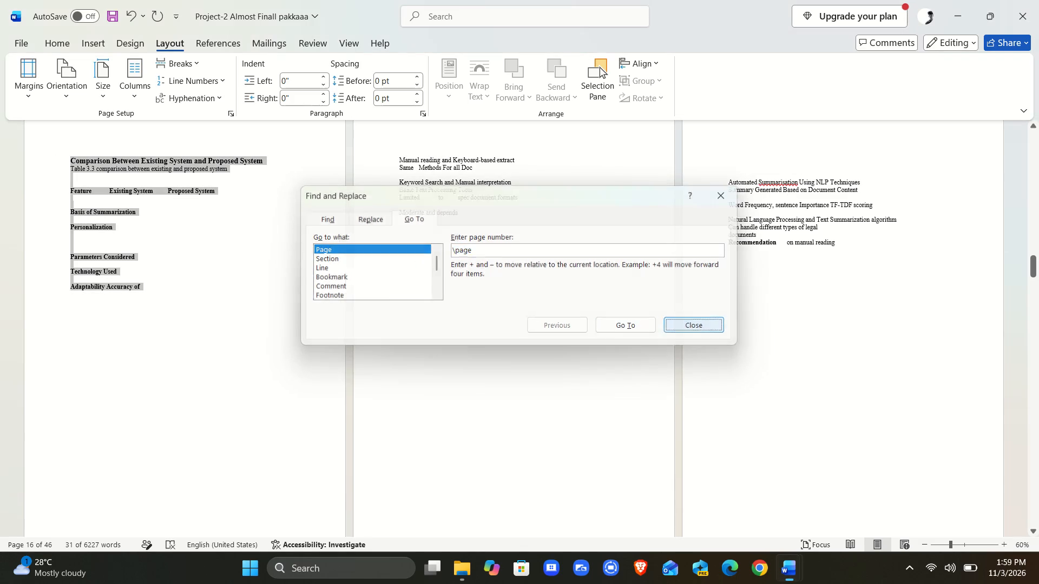
key(Delete)
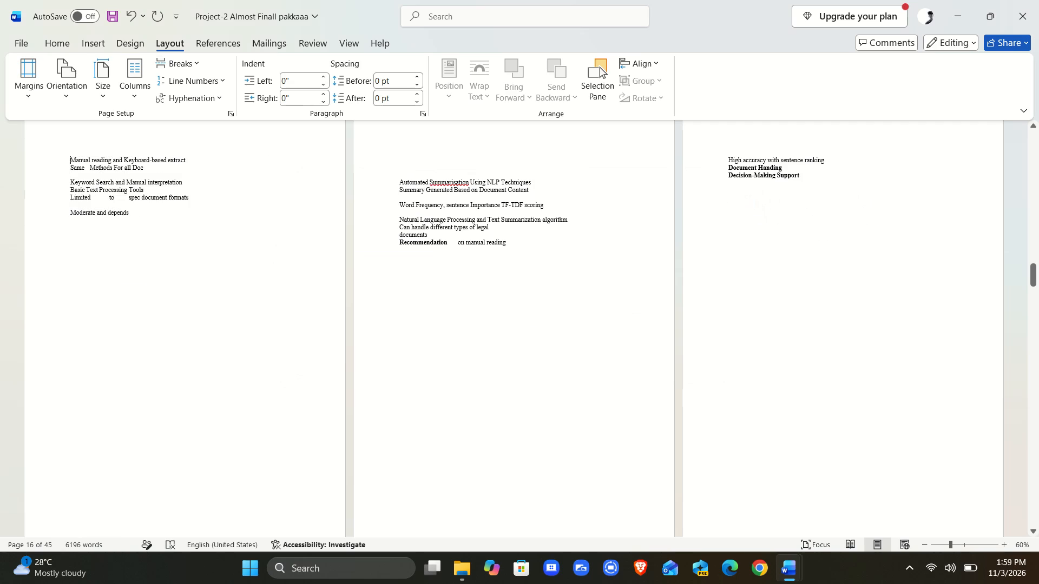
Select the whole page running from "Manual reading and Keyboard-based extract" to "Moderate and depends" using Go To with \page, and delete it.
scroll(286, 251, up, 1)
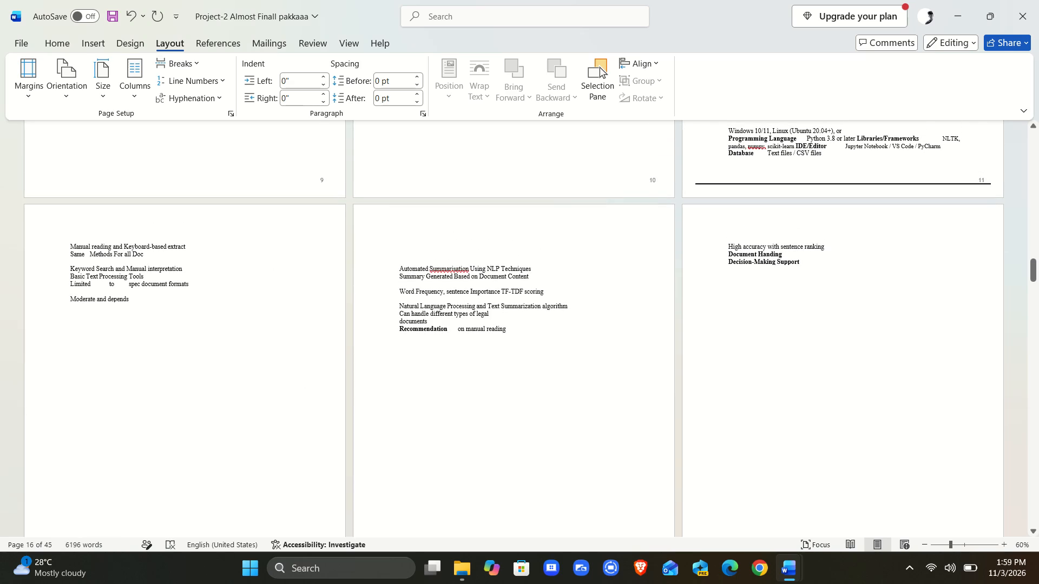
click(240, 300)
key(ctrl+g)
click(198, 315)
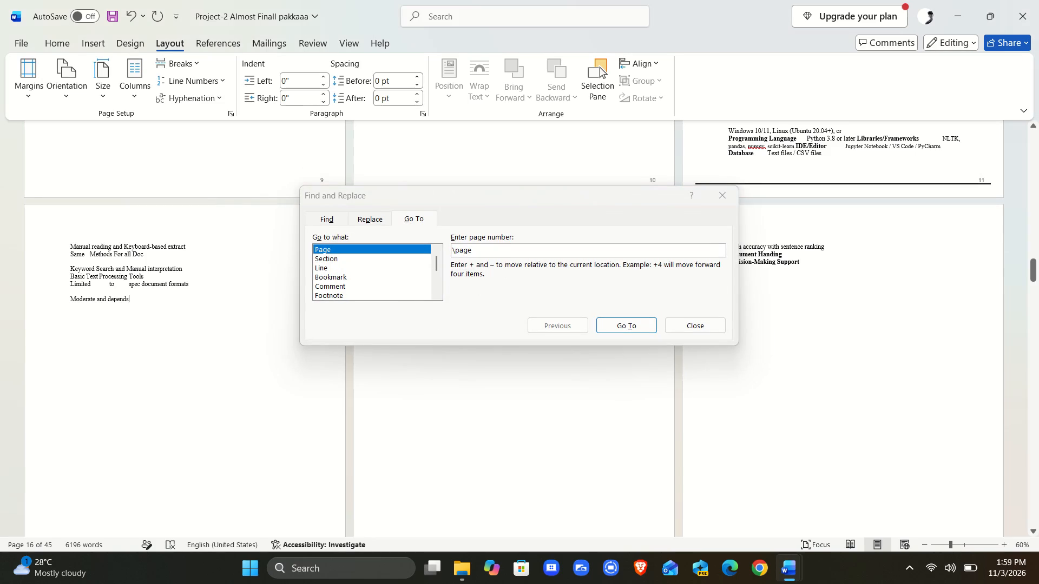
click(729, 187)
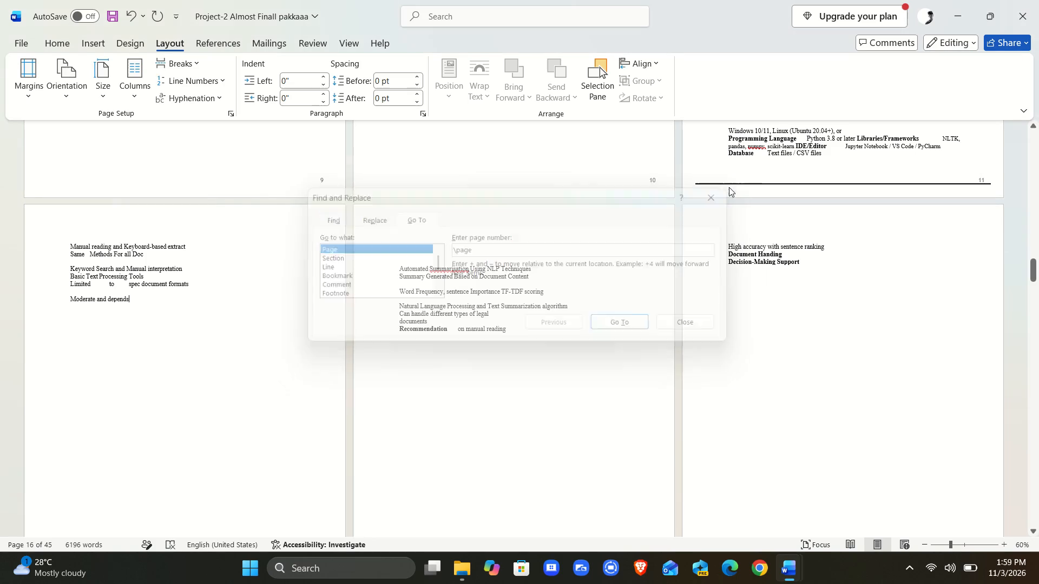
click(236, 353)
key(ctrl+g)
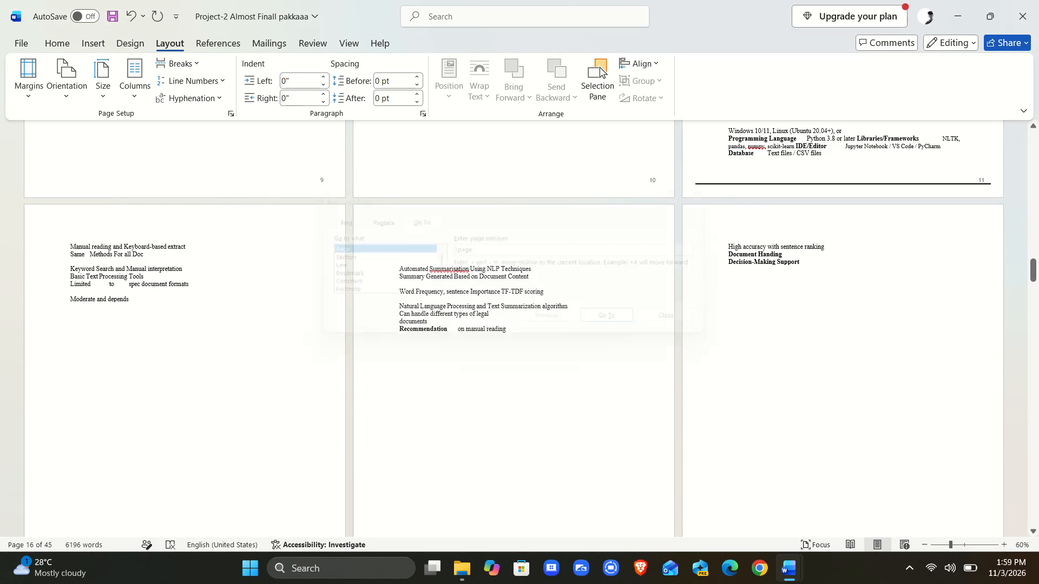
key(Return)
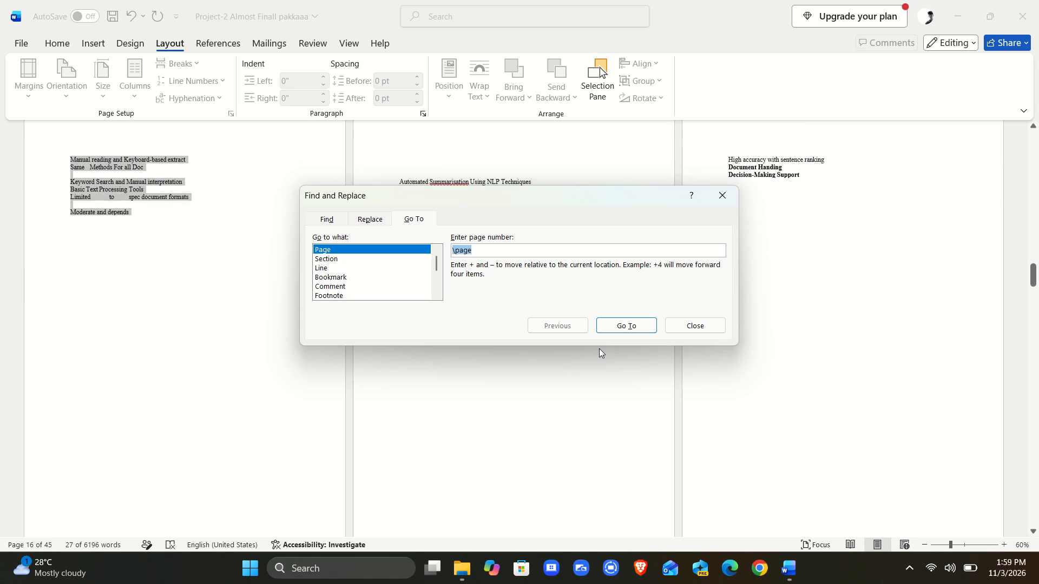
click(698, 327)
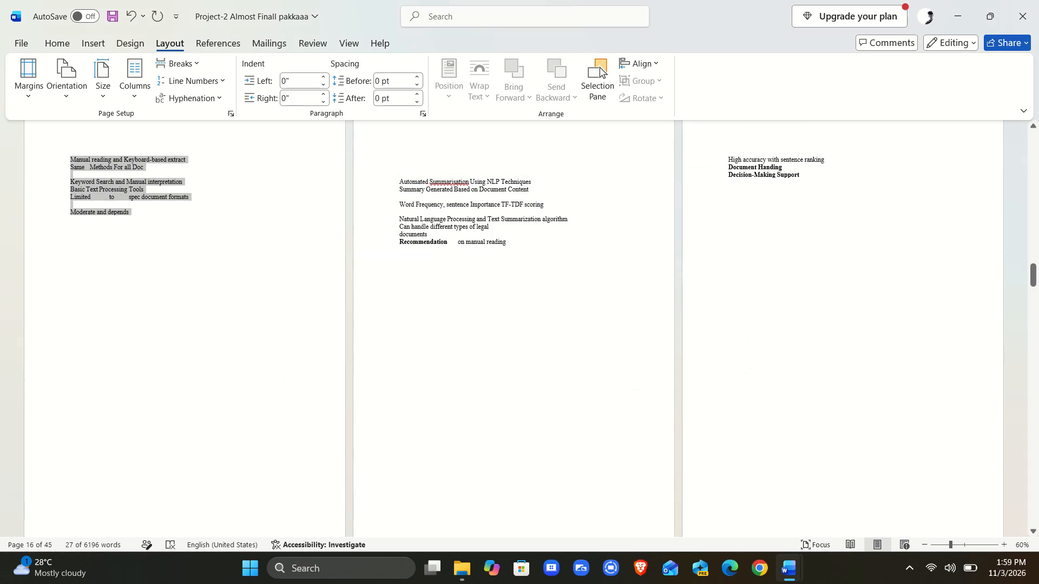
key(Print)
click(396, 343)
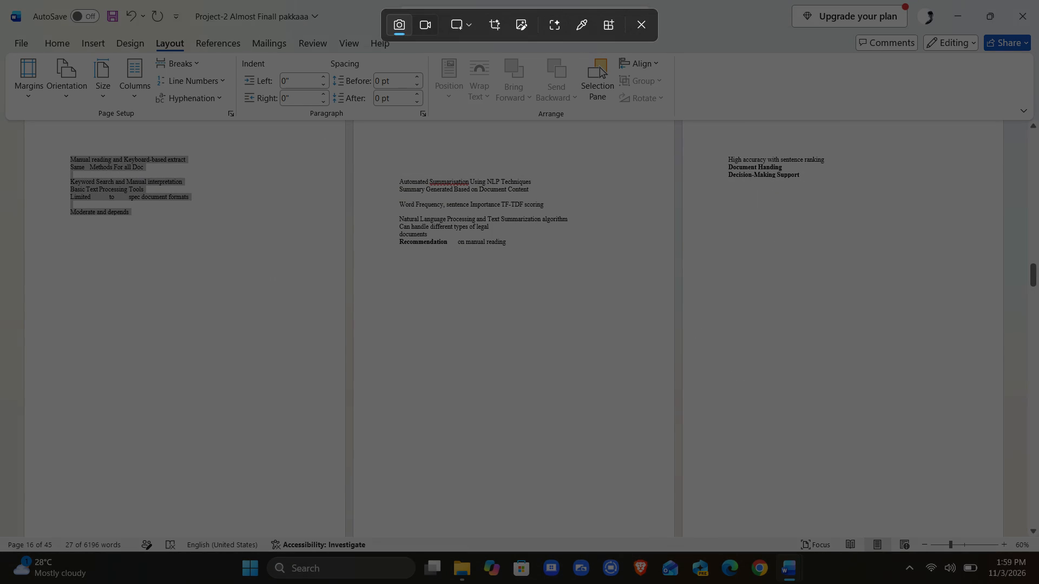
click(481, 343)
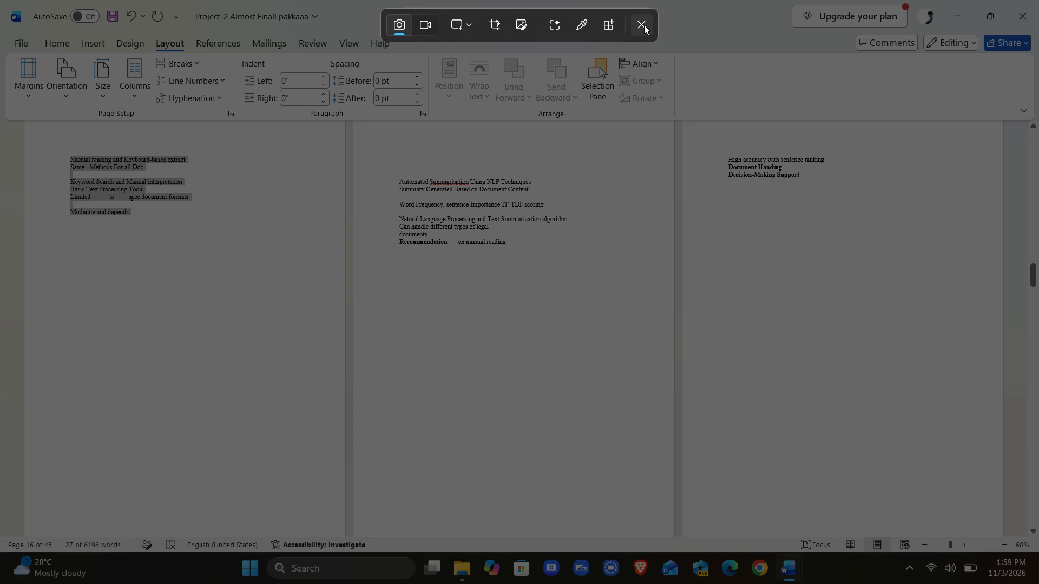
click(644, 25)
key(Delete)
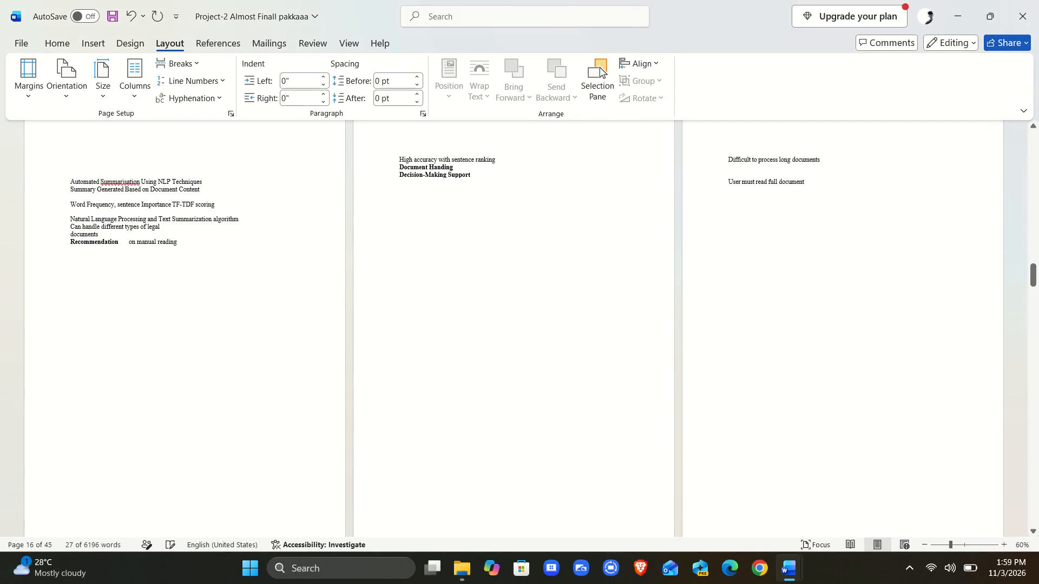
Select the whole page running from "Automated Summarisation Using NLP Techniques" to "Recommendation on manual reading" using Go To with \page, and delete it.
click(238, 238)
key(ctrl+g)
key(Return)
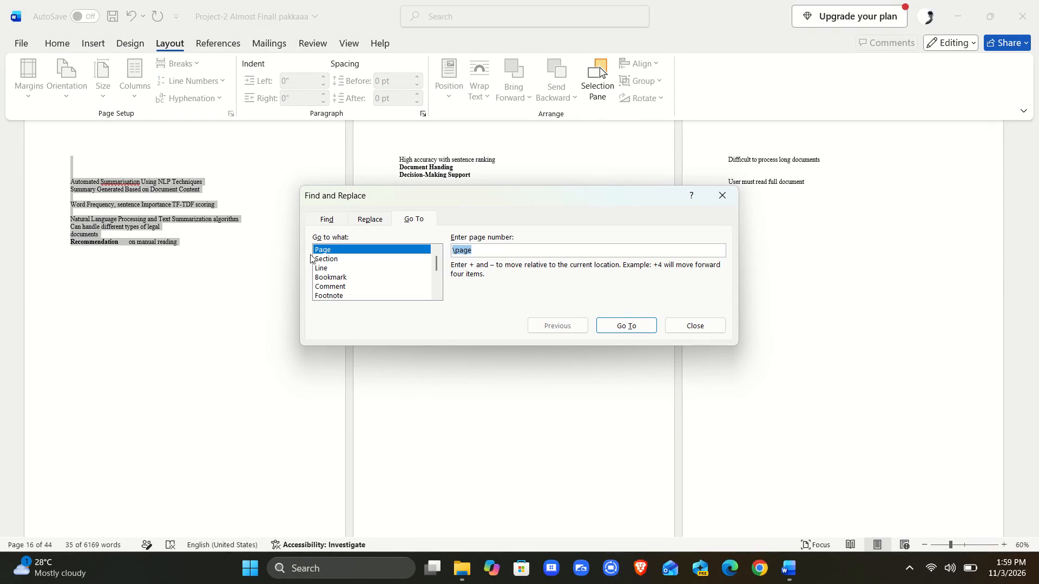
click(681, 329)
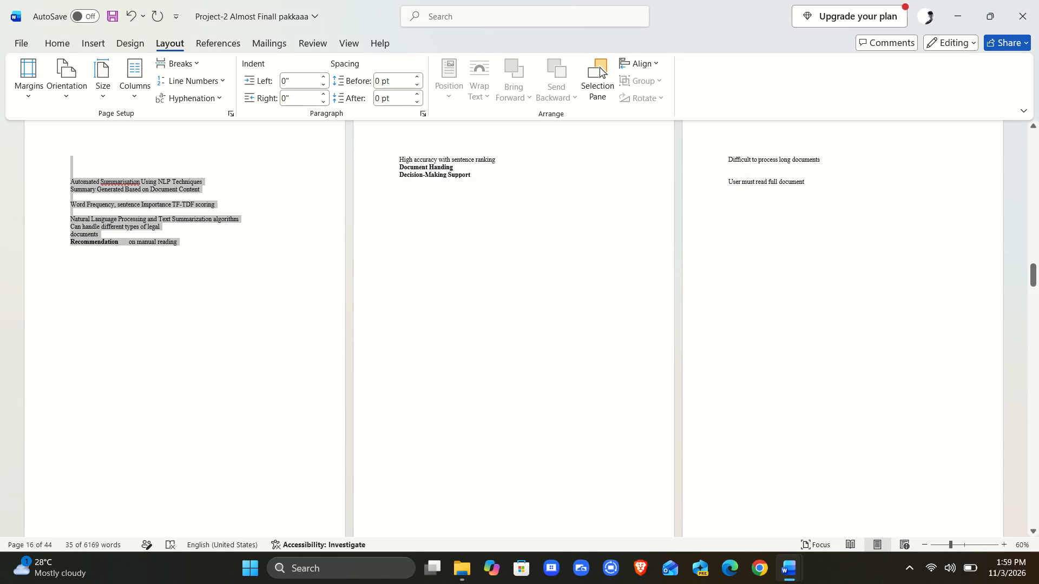
key(Delete)
Select the whole page running from "High accuracy with sentence ranking" to "Decision-Making Support" using Go To with \page, and delete it.
click(232, 235)
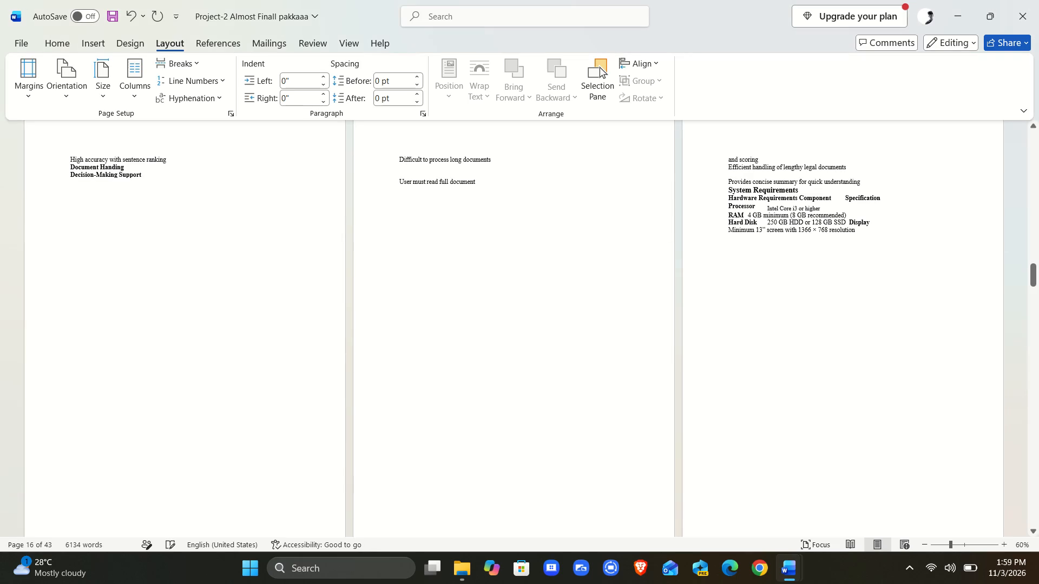
key(ctrl+g)
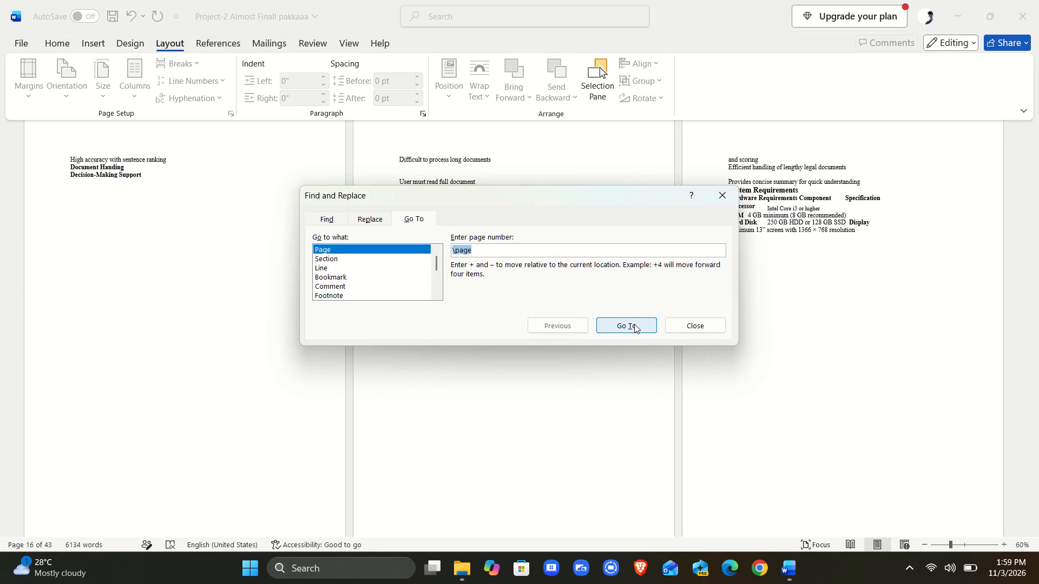
key(Return)
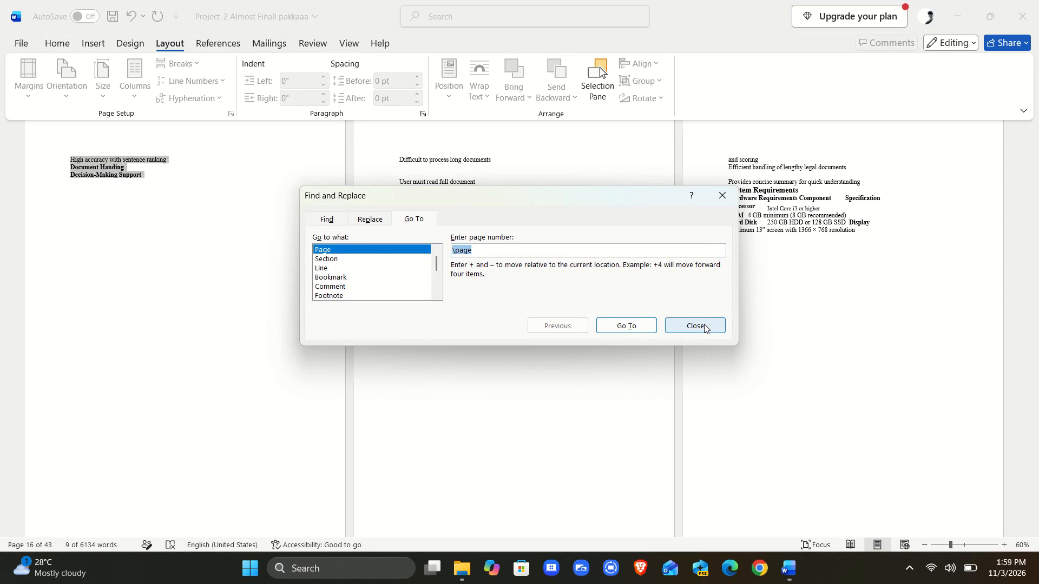
click(704, 324)
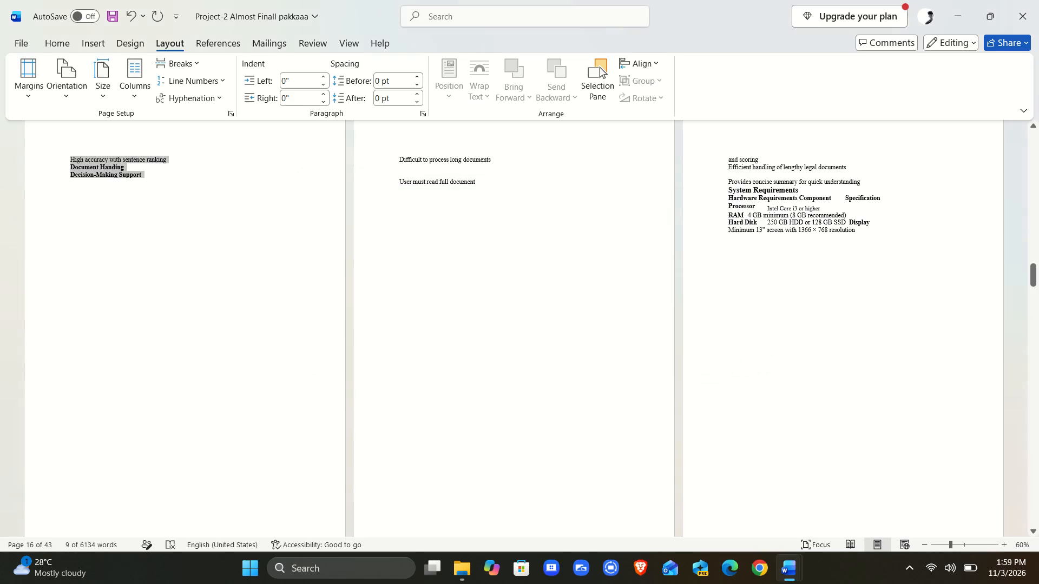
key(Delete)
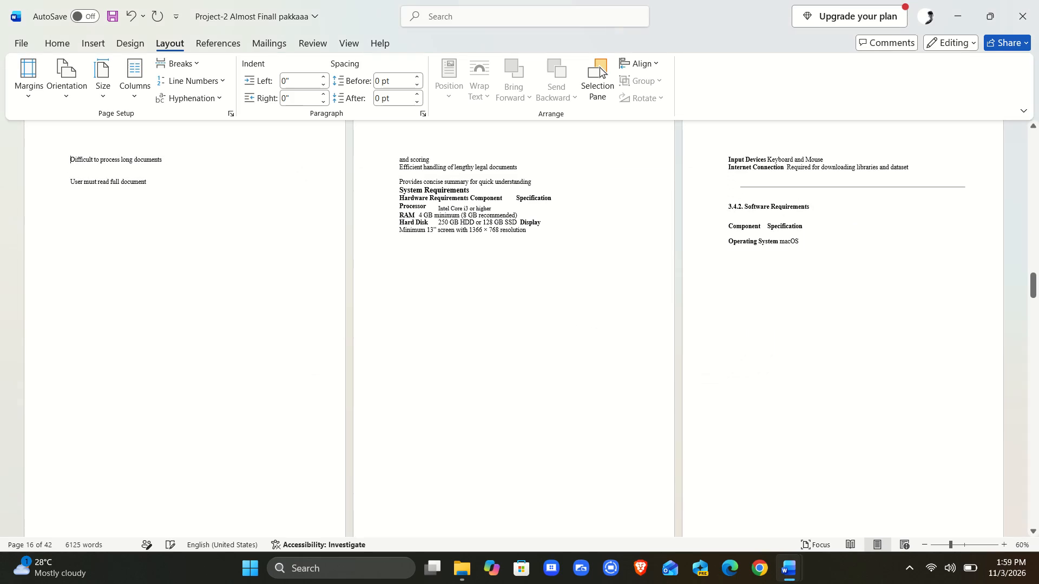
Select the whole page with "Difficult to process long documents" and "User must read full document" using Go To with \page, and delete it.
click(231, 212)
key(ctrl+g)
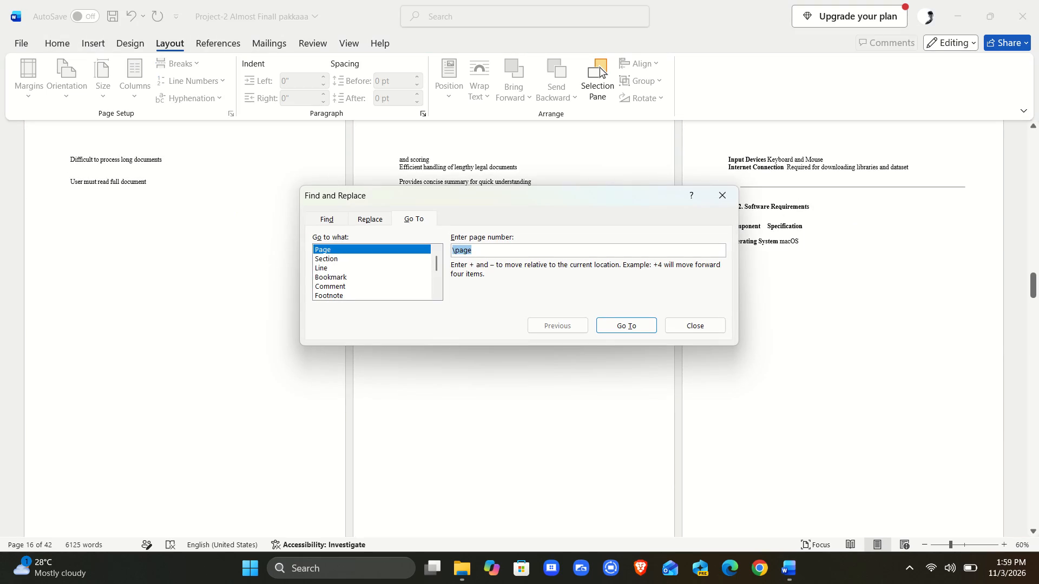
key(Return)
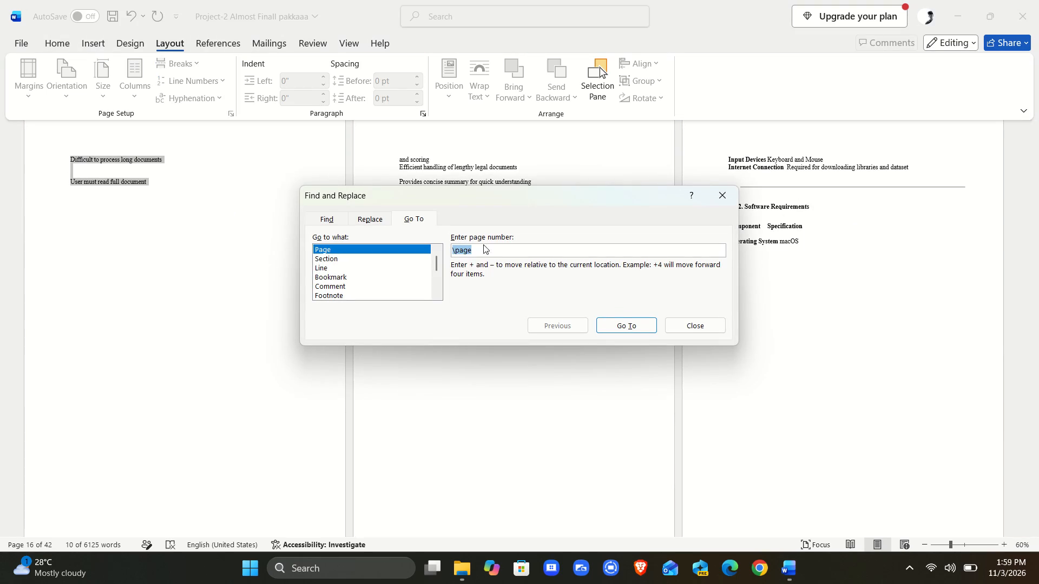
click(677, 328)
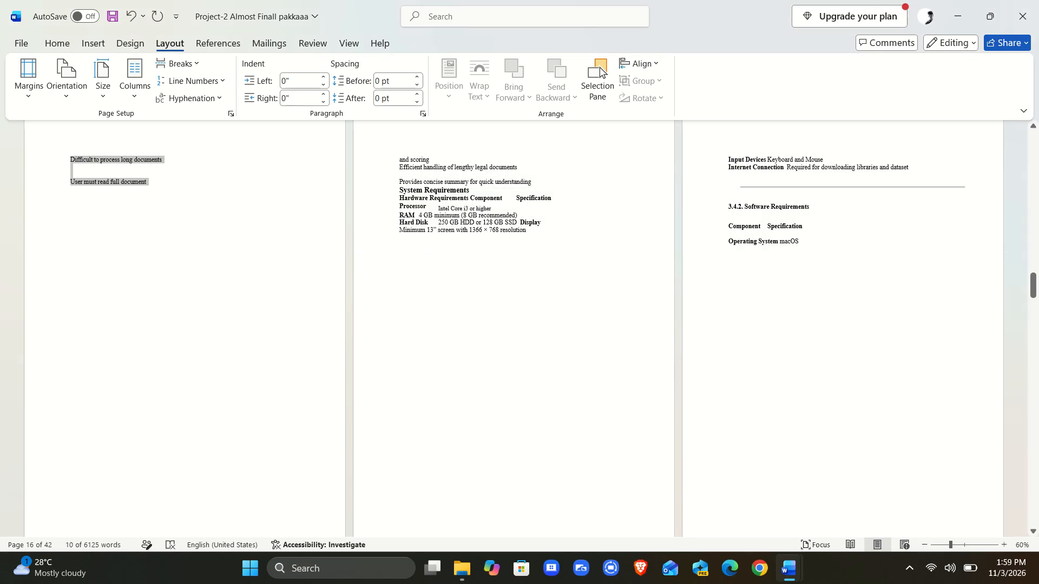
key(Delete)
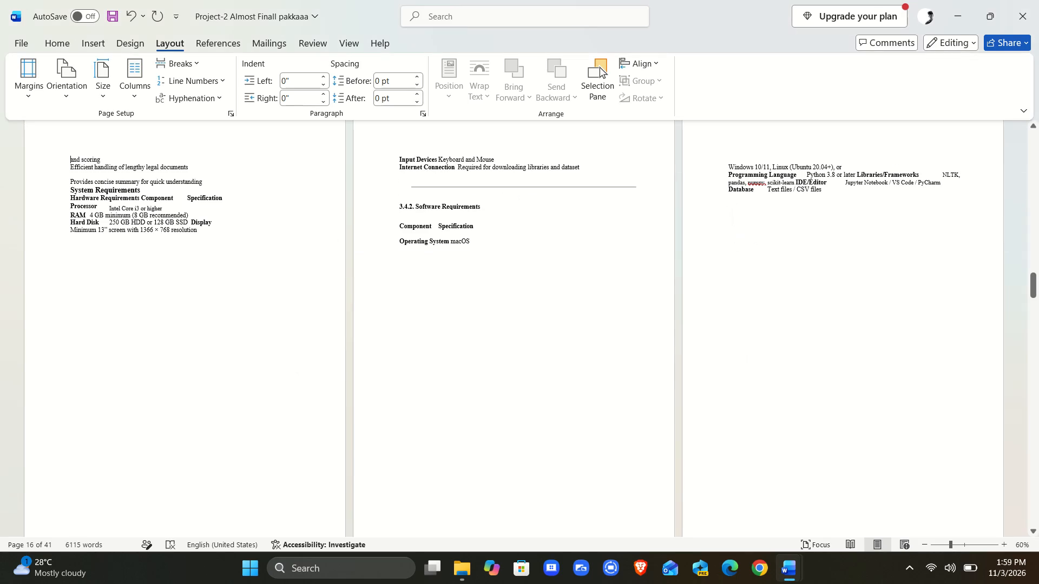
Select the whole page starting with "and scoring" and listing the System Requirements hardware using Go To with \page, and delete it.
click(267, 241)
key(ctrl+g)
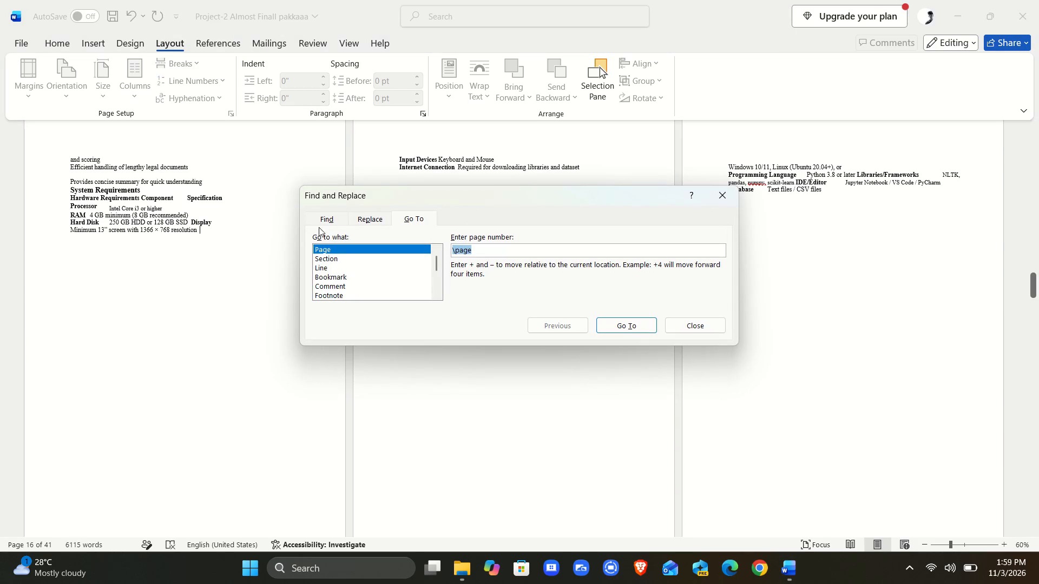
key(Return)
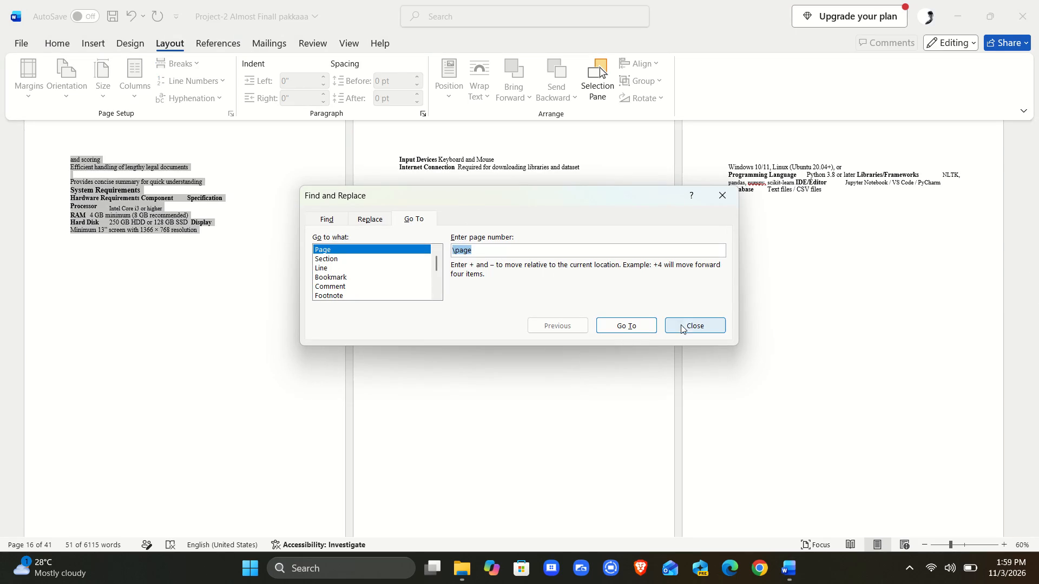
click(688, 318)
key(Delete)
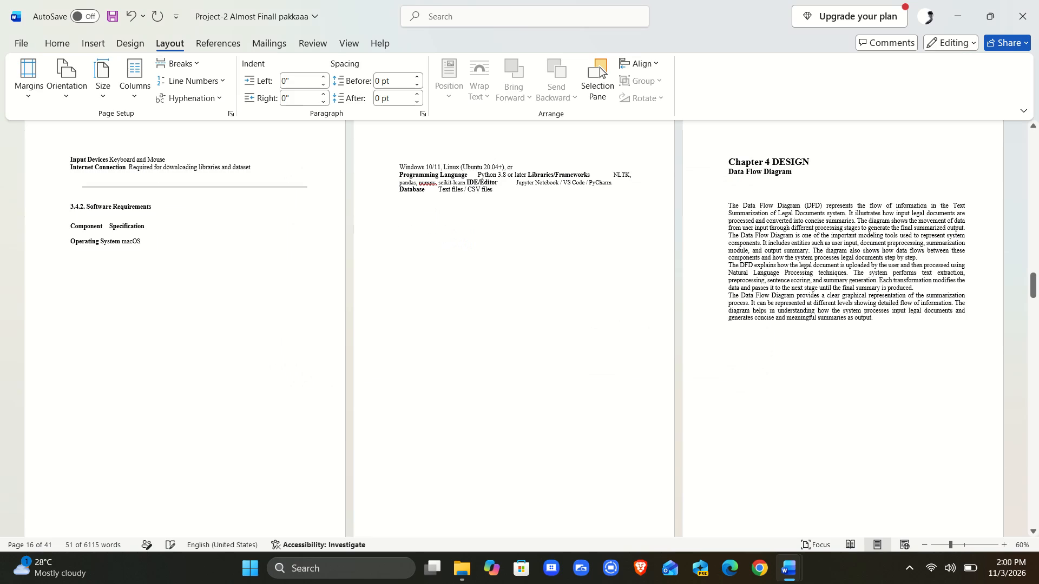
Select the whole page from "Input Devices Keyboard and Mouse" to "Operating System macOS" under 3.4.2 Software Requirements using Go To with \page, and delete it.
click(243, 244)
key(ctrl+g)
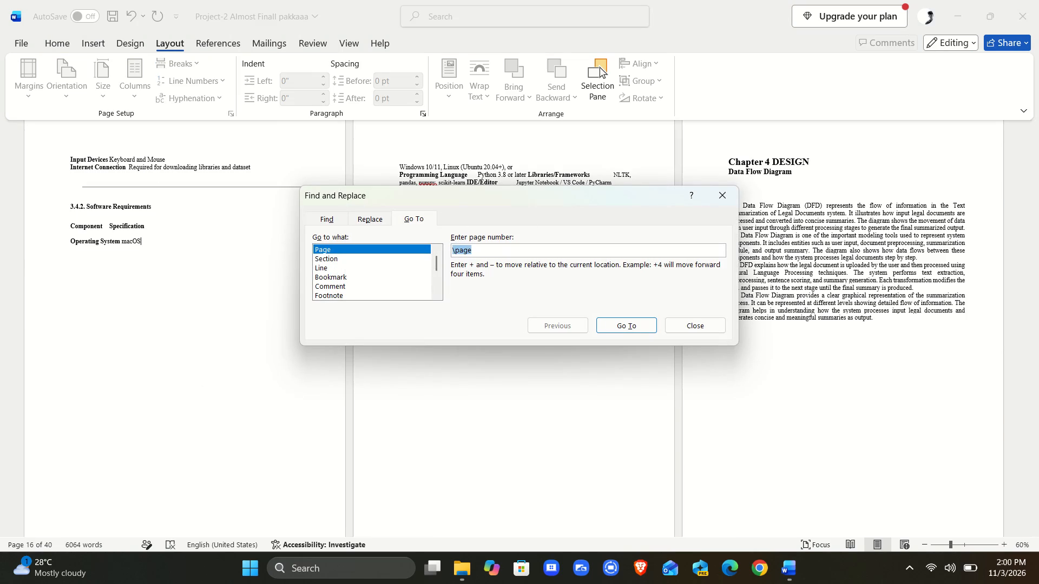
key(Return)
click(682, 326)
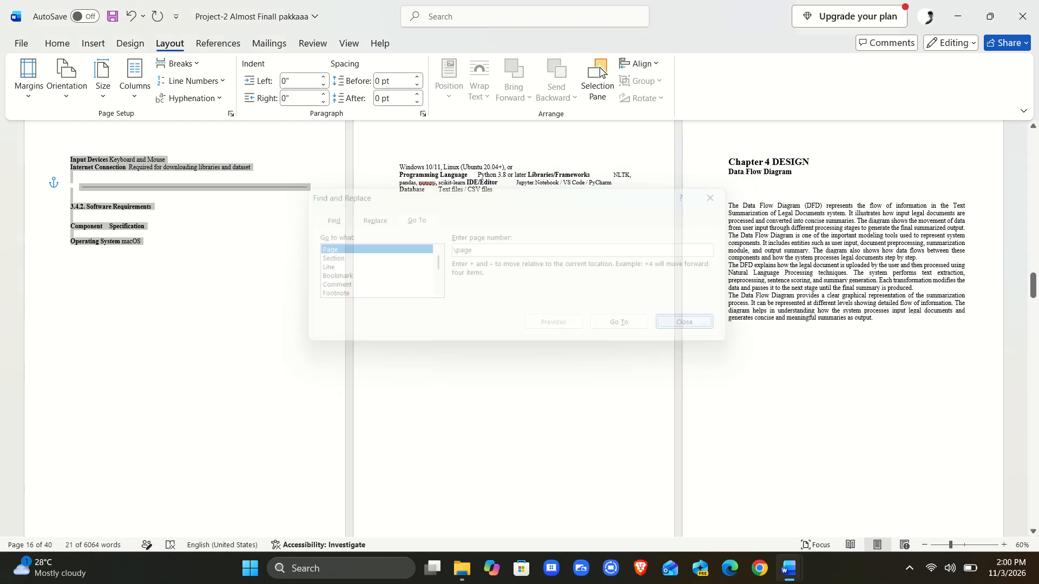
key(Delete)
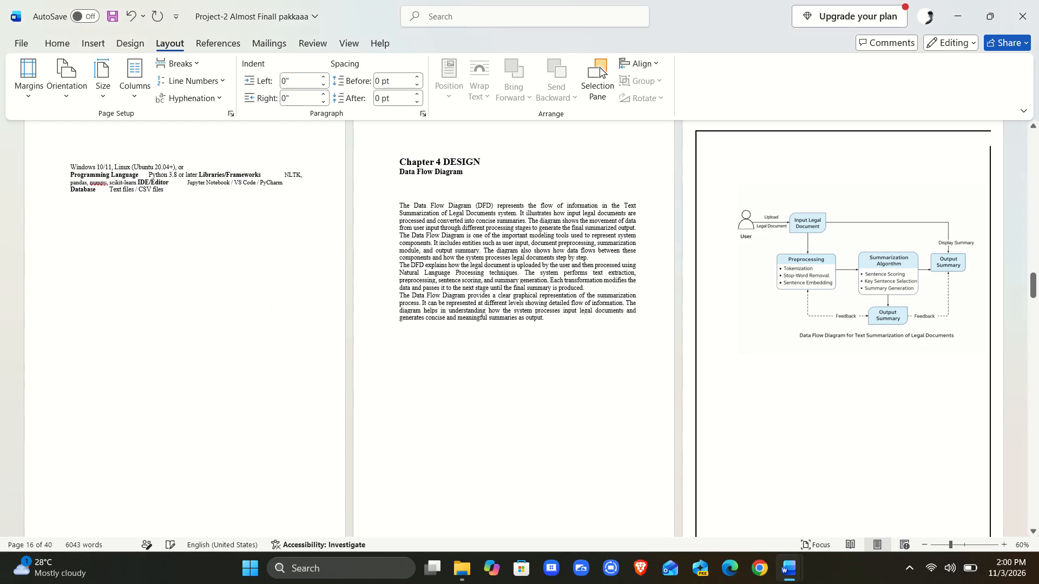
Select the whole page from "Windows 10/11, Linux" to the Database line before Chapter 4 Design using Go To with \page, and delete it.
click(188, 245)
key(ctrl+g)
key(Return)
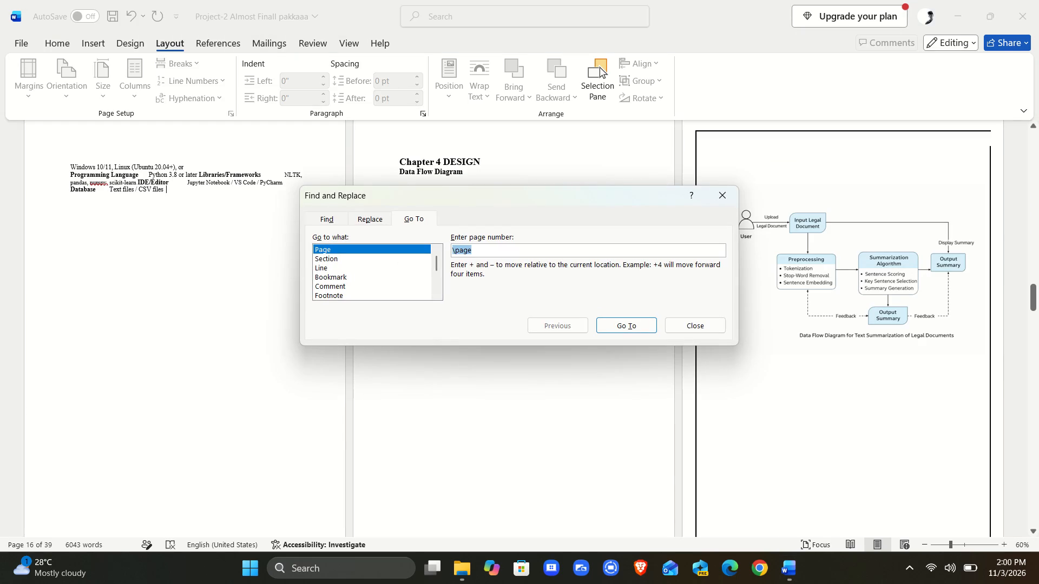
click(678, 323)
key(Delete)
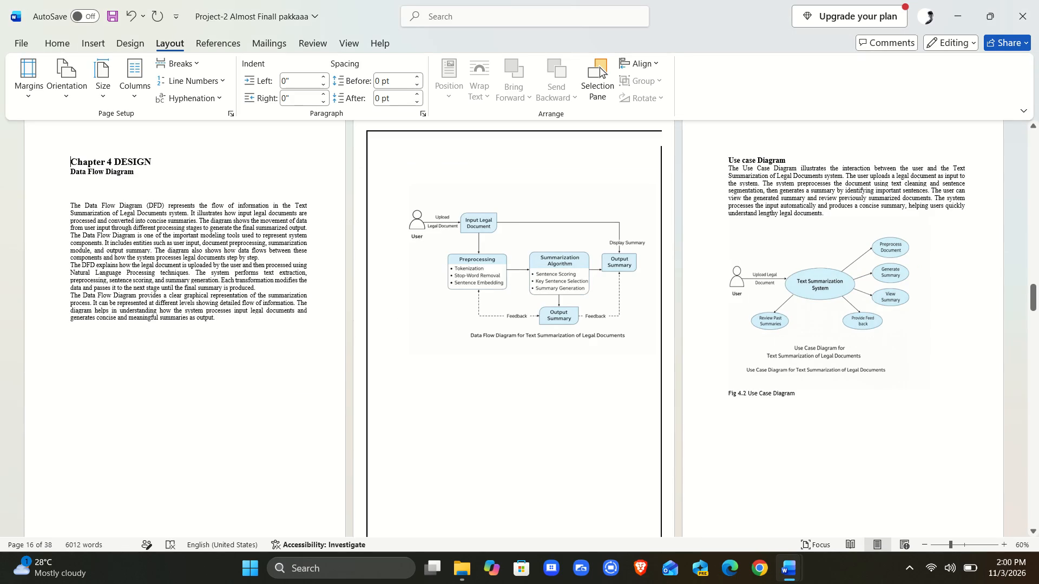
Examine the pages from Chapter 4 Design through Chapter 8 Conclusion and Future Scope for further blank or leftover pages.
scroll(643, 401, down, 1)
scroll(643, 401, up, 1)
scroll(470, 438, down, 1)
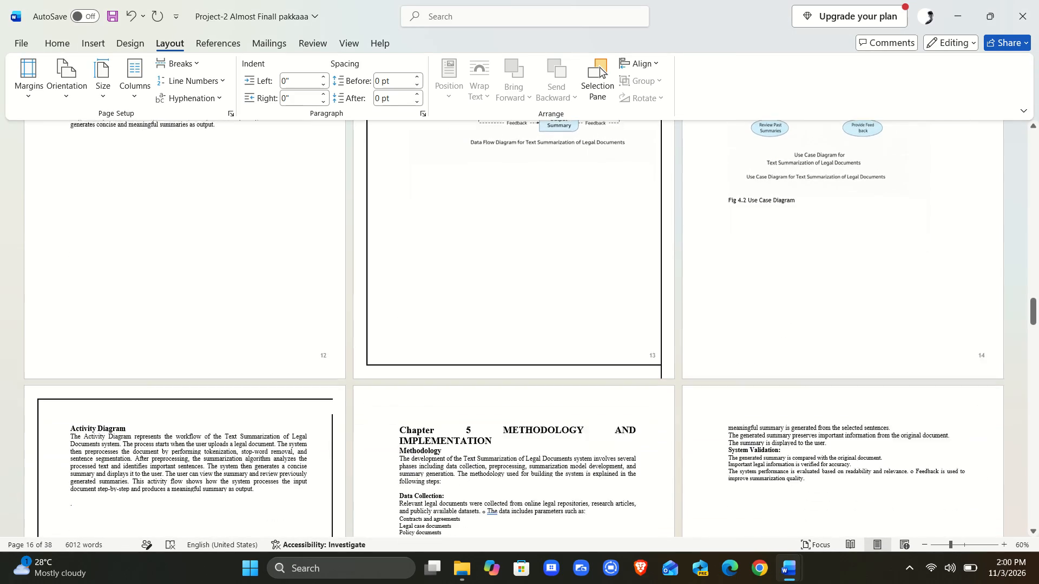
scroll(470, 438, down, 3)
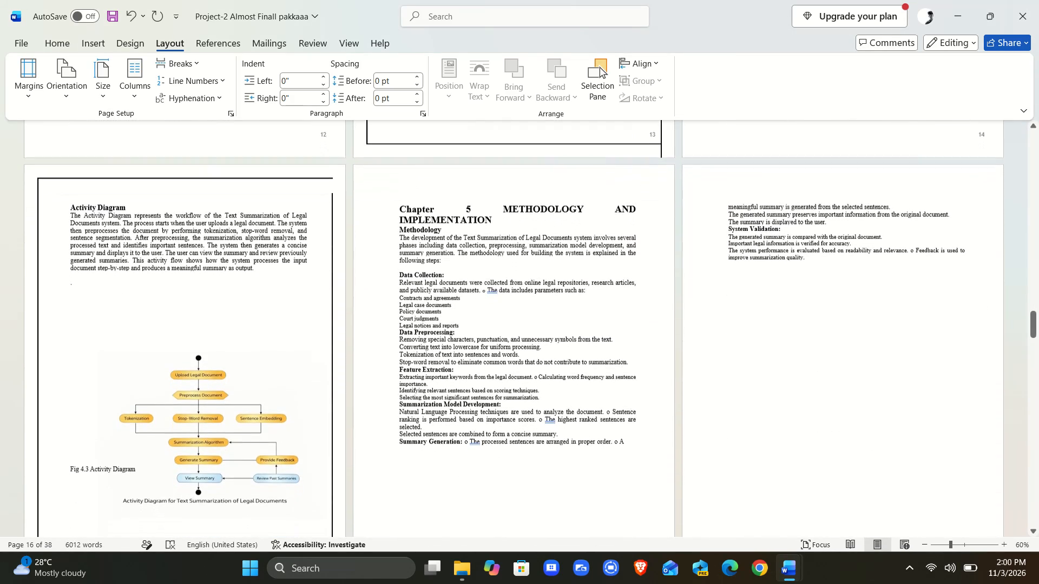
scroll(470, 438, down, 4)
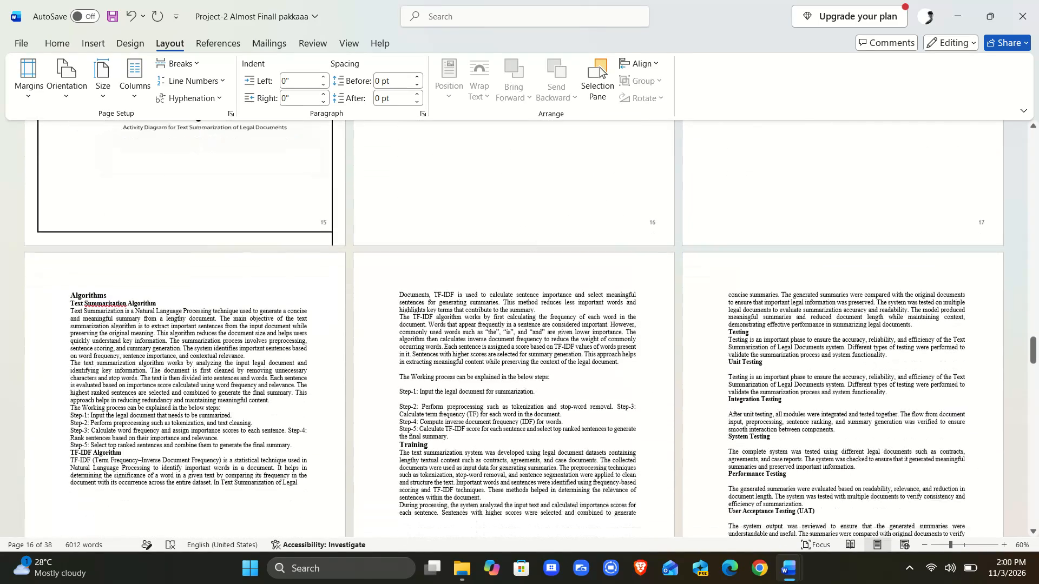
scroll(470, 438, down, 5)
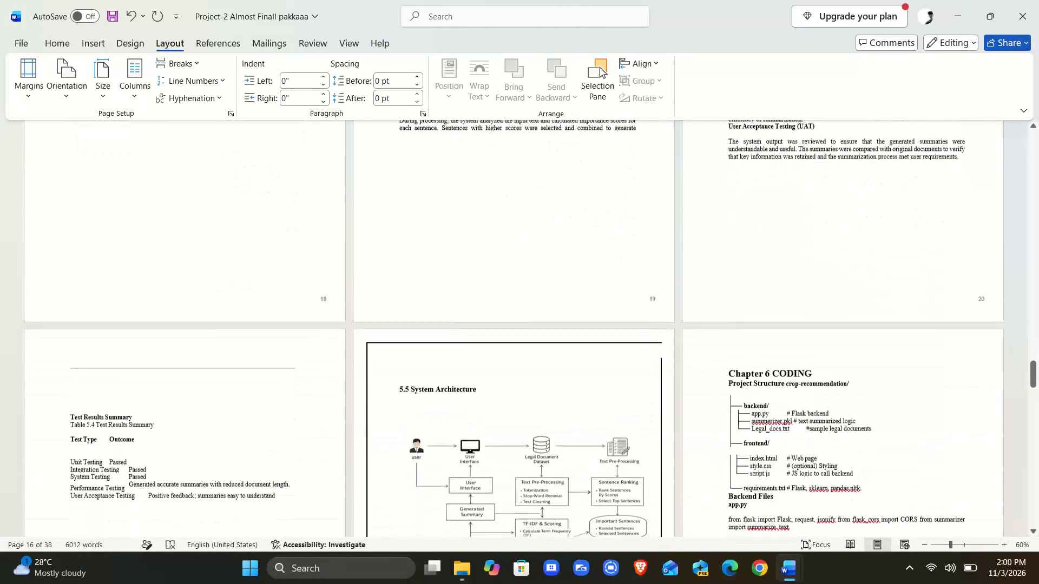
scroll(470, 438, down, 5)
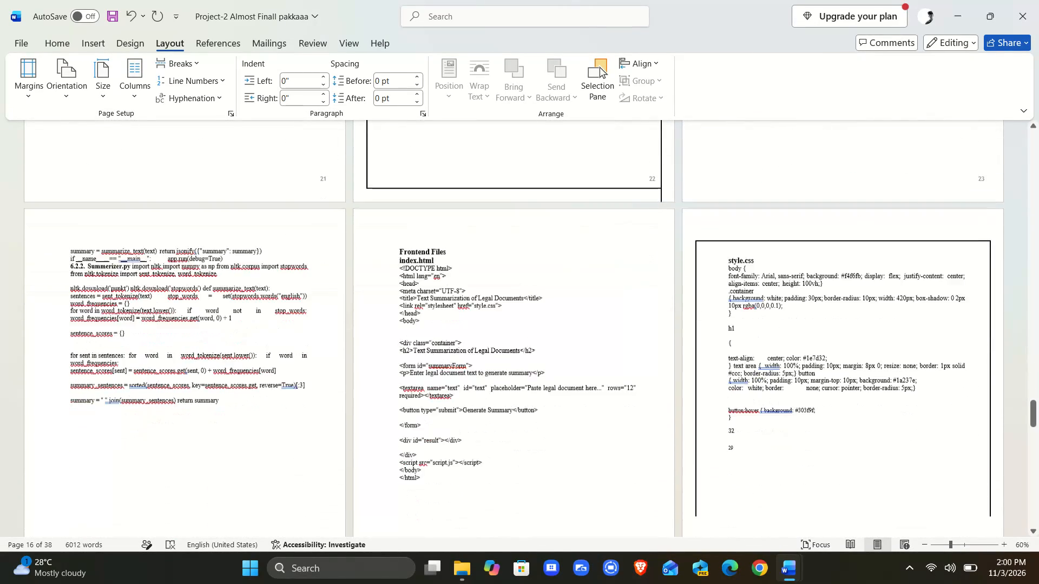
scroll(470, 438, down, 6)
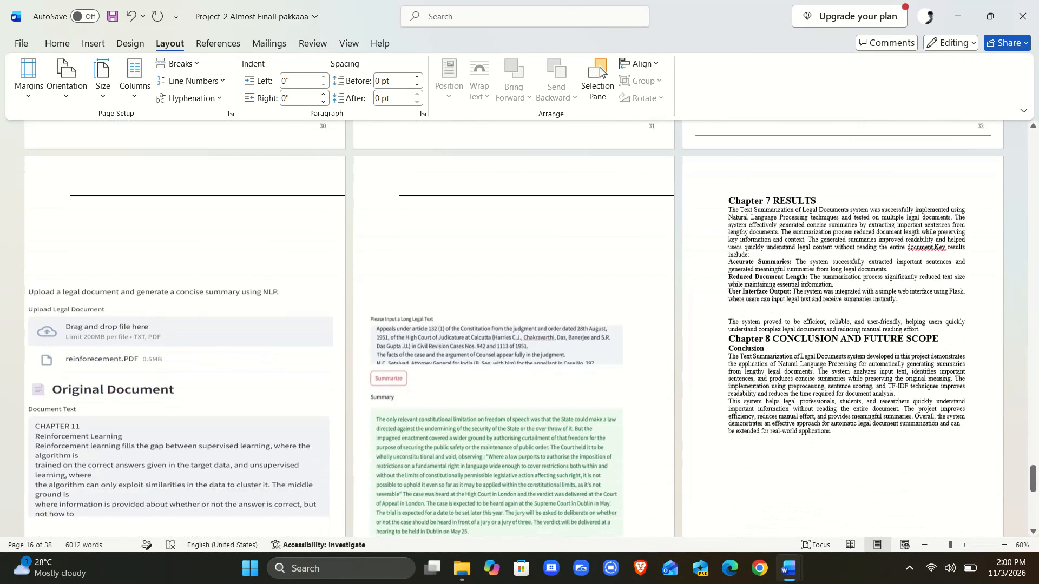
scroll(470, 438, down, 1)
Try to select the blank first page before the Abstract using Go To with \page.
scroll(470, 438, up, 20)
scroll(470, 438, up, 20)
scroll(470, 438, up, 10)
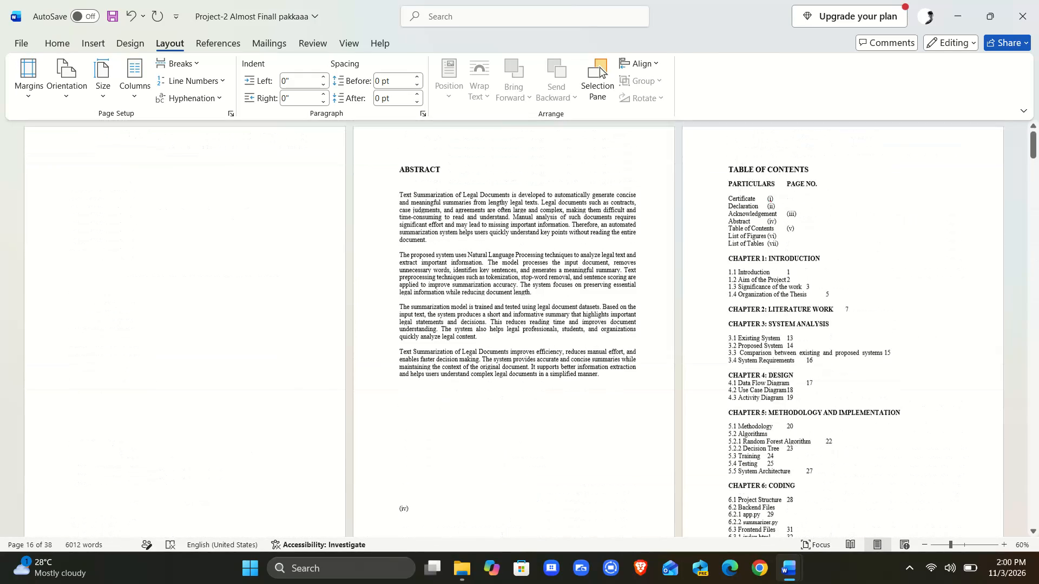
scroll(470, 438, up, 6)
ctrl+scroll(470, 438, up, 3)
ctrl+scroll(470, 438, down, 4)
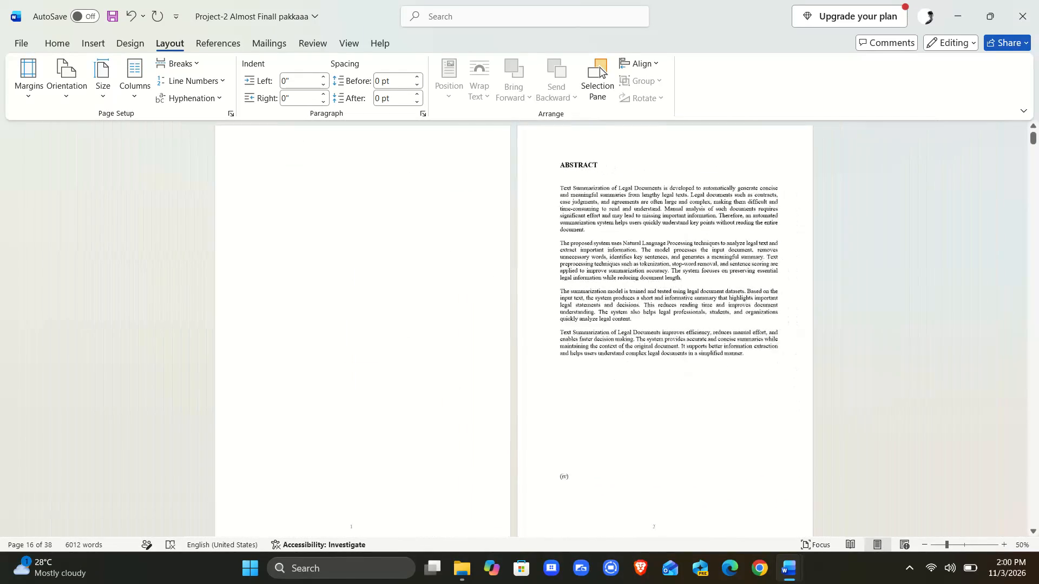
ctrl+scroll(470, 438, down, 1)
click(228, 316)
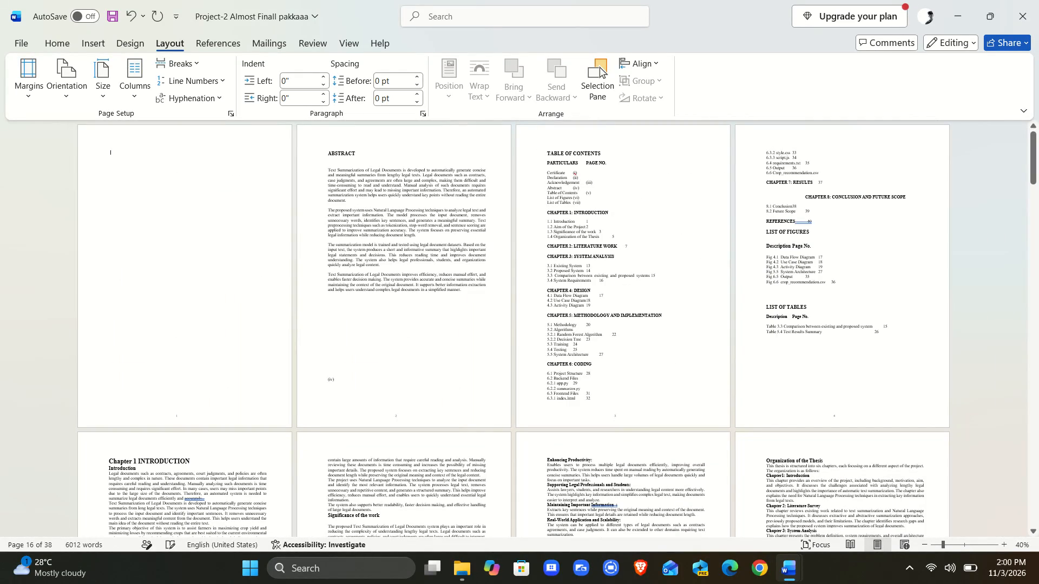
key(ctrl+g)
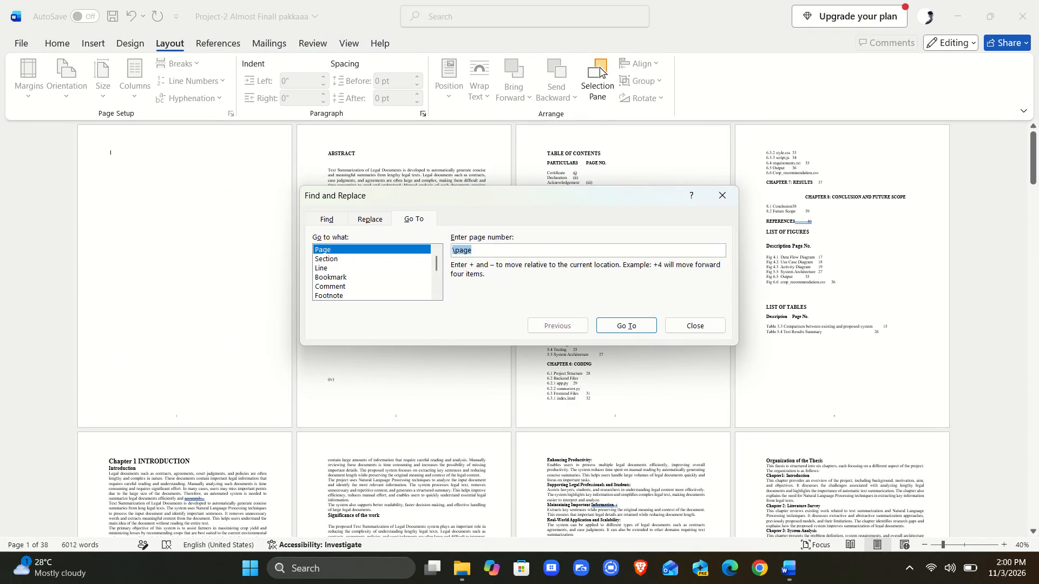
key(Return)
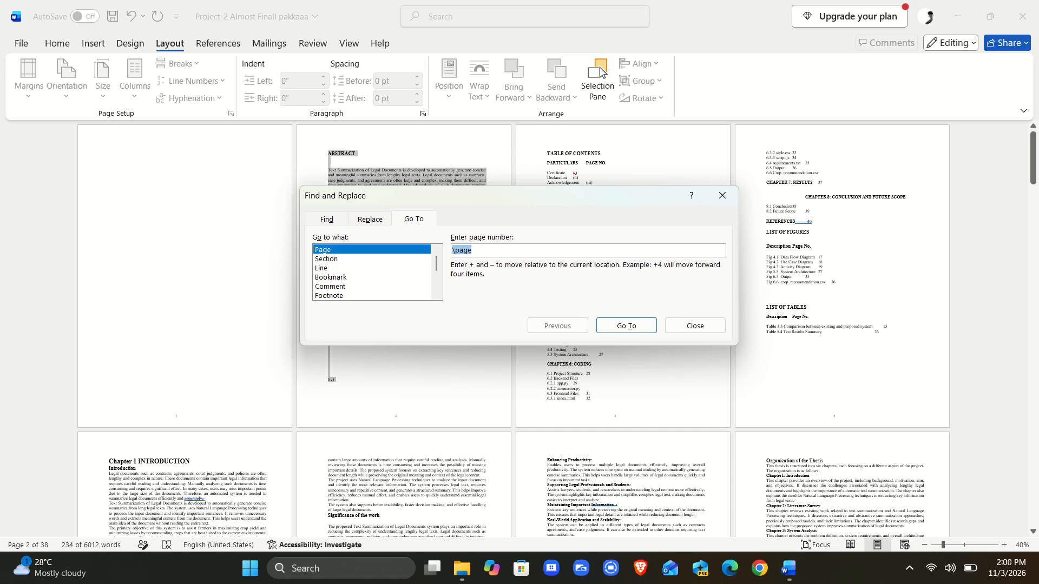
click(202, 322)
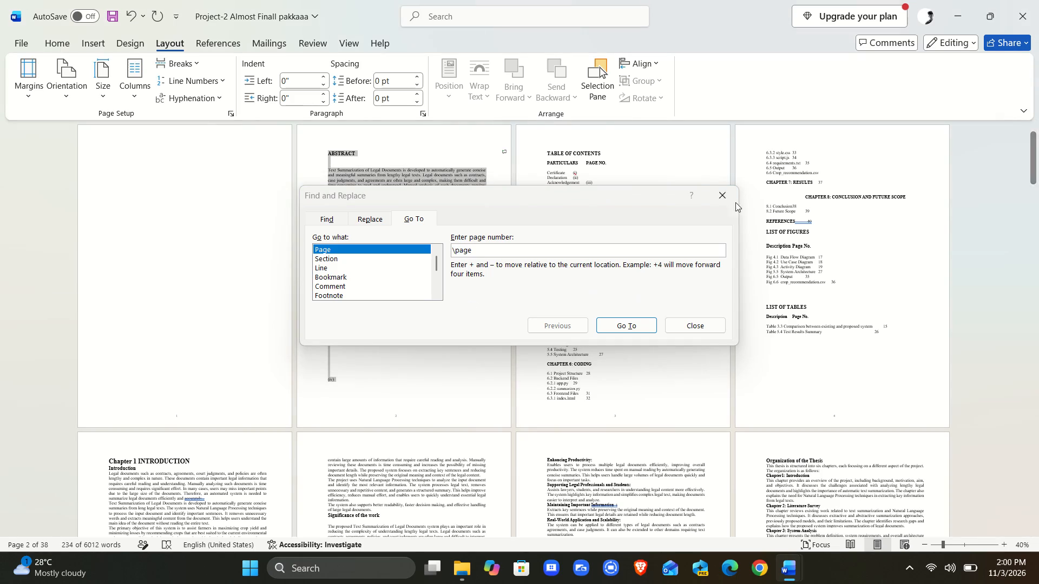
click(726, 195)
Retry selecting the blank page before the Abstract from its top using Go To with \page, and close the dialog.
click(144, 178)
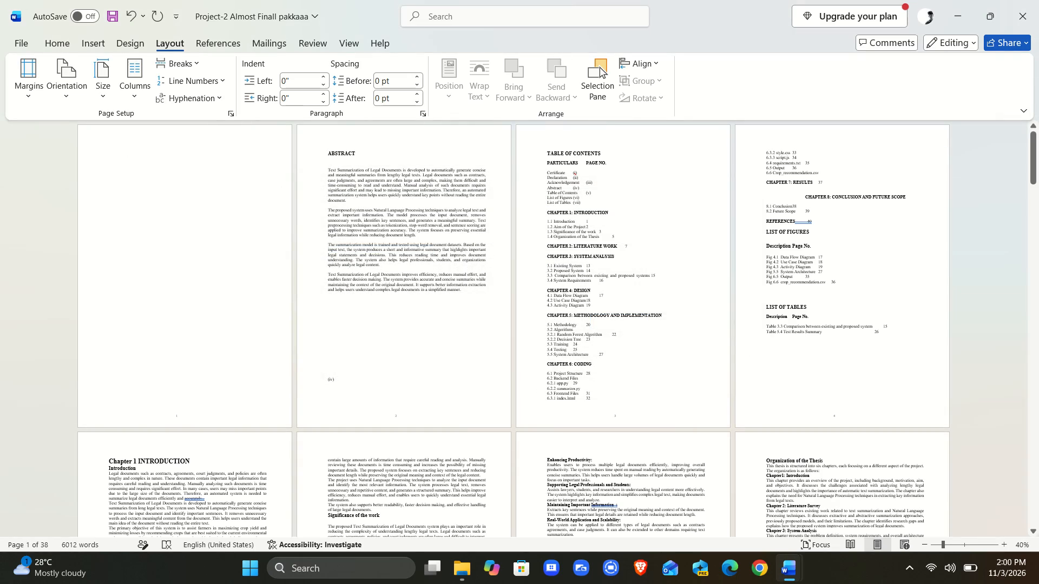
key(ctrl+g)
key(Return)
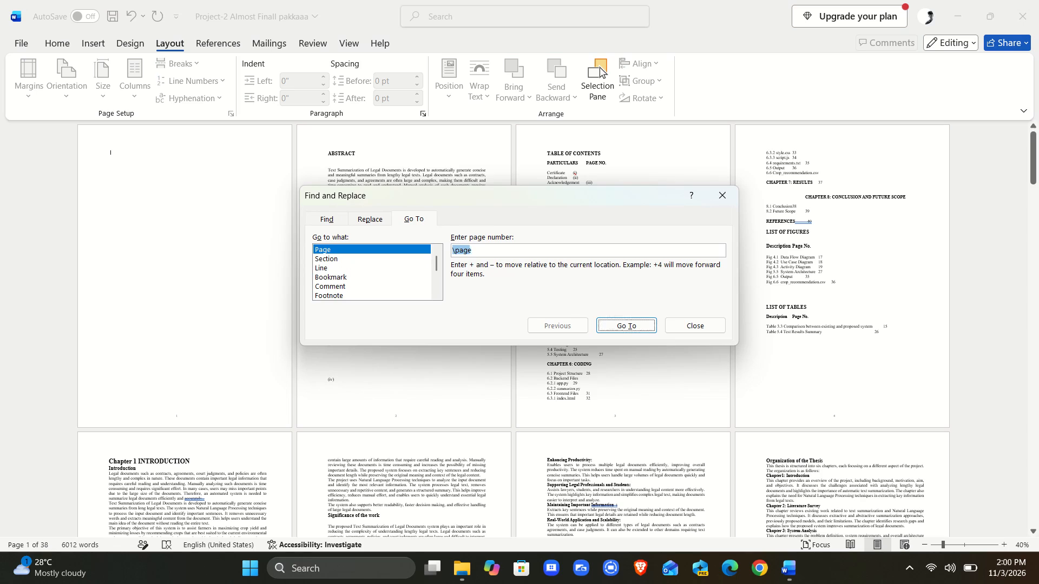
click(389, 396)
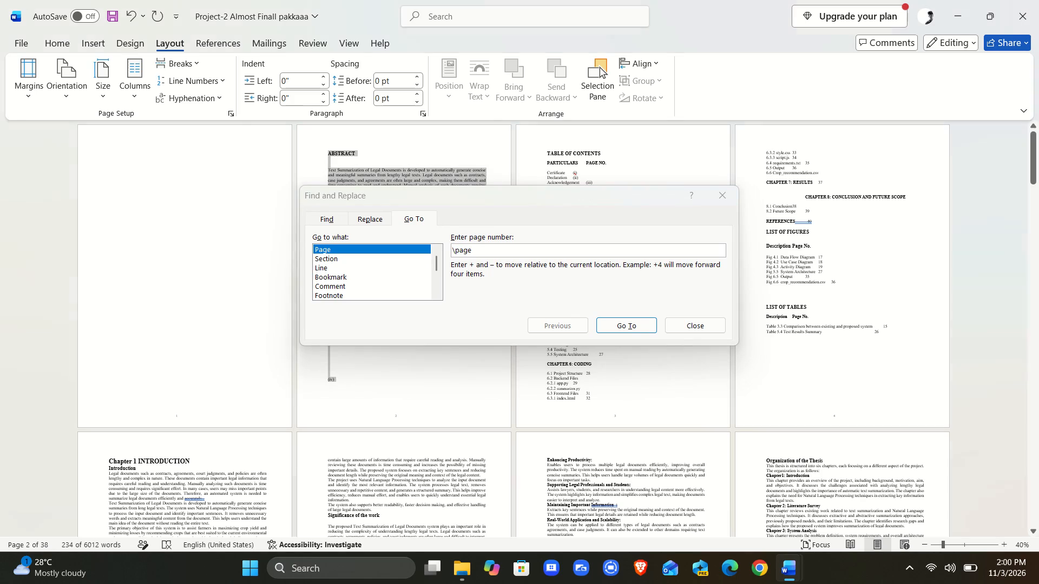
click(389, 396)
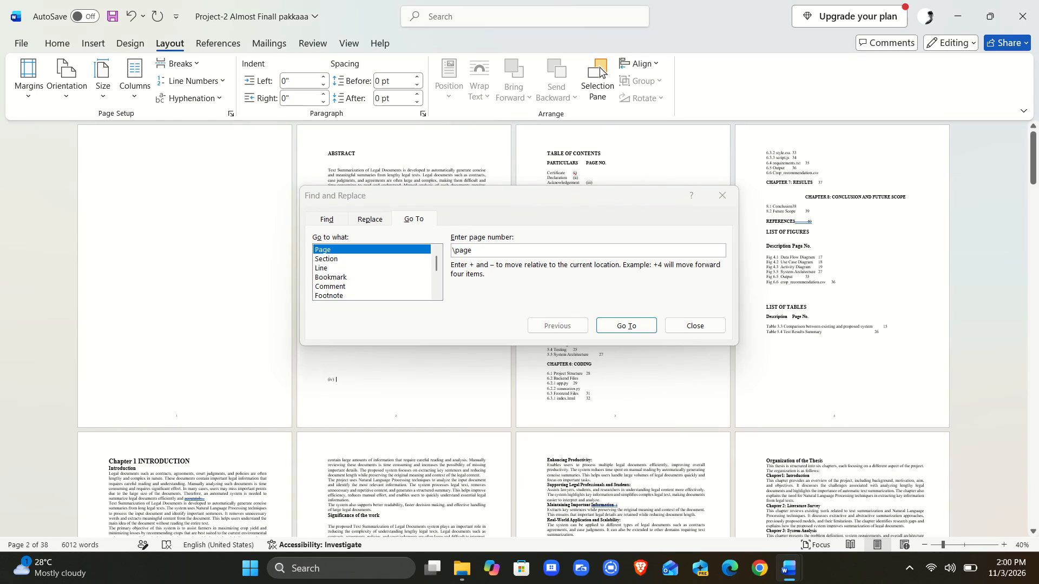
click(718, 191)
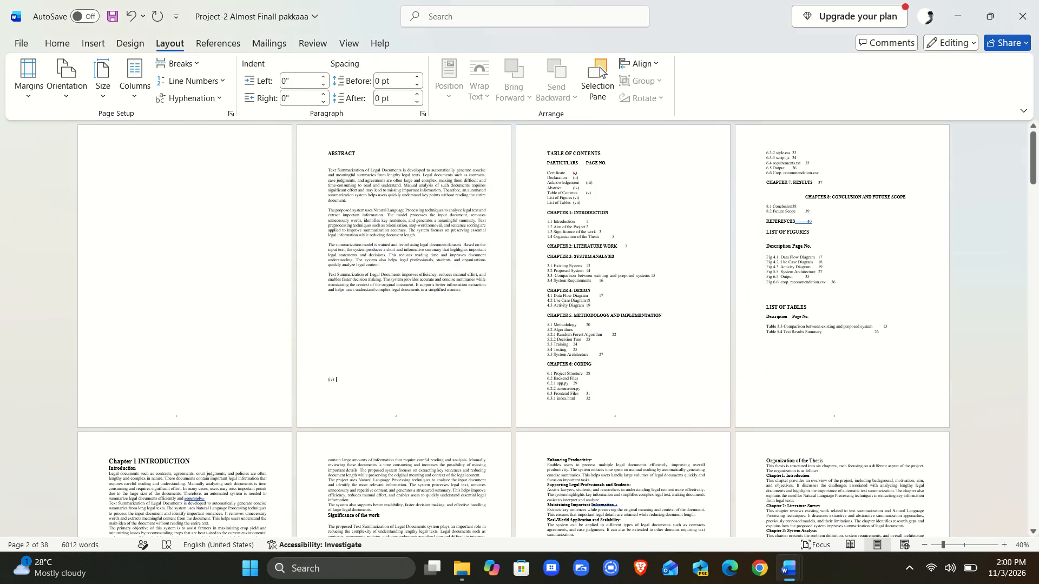
Examine the Abstract page and the Table of Contents with its chapter and page number entries.
scroll(440, 356, up, 2)
ctrl+scroll(440, 356, up, 7)
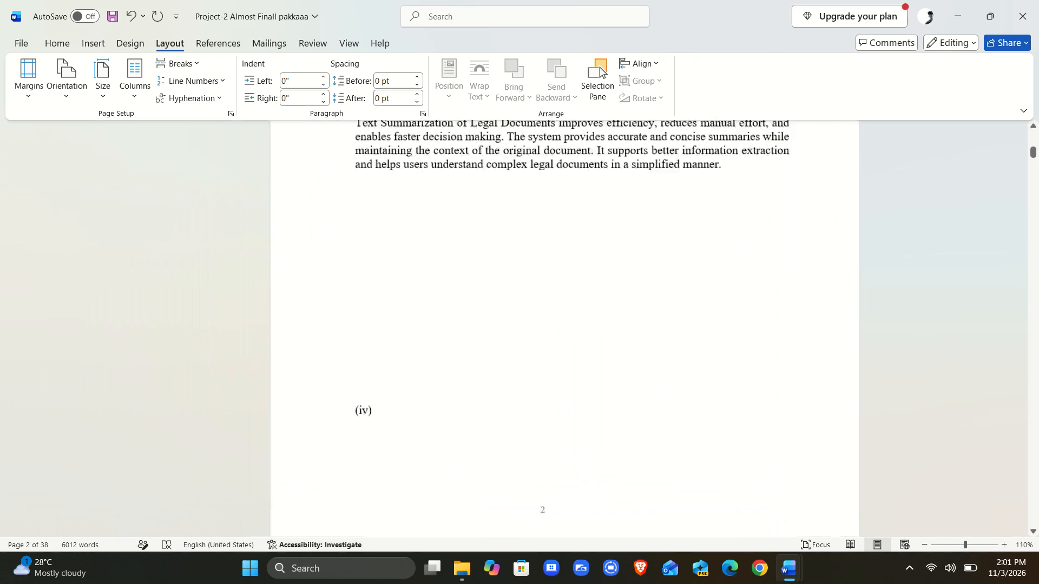
ctrl+scroll(440, 356, up, 3)
ctrl+scroll(440, 356, down, 4)
scroll(440, 356, up, 1)
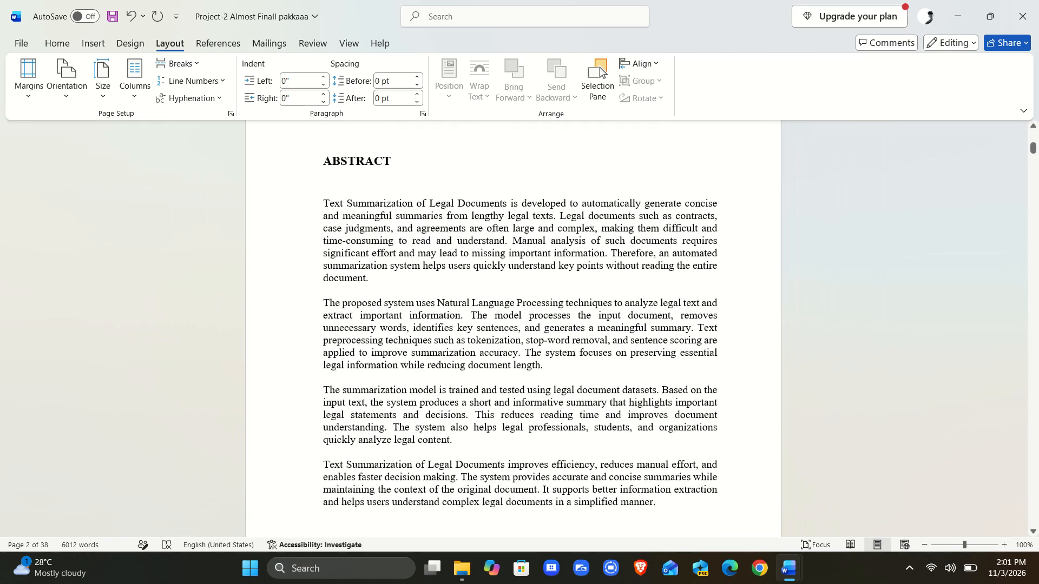
scroll(440, 356, up, 1)
scroll(440, 356, down, 4)
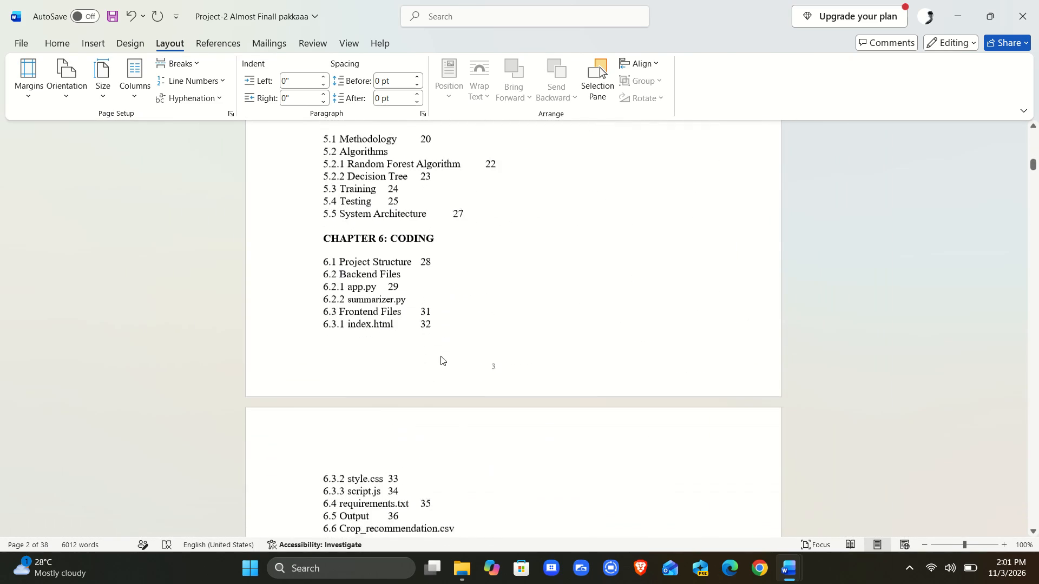
scroll(440, 356, down, 2)
scroll(440, 356, up, 3)
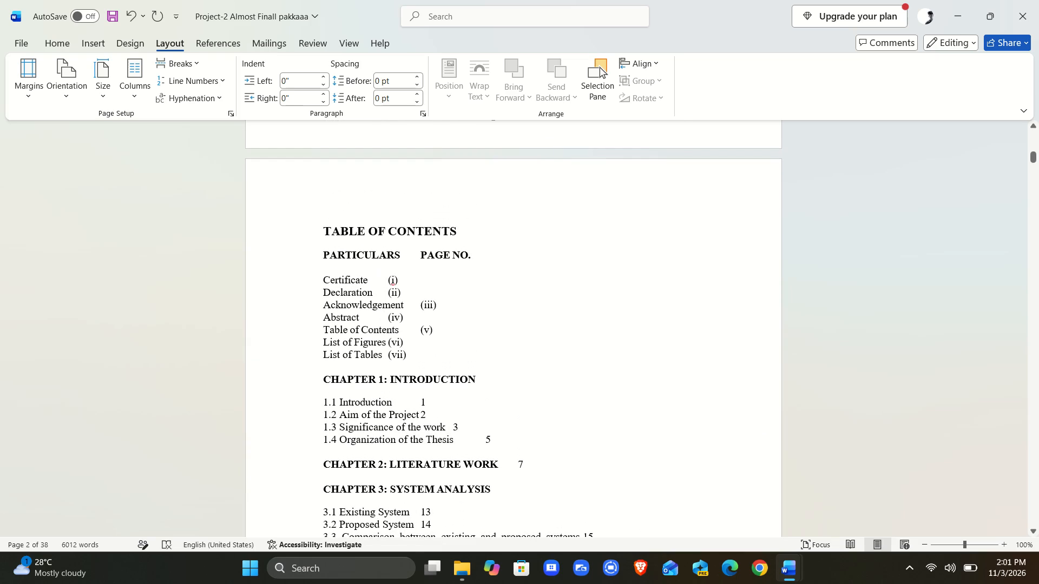
scroll(440, 356, down, 4)
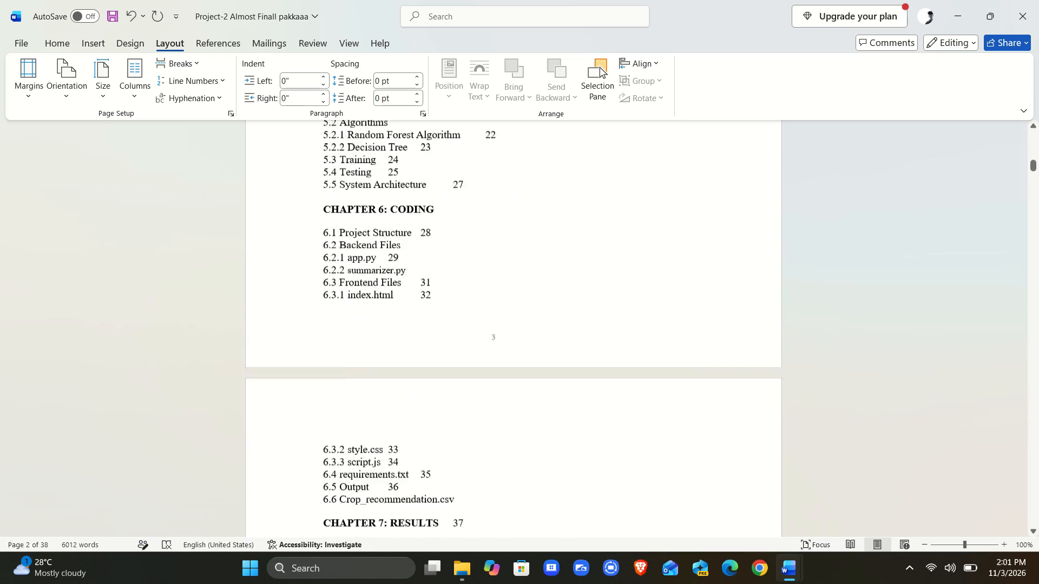
Examine the Chapter 1 Introduction pages and their page numbers, and go back over the front pages and Table of Contents.
scroll(440, 356, down, 6)
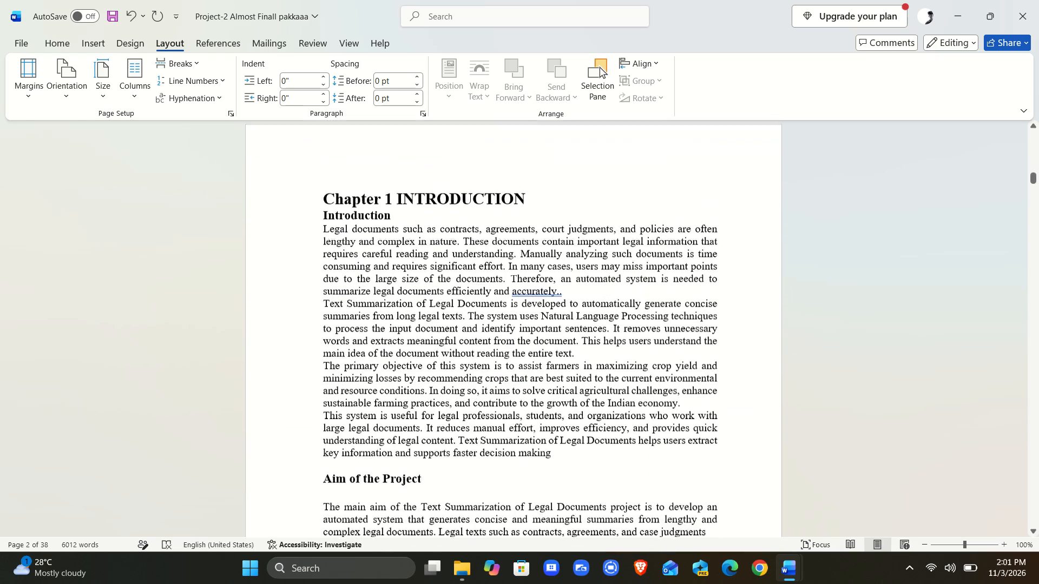
scroll(440, 356, down, 3)
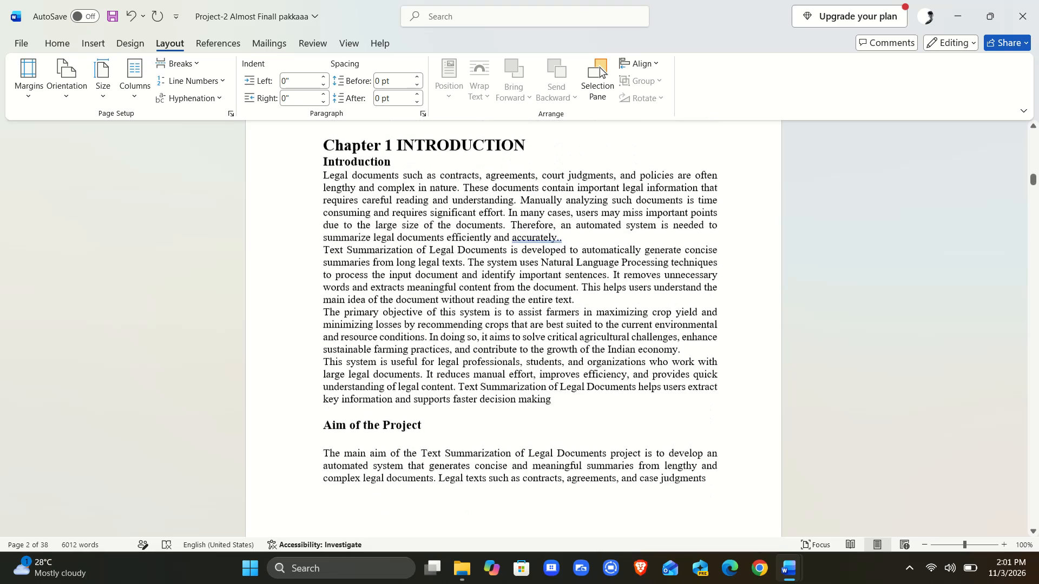
scroll(440, 356, down, 2)
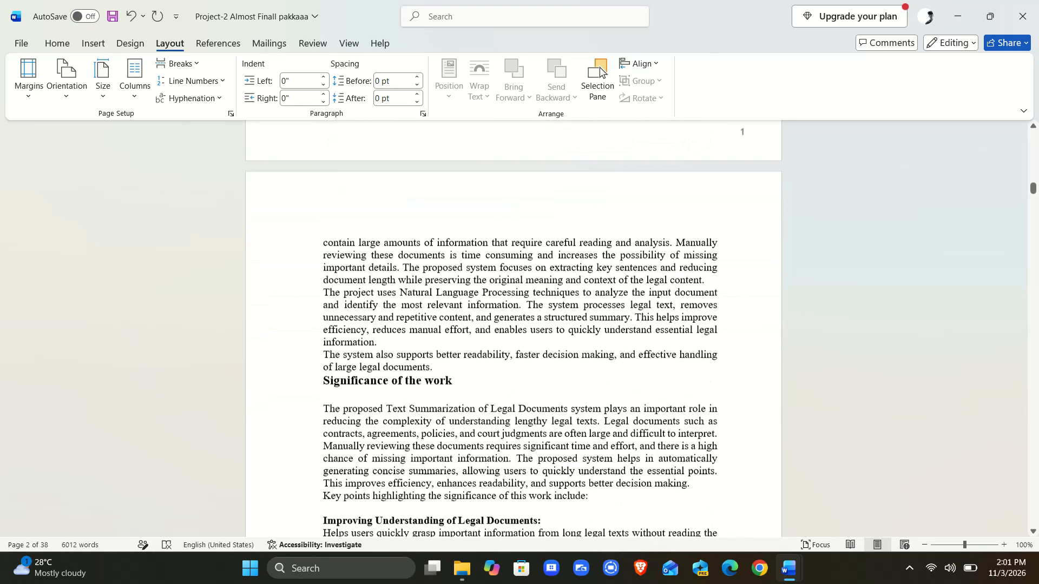
scroll(440, 356, down, 4)
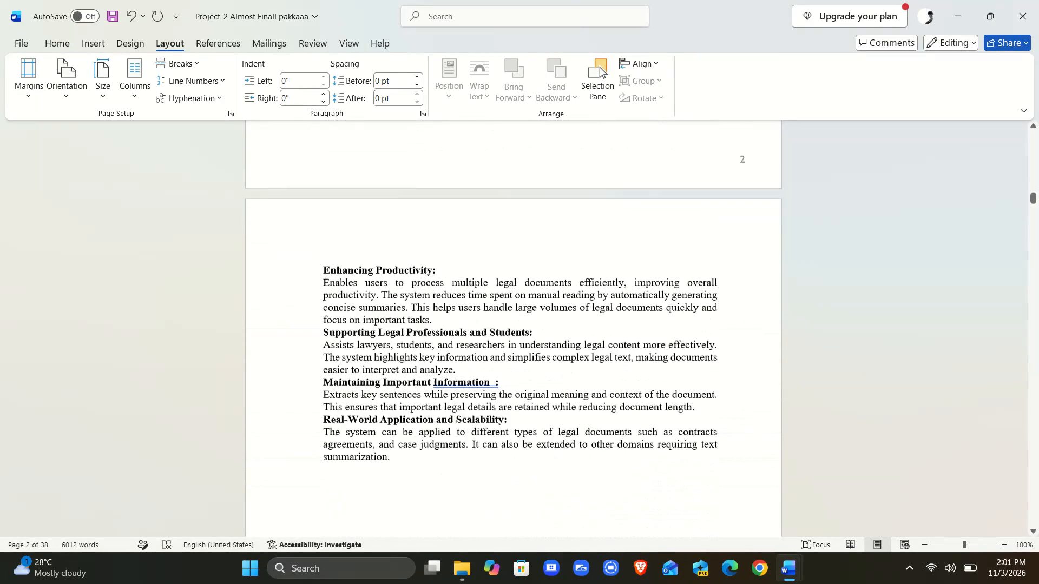
scroll(440, 356, down, 2)
scroll(440, 356, up, 8)
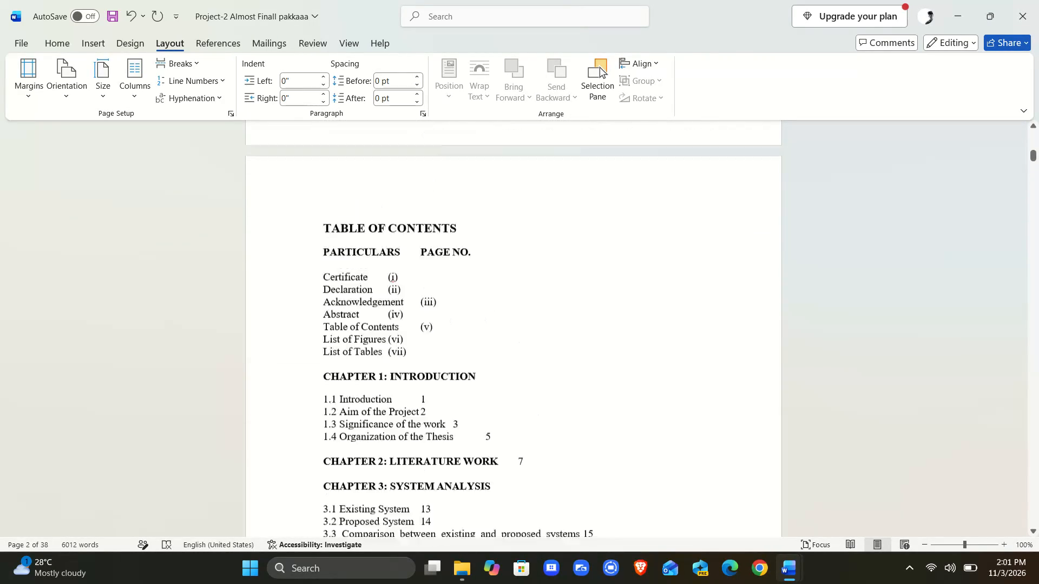
scroll(440, 356, up, 5)
scroll(440, 356, down, 2)
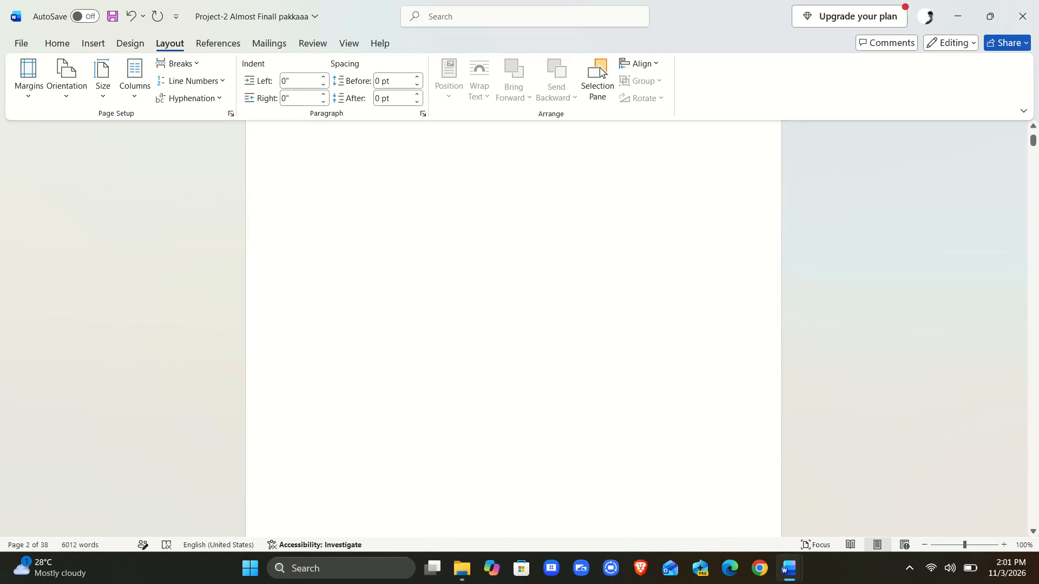
scroll(440, 356, down, 5)
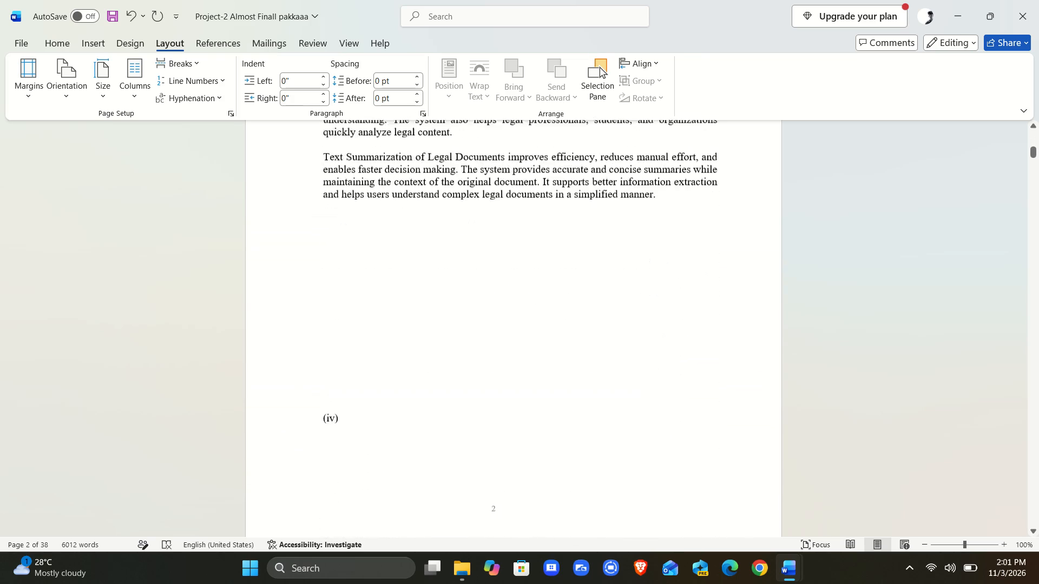
scroll(440, 356, down, 4)
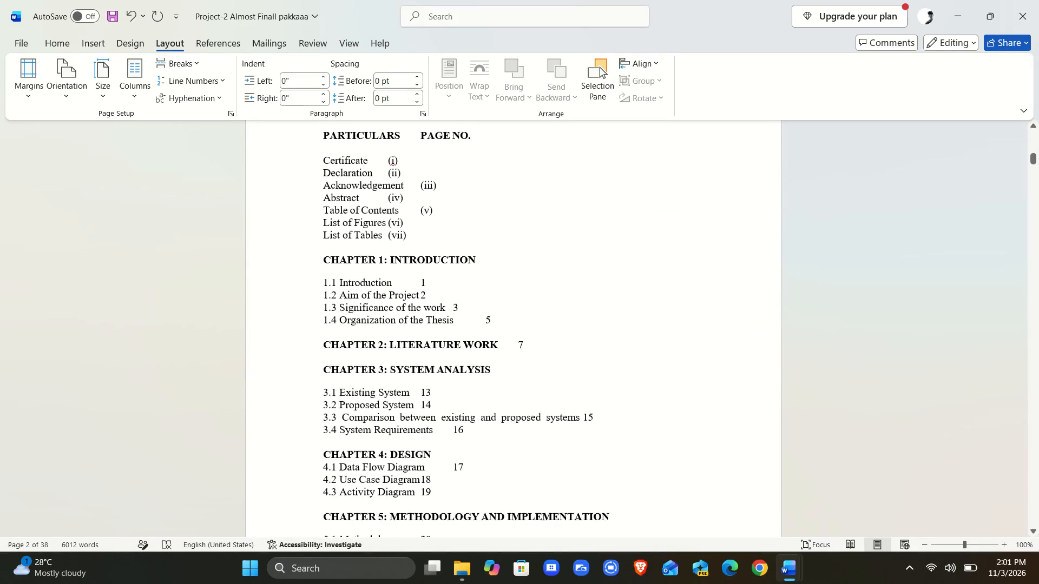
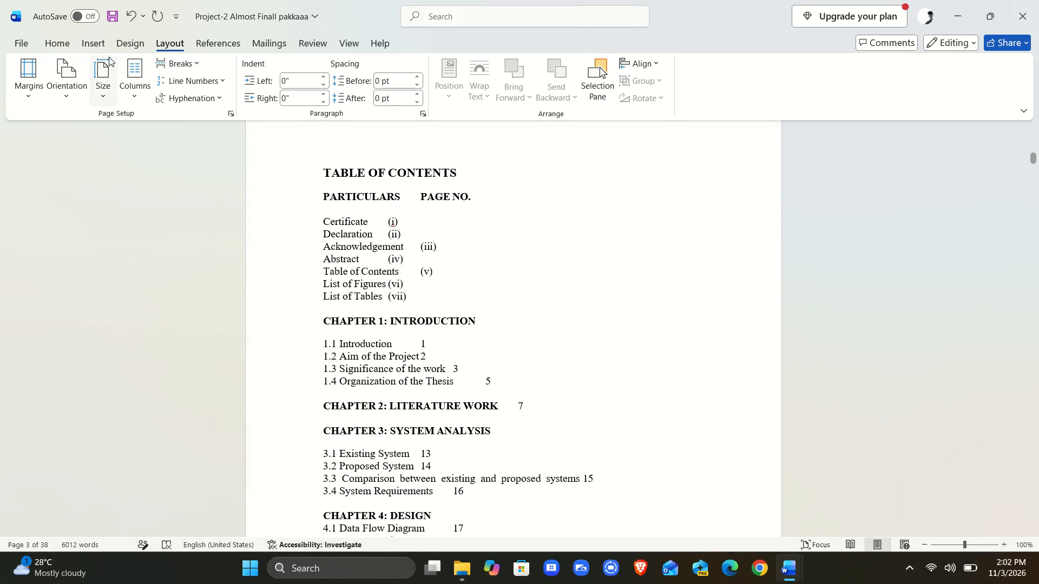
Add a right-aligned tab stop at 6.25 inches with leader style 2 to the (iv) line before the Table of Contents.
click(65, 47)
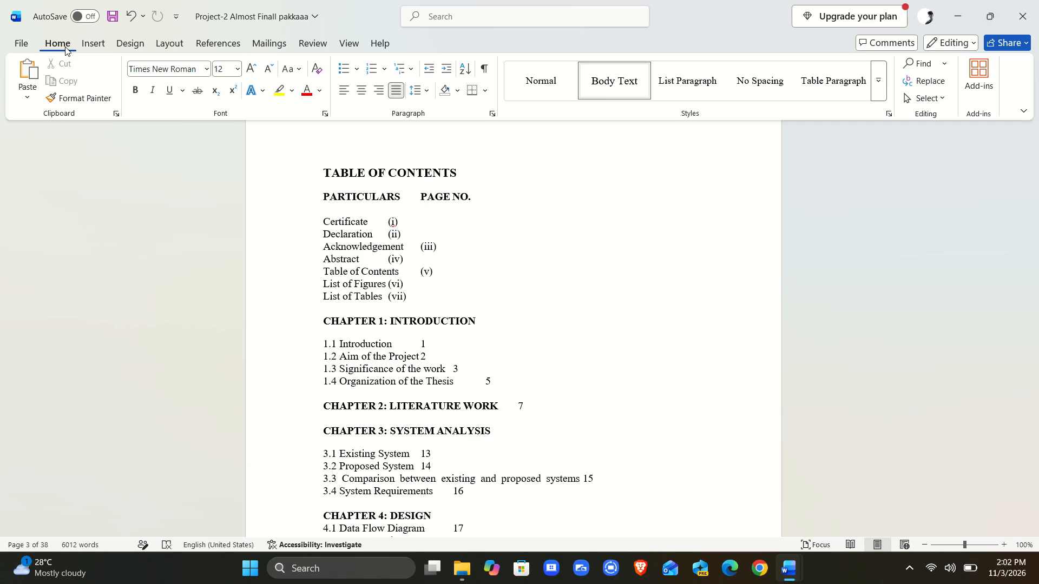
click(491, 113)
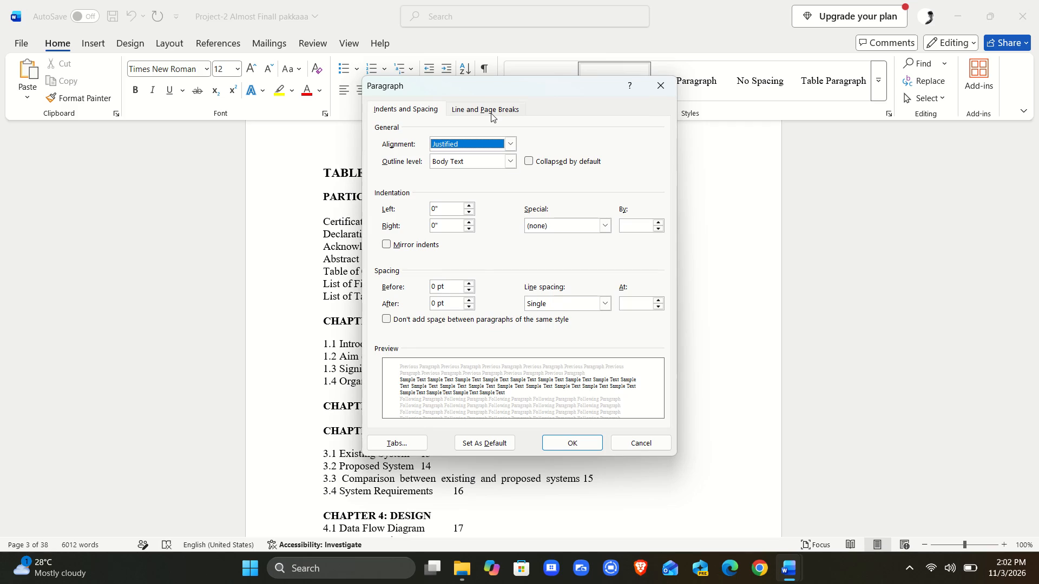
scroll(474, 359, down, 2)
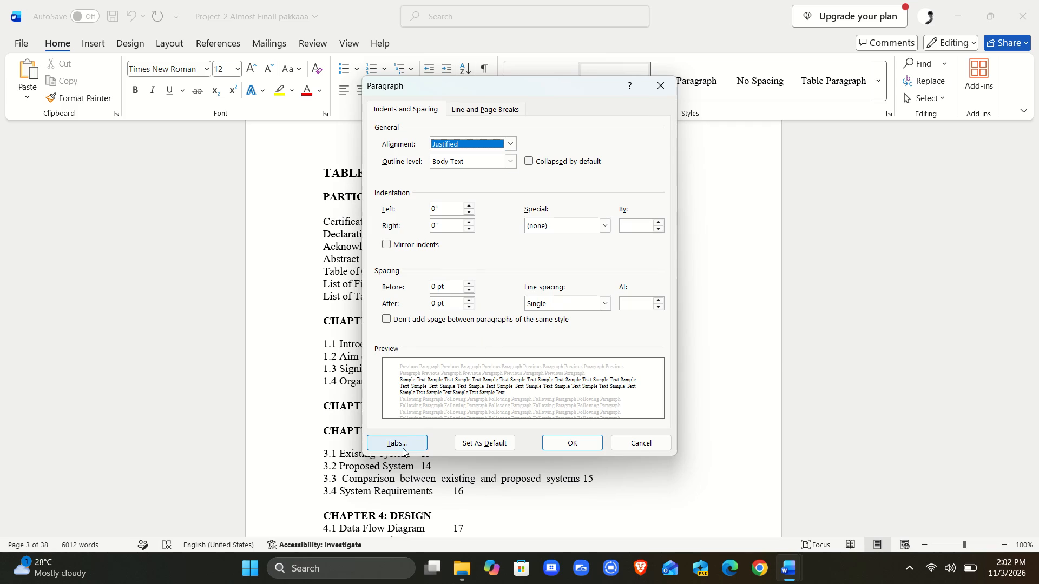
click(408, 436)
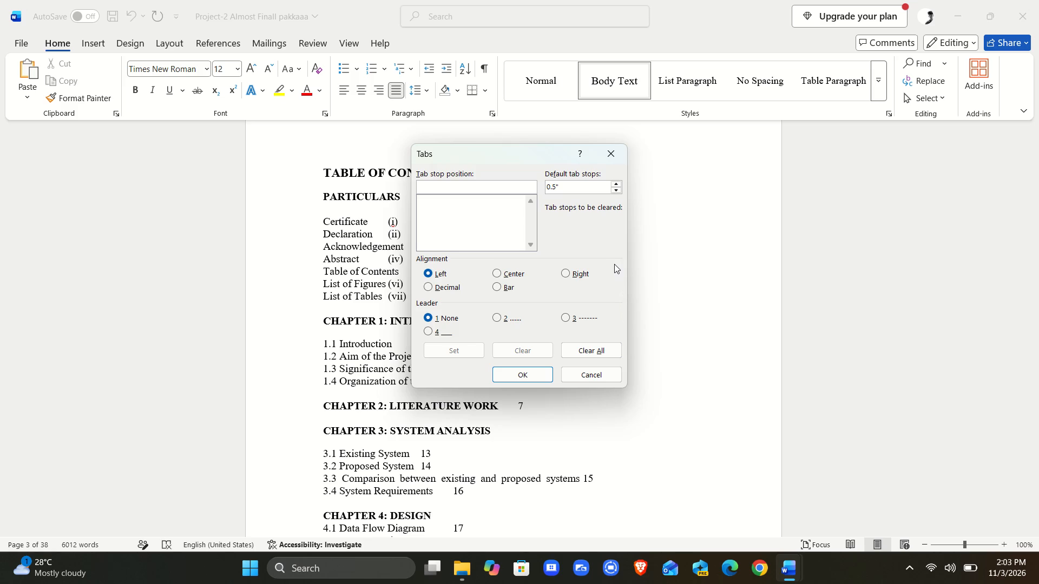
click(499, 205)
click(536, 198)
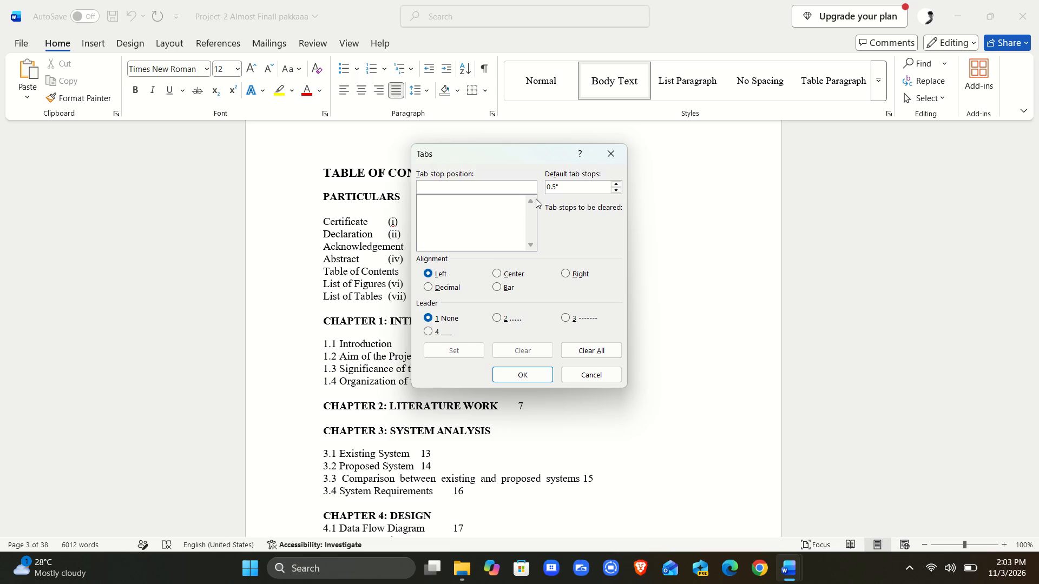
click(531, 200)
double_click(530, 200)
drag(530, 200, 506, 194)
click(498, 181)
click(478, 223)
key(j)
key(BackSpace)
text(6.25)
click(564, 271)
click(496, 318)
click(463, 351)
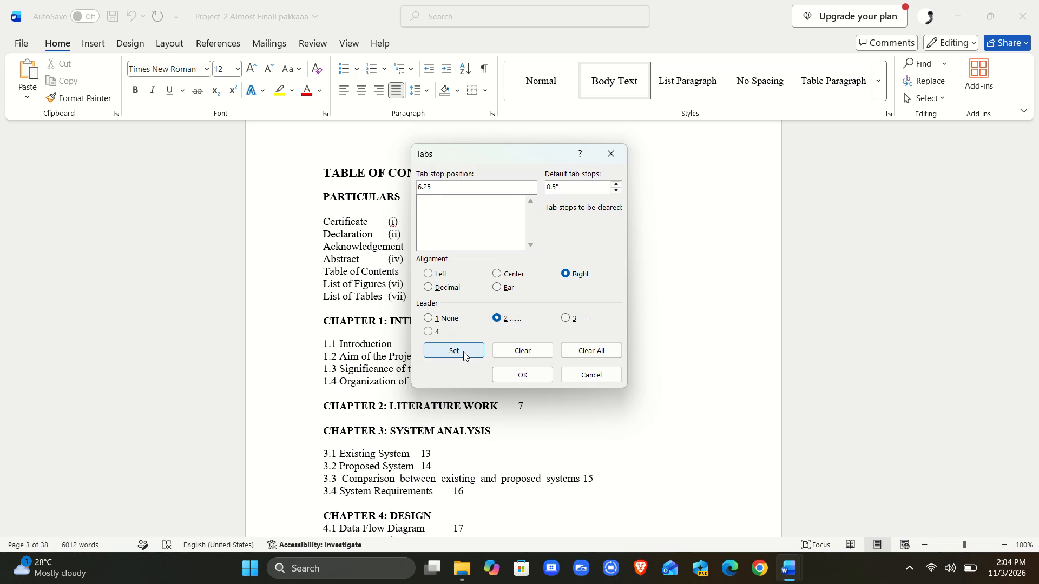
click(524, 371)
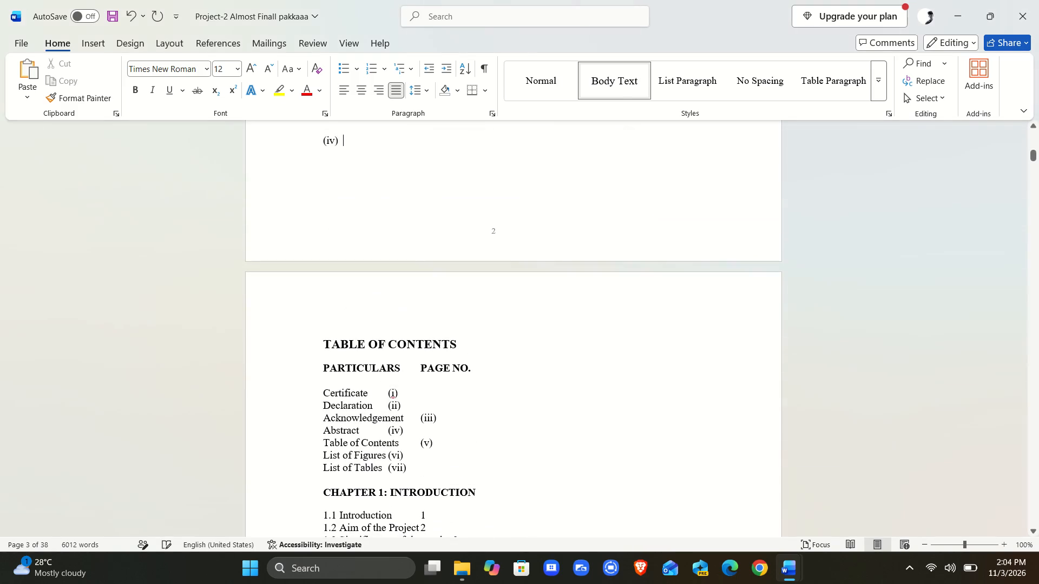
Examine the end of the Abstract page and the Table of Contents entries for their page number alignment.
scroll(524, 371, up, 2)
scroll(524, 371, down, 1)
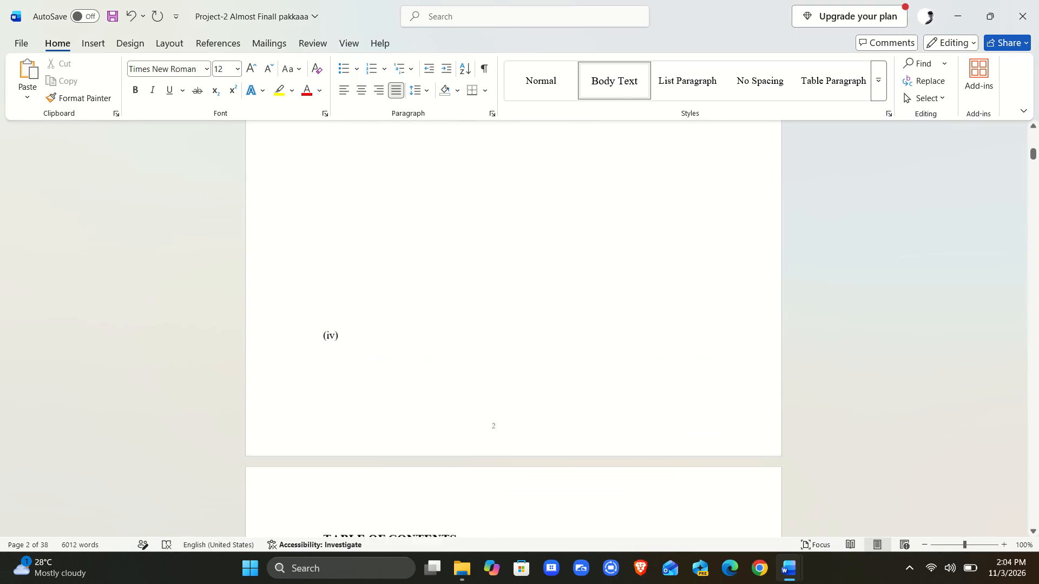
scroll(524, 371, down, 2)
scroll(393, 408, down, 1)
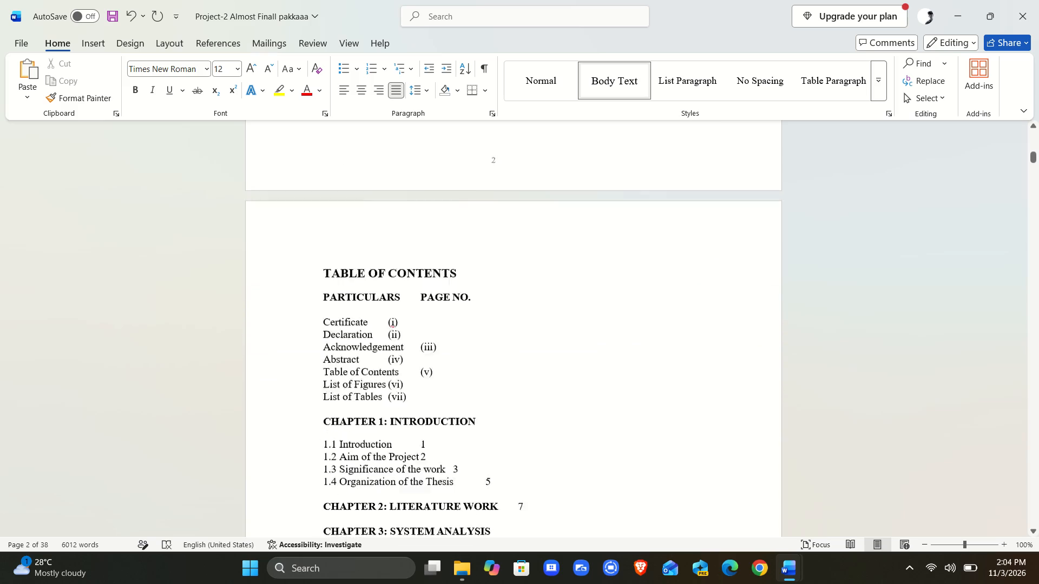
scroll(393, 408, down, 1)
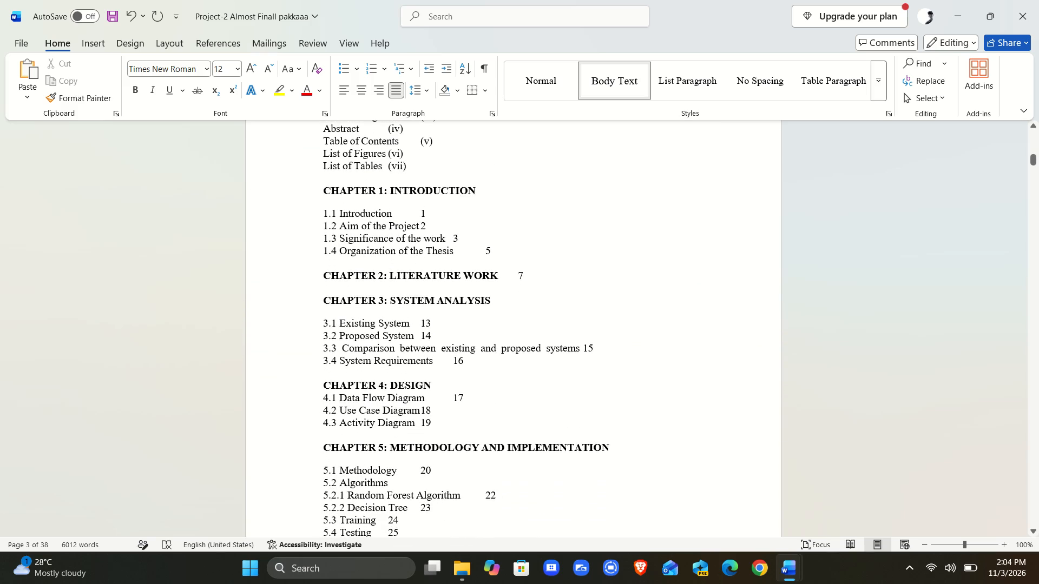
scroll(365, 322, up, 1)
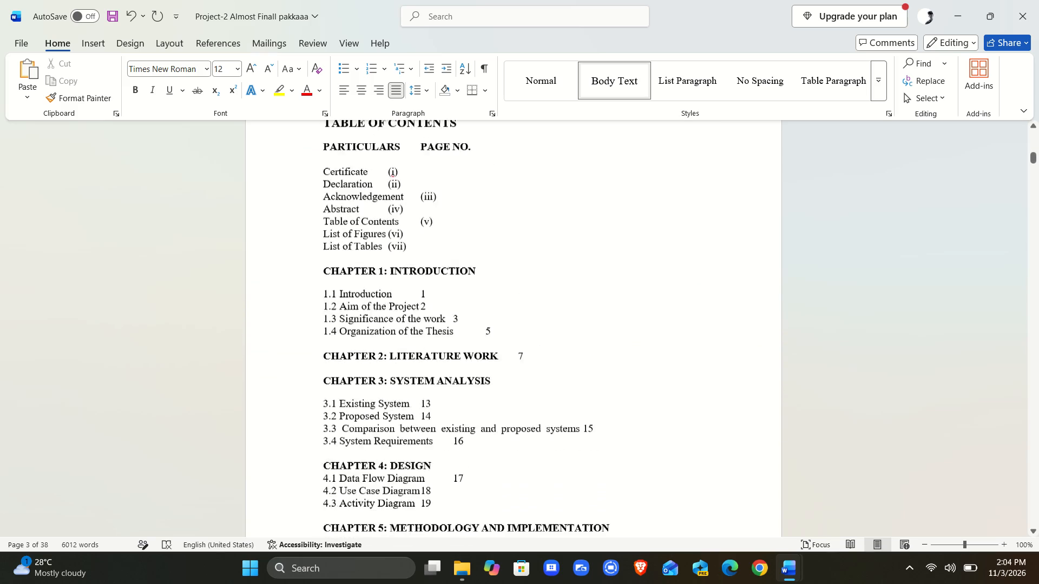
scroll(365, 322, up, 1)
scroll(365, 322, down, 1)
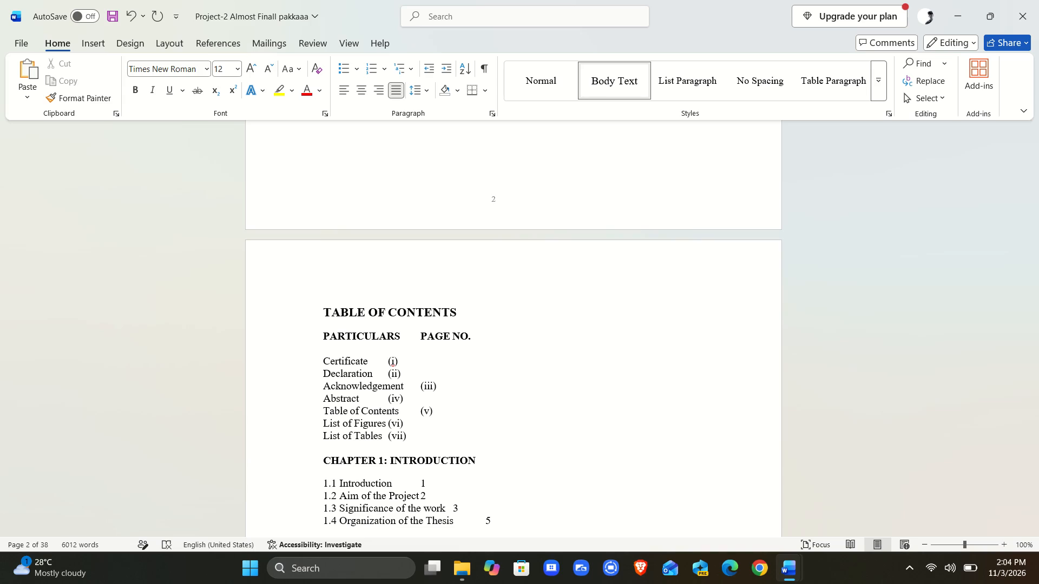
Fill the gap between Certificate and (i) in the Table of Contents with a row of dots reaching across the line.
click(377, 367)
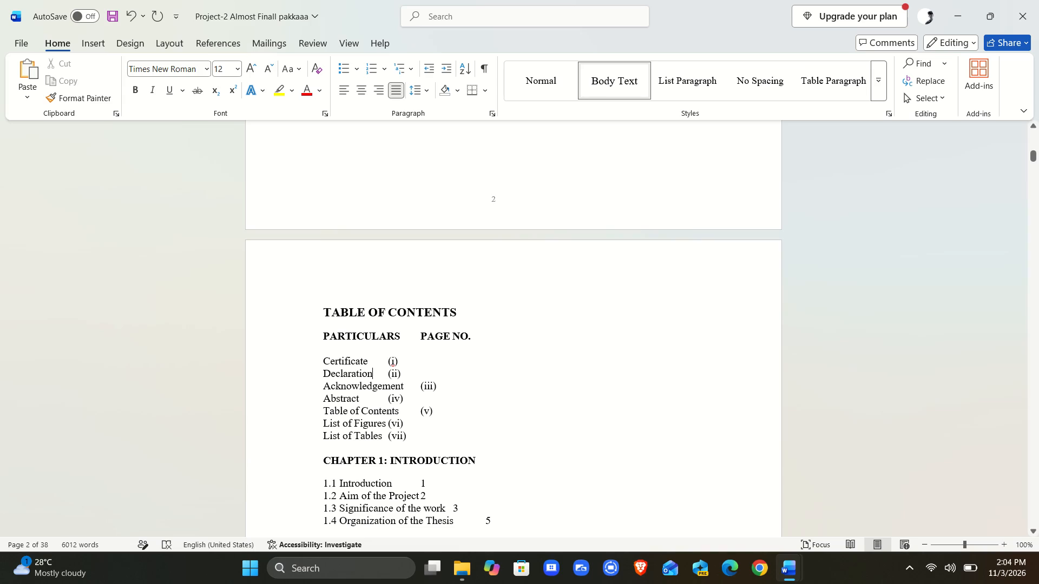
click(376, 363)
key(period)
key(period)
key(period)
key(period)
key(period)
key(period)
key(period)
key(period)
key(period)
key(period)
key(period)
key(period)
key(period)
key(period)
key(period)
key(period)
key(period)
key(period)
key(period)
key(period)
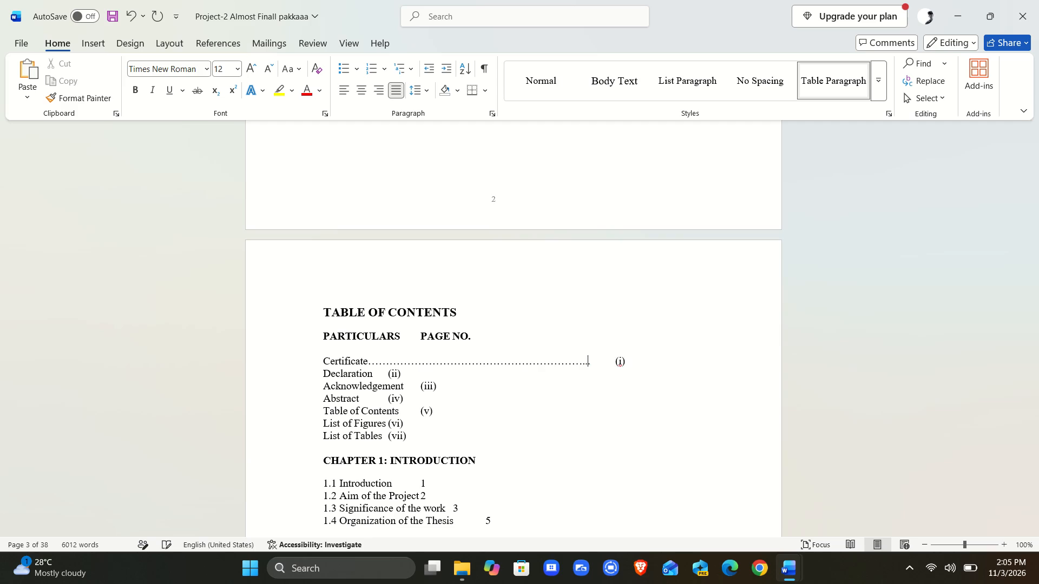
text(.......)
key(BackSpace)
Fill the gap between Declaration and (ii) with a row of dots, lining the page number up with the Certificate entry.
click(375, 377)
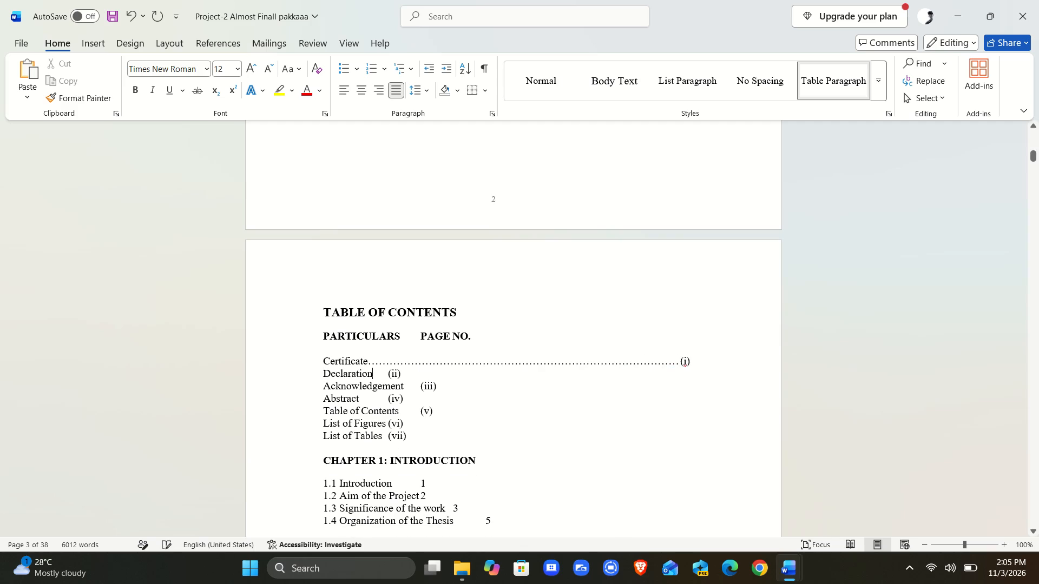
key(period)
key(period)
key(period)
key(period)
key(period)
key(period)
key(period)
key(period)
key(period)
key(period)
key(period)
key(period)
key(period)
key(period)
key(period)
key(period)
key(period)
key(period)
key(period)
key(period)
key(period)
key(period)
key(period)
key(period)
key(period)
key(period)
key(period)
key(period)
key(period)
key(period)
key(period)
key(period)
key(period)
key(period)
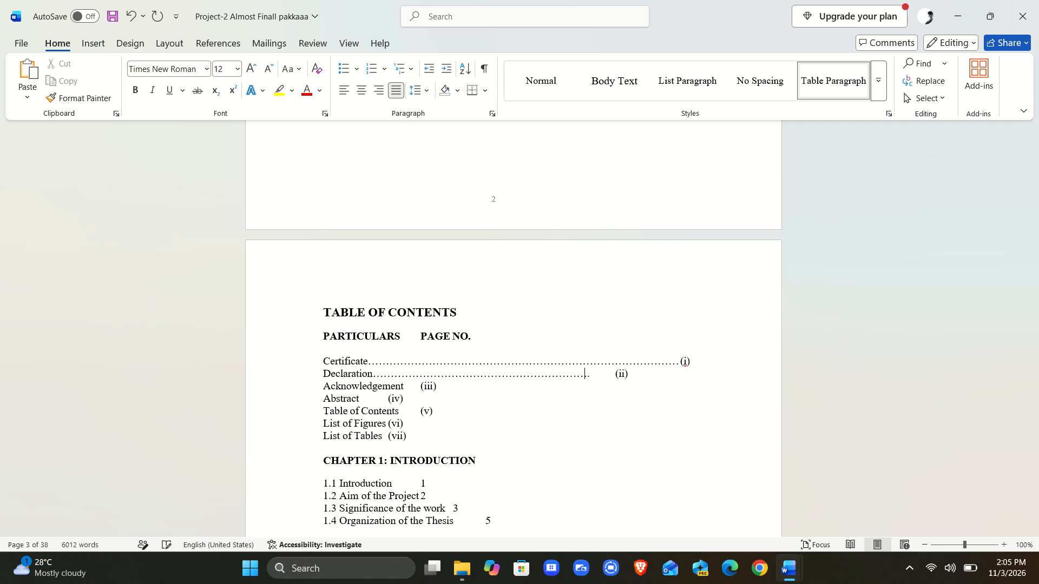
key(period)
key(period)
key(period)
key(period)
key(period)
key(period)
key(period)
key(period)
key(period)
key(period)
key(period)
text(....)
text(.......)
Fill the gap between Acknowledgement and (iii) with a row of dots, lining the page number up with the entries above.
click(409, 388)
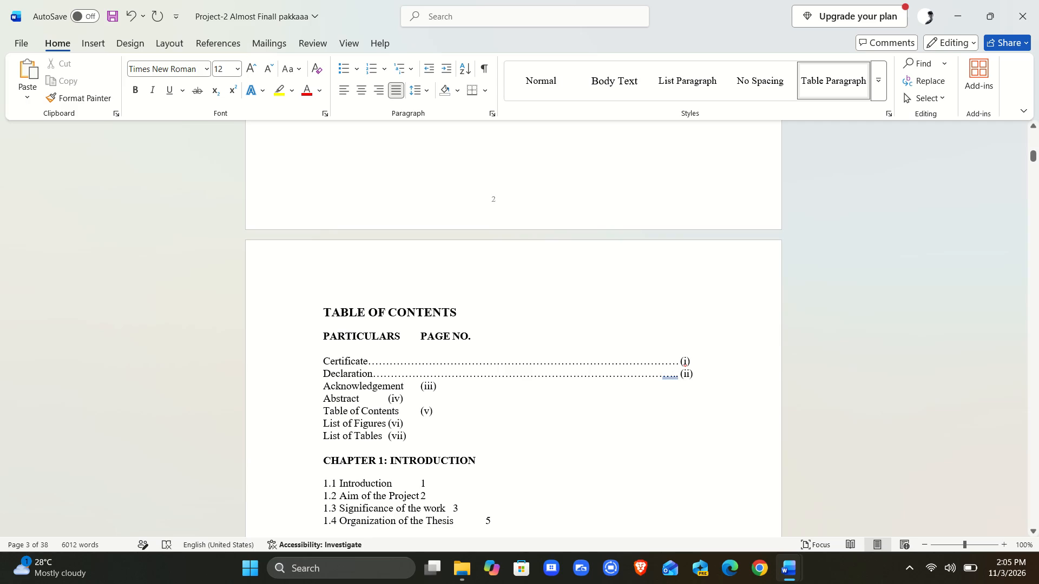
key(period)
key(period)
key(period)
key(period)
key(period)
key(period)
key(period)
key(period)
key(period)
key(period)
key(period)
key(period)
key(period)
key(period)
key(period)
key(period)
key(period)
key(period)
key(period)
key(period)
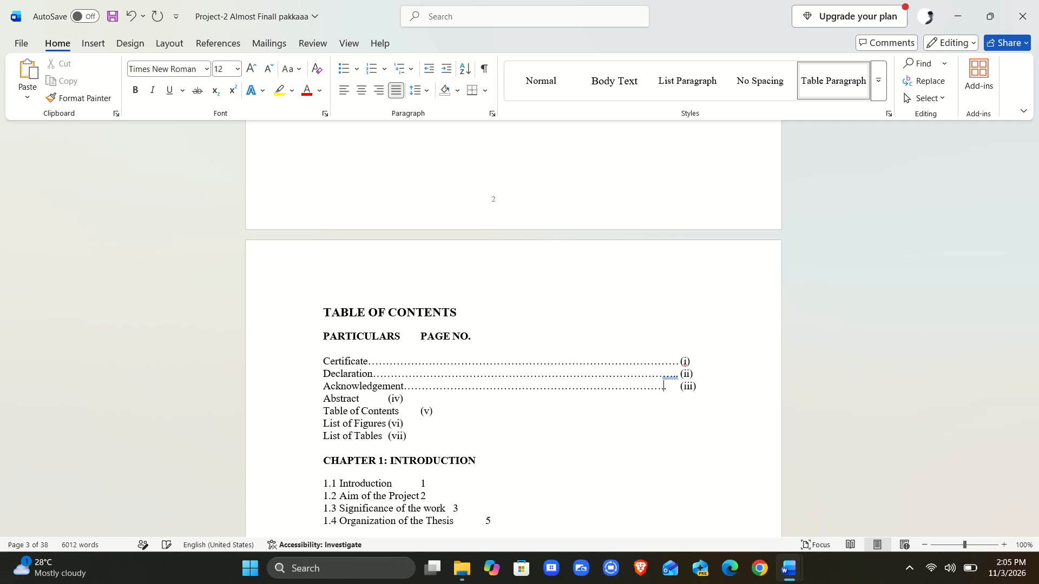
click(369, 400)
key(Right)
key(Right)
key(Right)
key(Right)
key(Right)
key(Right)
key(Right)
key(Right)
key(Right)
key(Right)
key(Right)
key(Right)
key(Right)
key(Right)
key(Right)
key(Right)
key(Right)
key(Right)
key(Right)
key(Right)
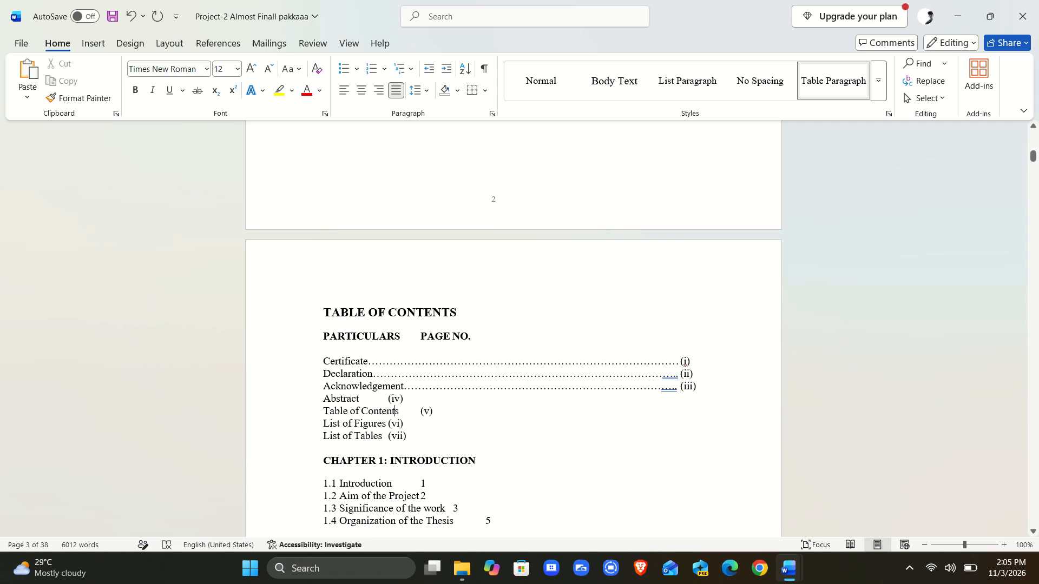
Fill the gap between Abstract and (iv) with a row of dots, lining the page number up with the entries above.
click(366, 398)
key(period)
key(period)
key(period)
key(period)
key(period)
key(period)
key(period)
key(period)
key(period)
key(period)
key(period)
key(period)
key(period)
key(period)
key(period)
key(period)
key(period)
key(period)
key(period)
key(period)
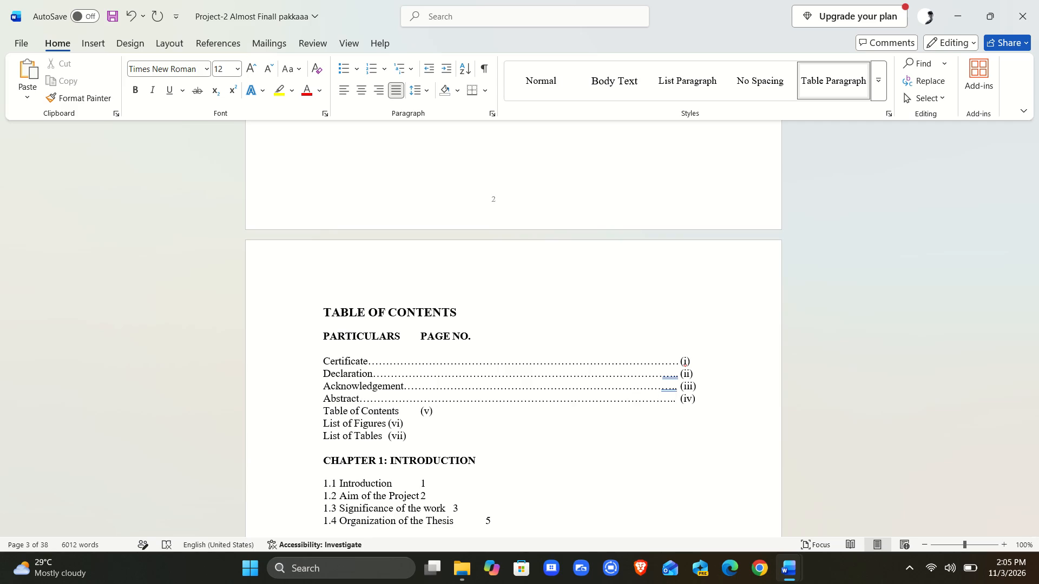
key(period)
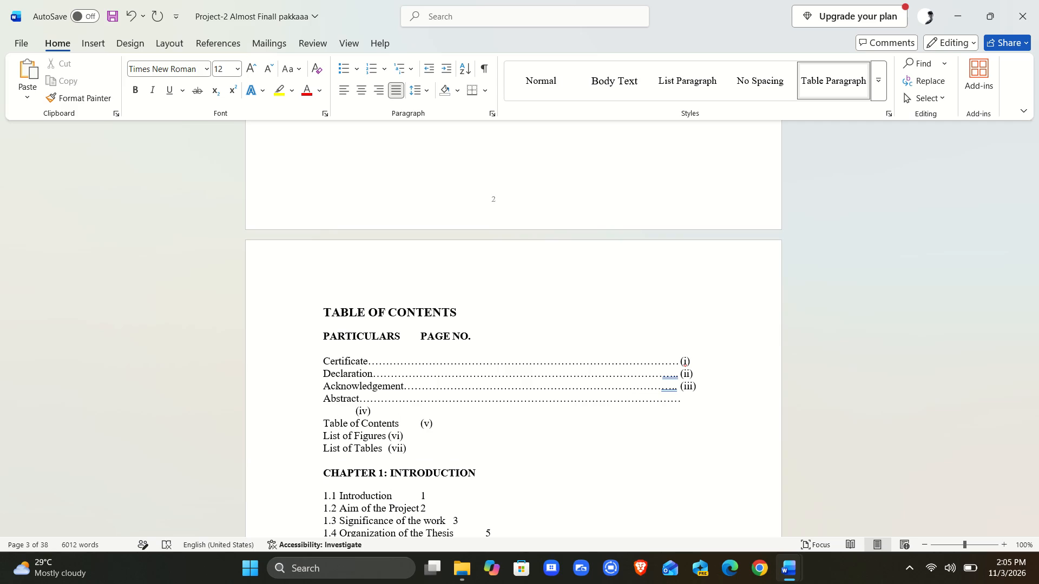
key(BackSpace)
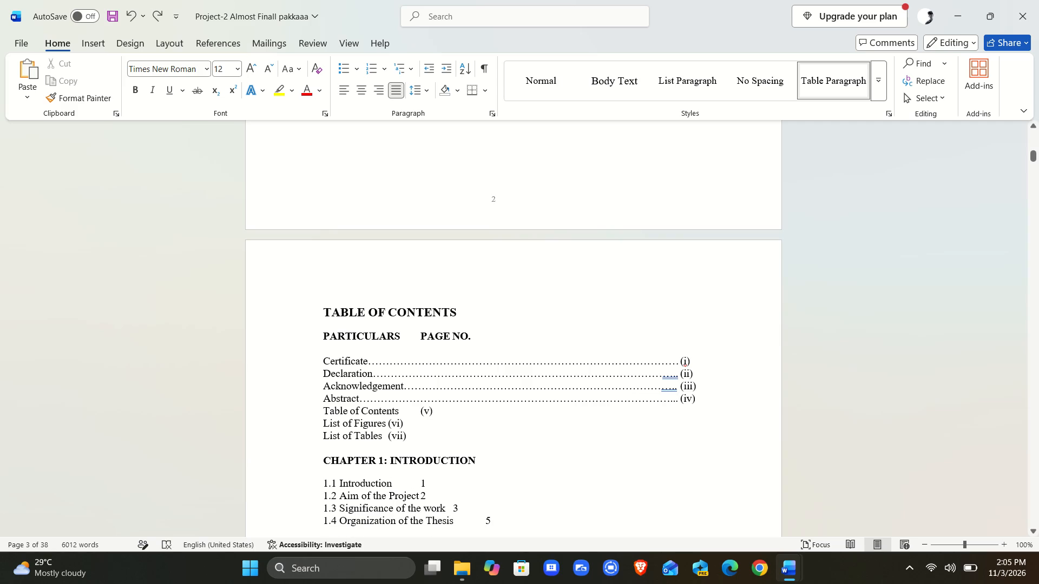
Fill the gap between the Table of Contents entry and (v) with a row of dots, lining the page number up with the entries above.
click(402, 408)
key(period)
key(period)
key(period)
key(period)
key(period)
key(period)
key(period)
key(period)
key(period)
key(period)
key(period)
key(period)
key(period)
key(period)
key(period)
key(period)
key(period)
key(period)
key(period)
key(period)
text(......)
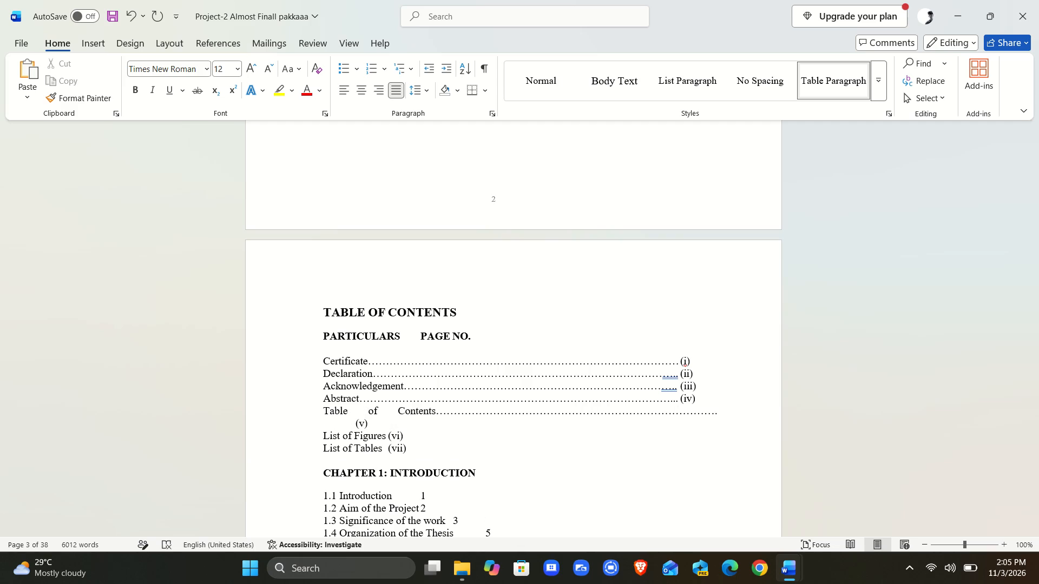
key(BackSpace)
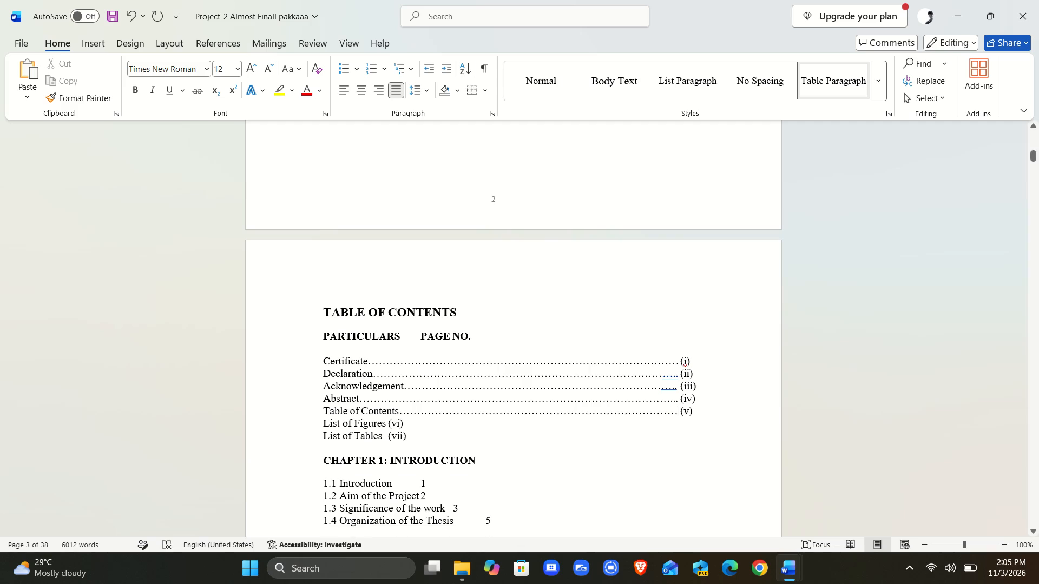
Fill the gap between List of Figures and (vi) with a row of dots, lining the page number up with the entries above.
click(388, 423)
key(period)
key(period)
key(period)
key(period)
key(period)
key(period)
key(period)
key(period)
key(period)
key(period)
key(period)
key(period)
key(period)
key(period)
key(period)
key(period)
key(period)
key(period)
key(period)
key(period)
key(period)
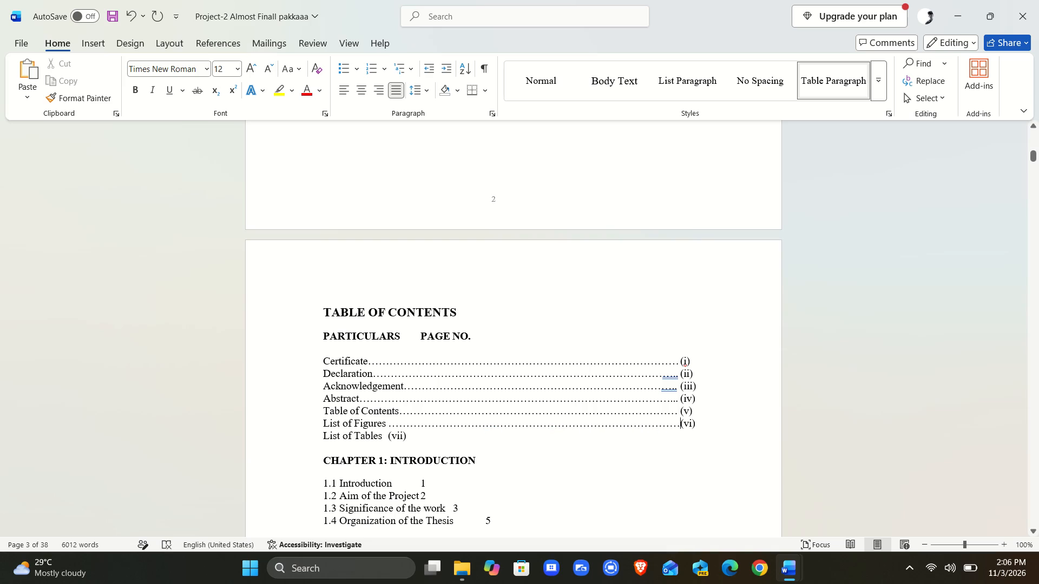
Fill the gap between List of Tables and (vii) with a row of dots, lining the page number up with the entries above.
click(383, 436)
key(period)
key(period)
key(period)
key(period)
key(period)
key(period)
key(period)
key(period)
key(period)
key(period)
key(period)
key(period)
key(period)
key(period)
key(period)
key(period)
key(period)
key(period)
key(period)
key(period)
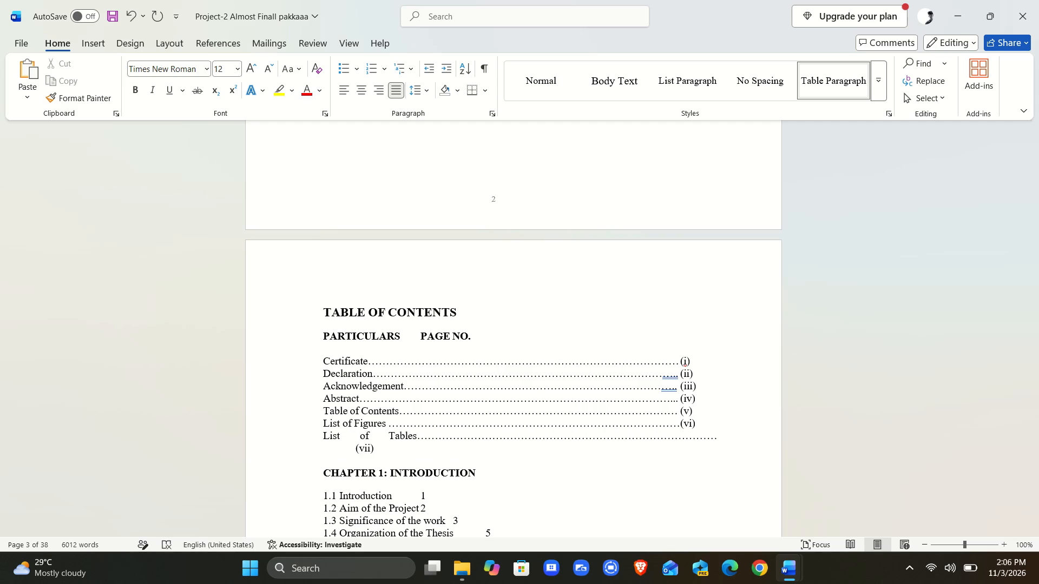
key(BackSpace)
Examine the remaining chapter entries, the List of Figures and the List of Tables for their page number alignment.
scroll(383, 436, down, 1)
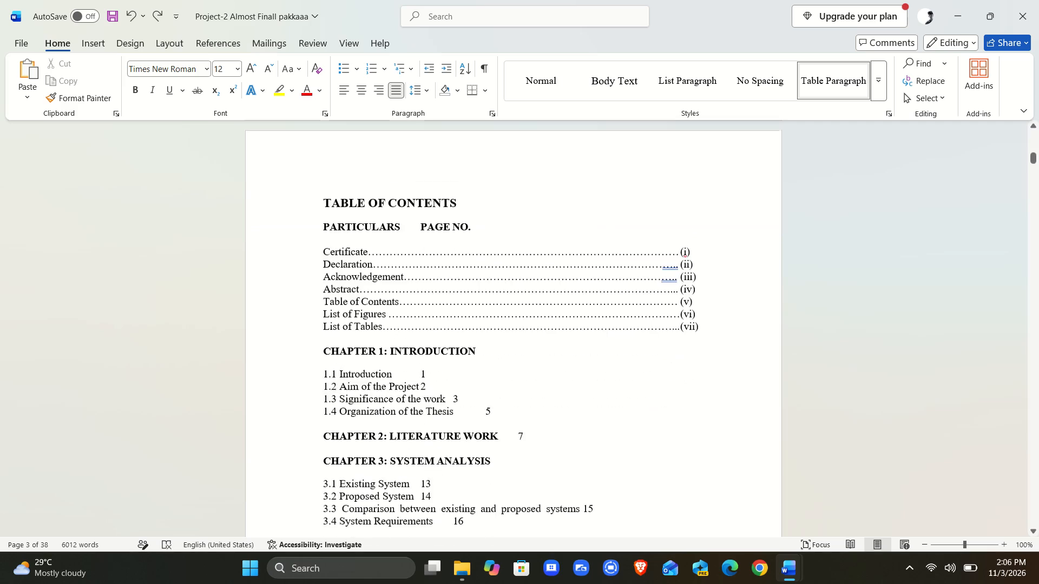
scroll(383, 436, down, 3)
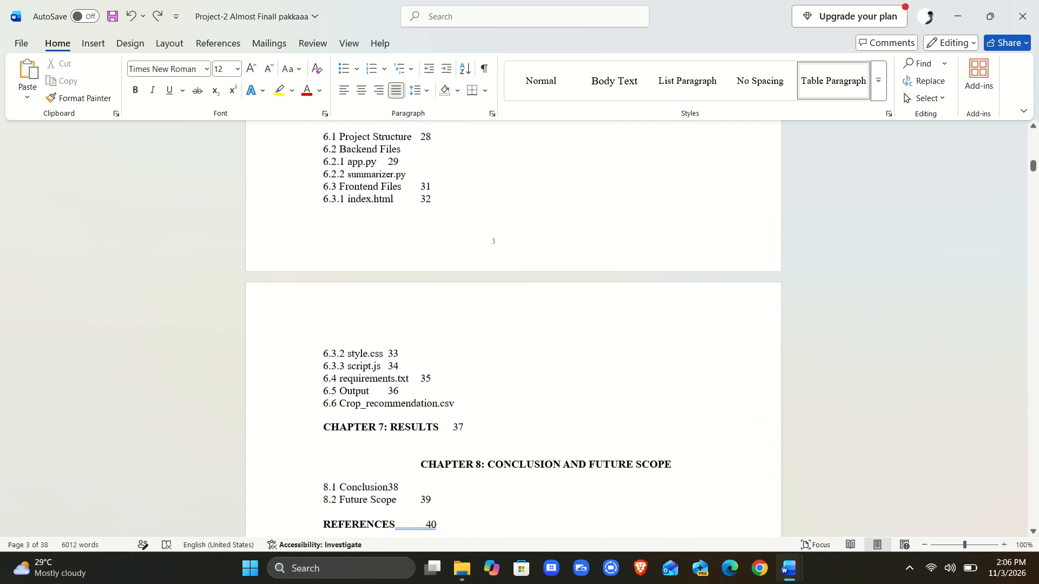
scroll(383, 436, down, 3)
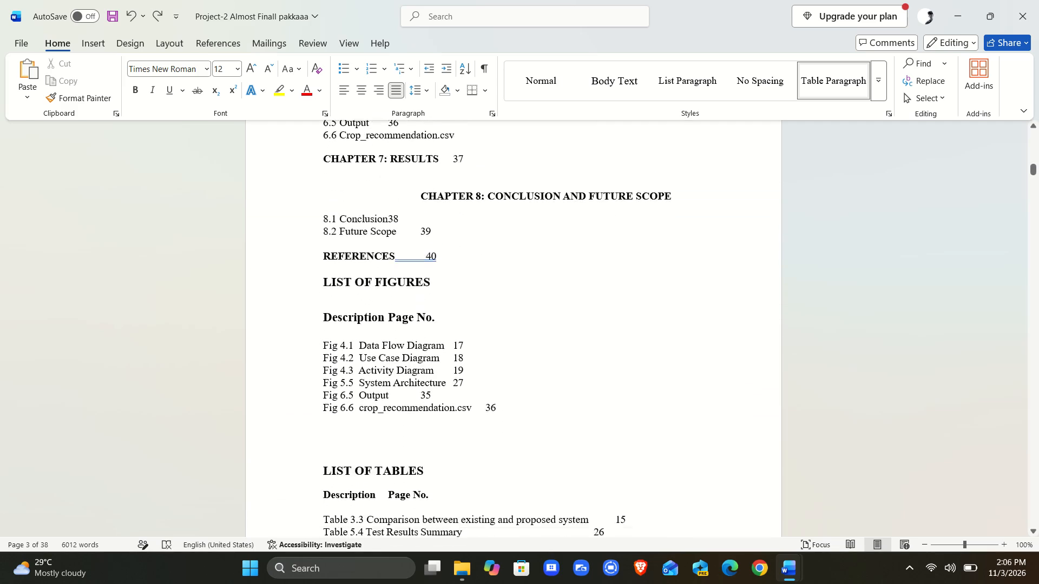
scroll(383, 436, down, 2)
scroll(383, 436, up, 7)
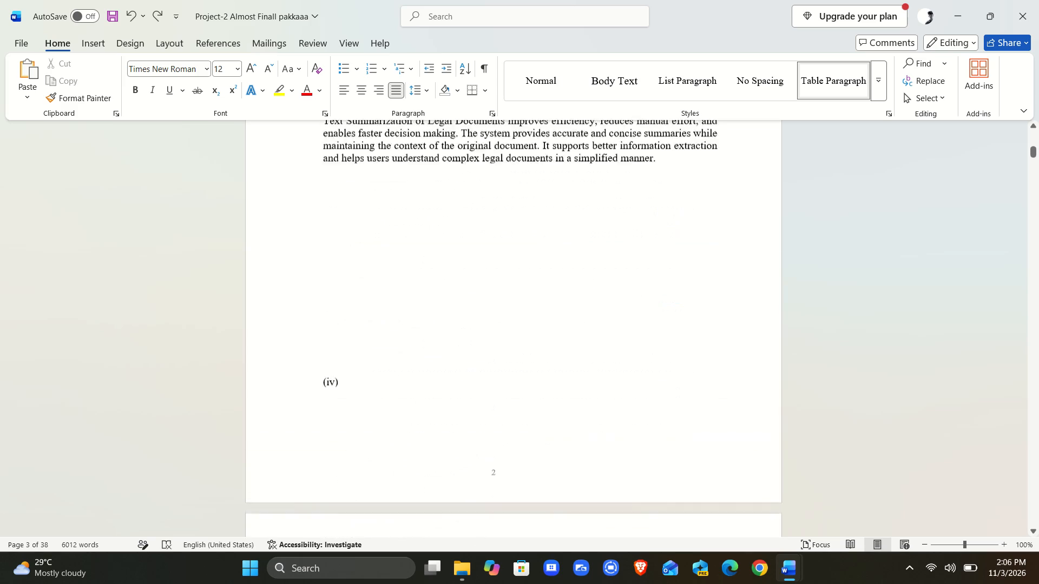
scroll(383, 436, down, 4)
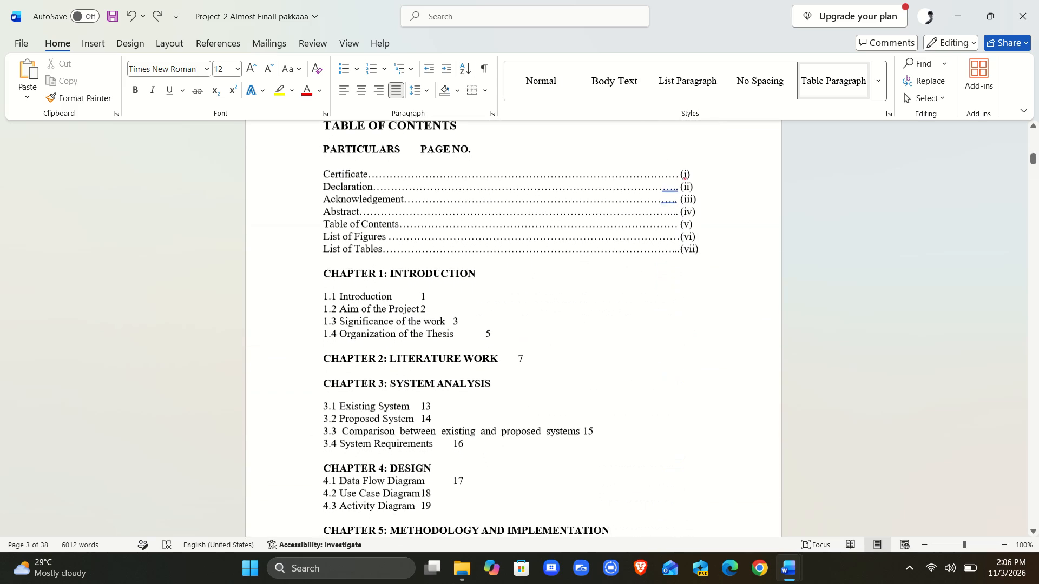
scroll(383, 436, up, 1)
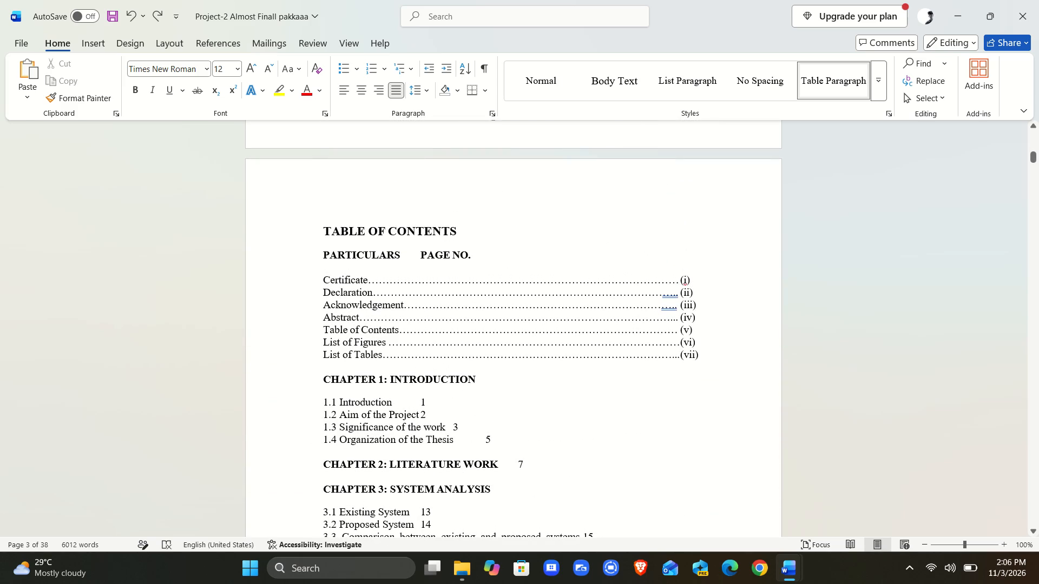
Move the PAGE NO. heading across the PARTICULARS line with spaces until it sits above the page number column on one line.
click(415, 257)
key(space)
key(space)
key(space)
key(space)
key(space)
key(space)
key(space)
key(space)
key(space)
key(space)
key(space)
key(space)
key(space)
key(space)
key(space)
key(space)
key(space)
key(space)
key(space)
key(space)
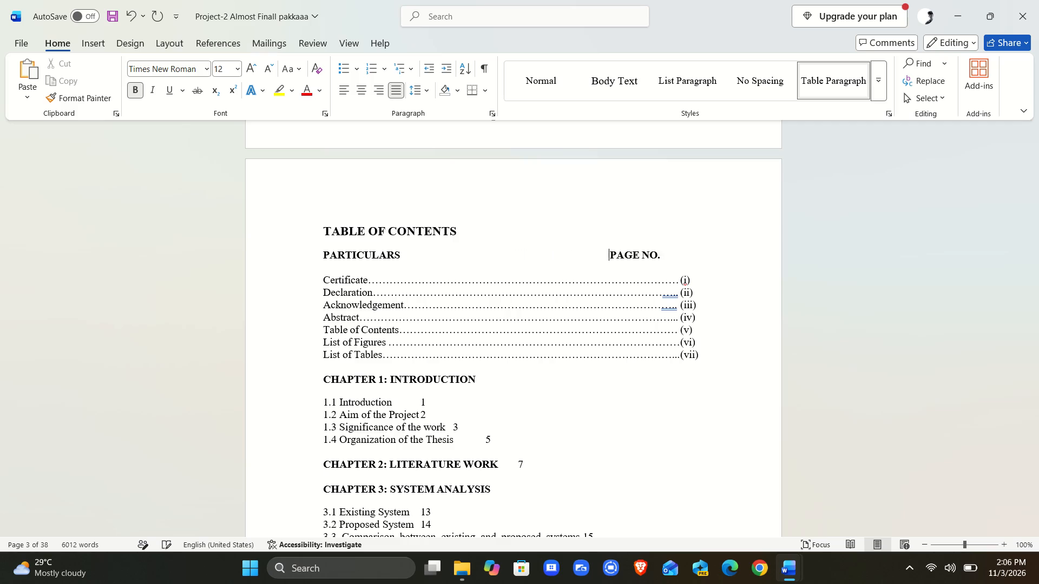
key(space)
key(space)
key(space)
key(space)
key(space)
key(space)
key(space)
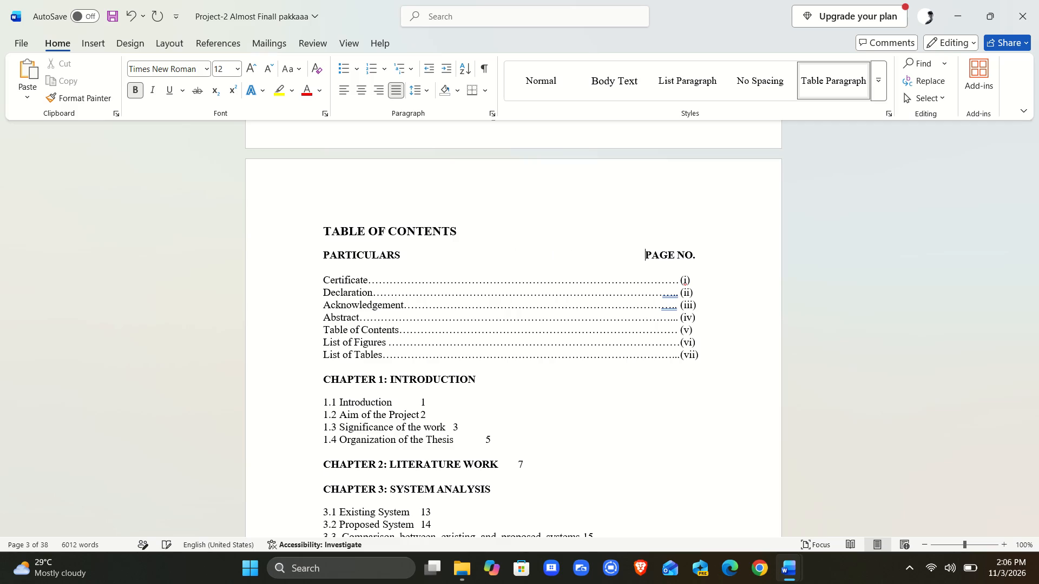
key(space)
key(space)
key(space)
key(space)
key(space)
key(space)
key(space)
key(space)
key(space)
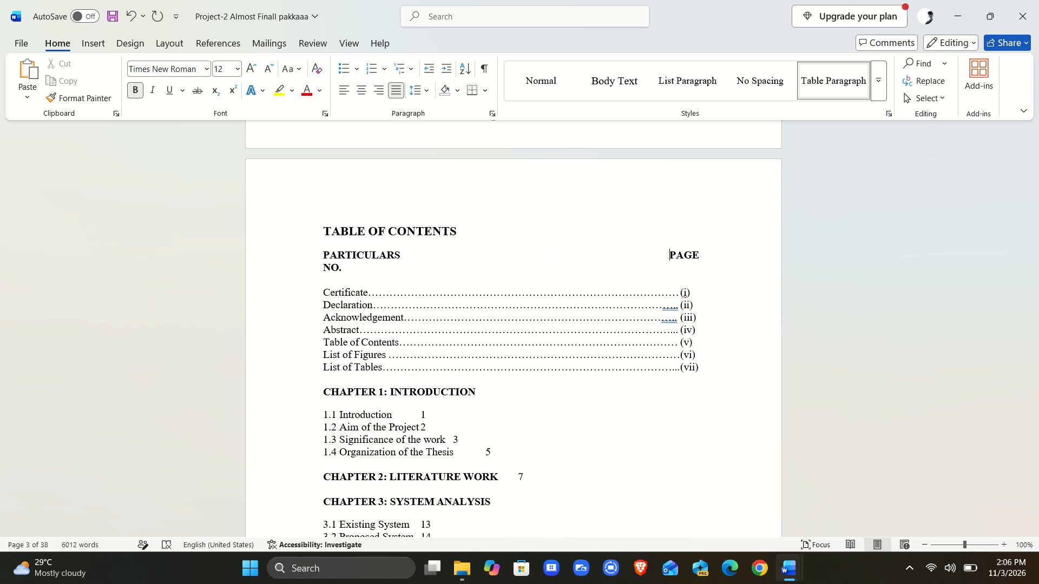
key(BackSpace)
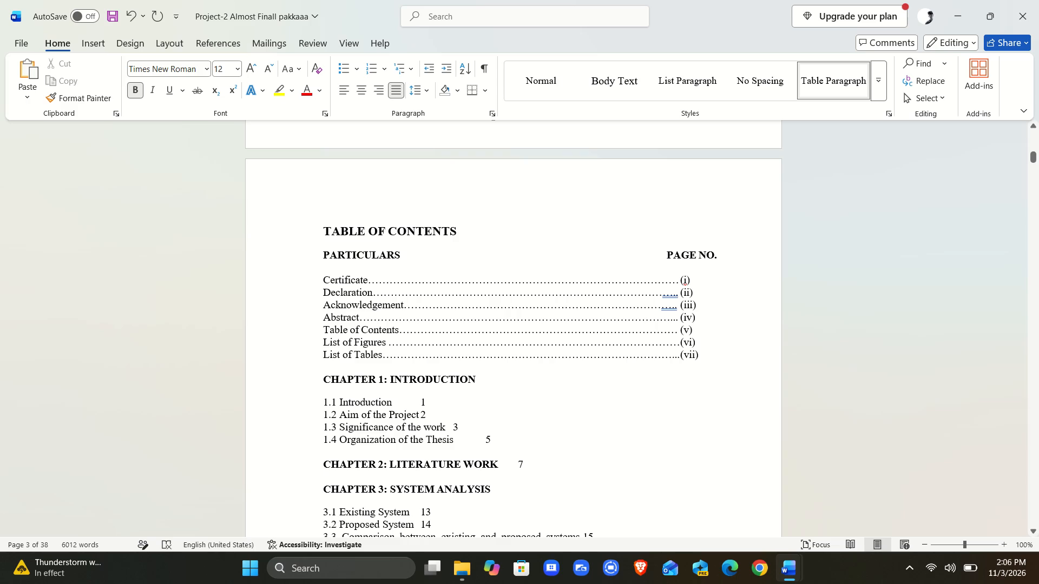
scroll(481, 441, down, 1)
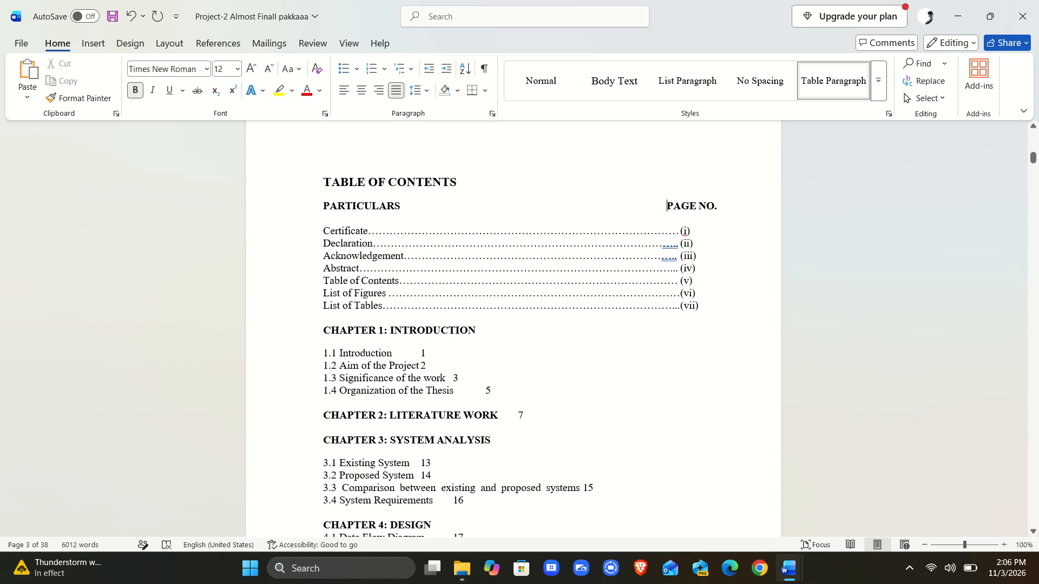
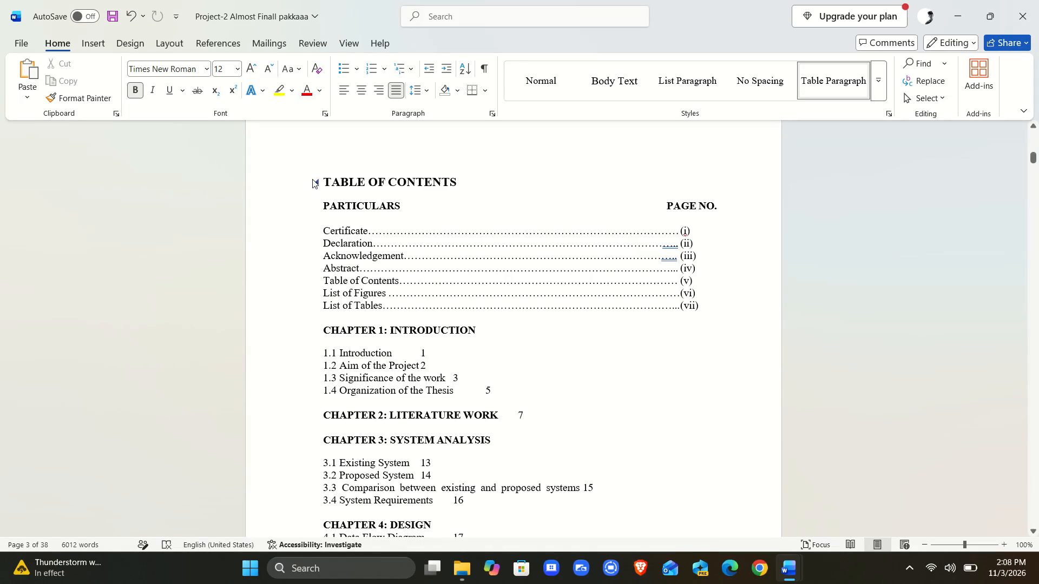
Give everything from TABLE OF CONTENTS through the List of Tables entries a right-aligned tab stop at 6.25 with dotted leader 2.
drag(304, 182, 534, 510)
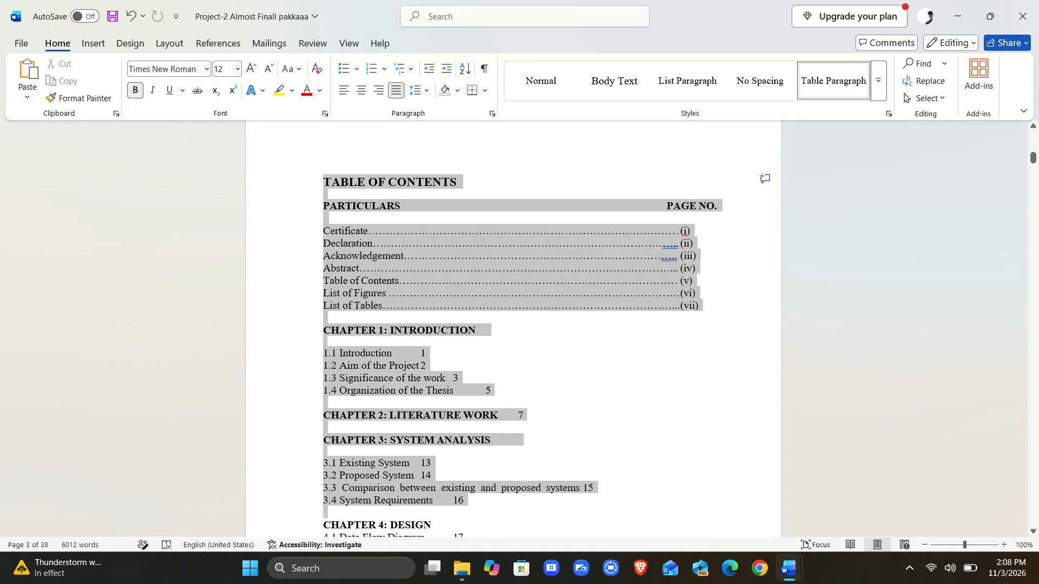
drag(534, 510, 541, 486)
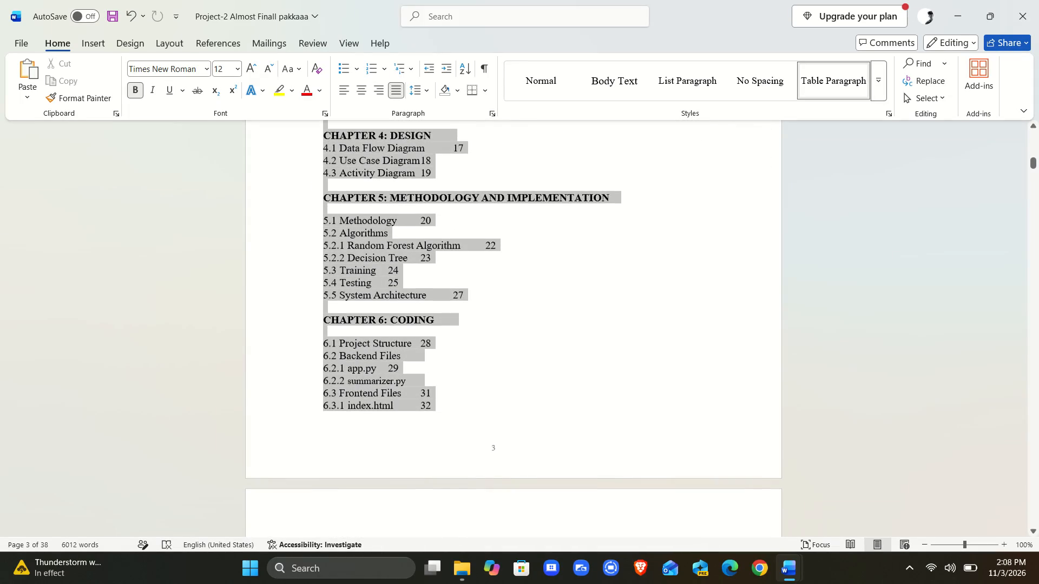
drag(541, 486, 562, 549)
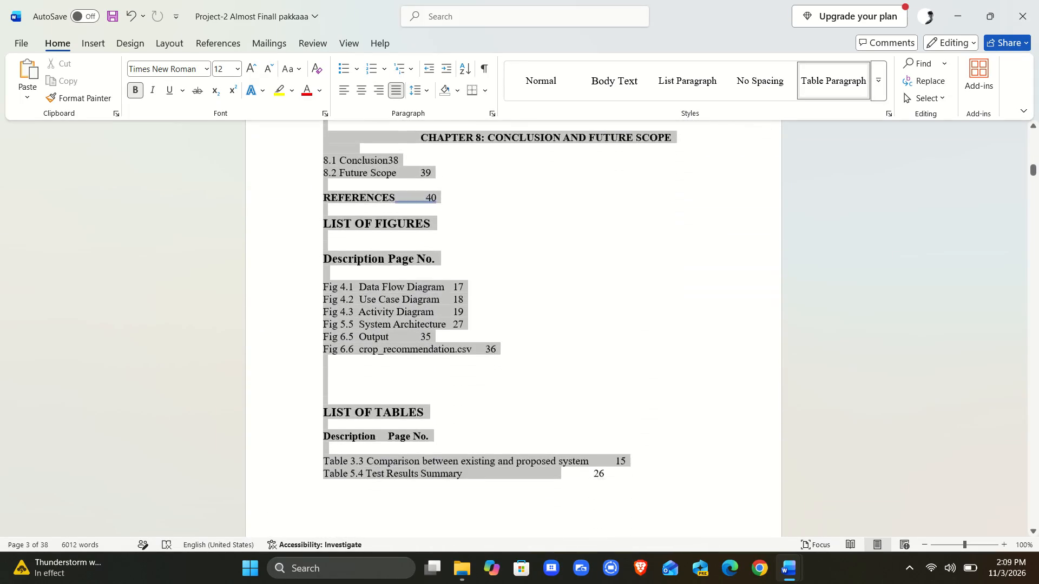
drag(562, 549, 496, 153)
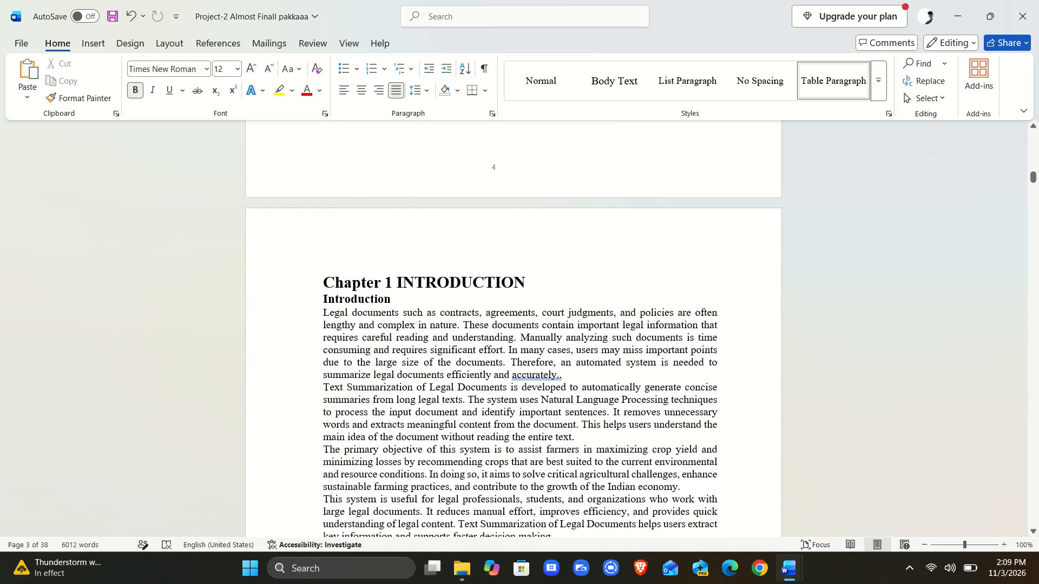
drag(496, 153, 575, 306)
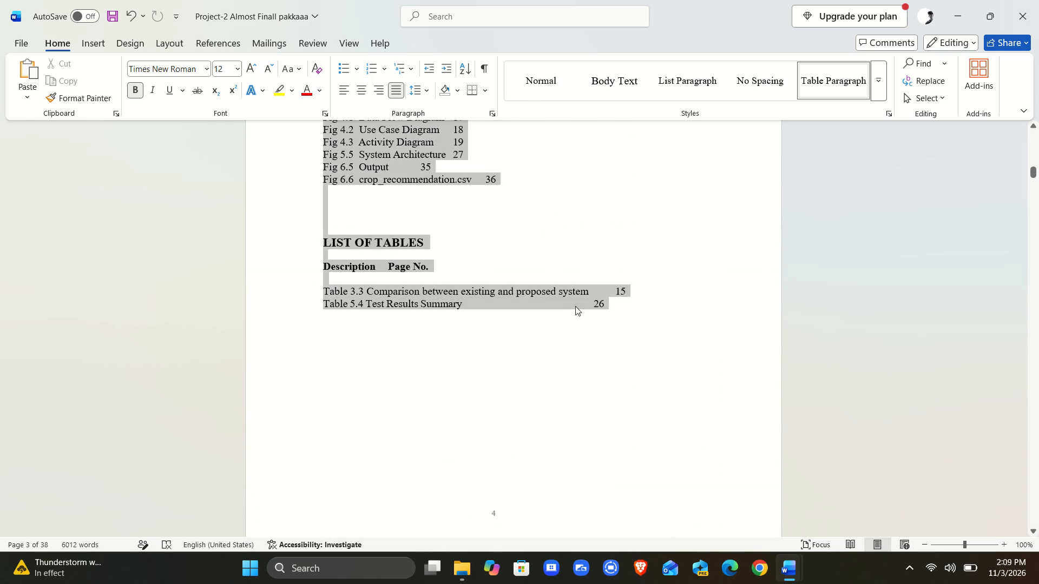
drag(575, 306, 607, 317)
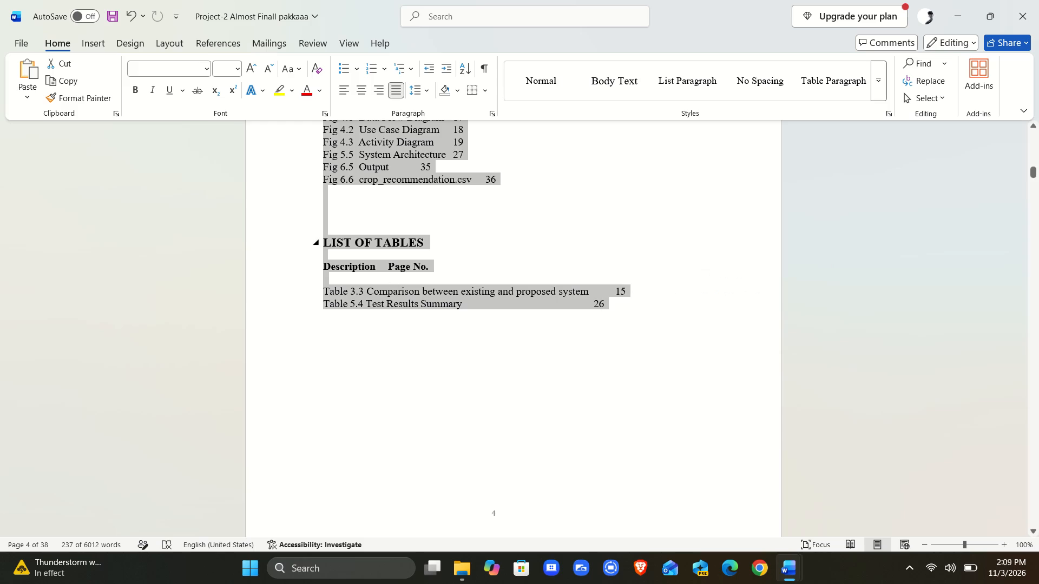
click(491, 115)
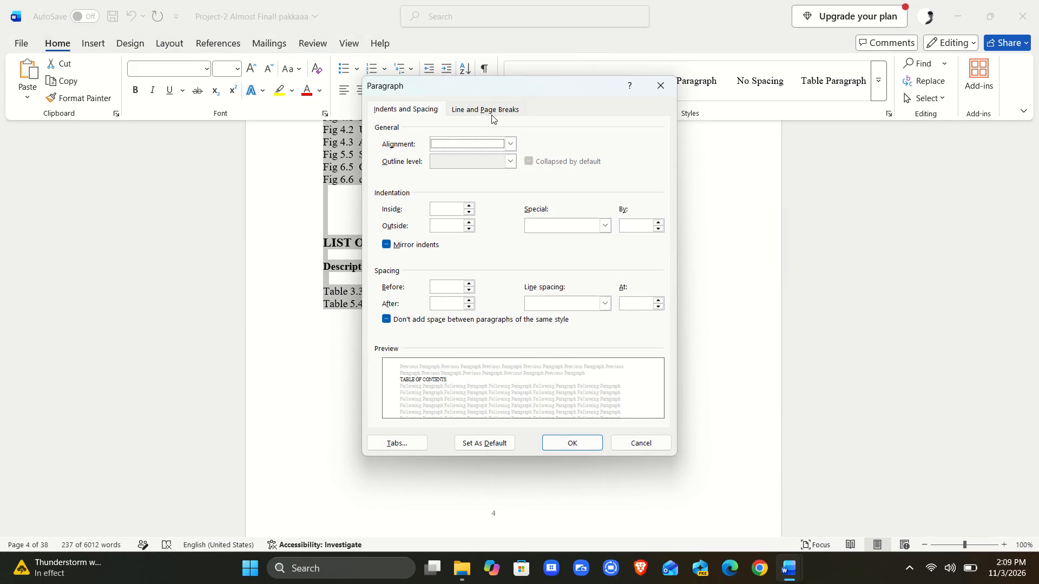
click(395, 443)
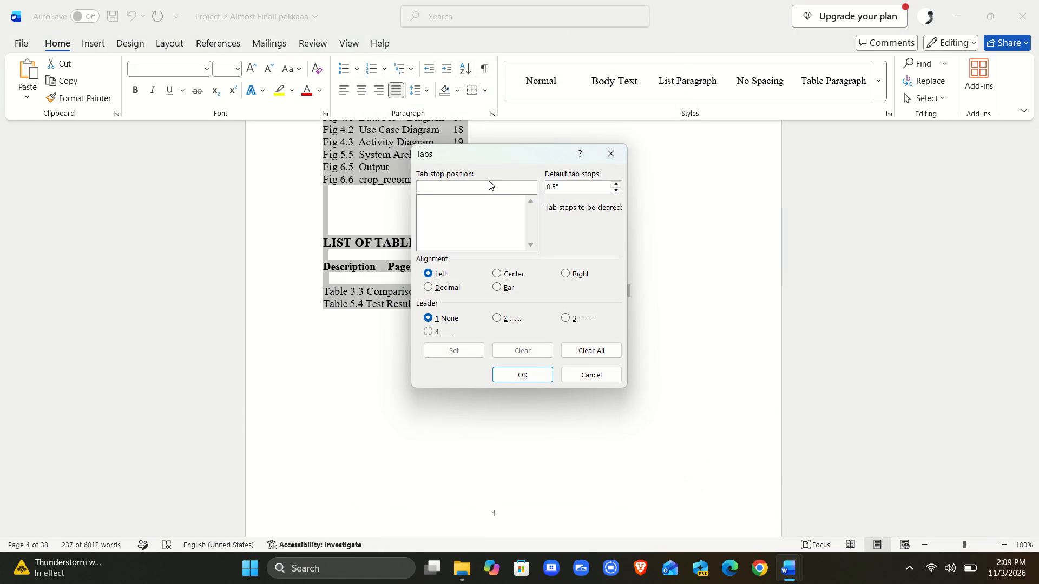
text(6.25)
click(568, 274)
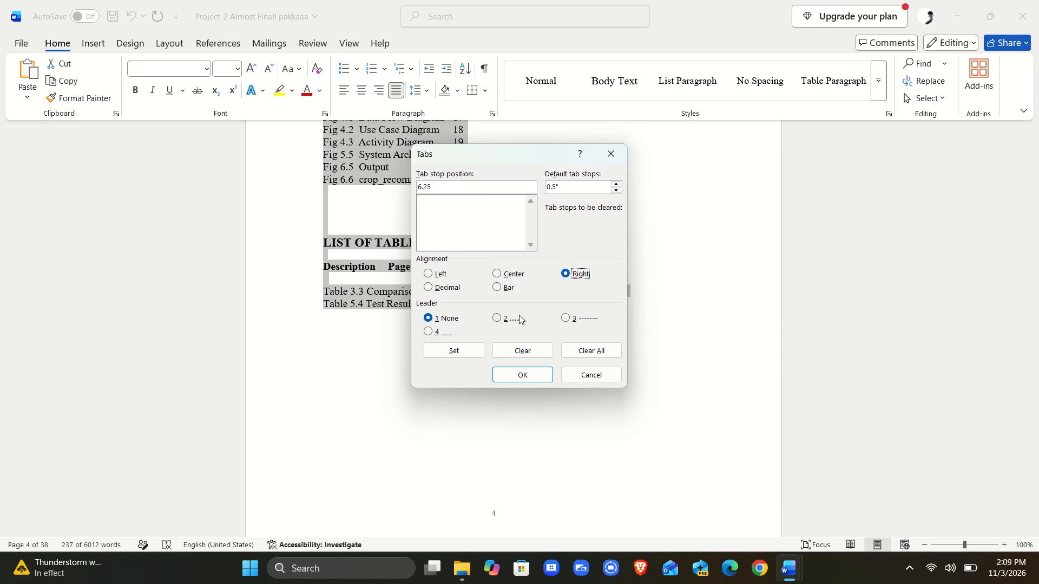
click(494, 319)
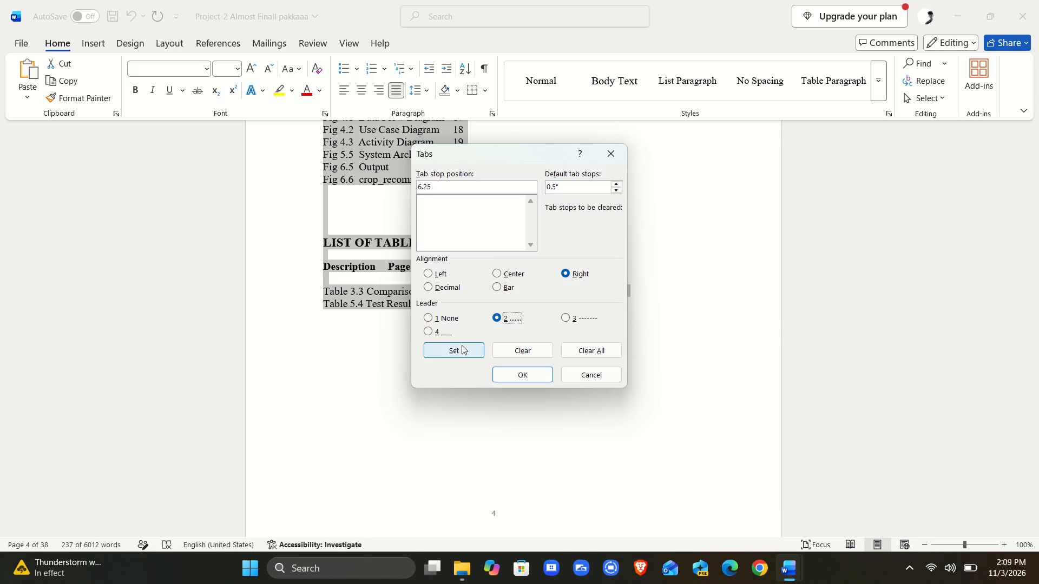
click(453, 353)
click(522, 371)
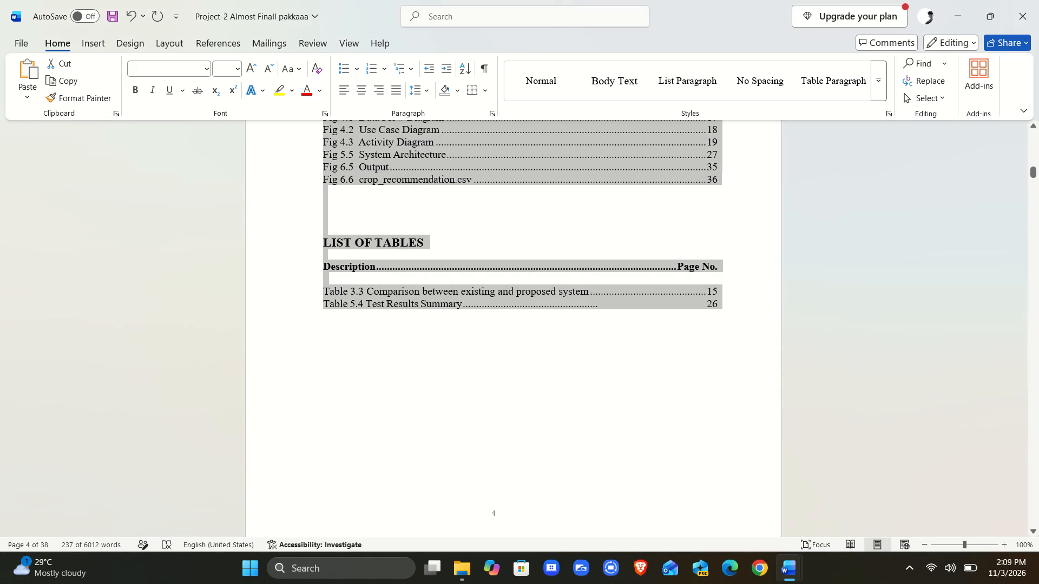
click(555, 386)
Examine the dotted leaders and page number alignment across the Table of Contents, REFERENCES line, List of Figures and List of Tables.
scroll(555, 386, up, 2)
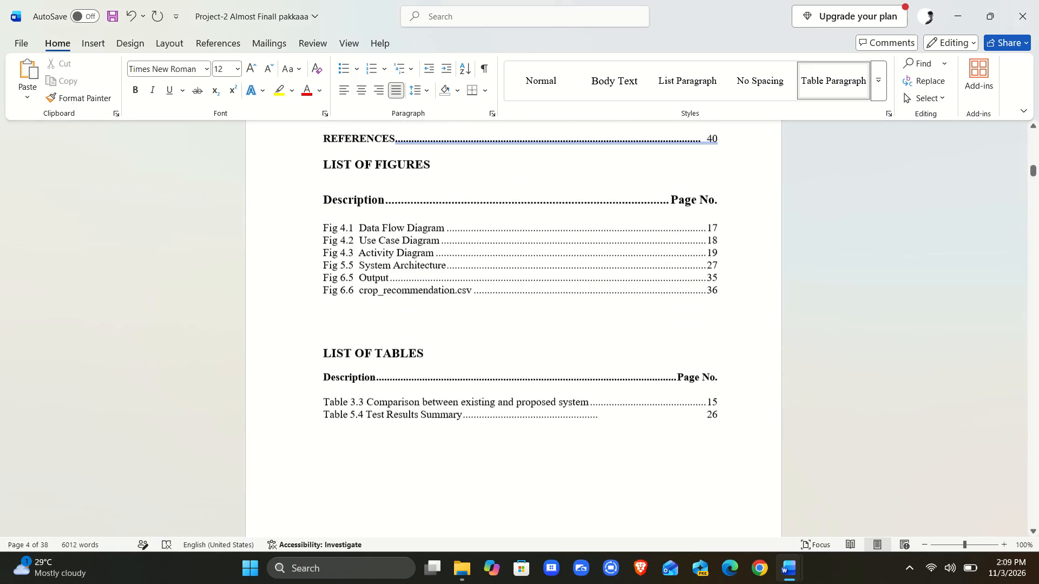
scroll(555, 386, up, 4)
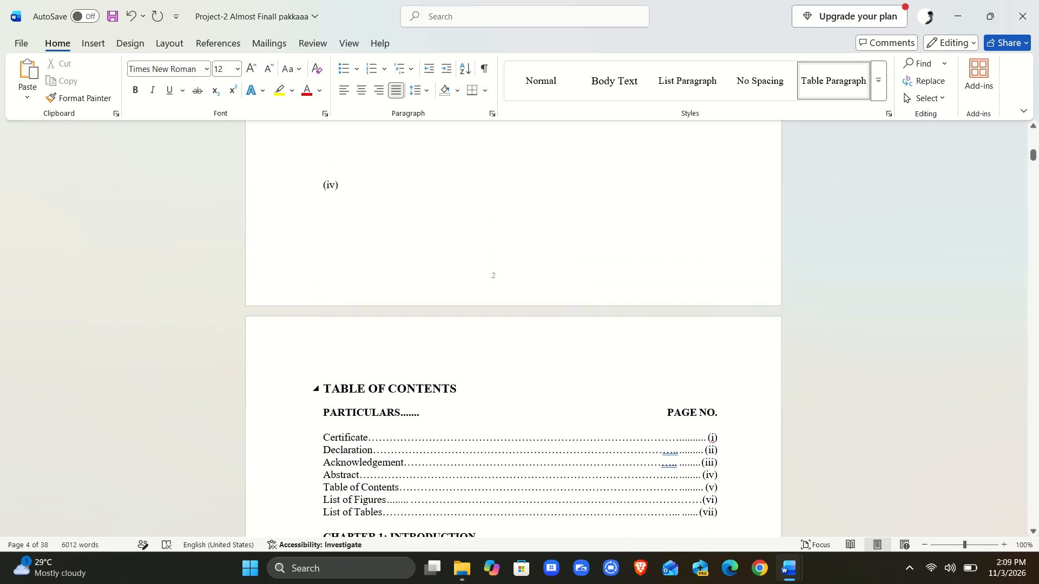
scroll(555, 386, down, 1)
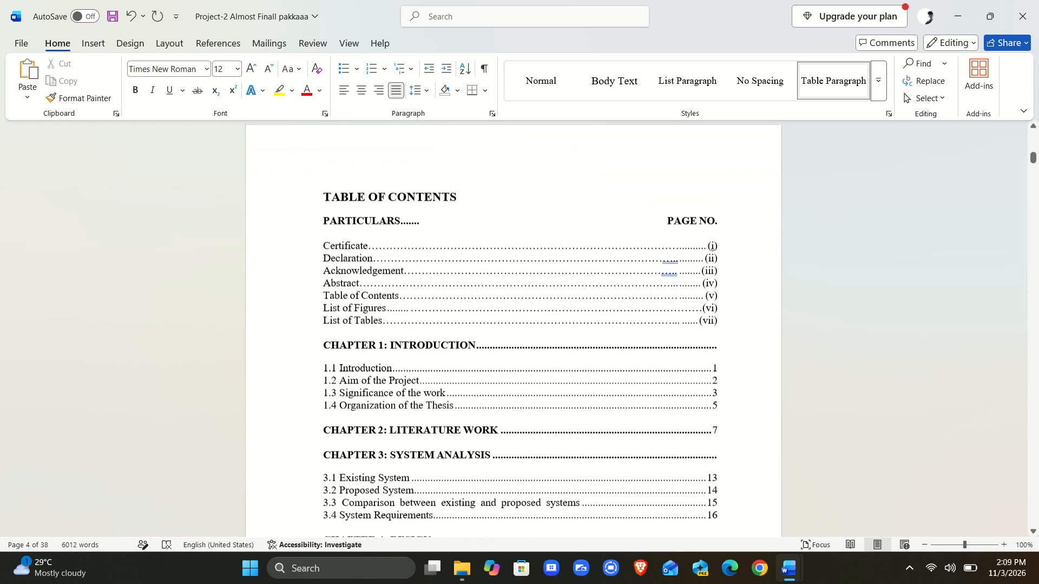
scroll(555, 386, down, 2)
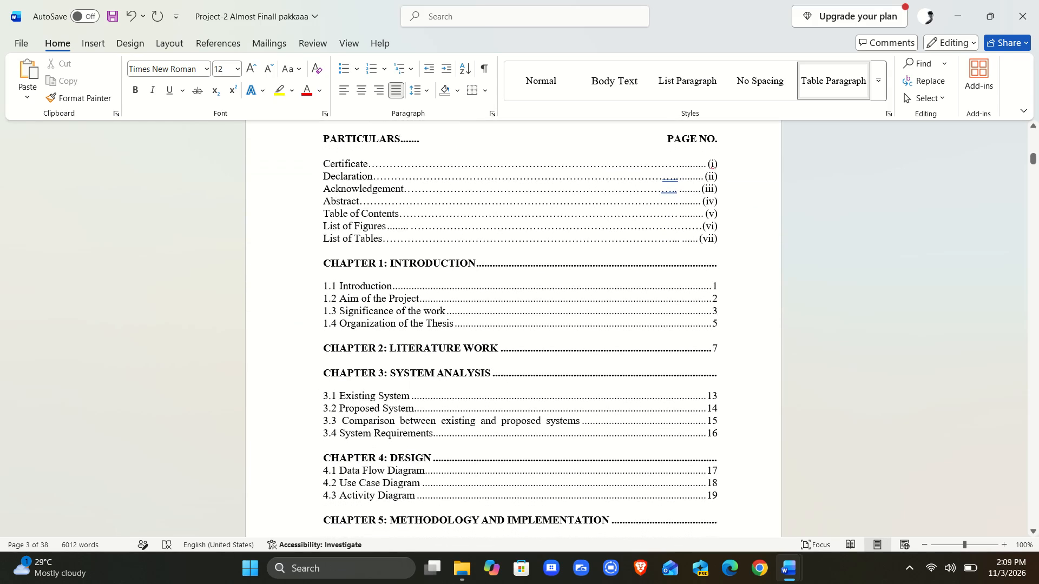
scroll(555, 386, up, 2)
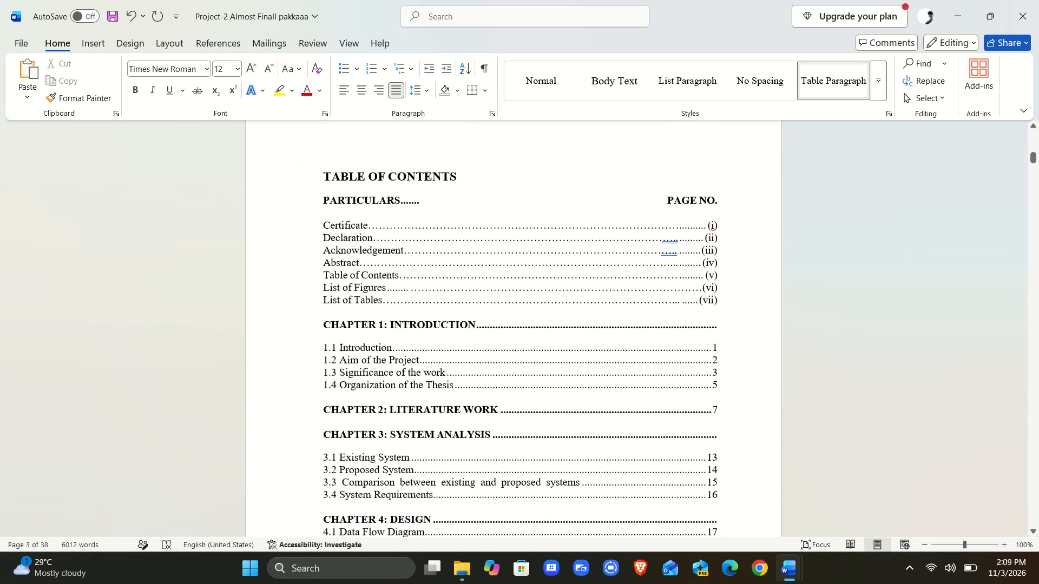
scroll(555, 386, down, 3)
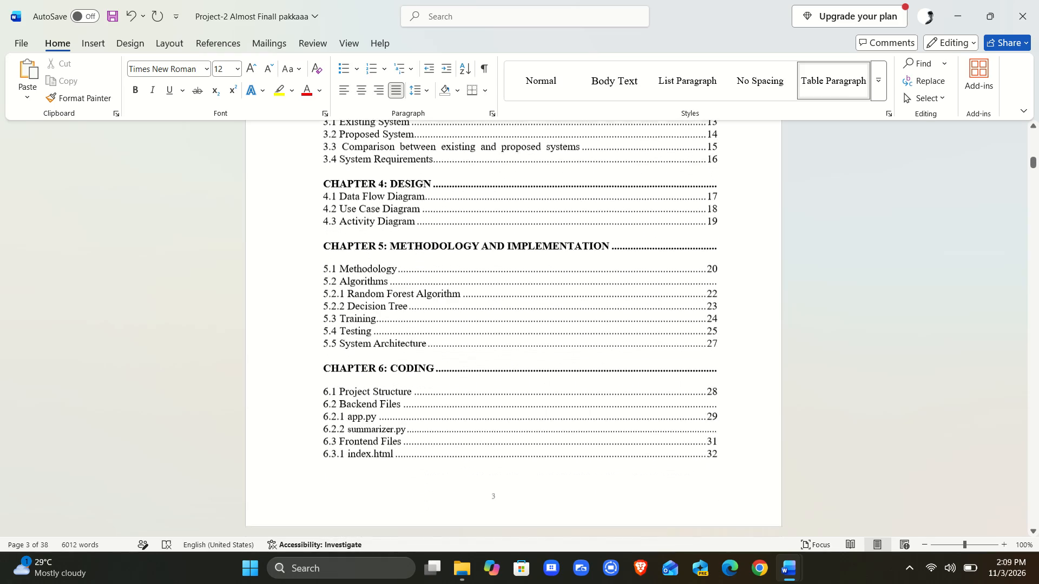
scroll(555, 386, down, 3)
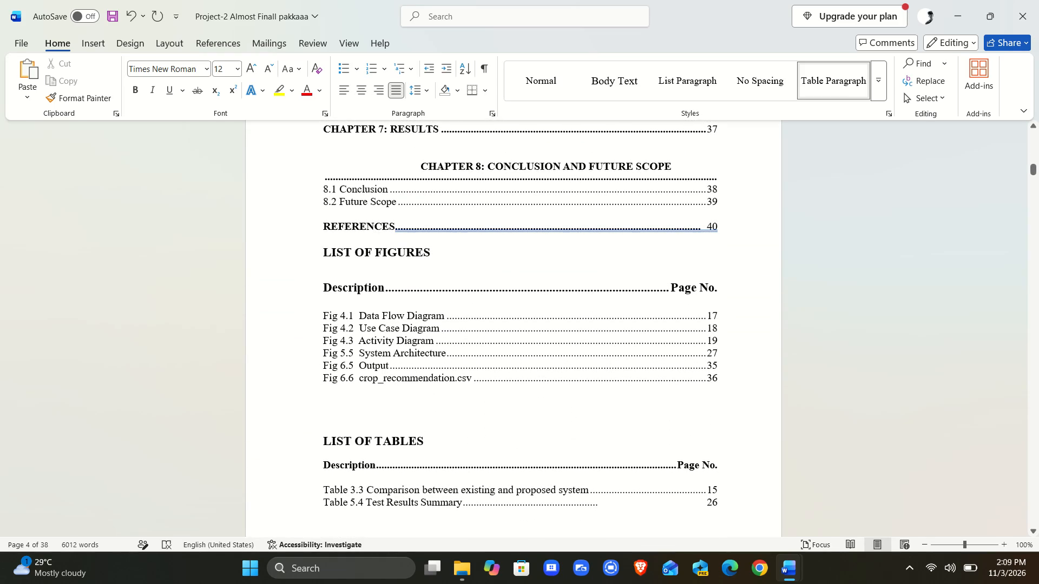
scroll(555, 386, down, 1)
scroll(555, 386, up, 1)
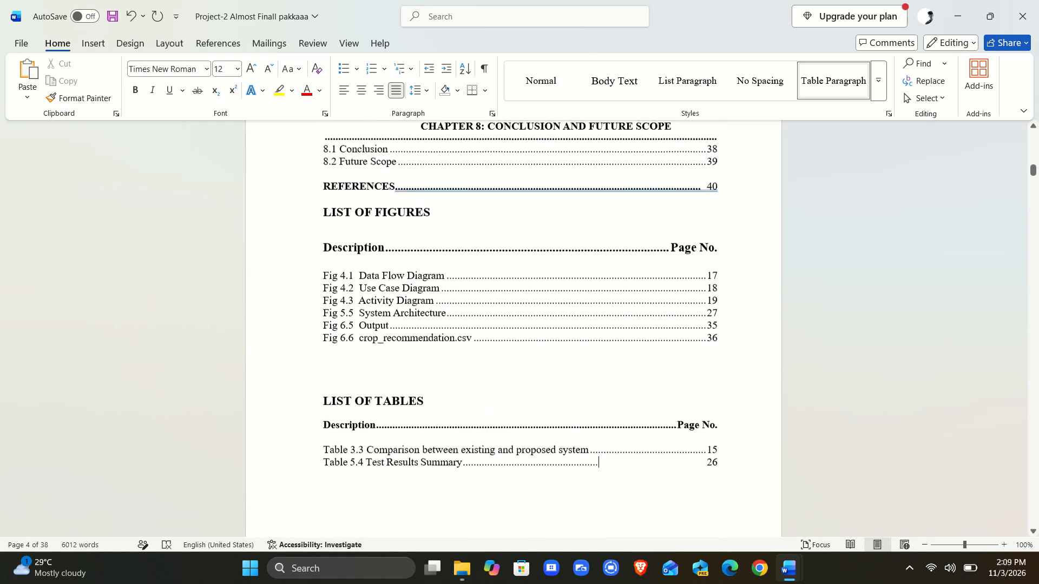
scroll(555, 386, up, 1)
click(686, 279)
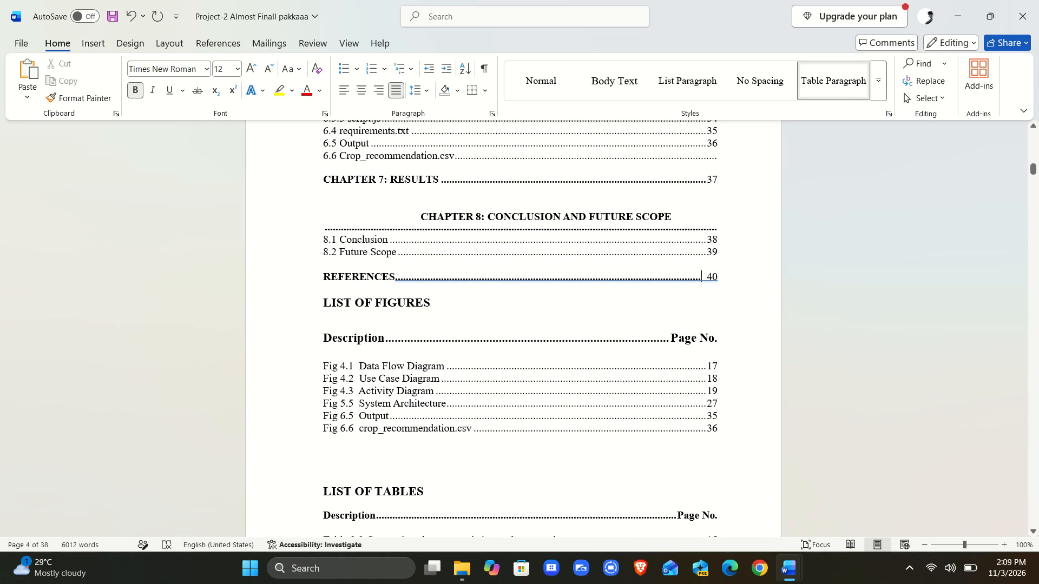
click(700, 284)
Examine the Chapter 1 pages, including Organization of the Thesis, for their layout, page breaks and page numbers.
scroll(700, 284, down, 5)
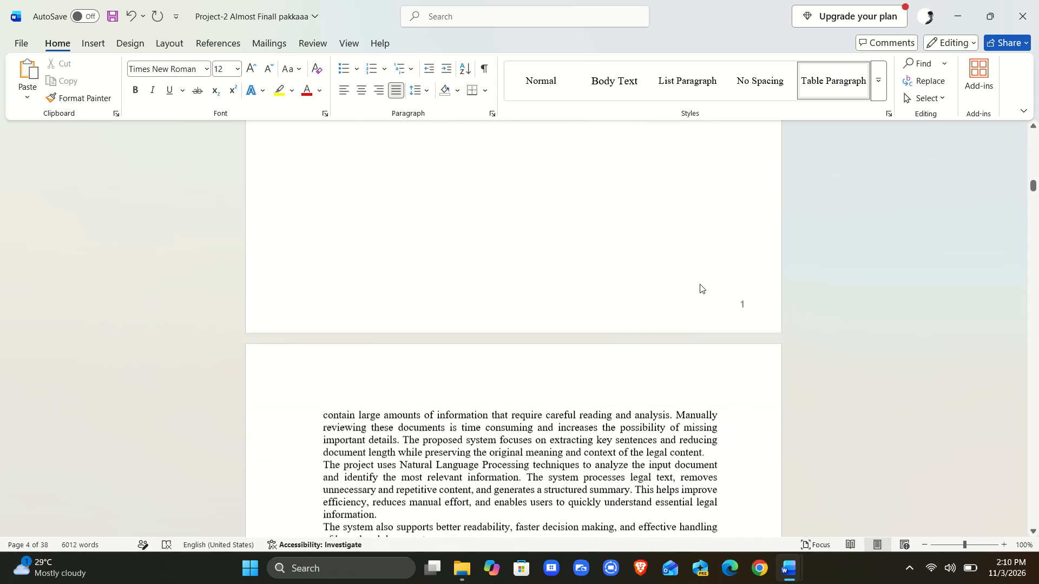
scroll(700, 284, down, 4)
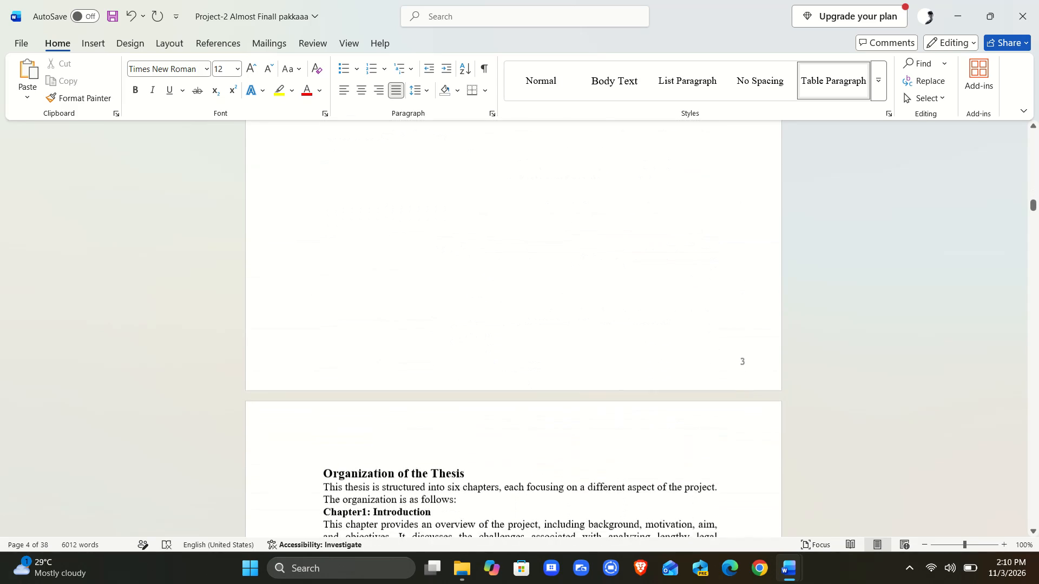
scroll(700, 284, down, 4)
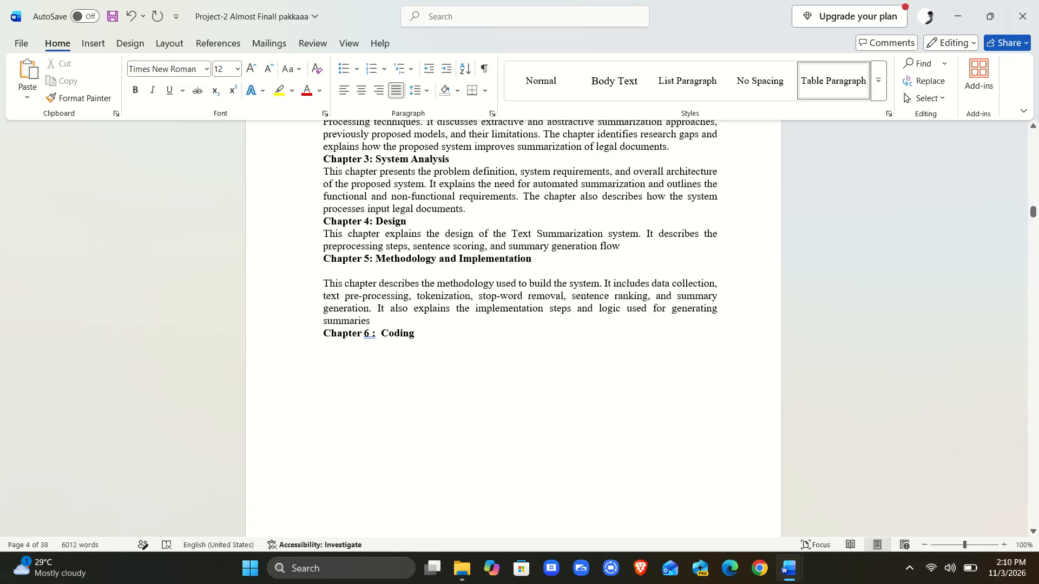
scroll(700, 284, up, 1)
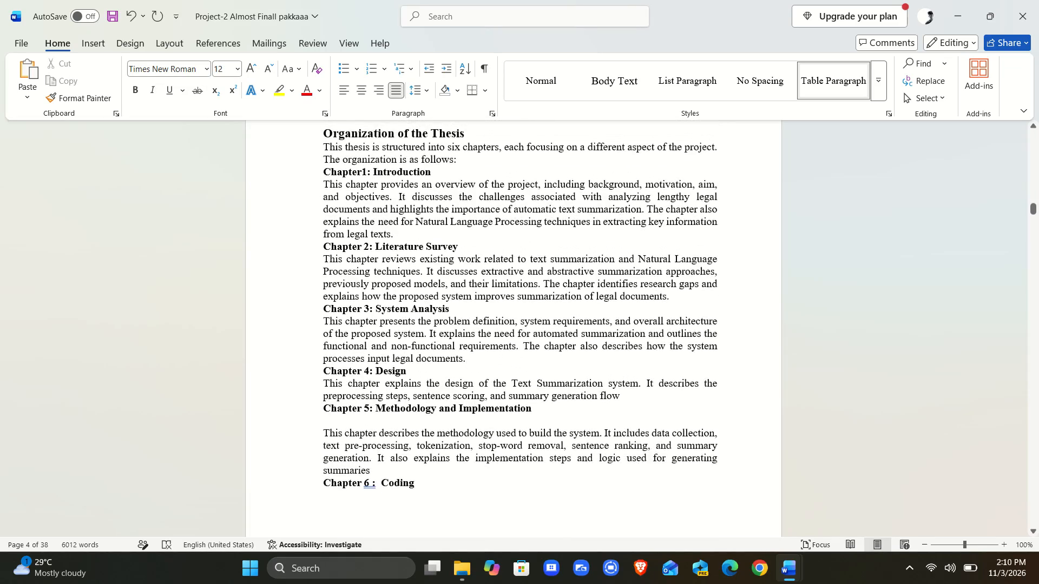
scroll(700, 284, up, 1)
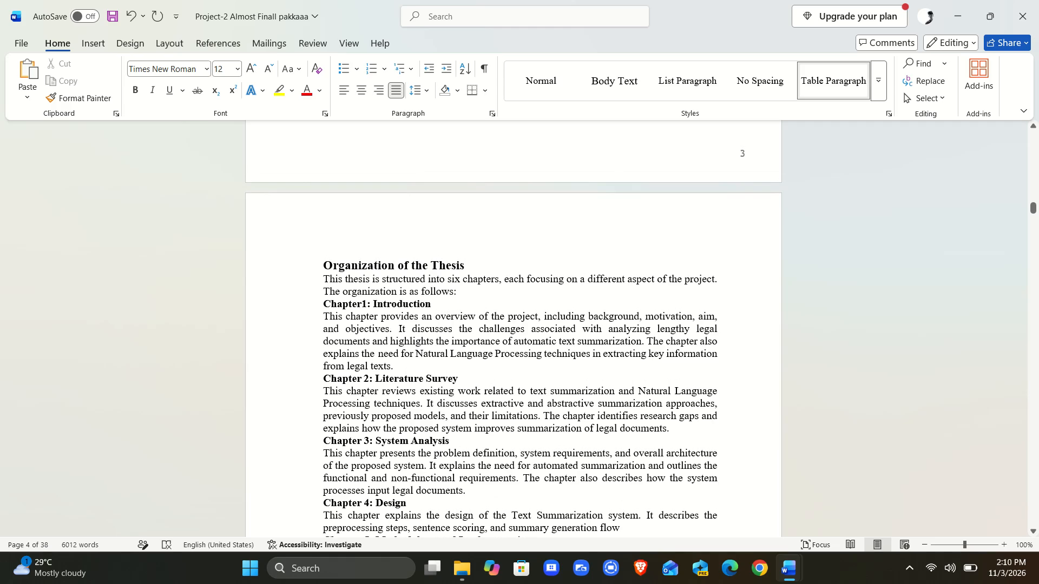
scroll(700, 284, down, 5)
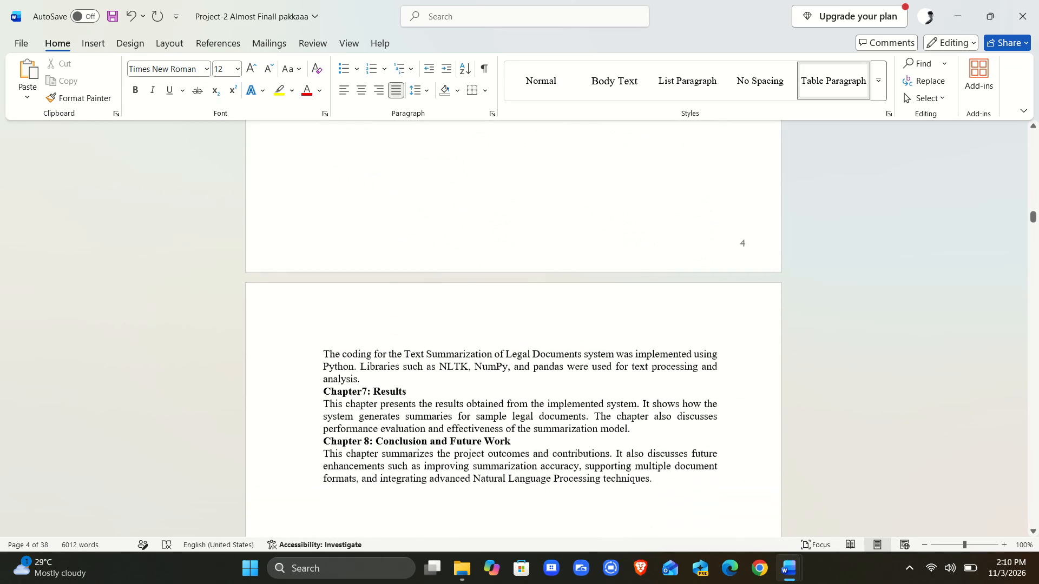
scroll(700, 284, down, 5)
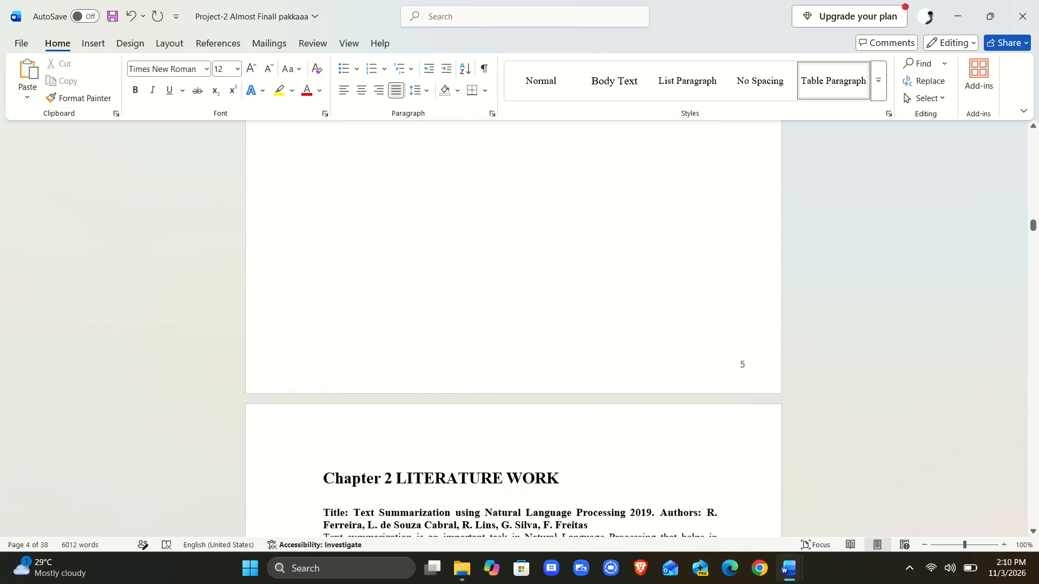
Examine the Chapter 2 LITERATURE WORK pages for paragraph layout, title and author lines, and page breaks.
scroll(700, 284, down, 3)
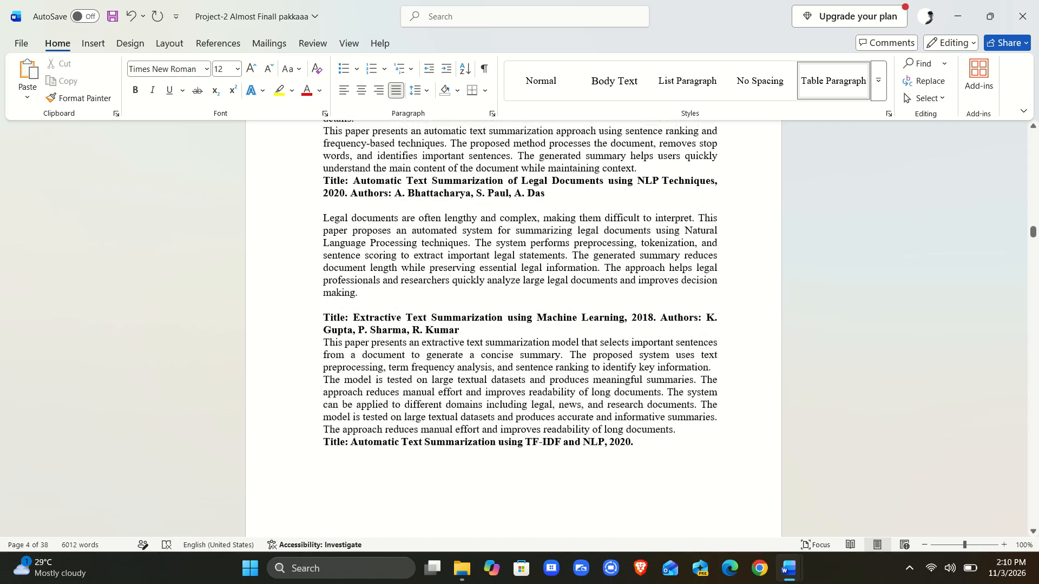
scroll(700, 284, down, 2)
scroll(700, 284, up, 2)
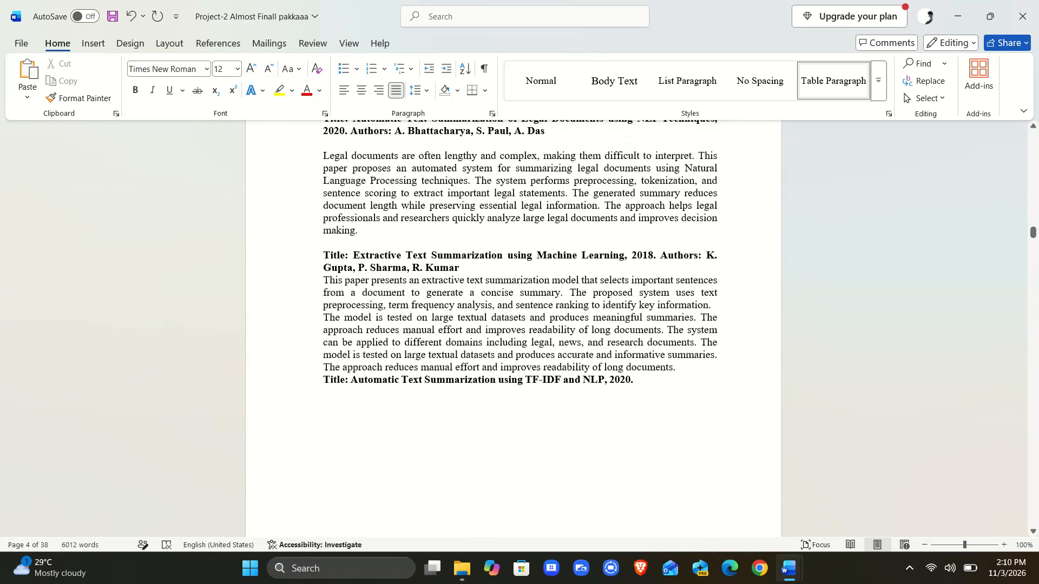
scroll(700, 284, down, 1)
scroll(700, 284, up, 1)
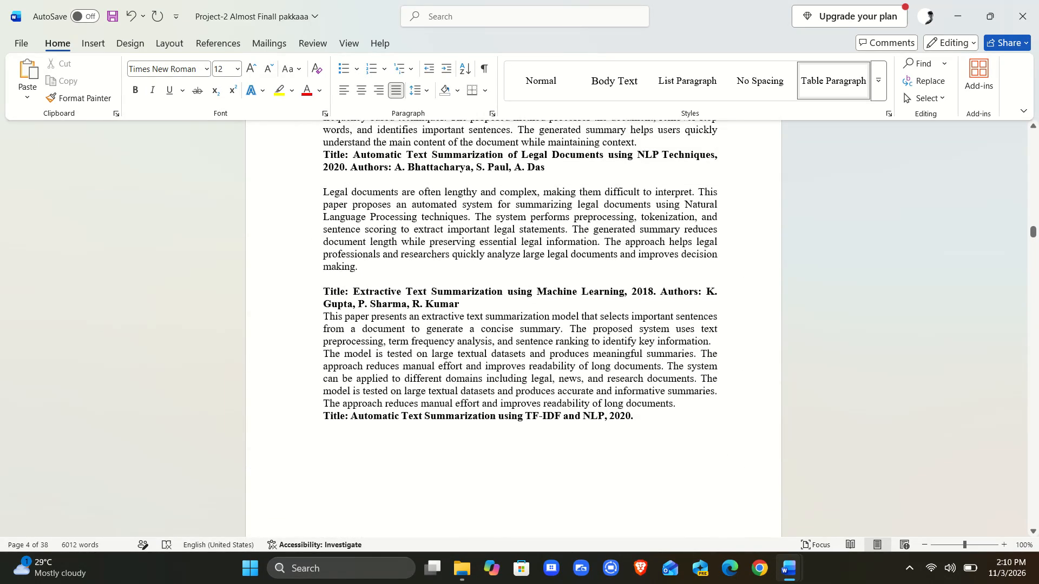
scroll(700, 284, up, 1)
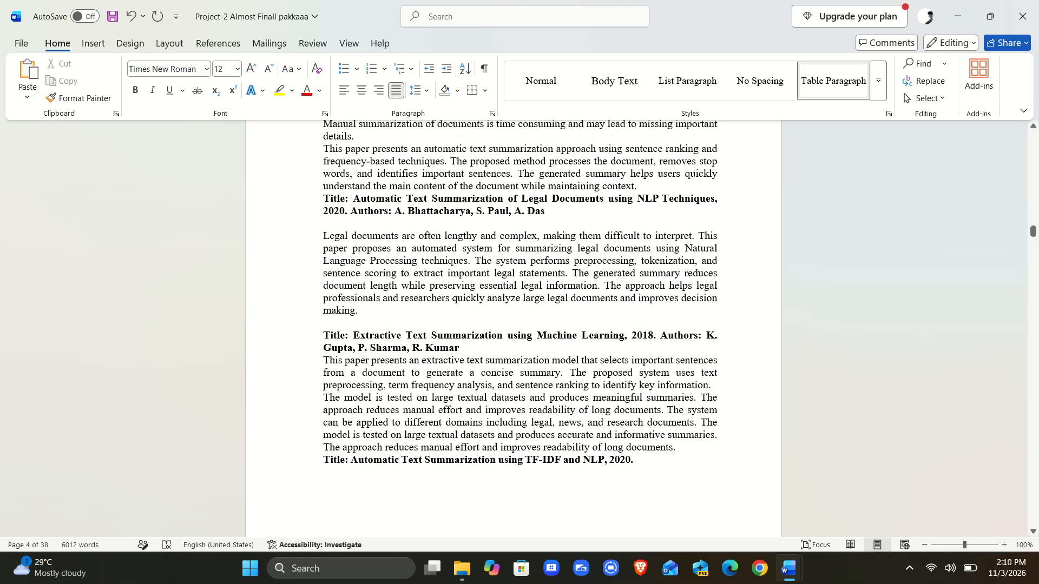
scroll(700, 284, up, 2)
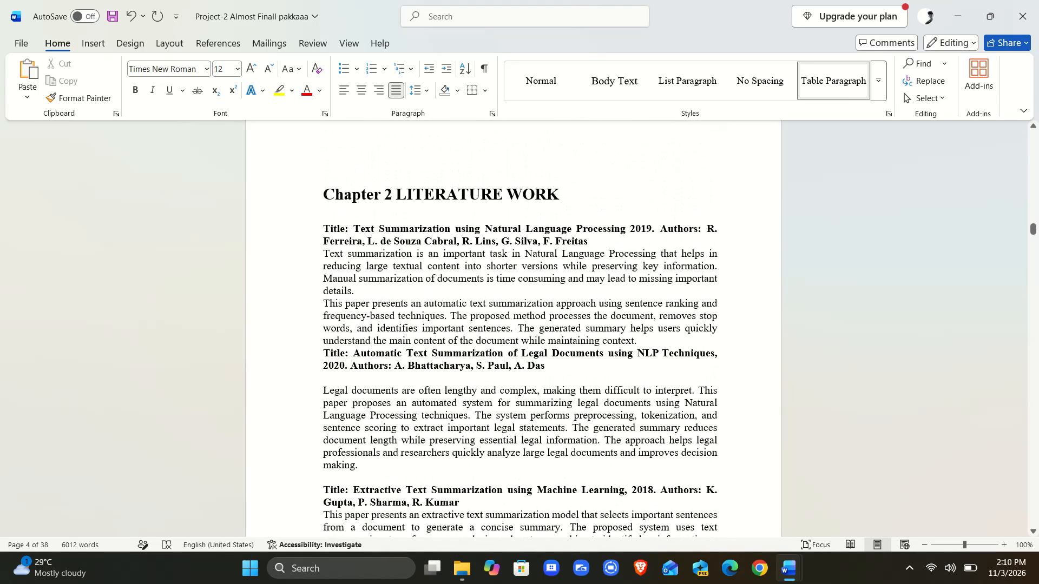
scroll(700, 284, down, 4)
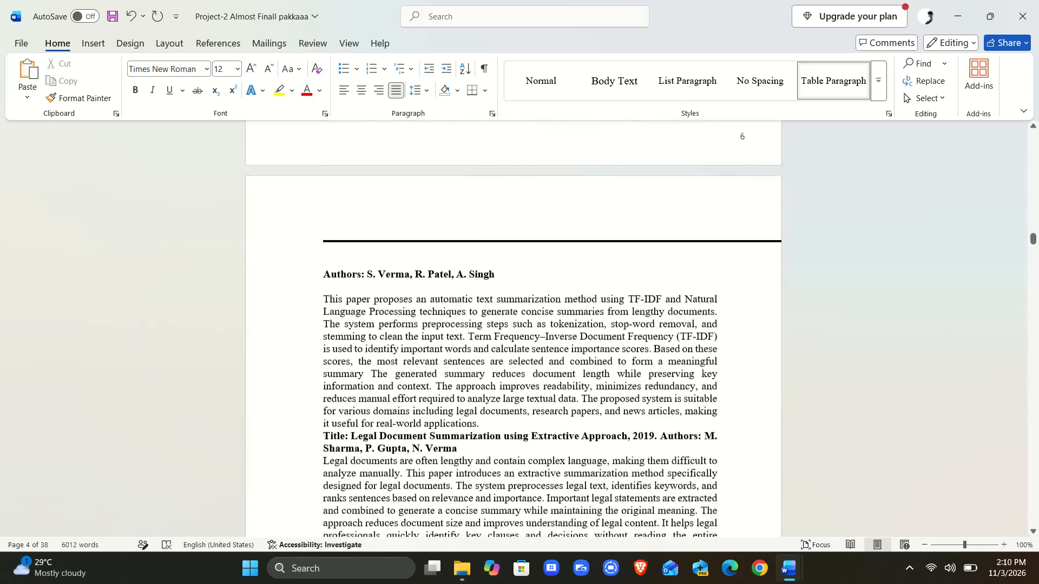
scroll(700, 284, down, 5)
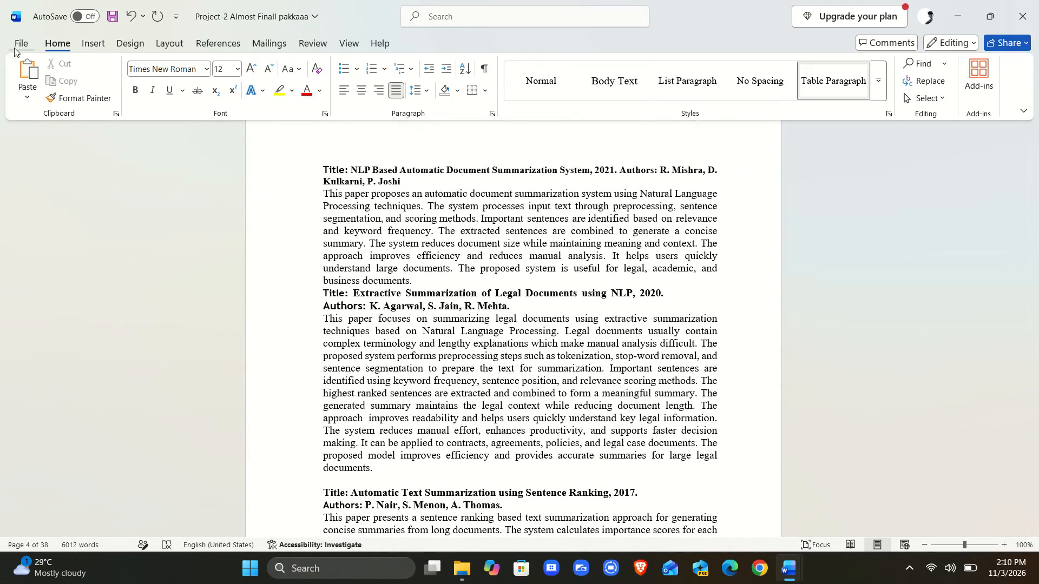
Save a copy of the report in Downloads as a Word document named "Project-2 Almost Finall pakkaaa pro".
click(17, 42)
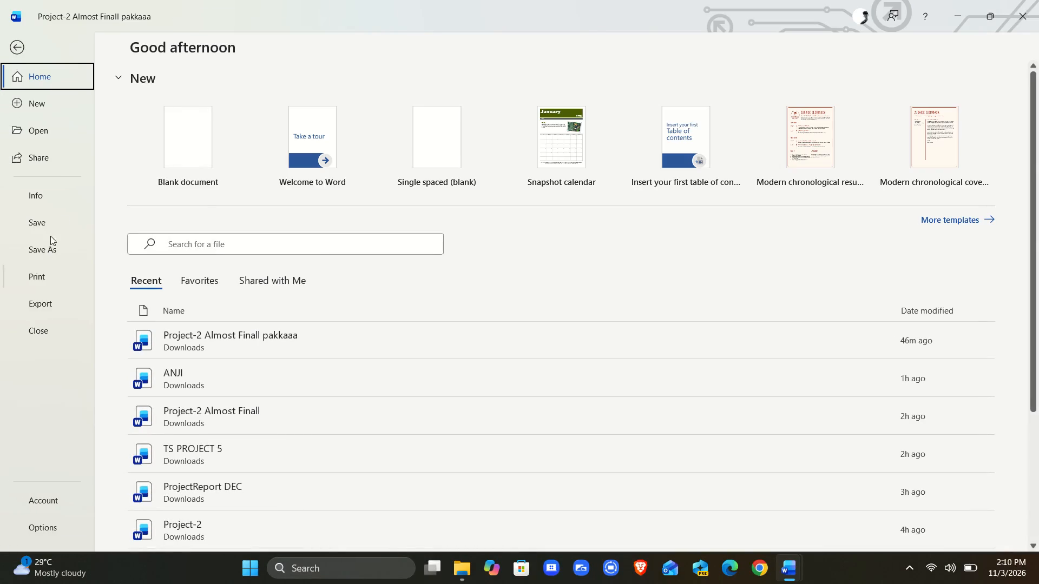
click(46, 250)
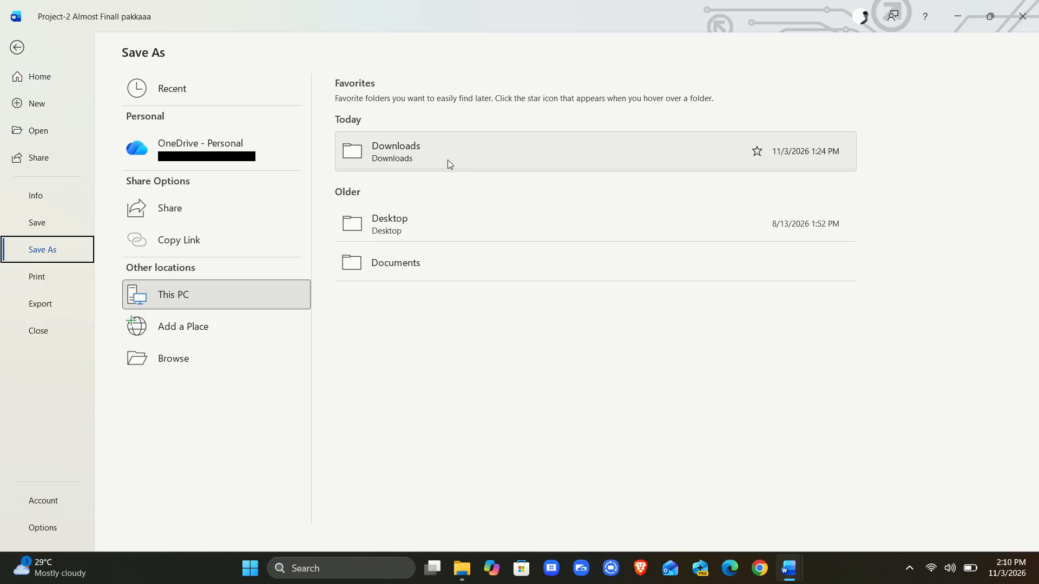
click(446, 154)
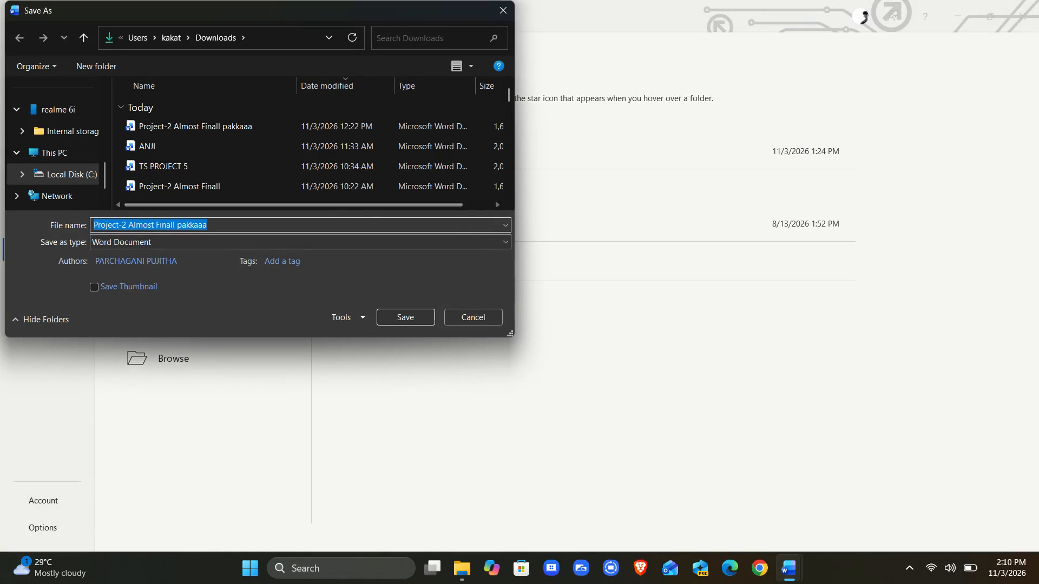
click(267, 229)
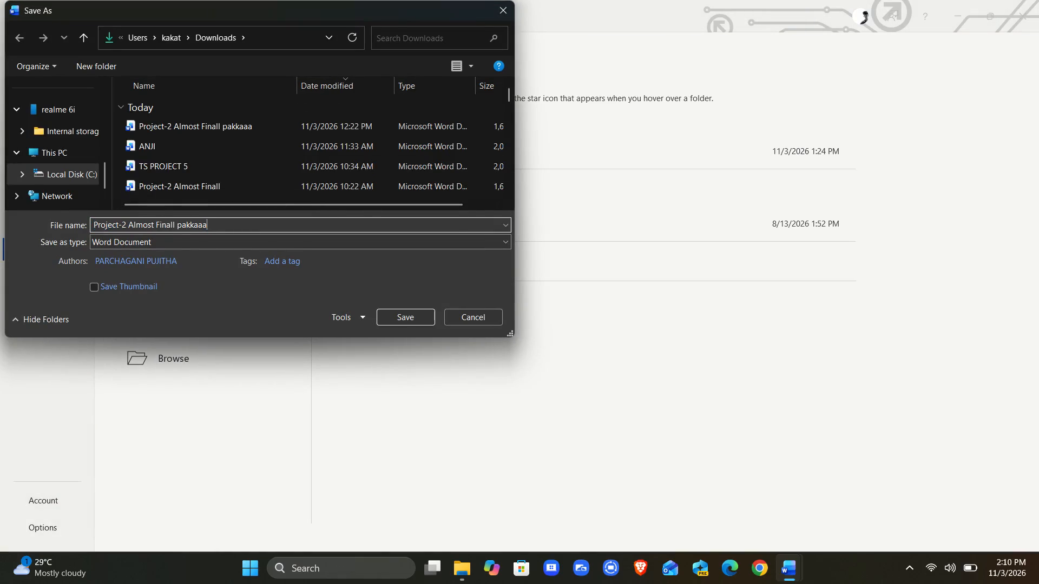
key(space)
text(pro)
key(Return)
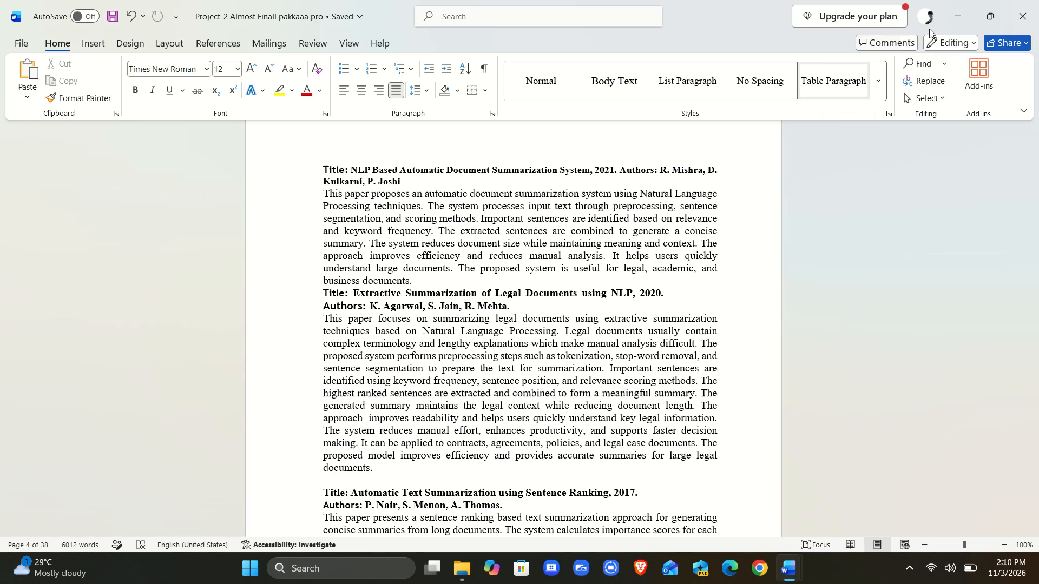
Minimize the open documents, switch to Chrome, search for "word to pdf" and open iLovePDF's Word to PDF converter.
click(956, 19)
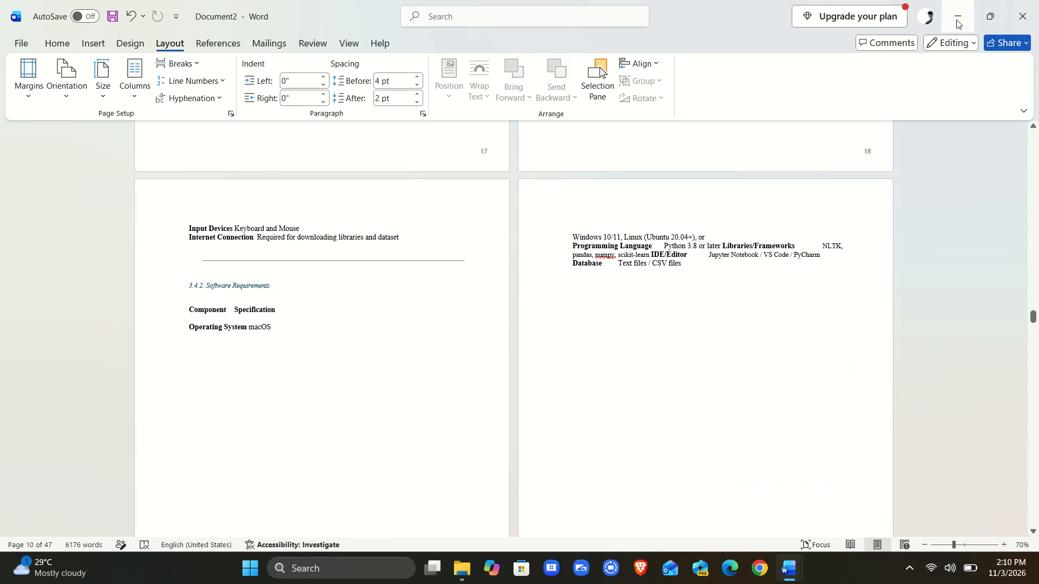
click(956, 19)
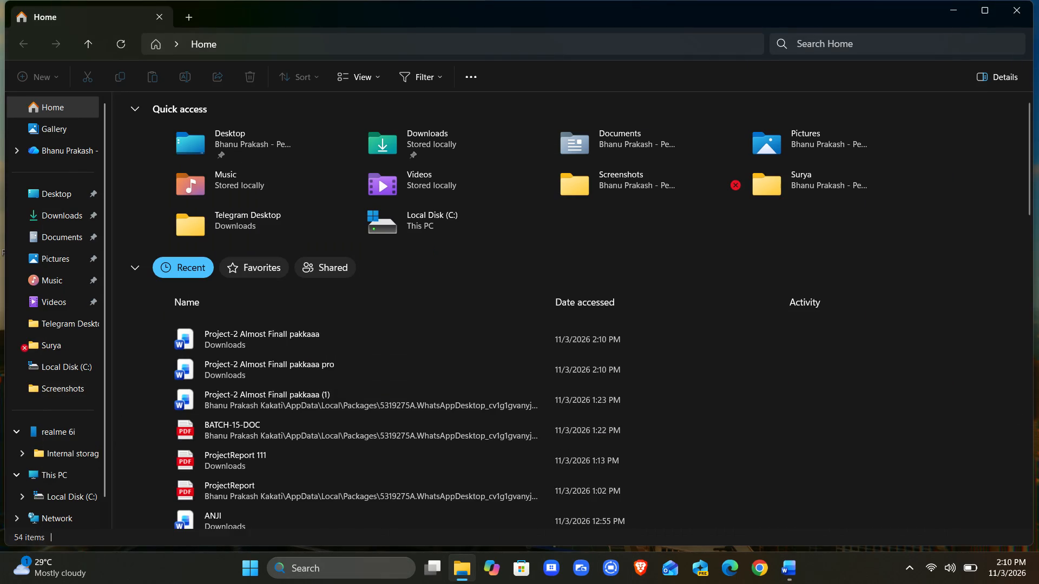
click(769, 560)
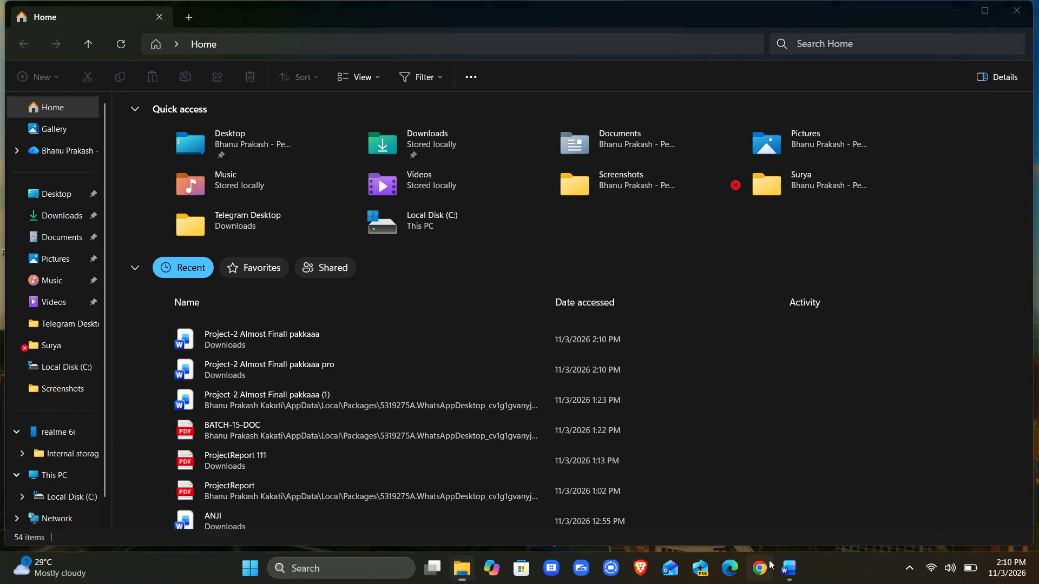
click(673, 289)
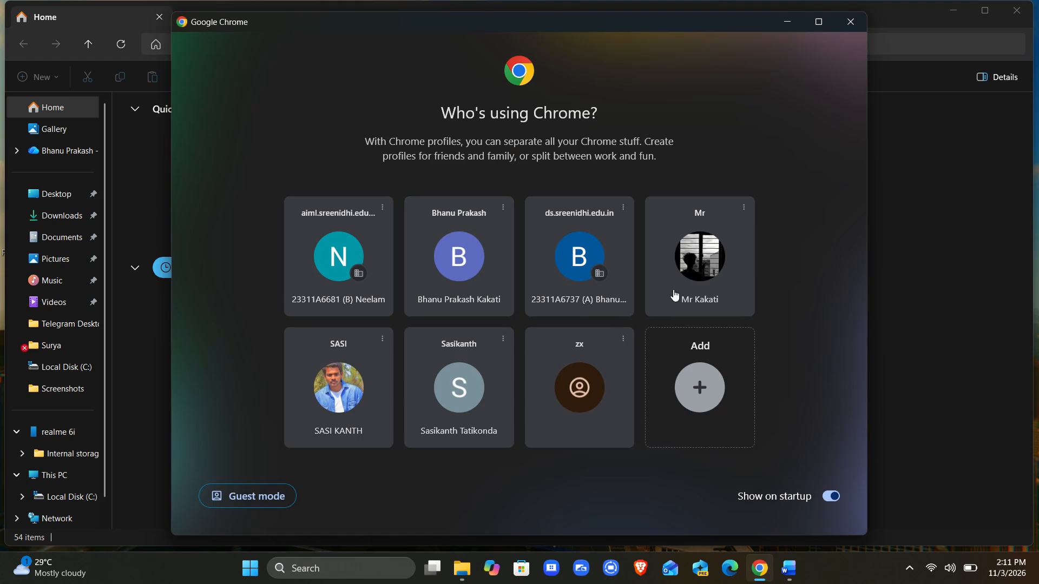
click(421, 276)
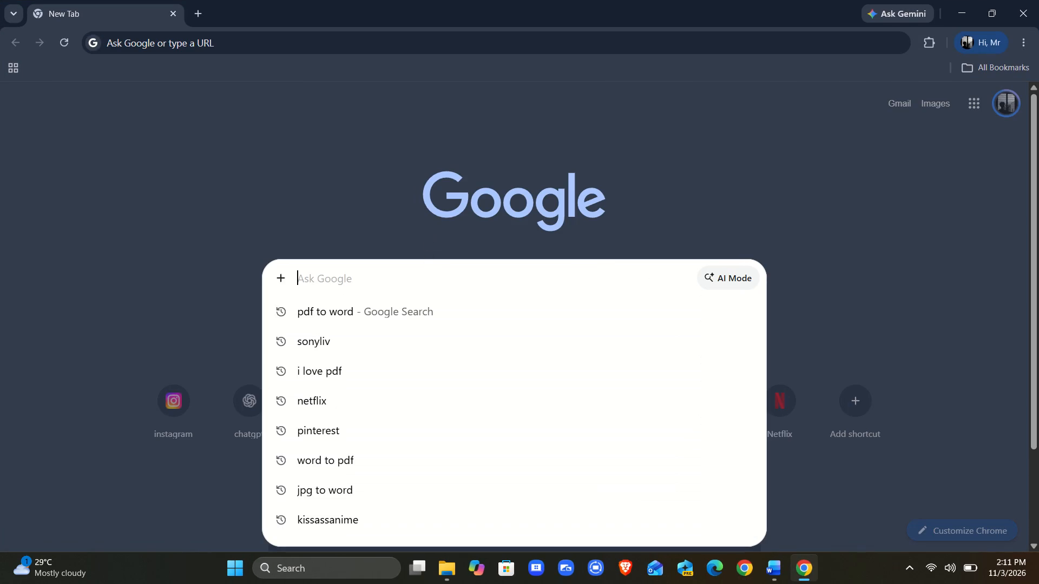
text(word to pdf)
key(Return)
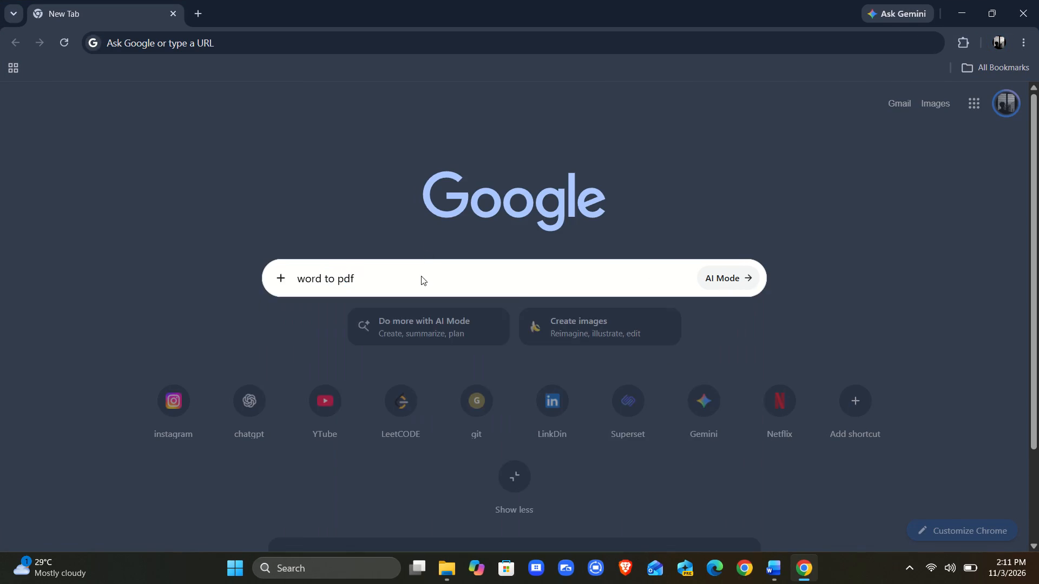
click(287, 251)
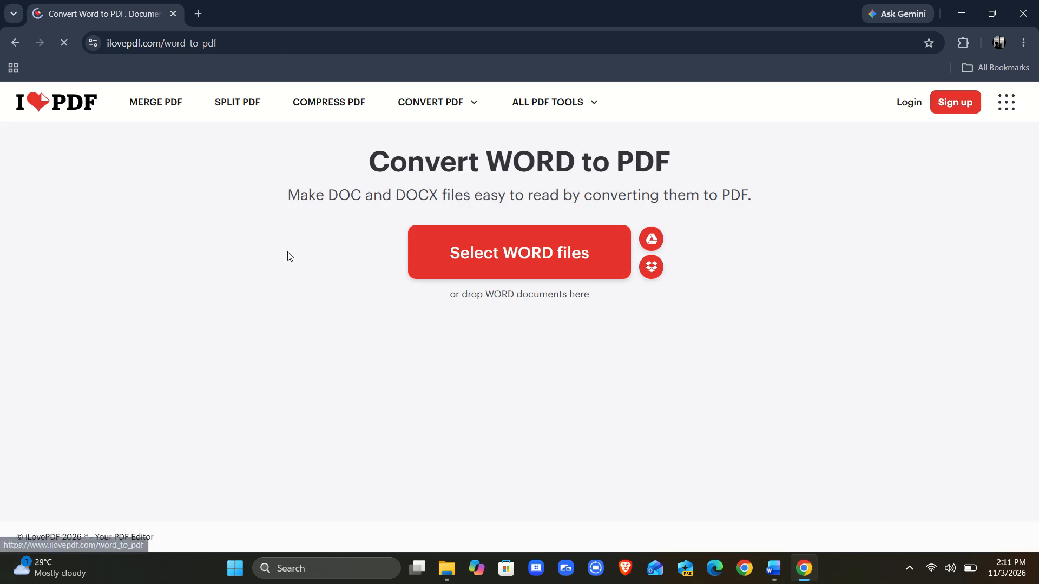
Convert the Word document "Project-2 Almost Finall pakkaaa pro" from Downloads to PDF and download the converted file.
click(442, 250)
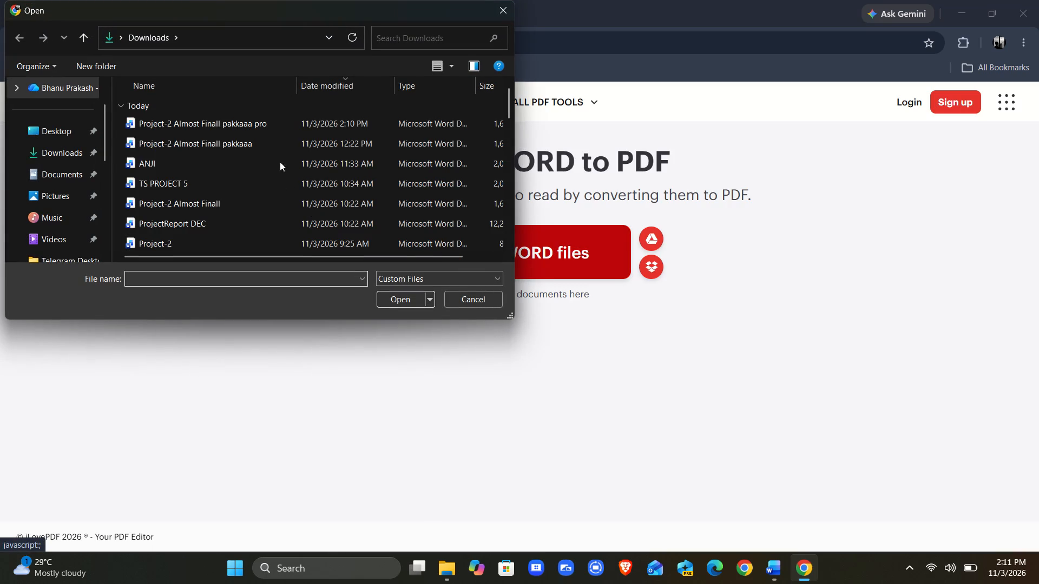
double_click(281, 128)
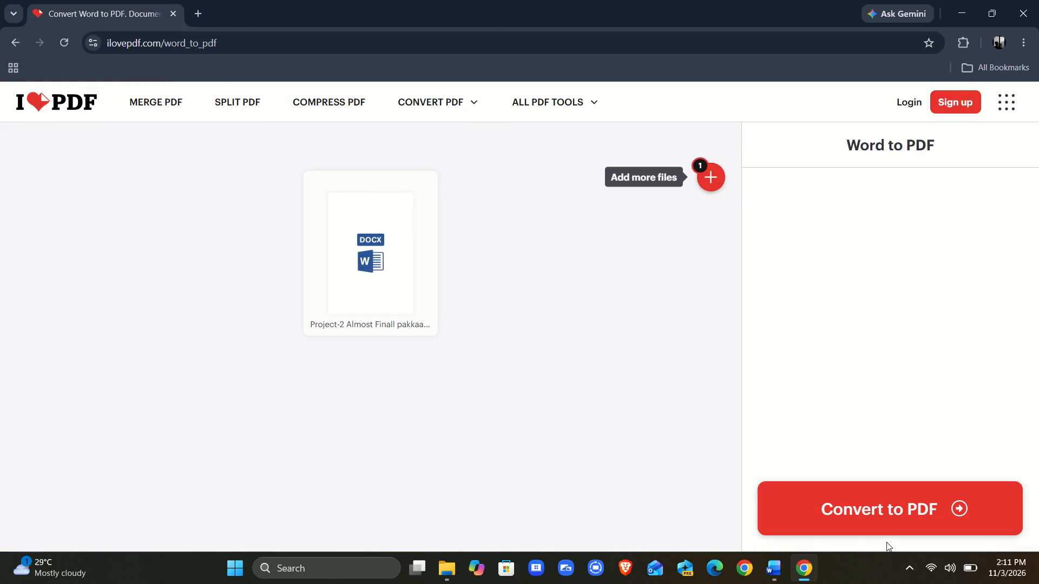
click(881, 513)
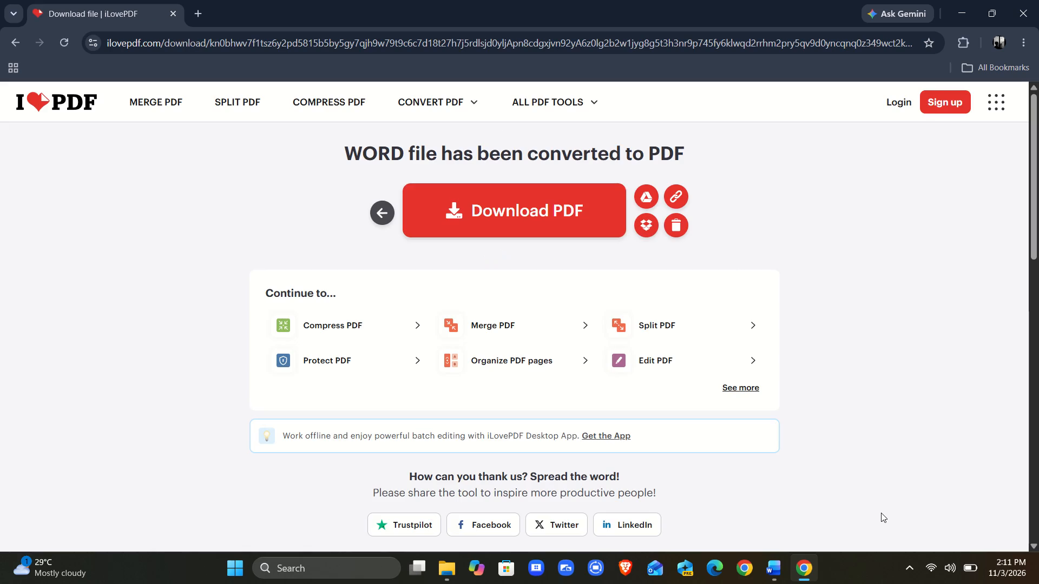
click(560, 241)
click(555, 221)
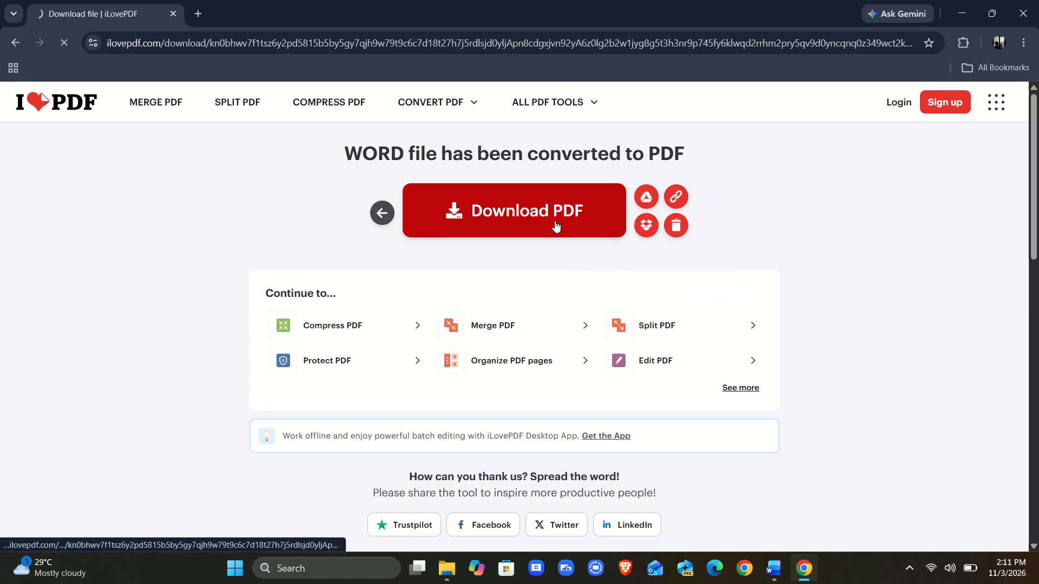
Minimize the browser and bring up the Windows Start screen of pinned and installed apps.
click(964, 4)
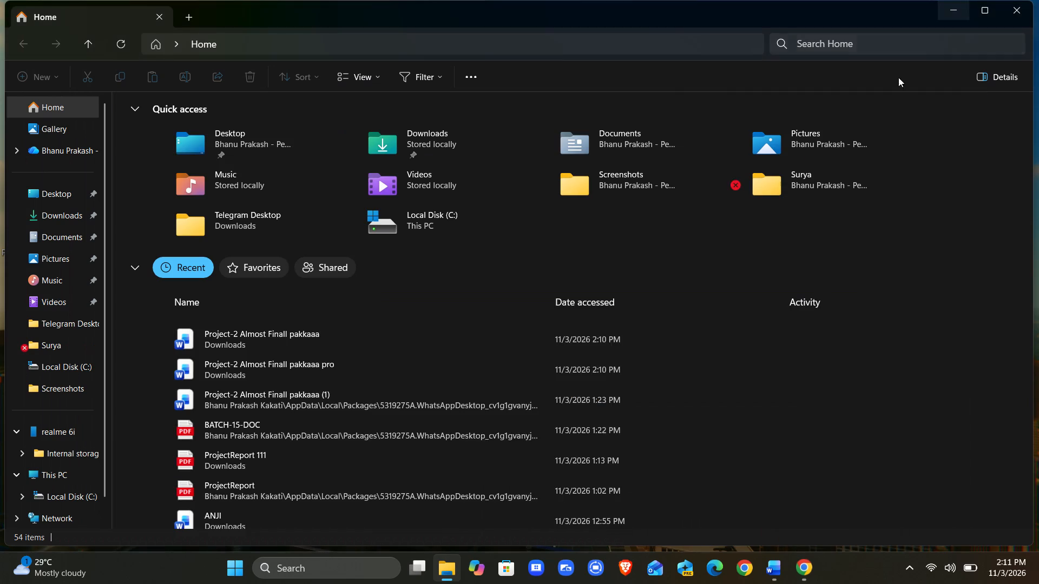
click(238, 572)
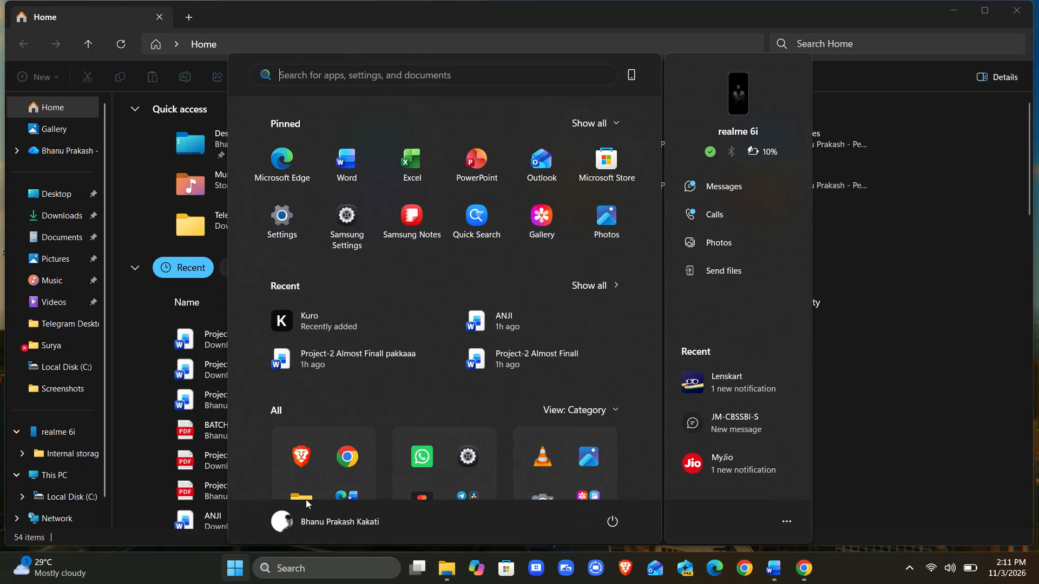
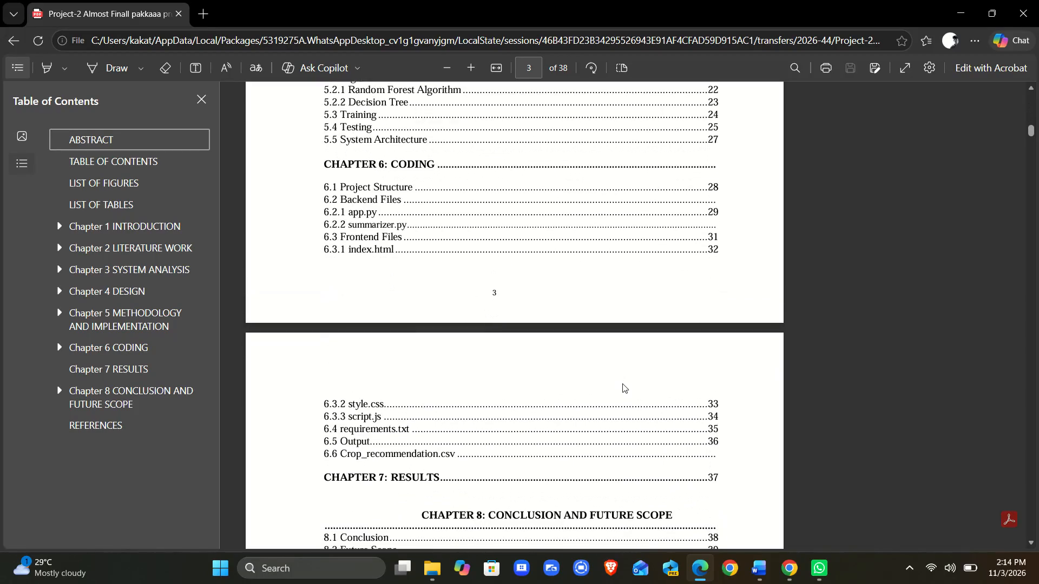
Review the report's PDF copy from the table of contents to the Chapter 2 literature pages for layout and page breaks.
scroll(622, 383, down, 4)
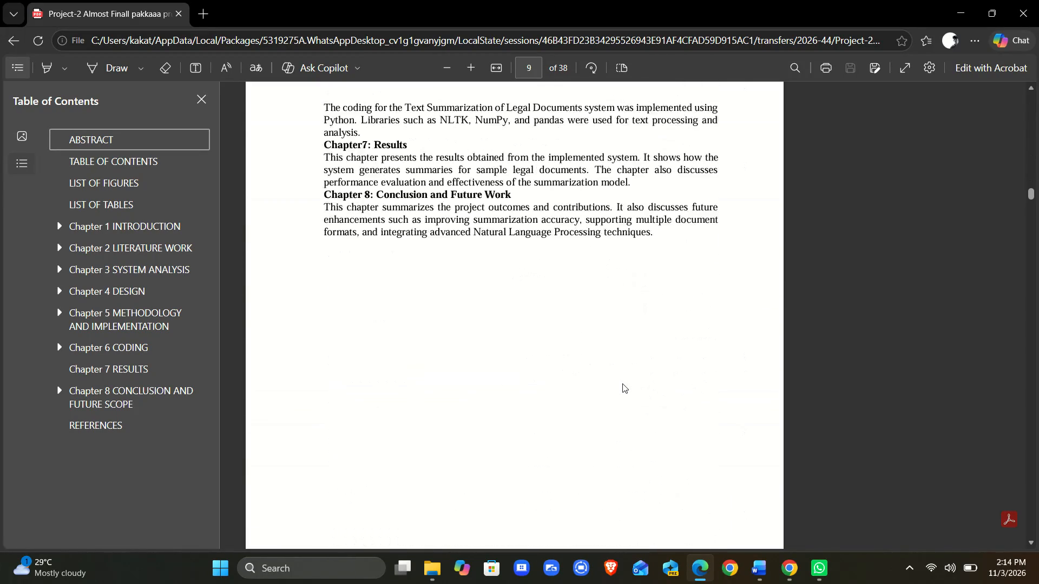
scroll(622, 383, down, 1)
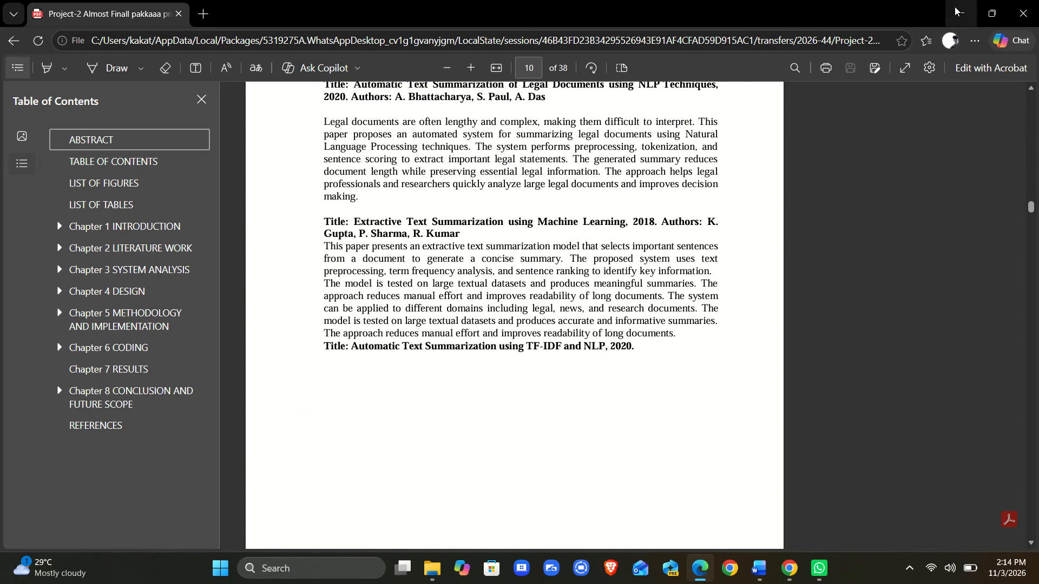
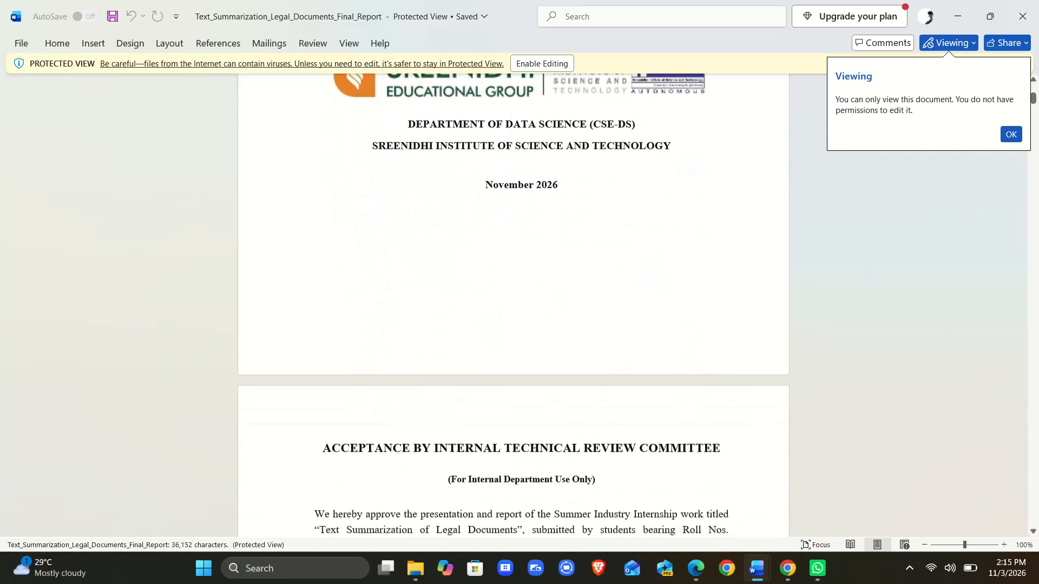
Examine the front matter of Text_Summarization_Legal_Documents_Final_Report in Word, from the title page to the List of Figures.
scroll(657, 407, up, 1)
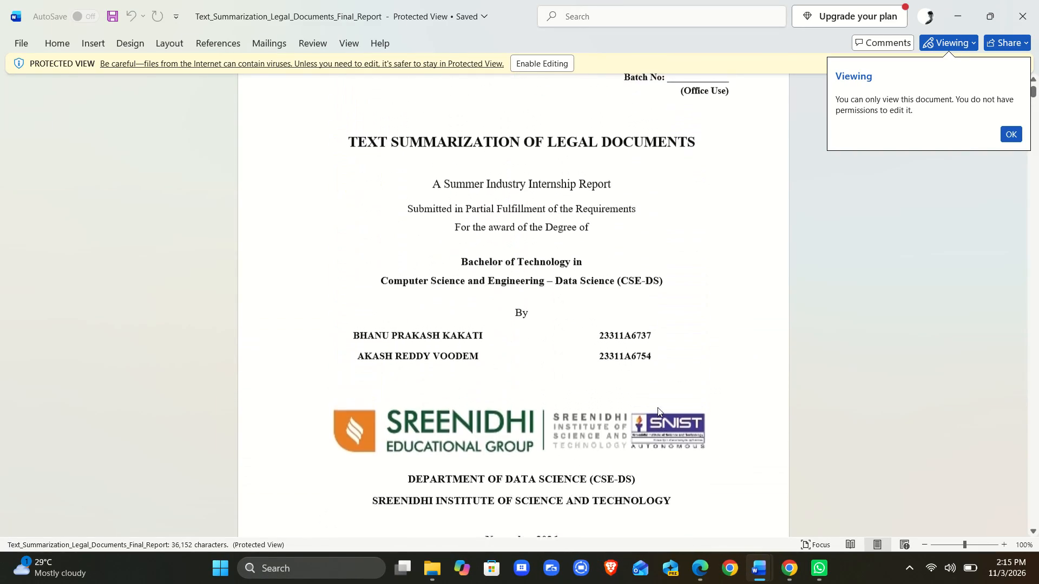
scroll(657, 407, up, 1)
scroll(657, 407, down, 5)
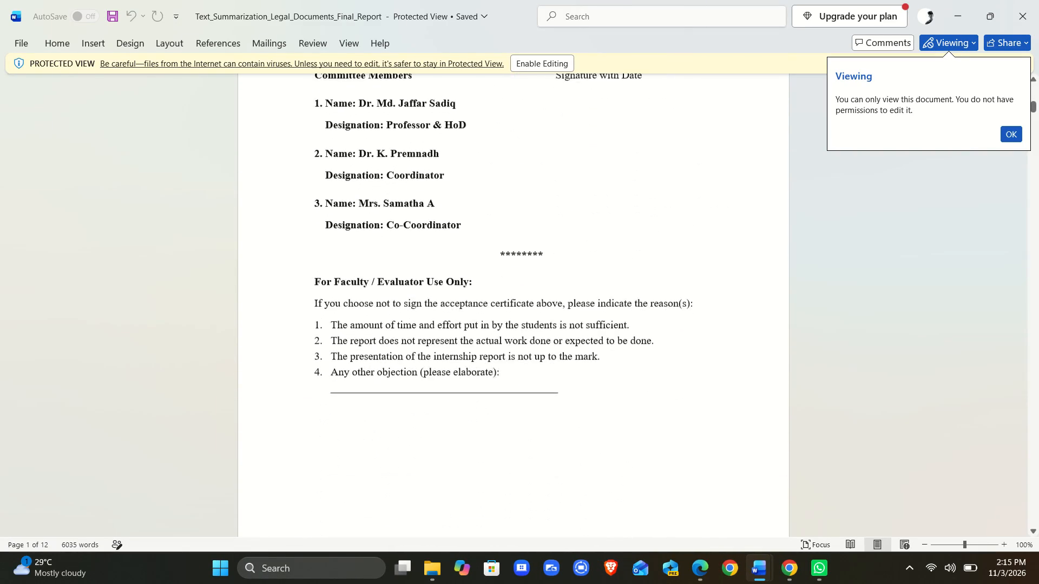
scroll(657, 407, down, 7)
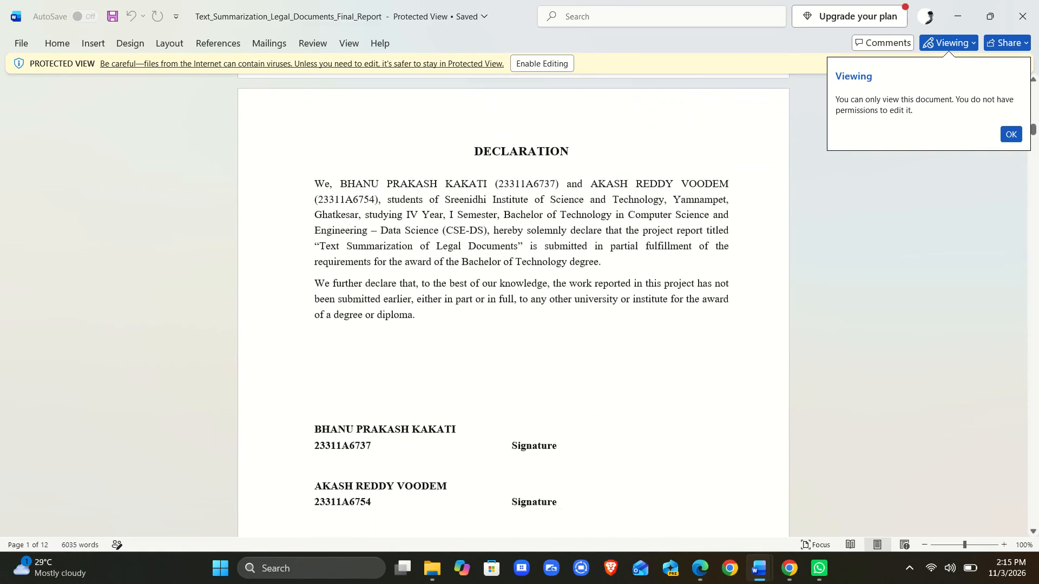
scroll(657, 407, down, 5)
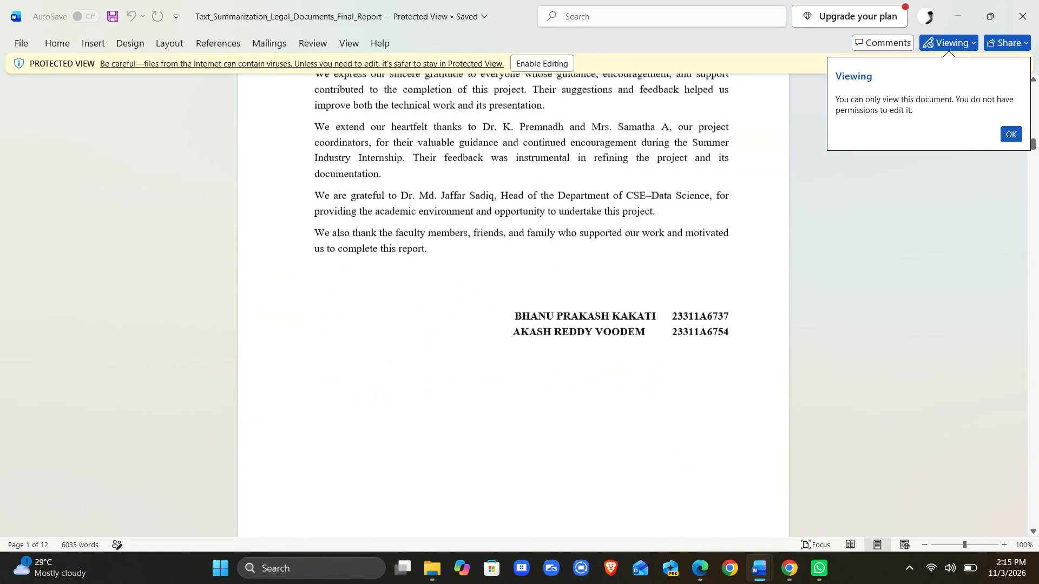
scroll(657, 407, down, 5)
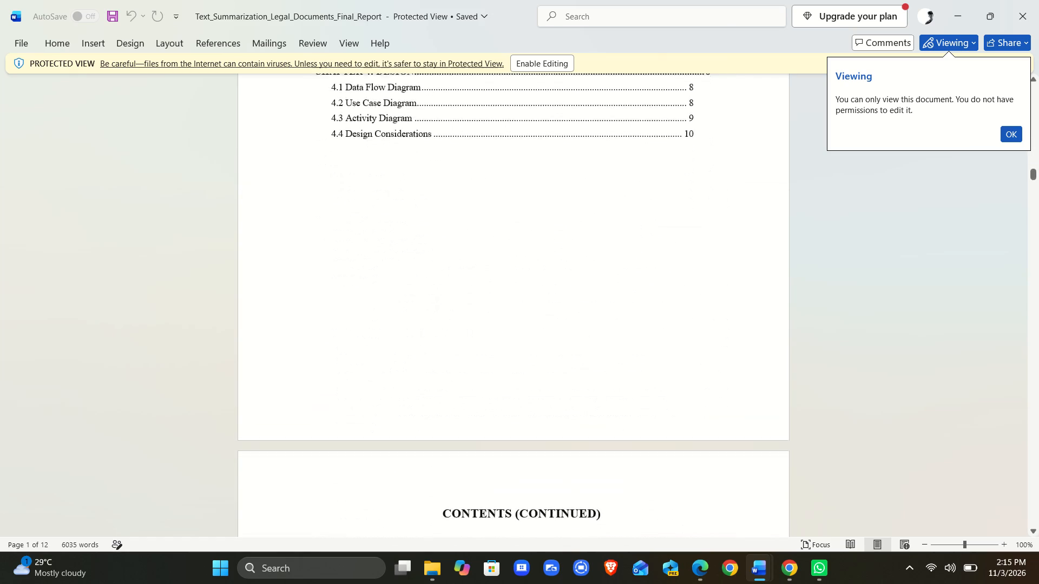
scroll(657, 407, down, 5)
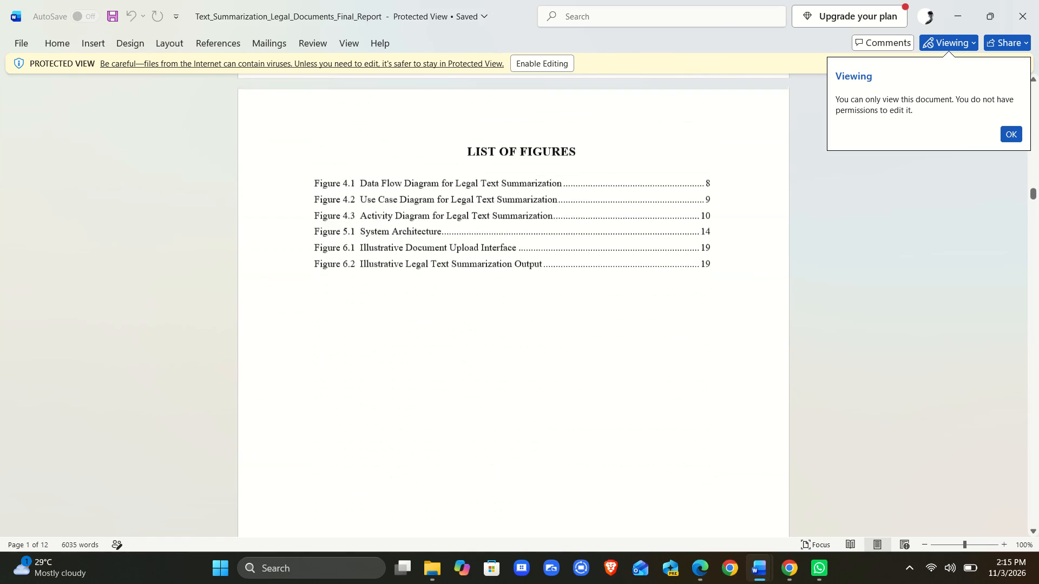
Examine the Chapter 1 and Chapter 2 LITERATURE WORK pages for section structure, paragraph layout and page breaks.
scroll(657, 407, down, 6)
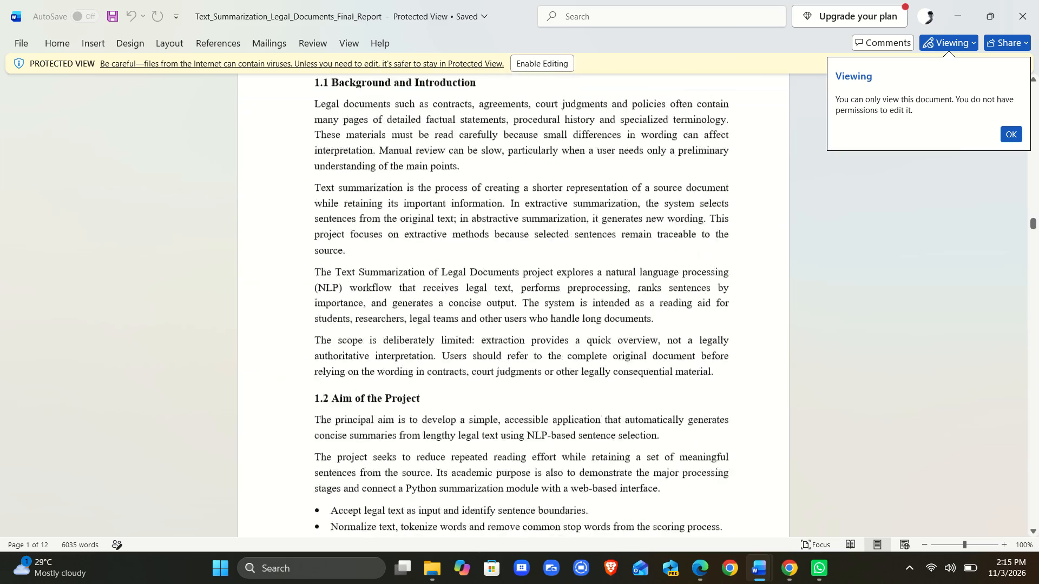
scroll(657, 407, down, 4)
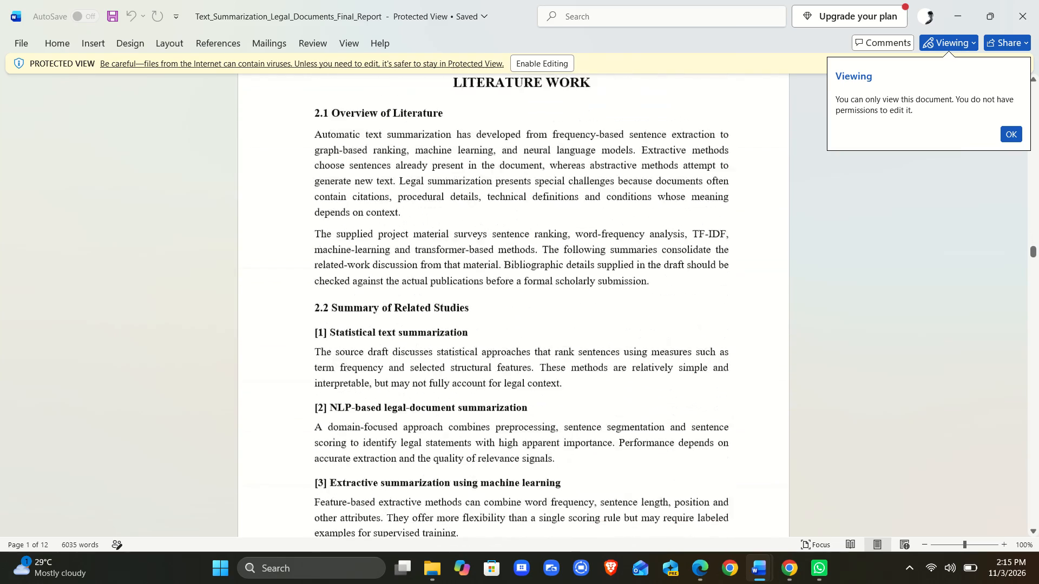
scroll(657, 407, down, 1)
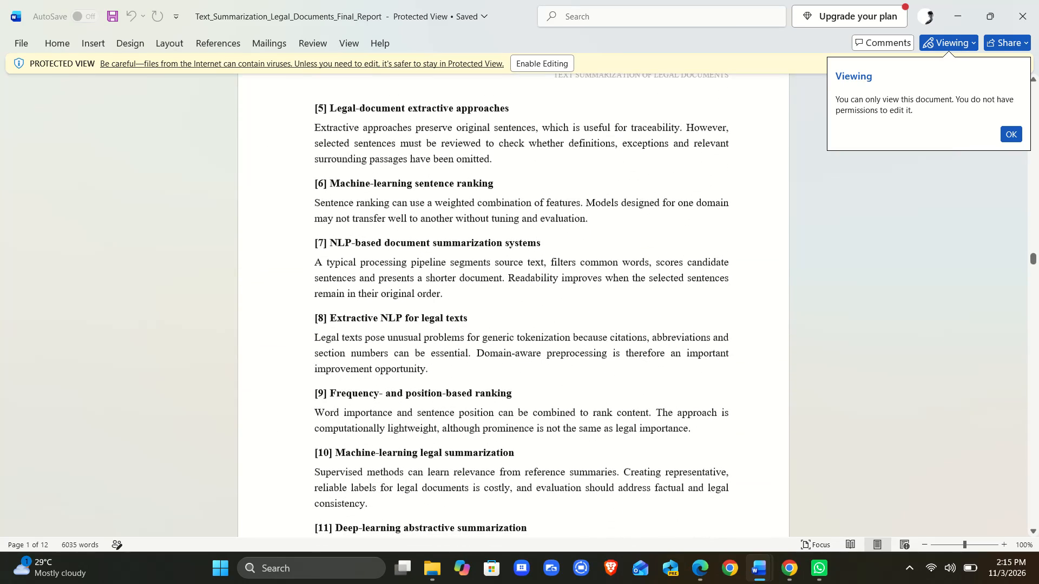
scroll(657, 407, down, 6)
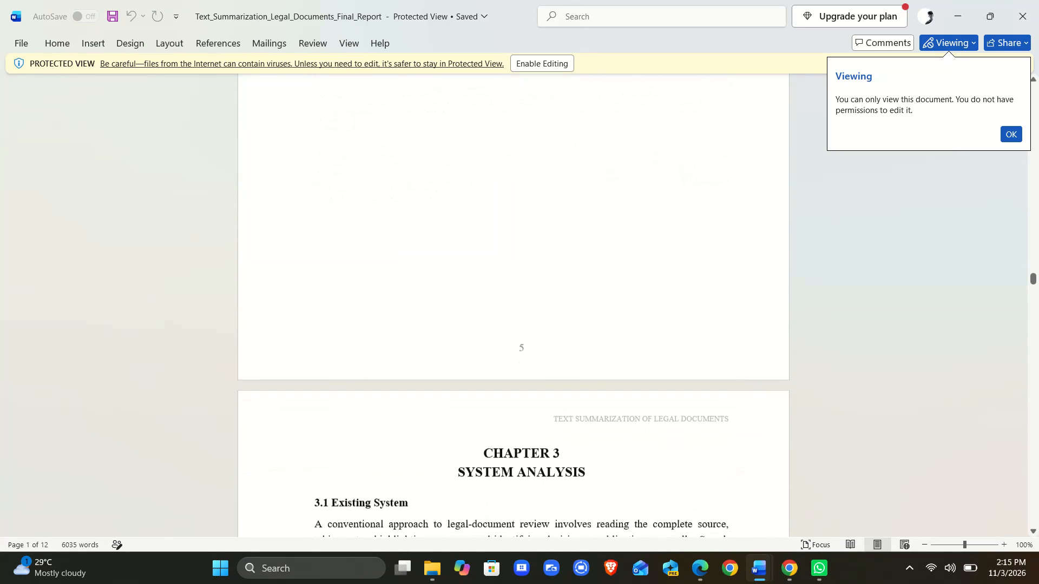
scroll(657, 407, up, 2)
scroll(657, 407, down, 3)
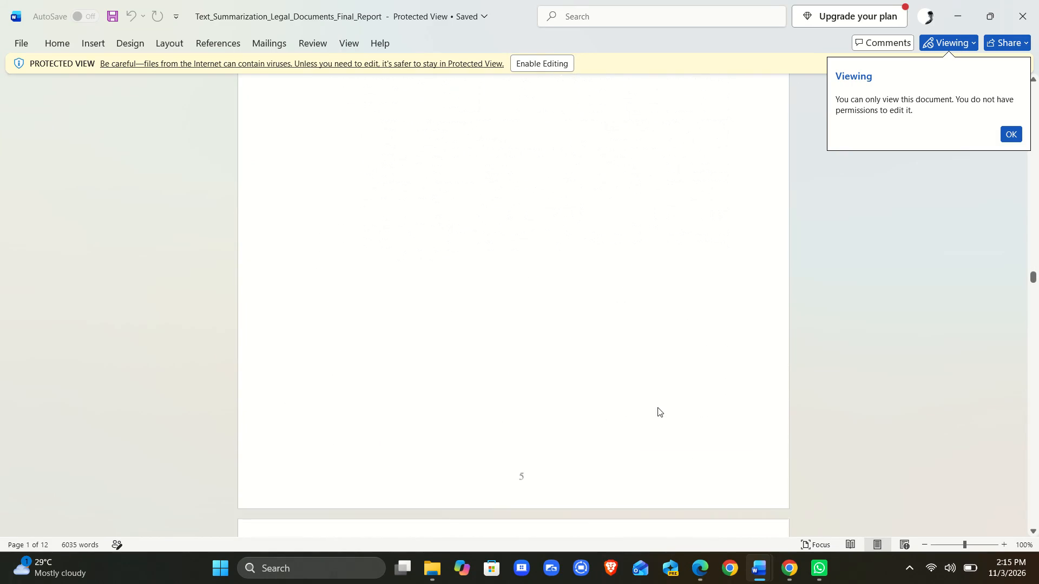
Examine Chapter 3 through the start of Chapter 8 for the layout of tables, diagrams, code listings and page breaks.
scroll(657, 407, down, 6)
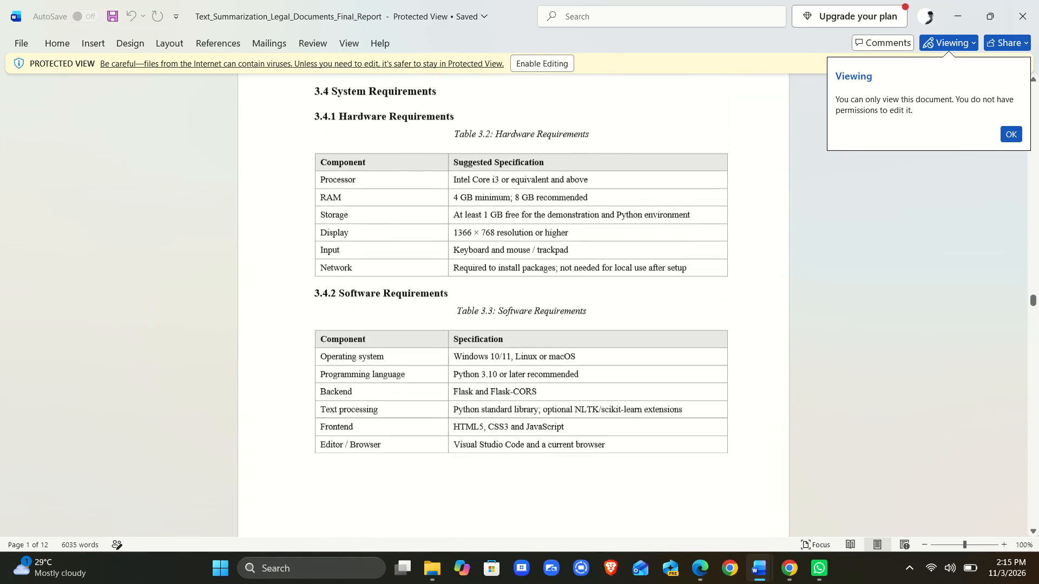
scroll(657, 407, down, 4)
scroll(657, 407, up, 1)
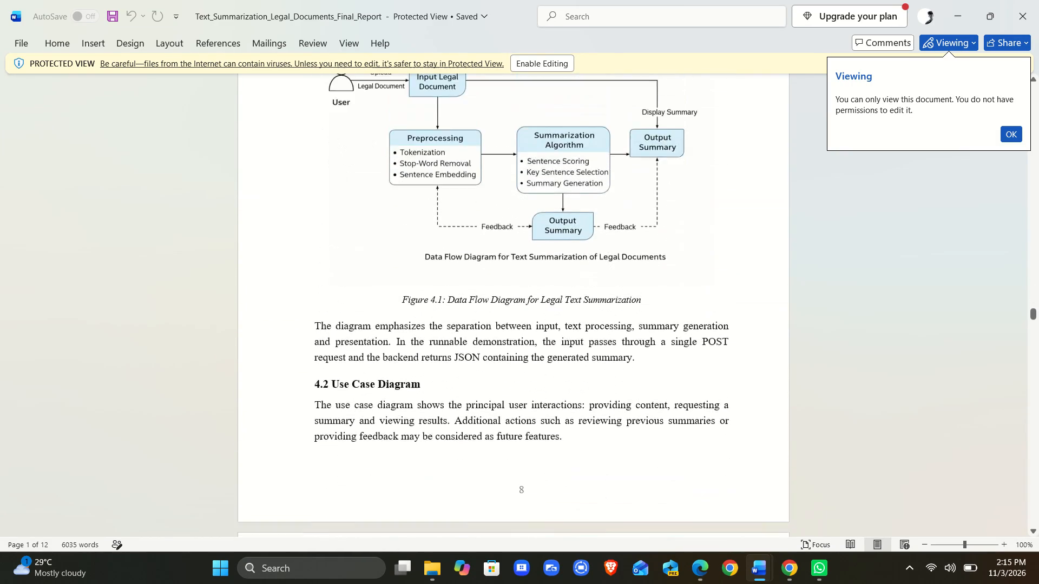
scroll(657, 407, down, 6)
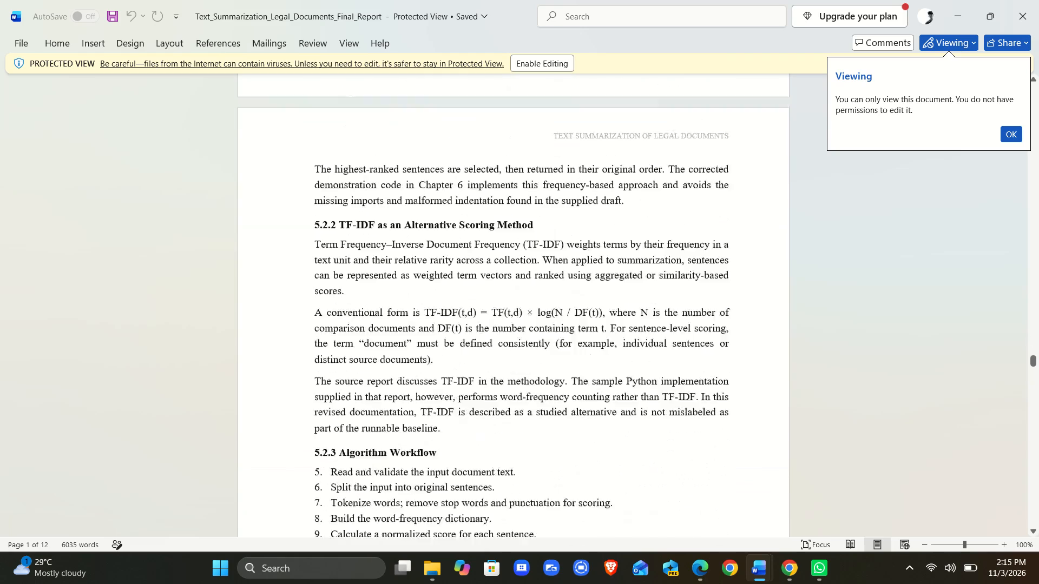
scroll(657, 407, down, 7)
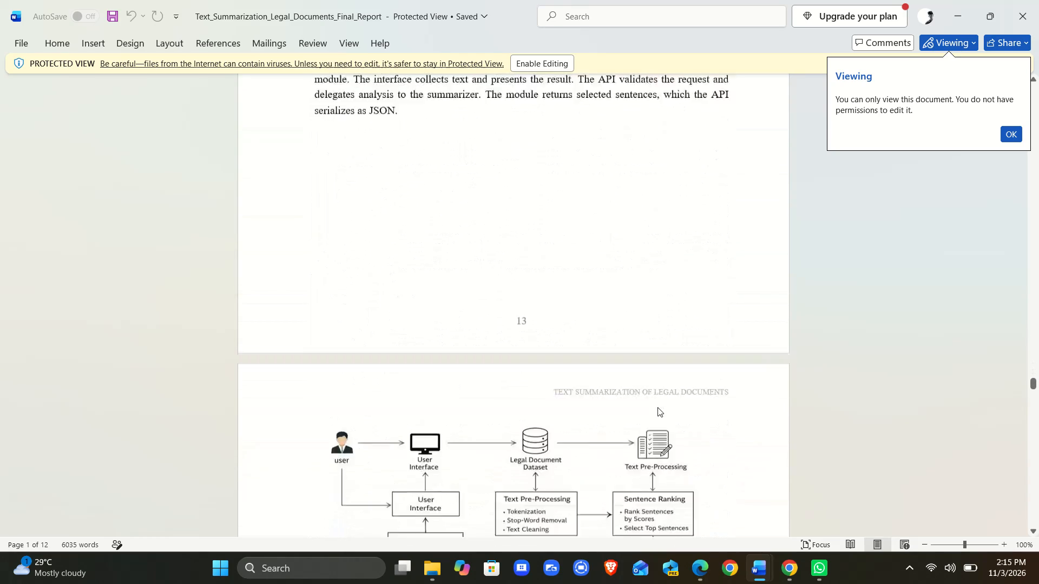
scroll(657, 407, down, 9)
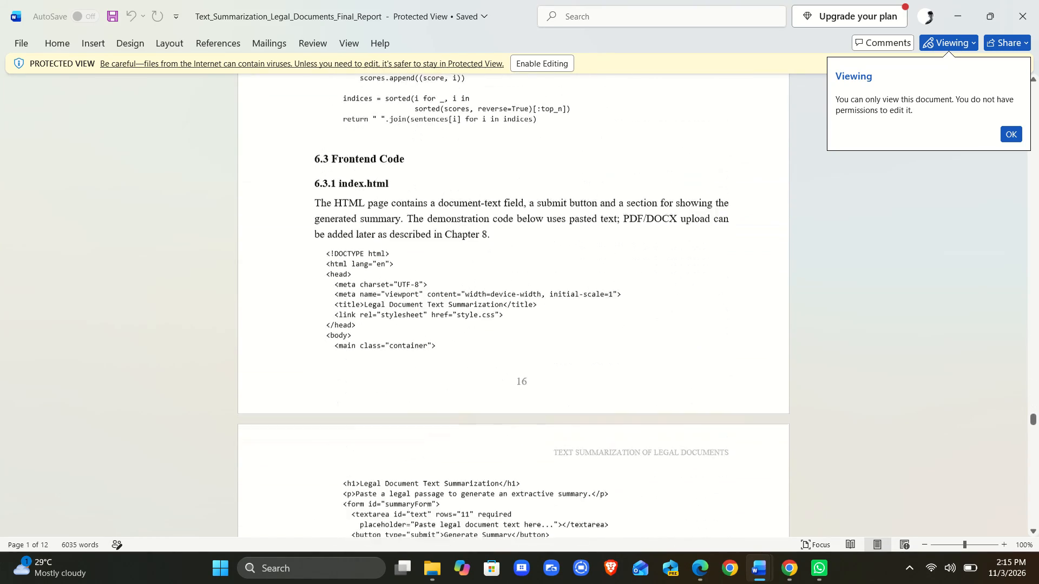
scroll(657, 407, down, 7)
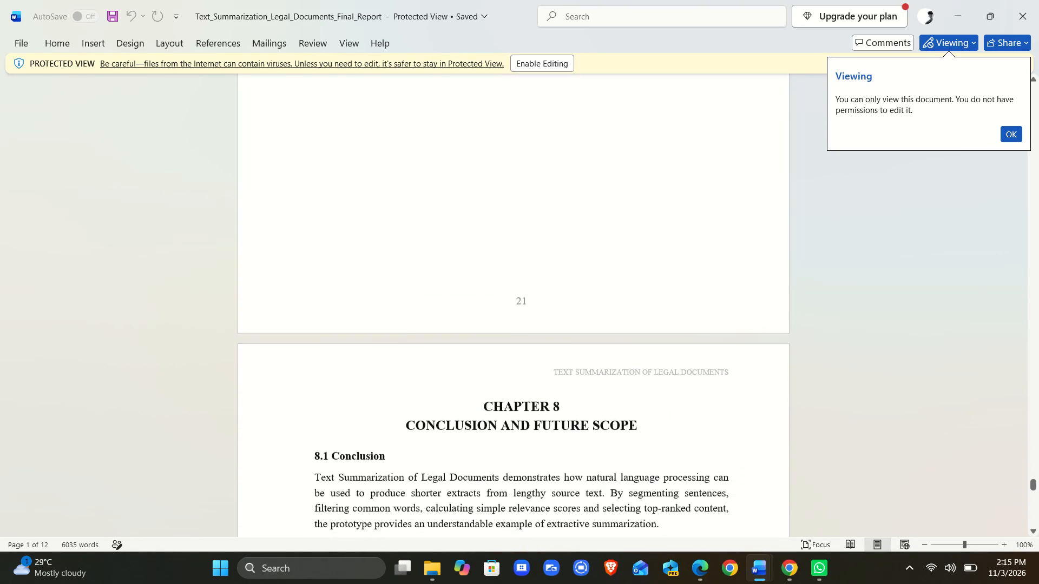
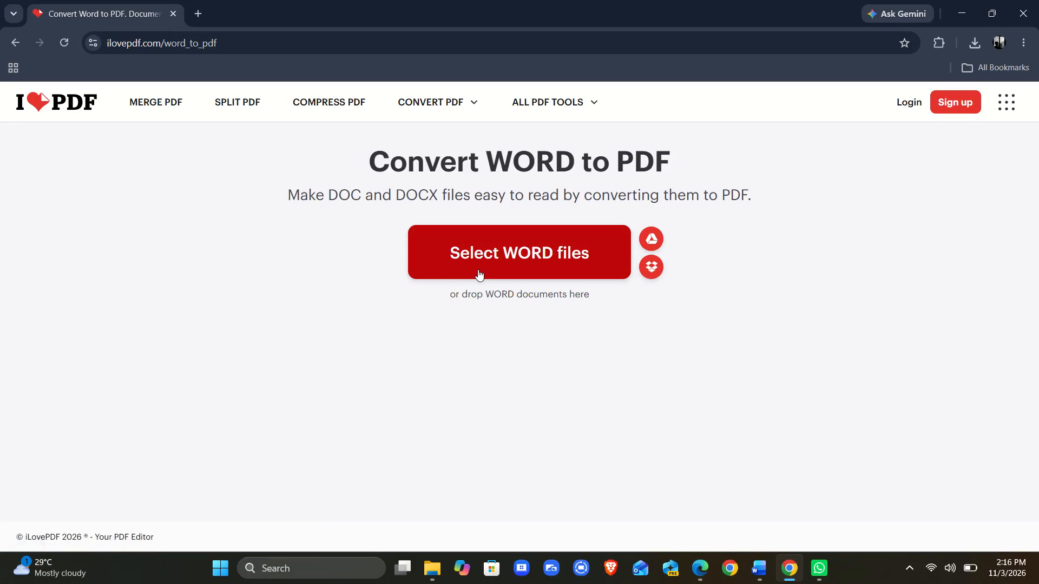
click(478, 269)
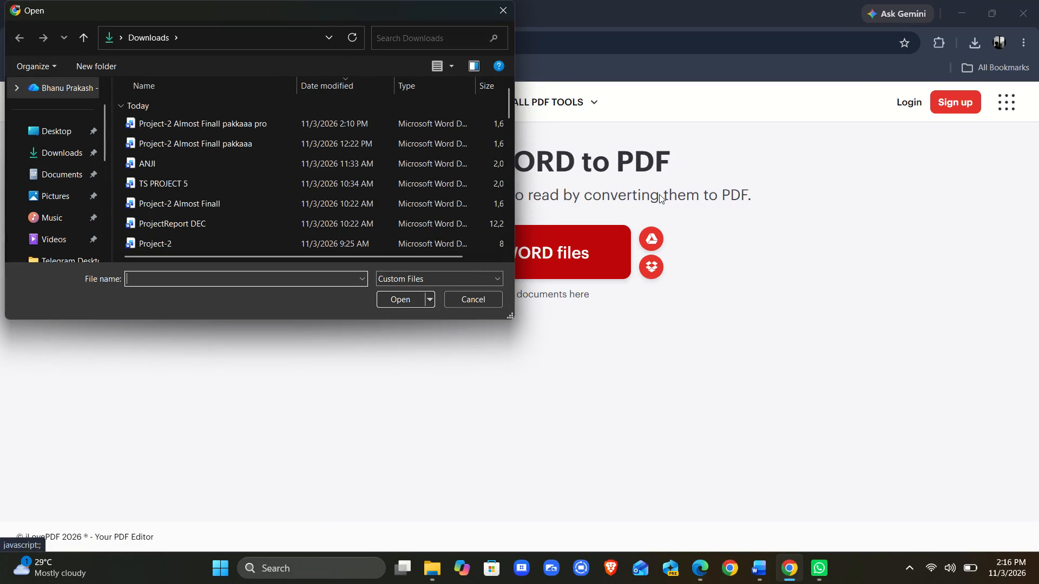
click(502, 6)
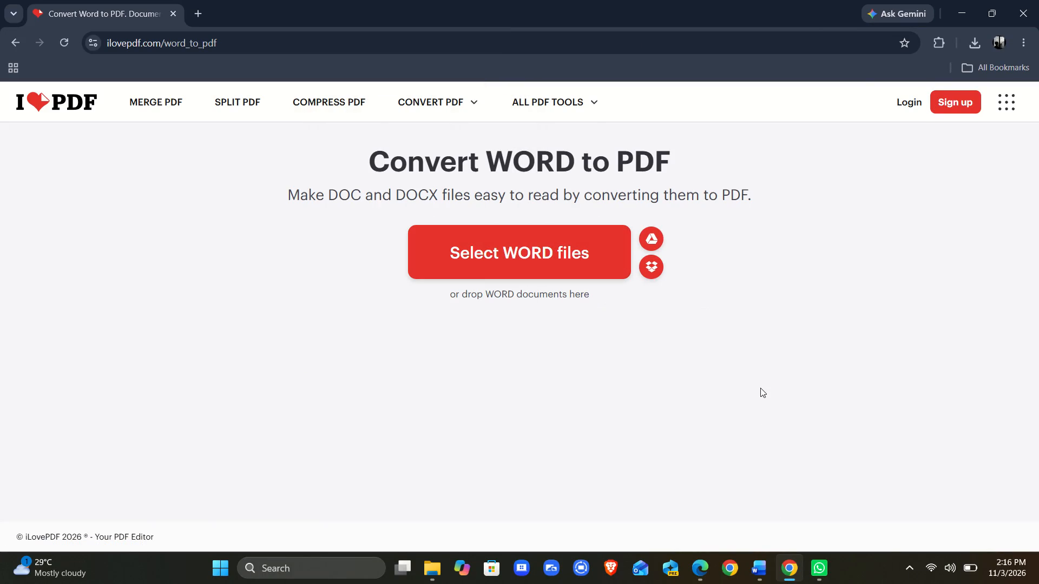
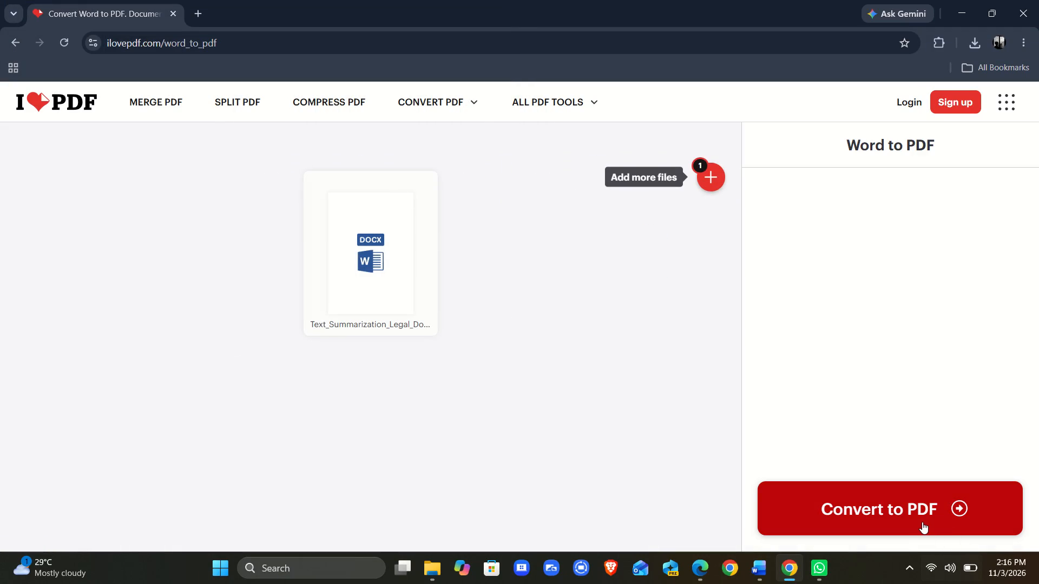
click(922, 522)
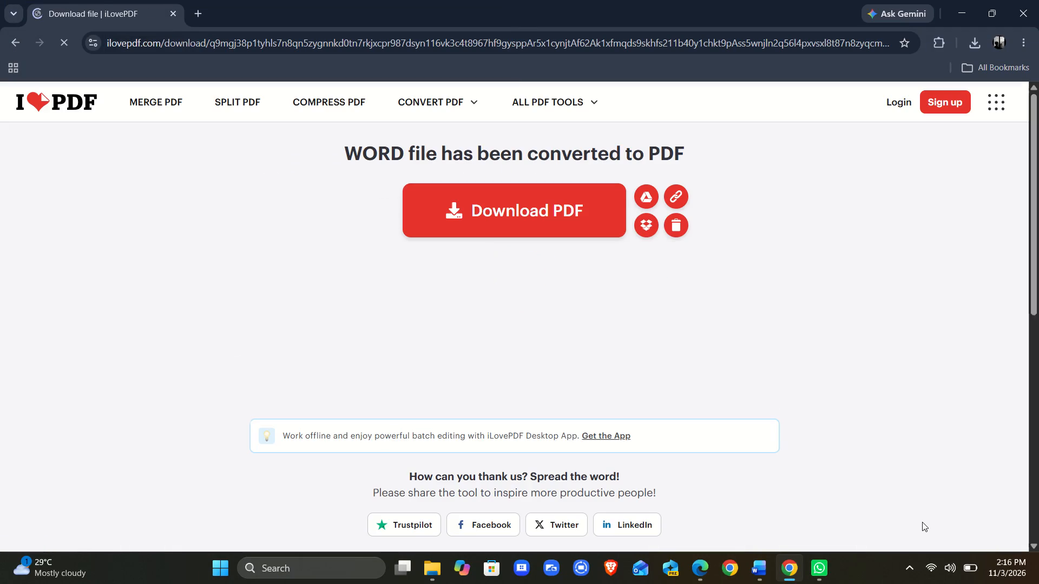
click(572, 224)
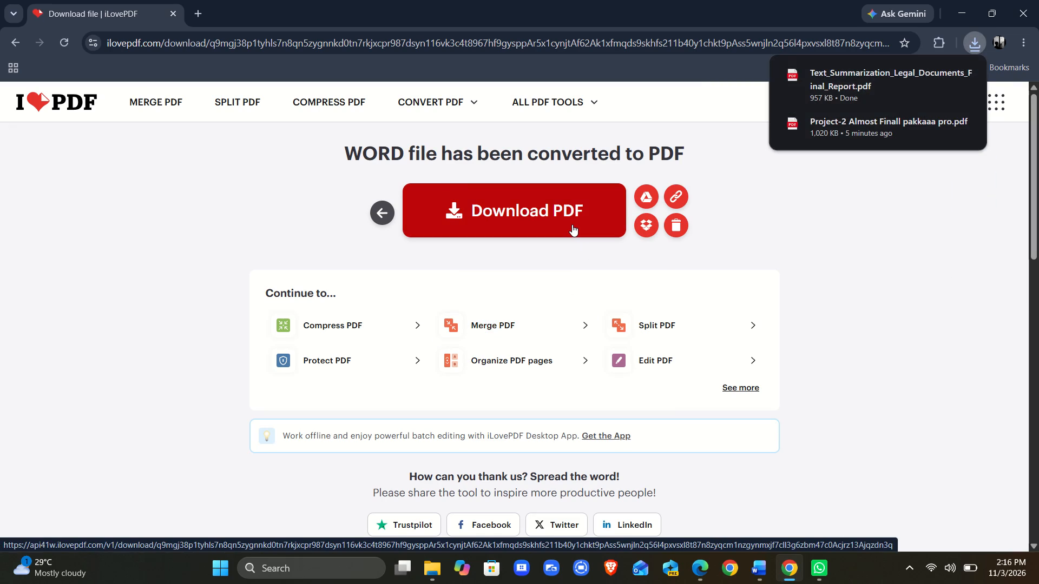
Open the downloaded Text_Summarization_Legal_Documents_Final_Report.pdf and examine its pages, starting with the title page.
click(844, 89)
scroll(597, 354, down, 2)
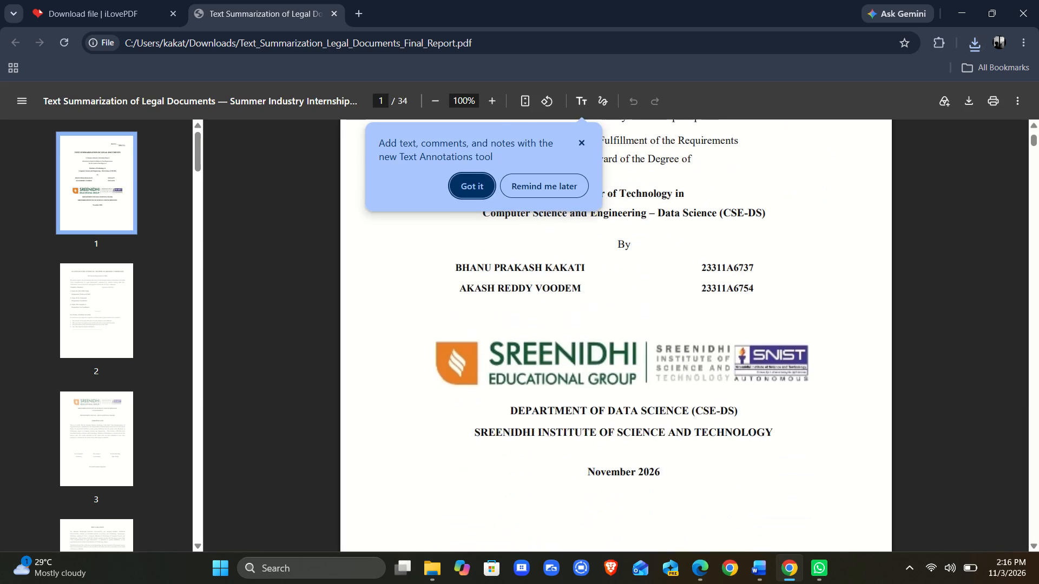
Examine the front pages of the converted PDF report, from the title page through the certificate and declaration, for their layout.
scroll(597, 354, down, 2)
scroll(597, 354, up, 4)
scroll(597, 354, down, 2)
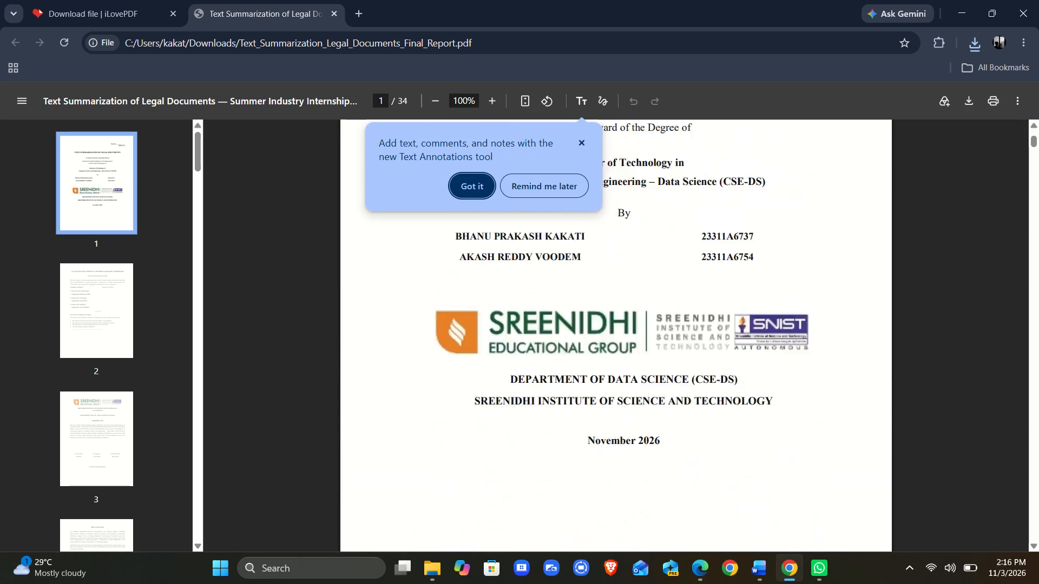
scroll(597, 354, down, 8)
scroll(597, 354, up, 2)
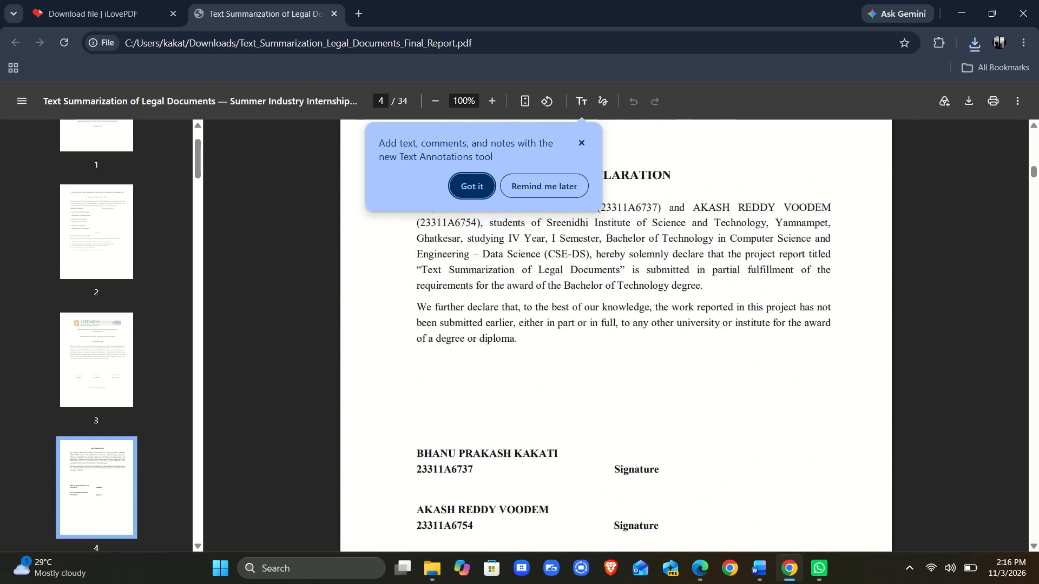
scroll(597, 354, up, 3)
scroll(597, 354, down, 6)
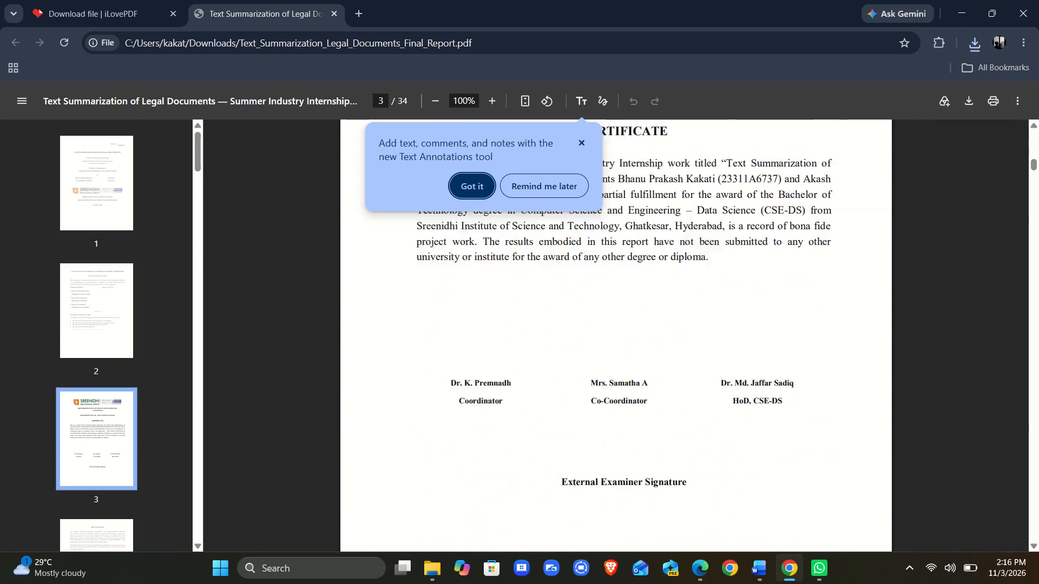
scroll(597, 354, down, 9)
scroll(597, 354, up, 1)
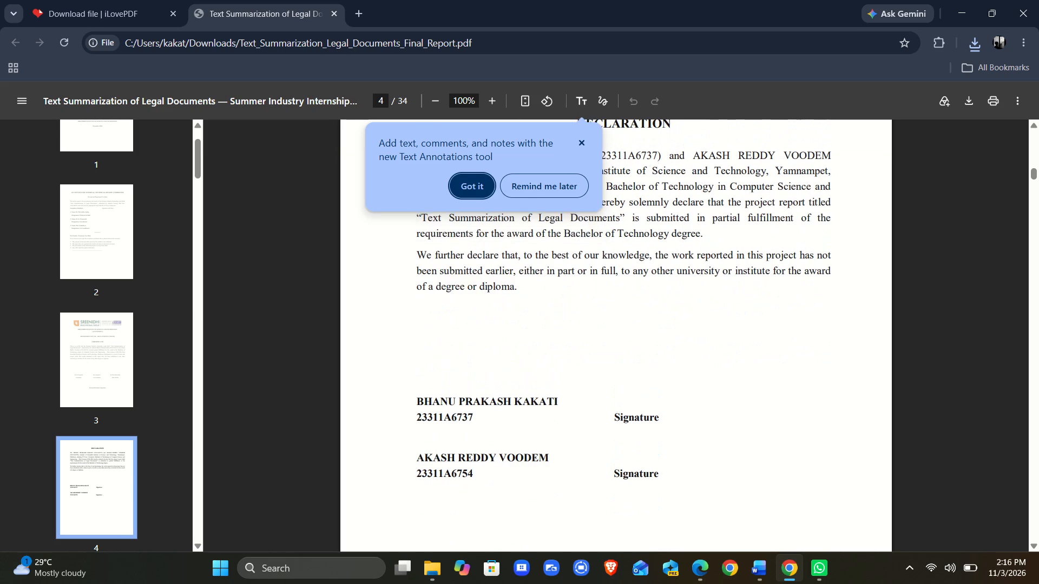
scroll(597, 354, up, 6)
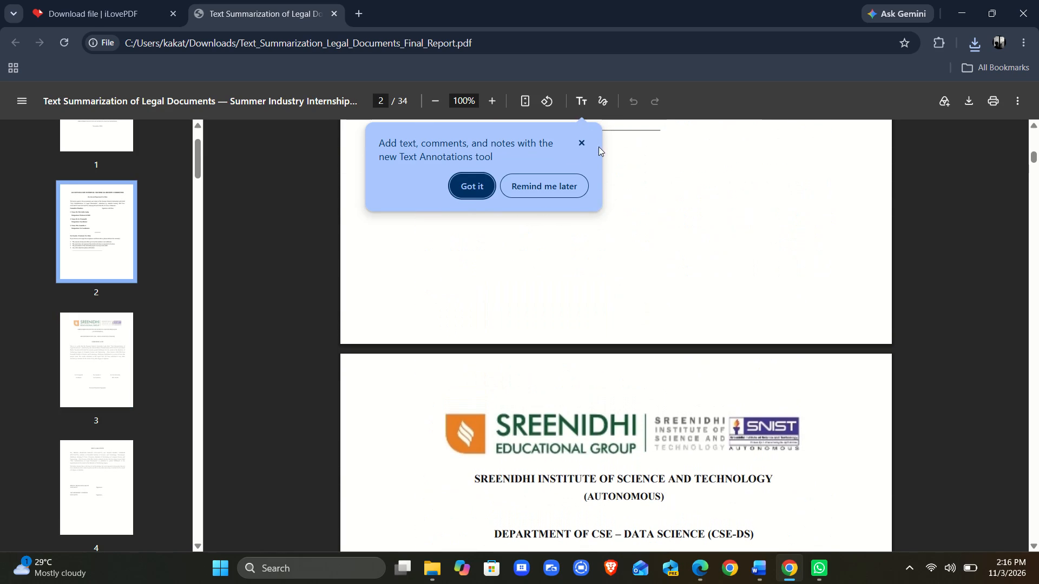
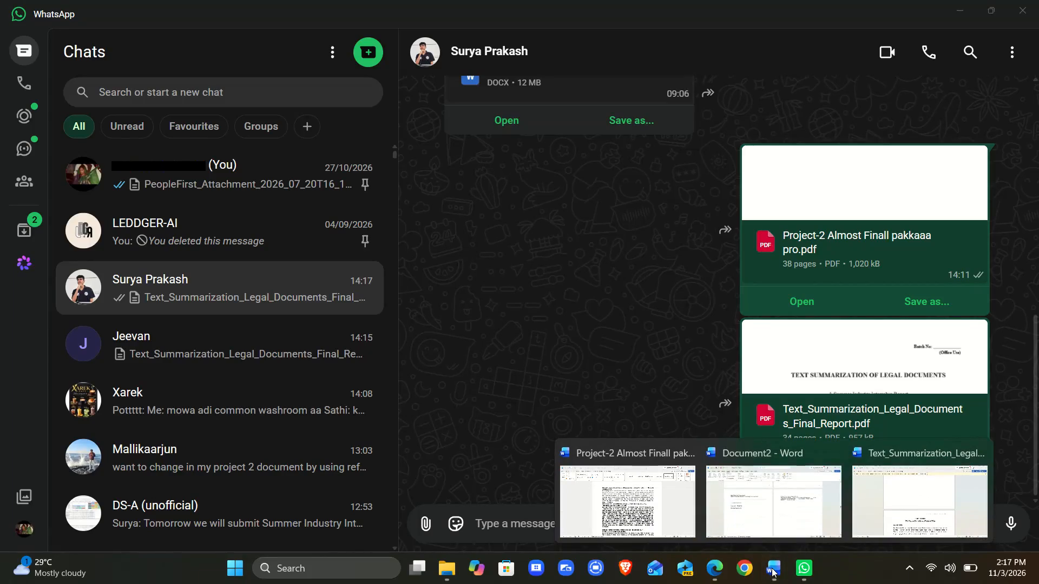
Switch to the Text_Summarization_Legal_Documents_Final_Report document in Word, return to its title page and enable editing.
click(655, 497)
scroll(603, 395, up, 2)
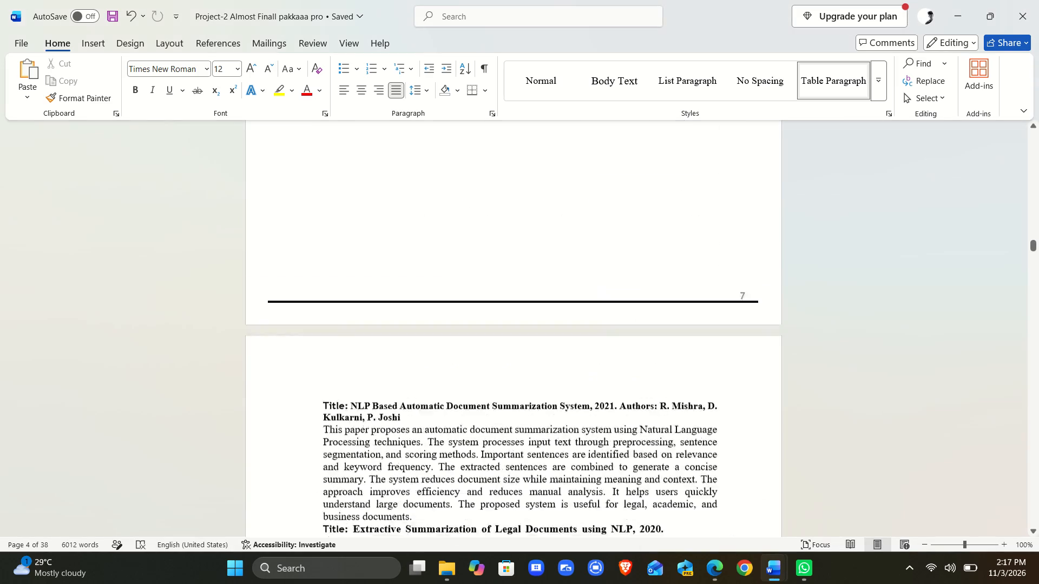
scroll(603, 395, up, 6)
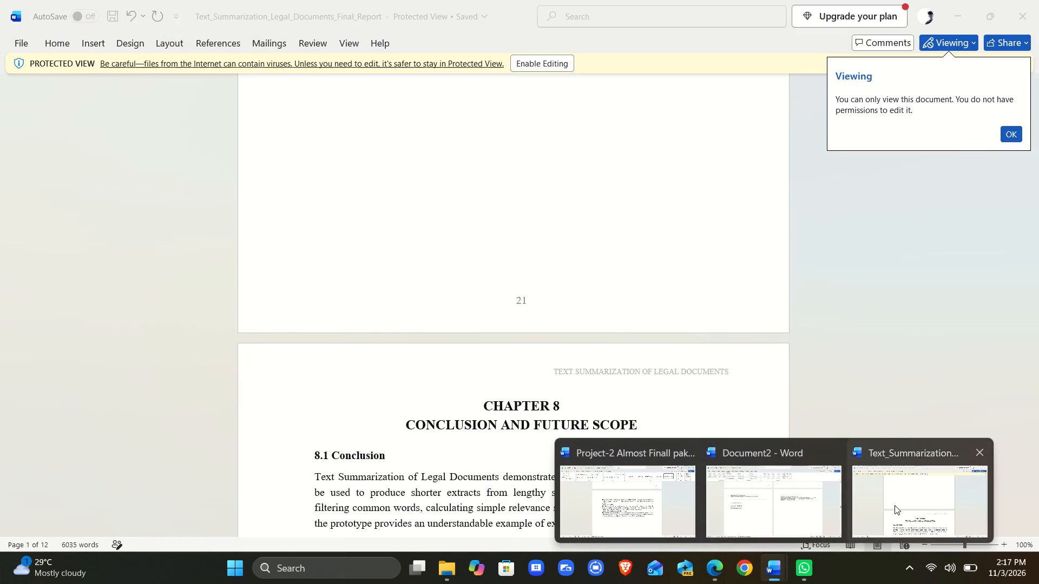
click(895, 505)
scroll(612, 384, up, 20)
scroll(612, 384, up, 1)
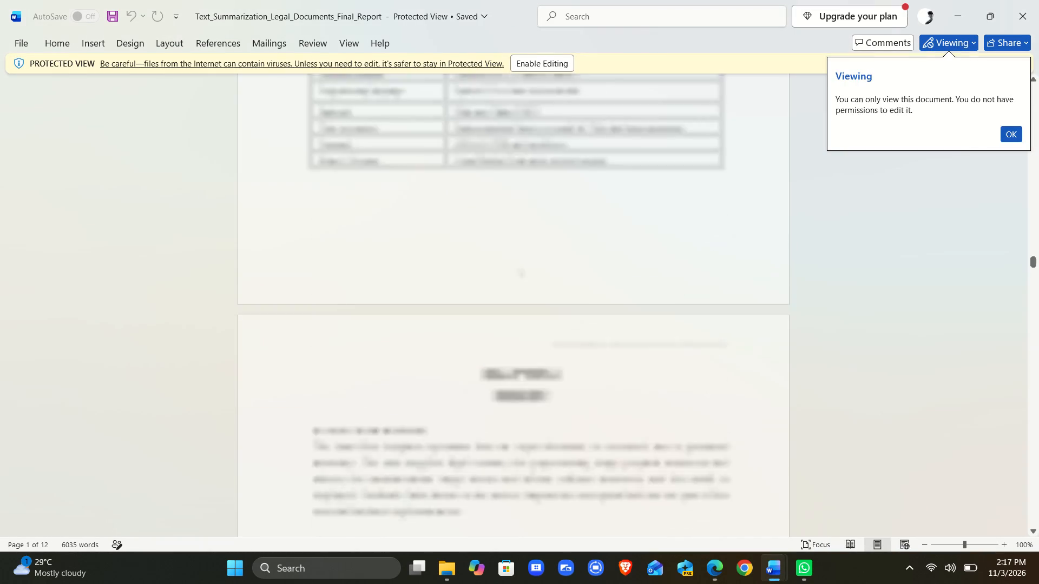
scroll(612, 384, up, 20)
scroll(612, 384, up, 2)
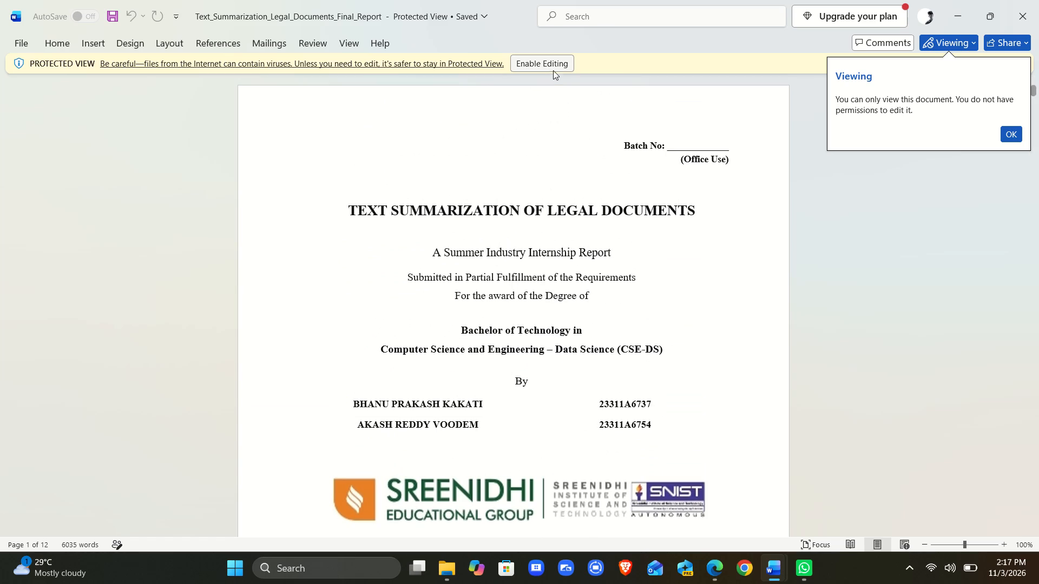
click(549, 64)
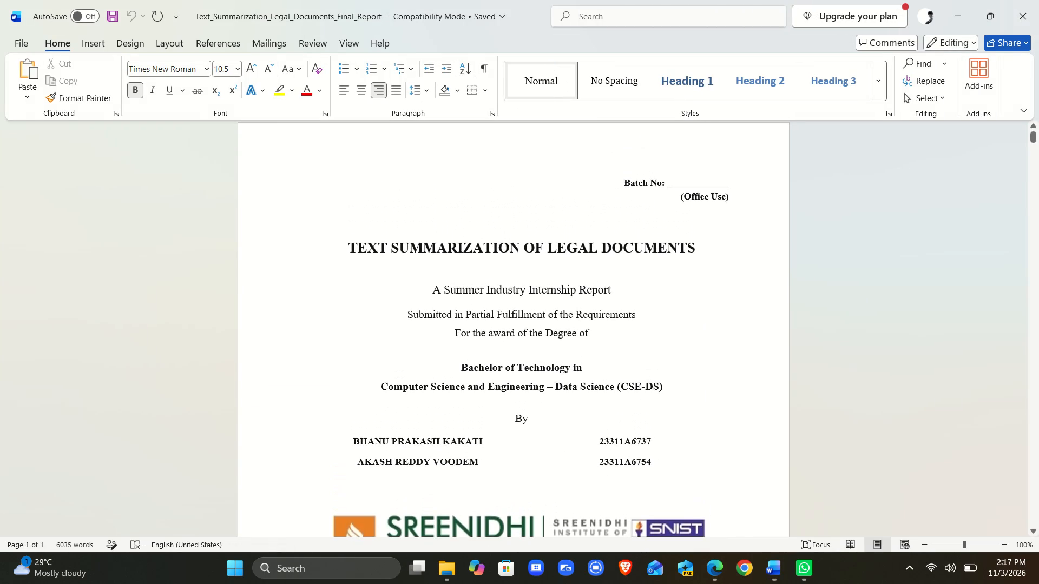
Shift the "(Office Use)" line on the title page with spaces so it starts directly beneath "Batch No:".
click(675, 195)
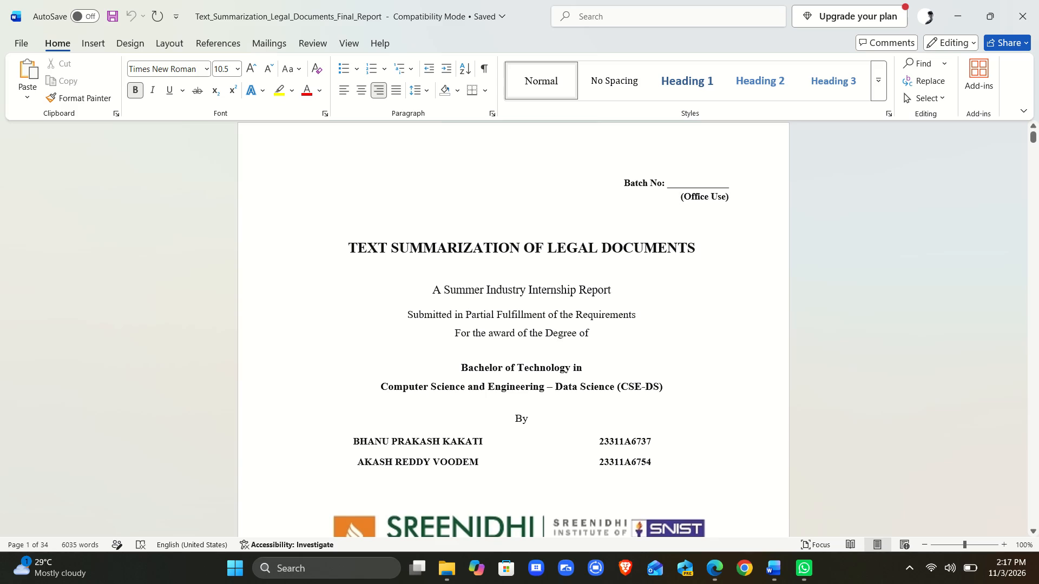
key(BackSpace)
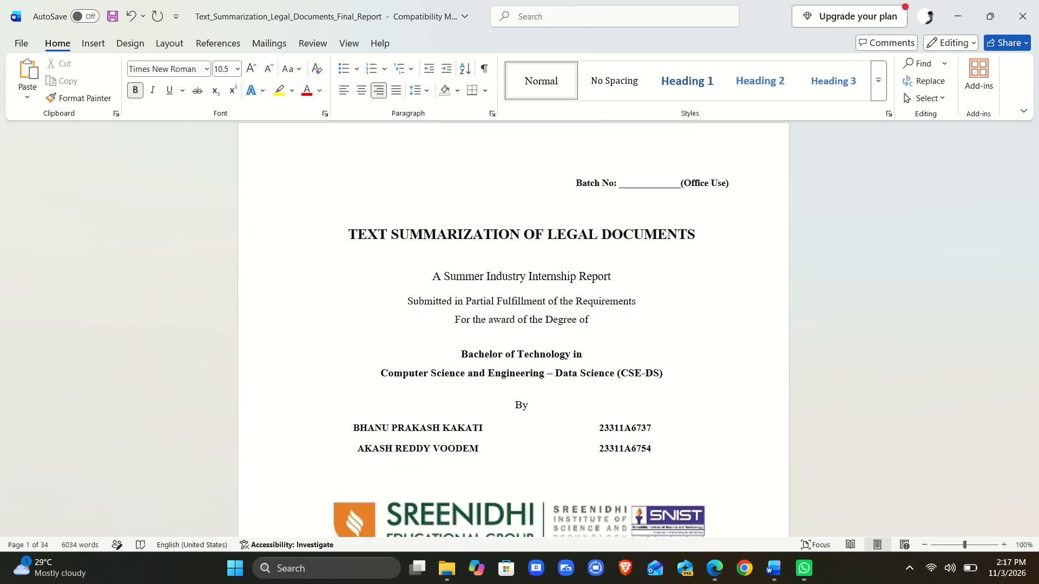
key(Return)
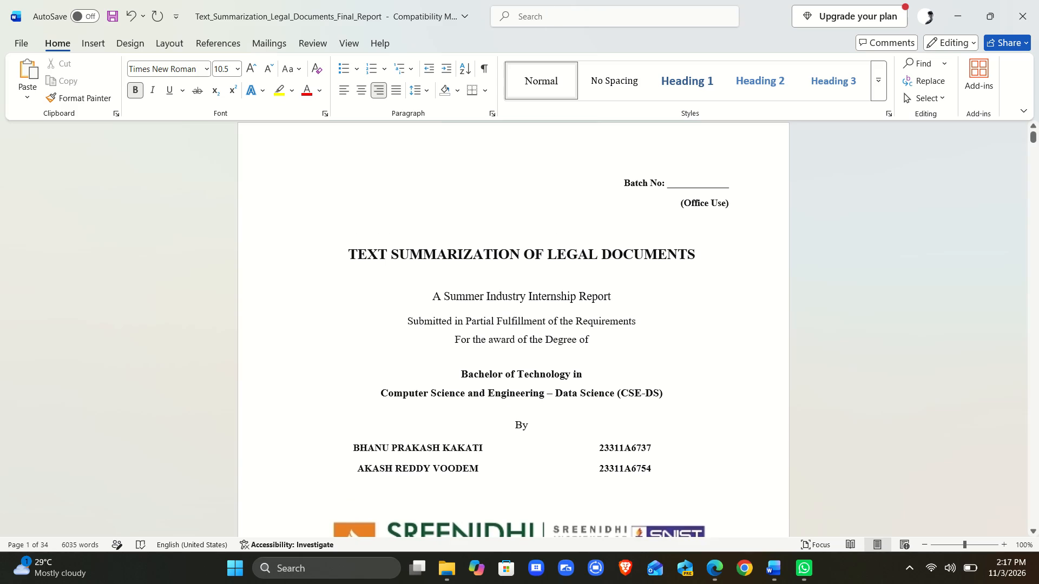
click(682, 205)
click(676, 204)
key(BackSpace)
key(space)
key(space)
key(space)
key(space)
key(space)
key(space)
key(space)
key(space)
key(space)
key(space)
key(space)
key(space)
key(space)
key(space)
key(space)
key(space)
key(space)
key(space)
key(space)
key(space)
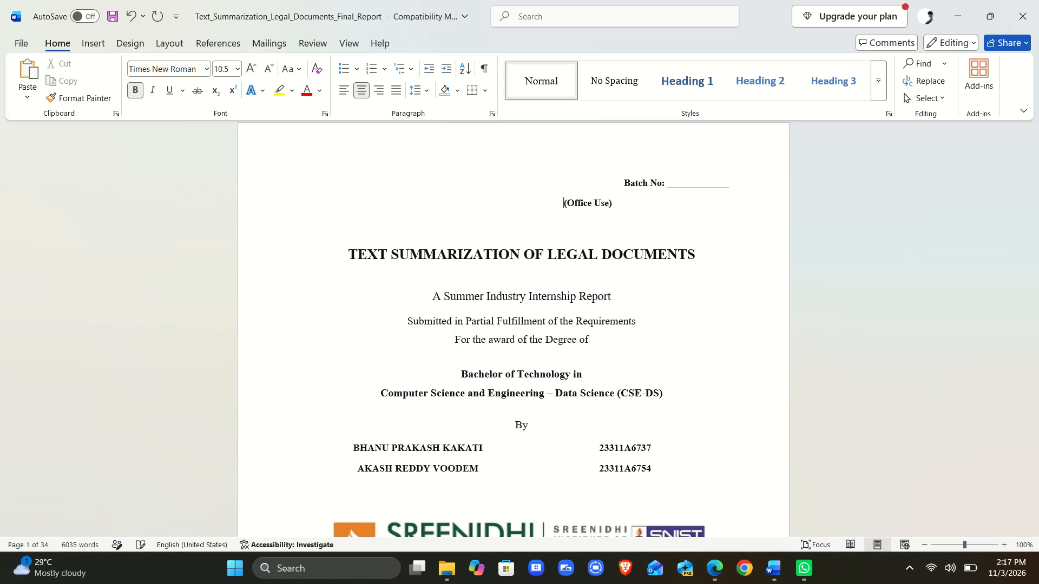
key(space)
key(space)
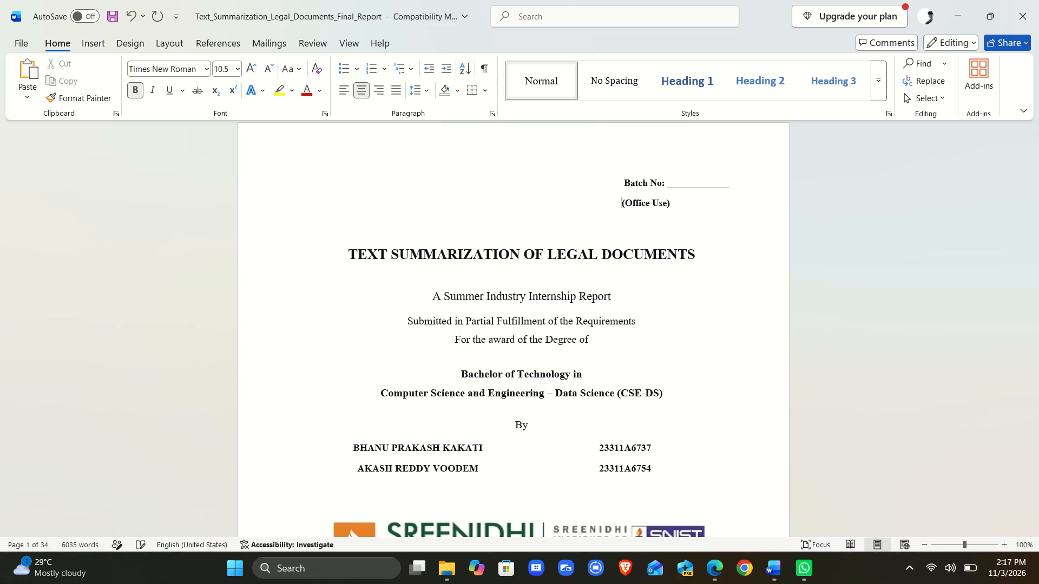
key(space)
key(space)
key(space)
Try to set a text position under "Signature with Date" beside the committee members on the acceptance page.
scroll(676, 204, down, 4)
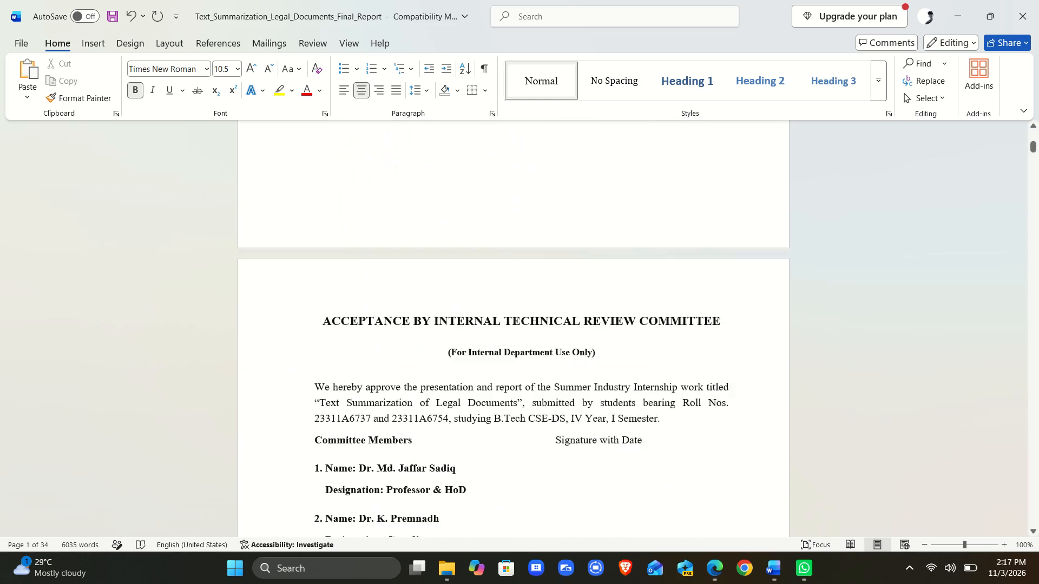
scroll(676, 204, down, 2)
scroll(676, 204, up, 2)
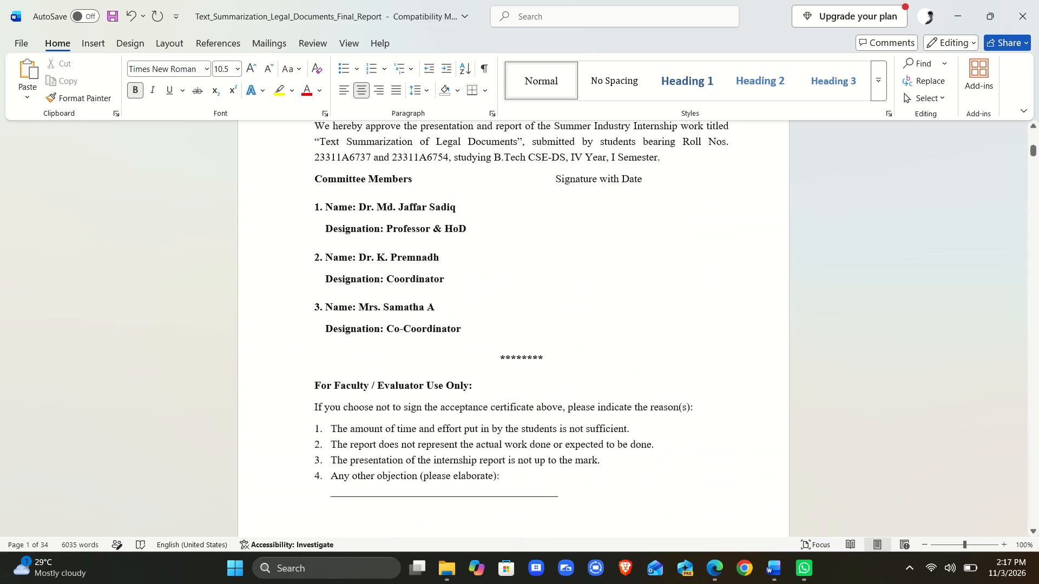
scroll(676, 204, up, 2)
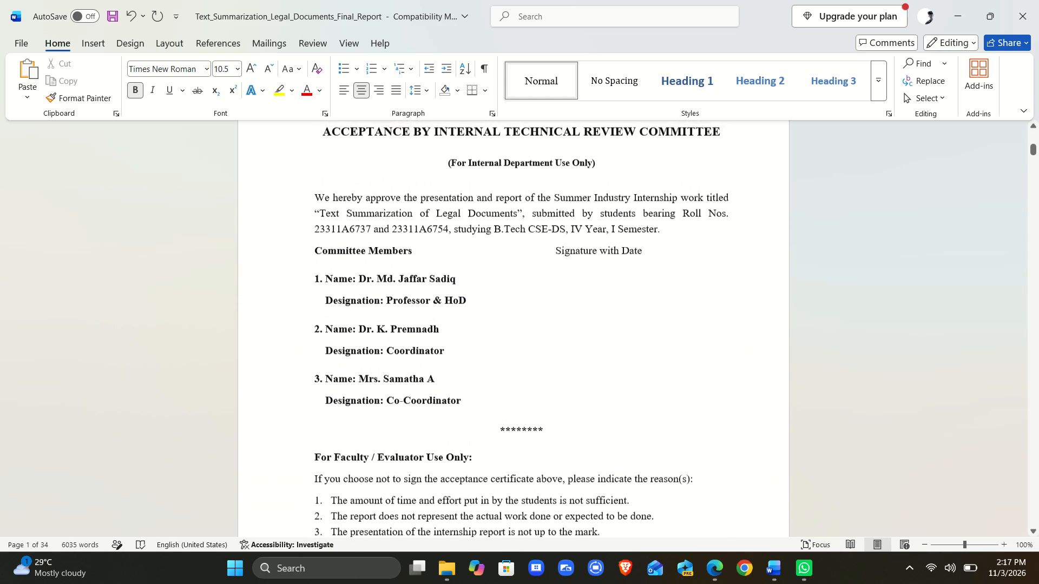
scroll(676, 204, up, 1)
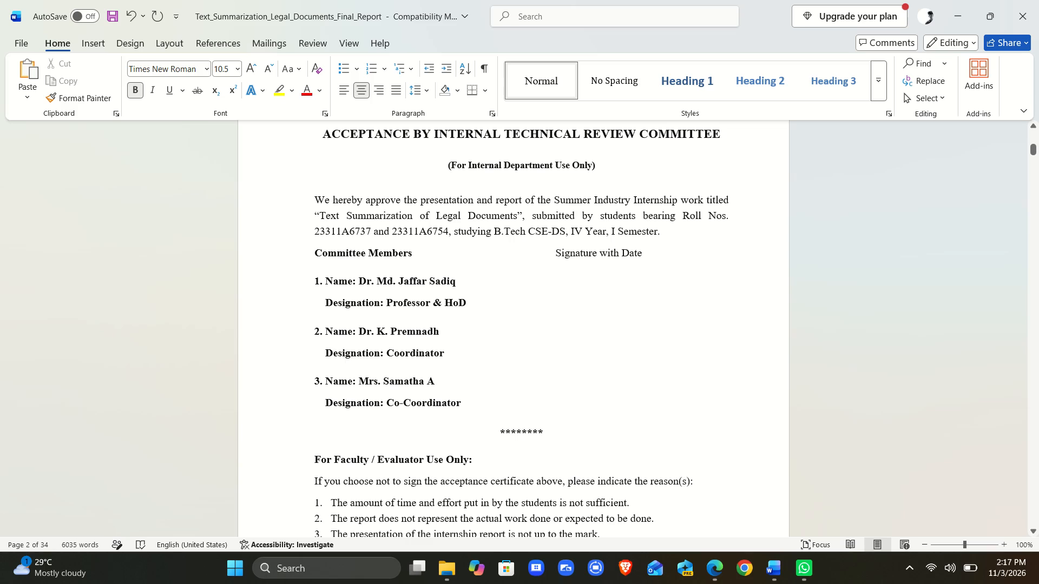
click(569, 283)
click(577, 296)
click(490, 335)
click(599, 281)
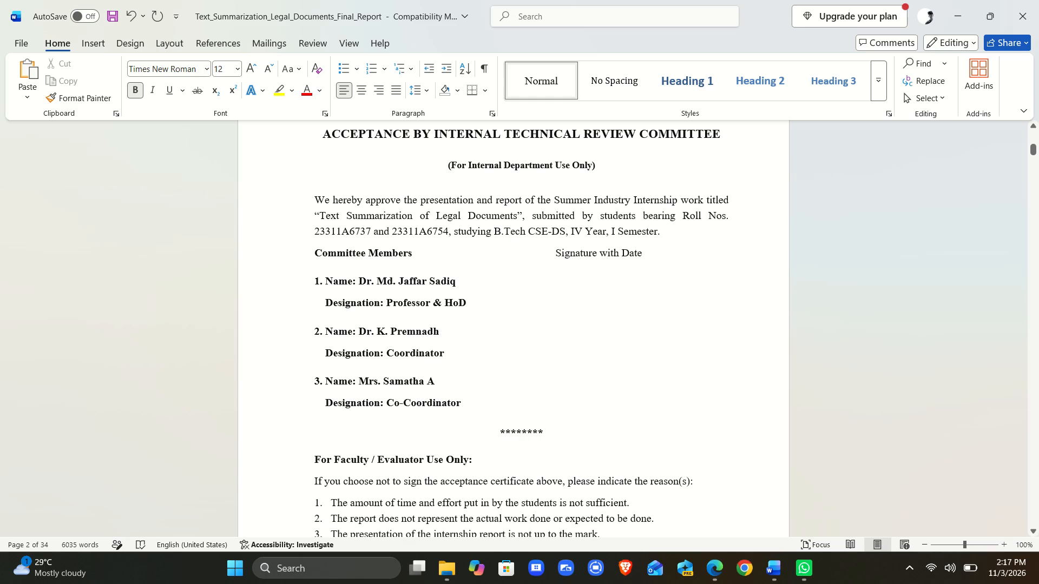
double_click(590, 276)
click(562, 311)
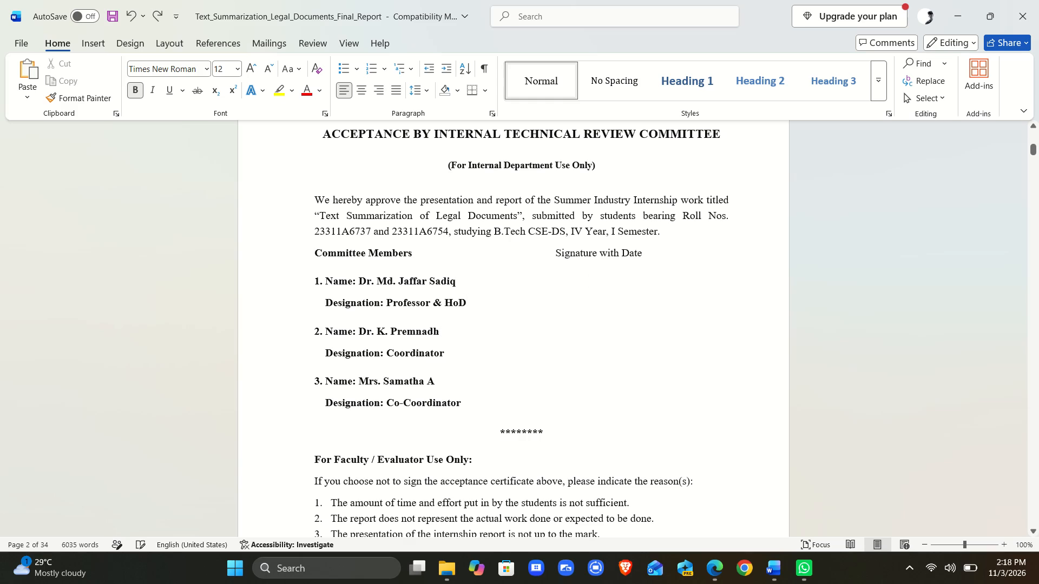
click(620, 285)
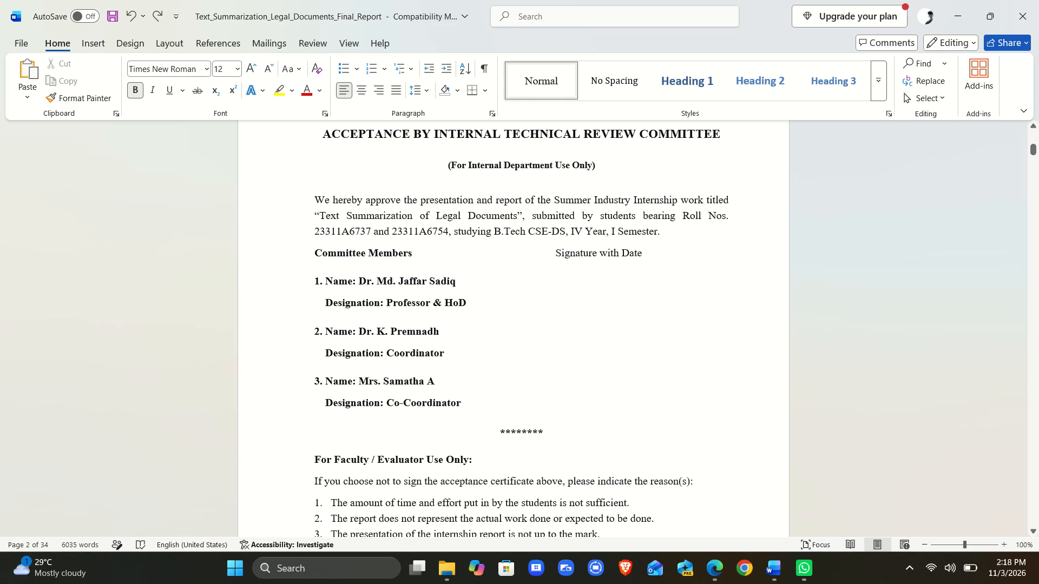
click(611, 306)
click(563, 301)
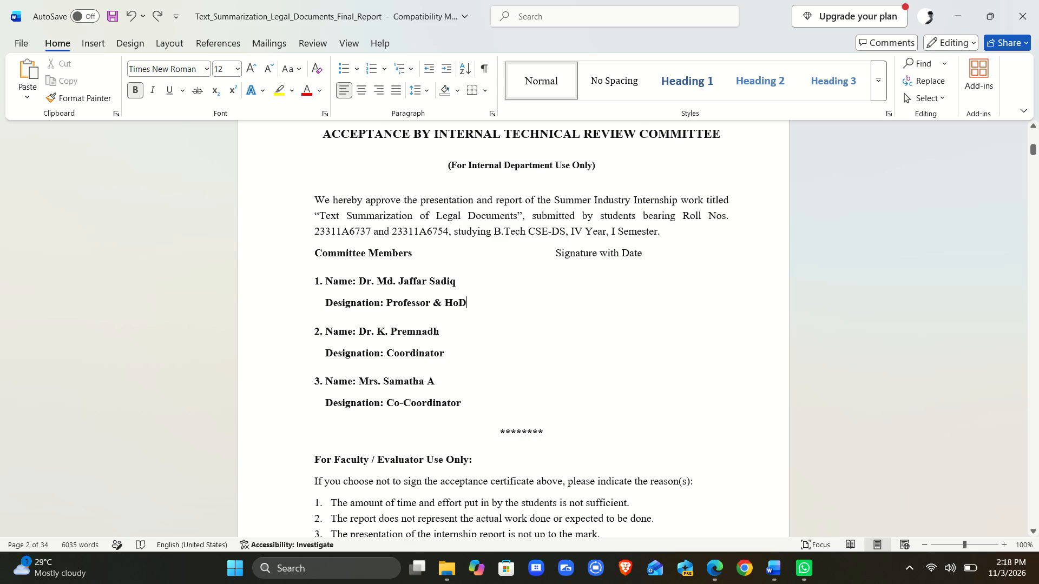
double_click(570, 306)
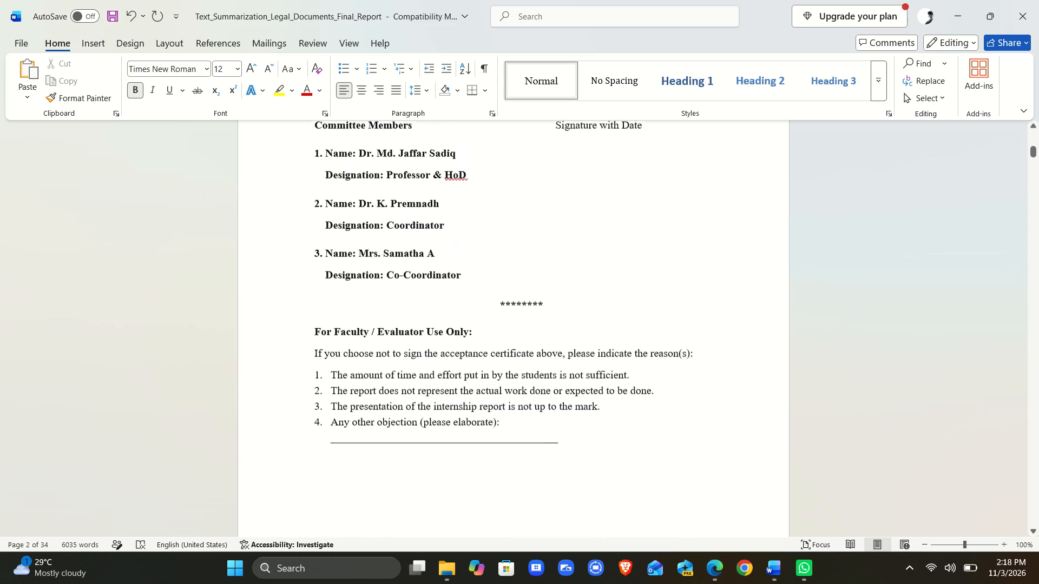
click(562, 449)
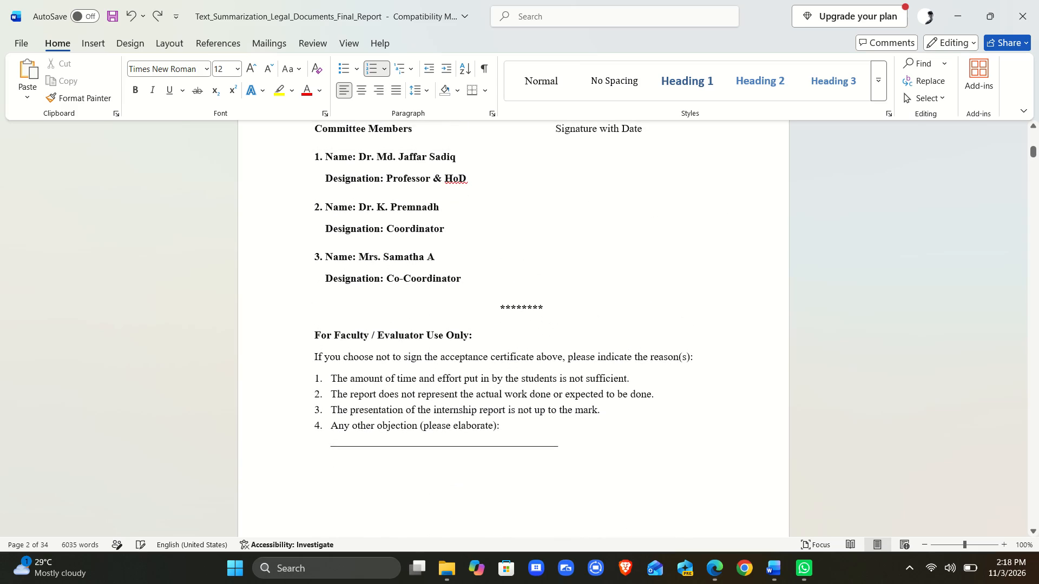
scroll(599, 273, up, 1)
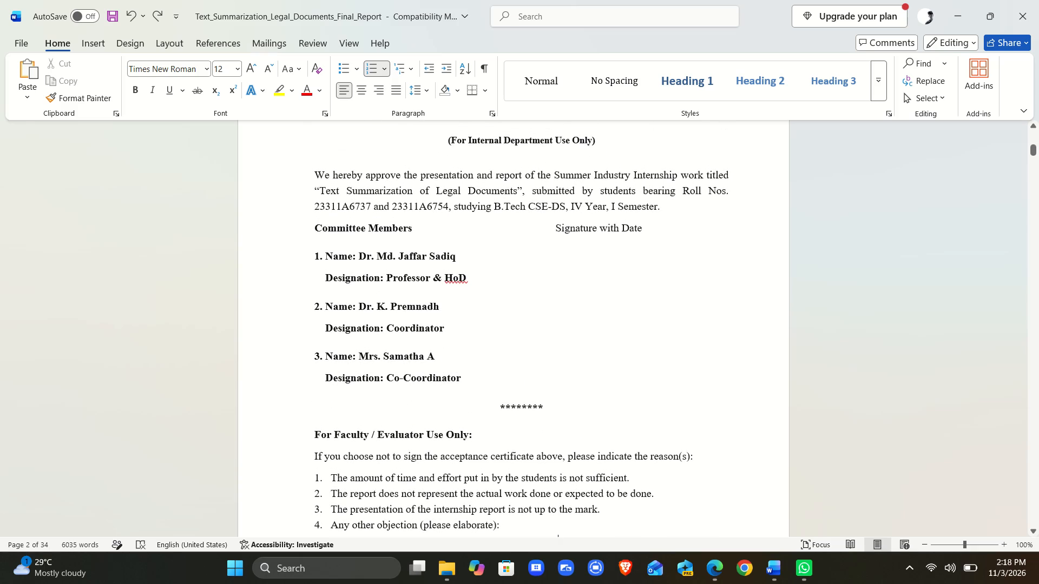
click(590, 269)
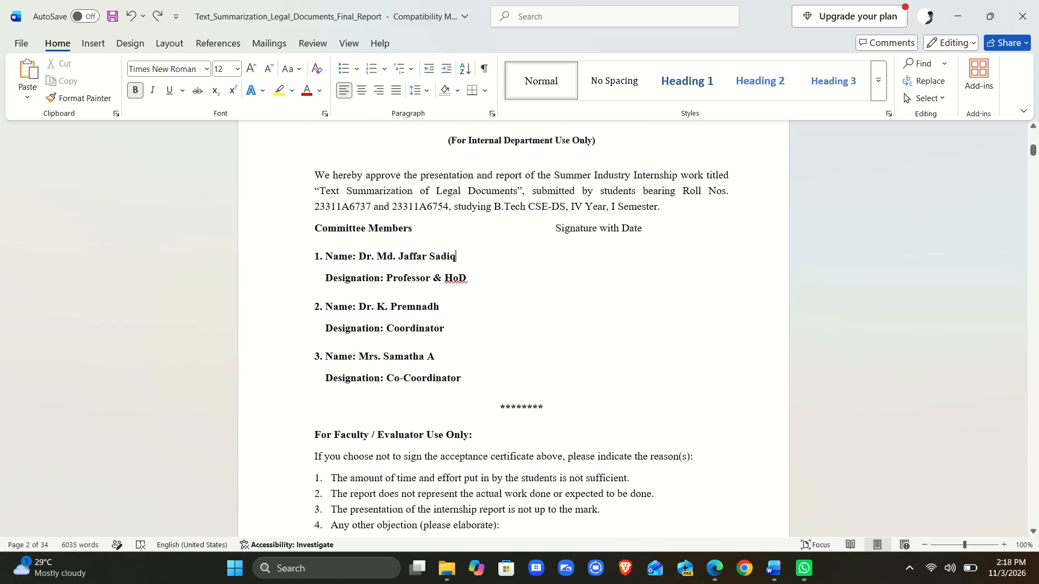
Bold both students' names and roll numbers in the certificate paragraph.
scroll(590, 269, down, 4)
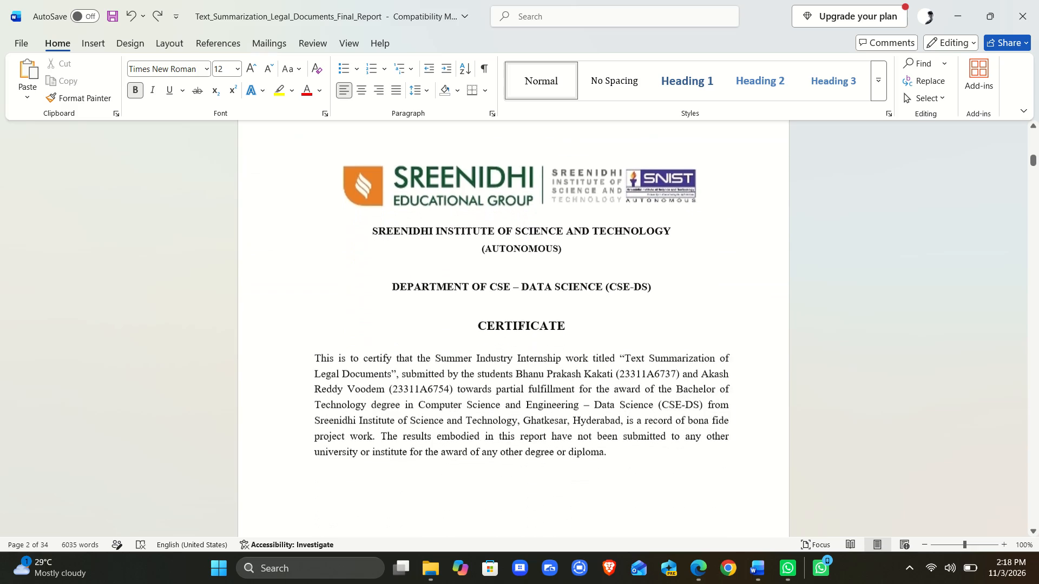
scroll(590, 269, down, 2)
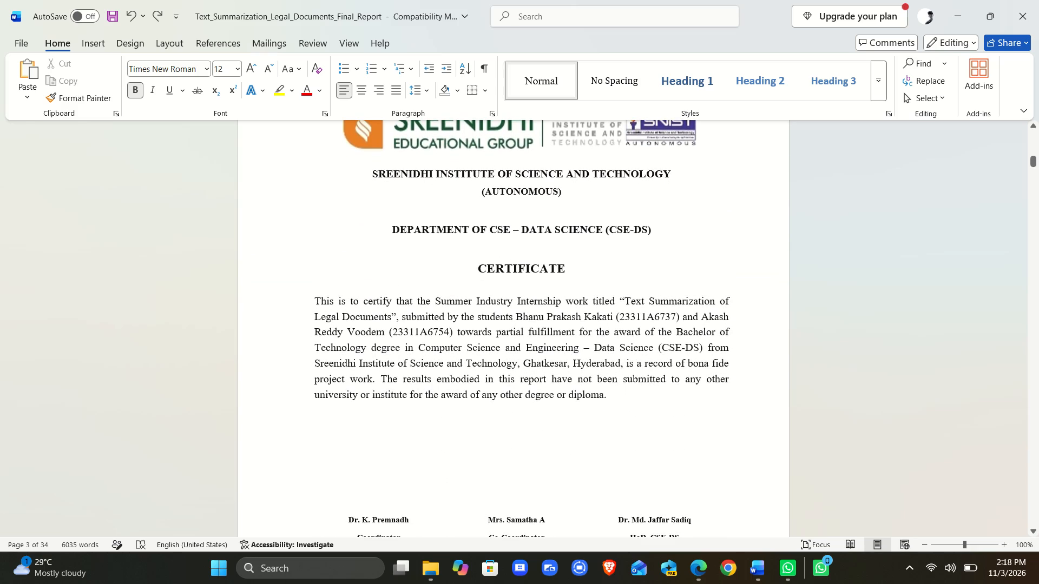
drag(515, 317, 660, 317)
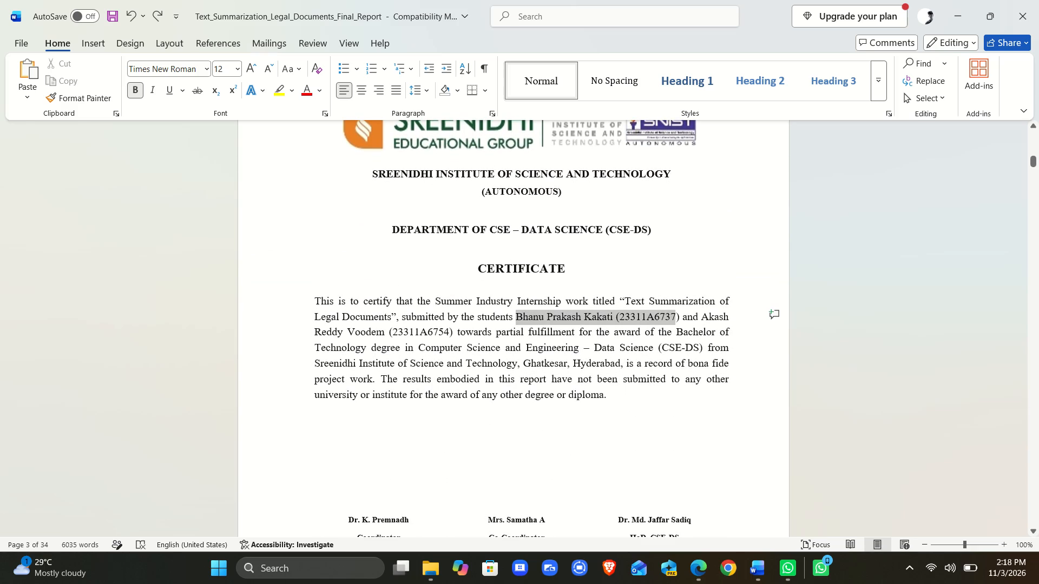
drag(660, 317, 659, 317)
drag(680, 317, 528, 320)
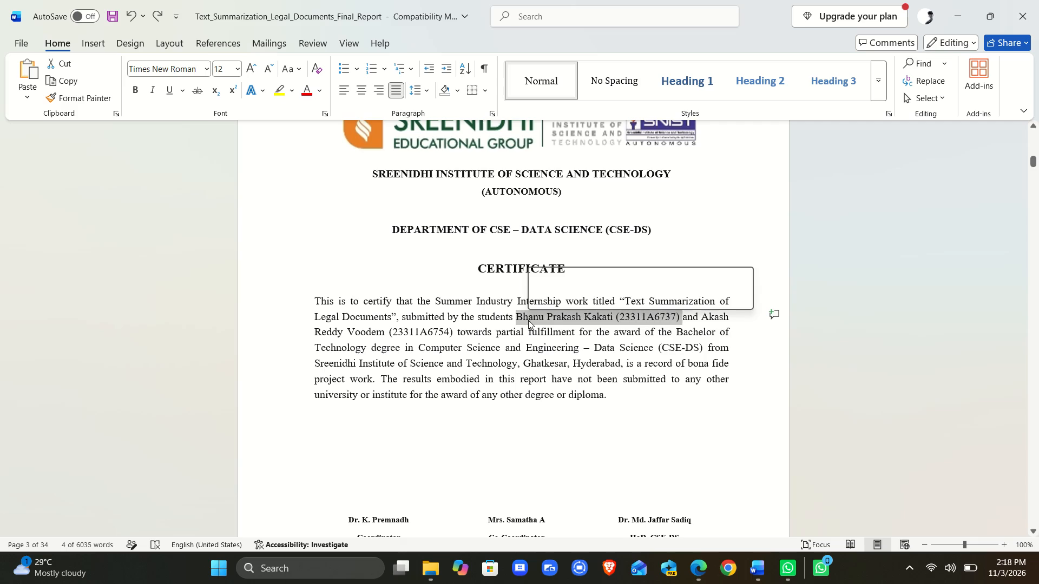
click(538, 296)
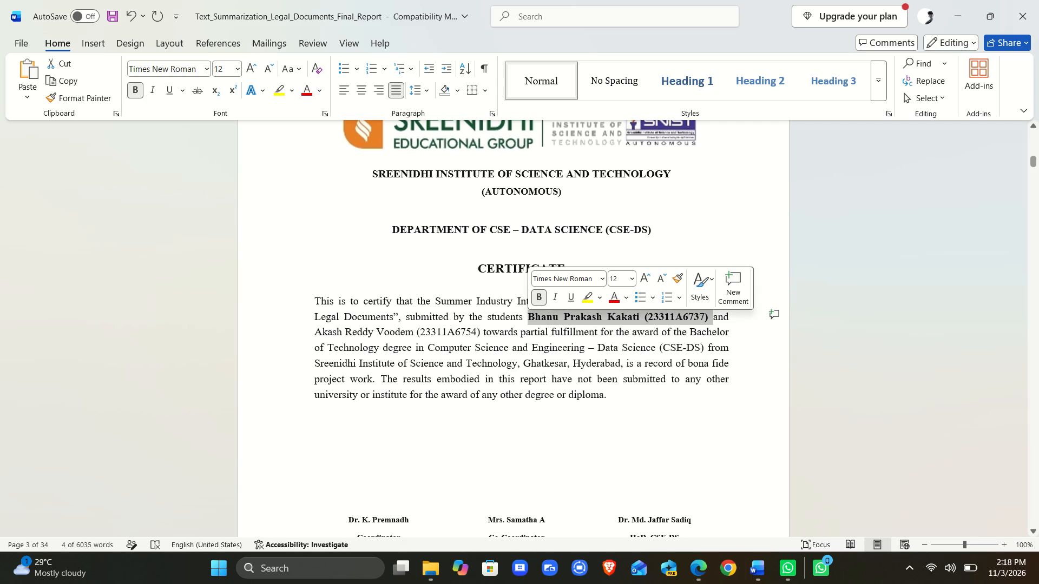
drag(480, 333, 318, 334)
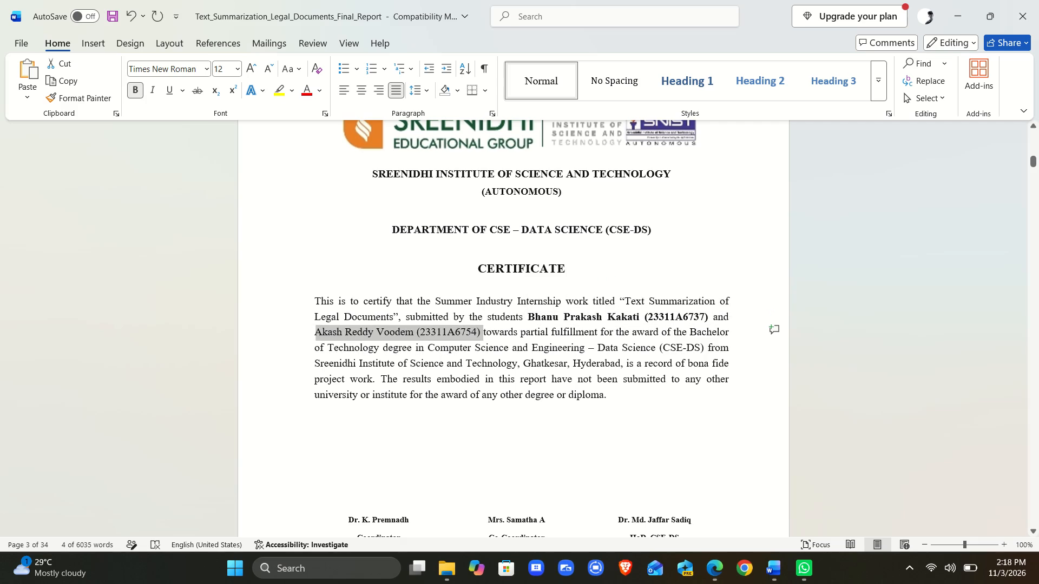
drag(318, 334, 320, 334)
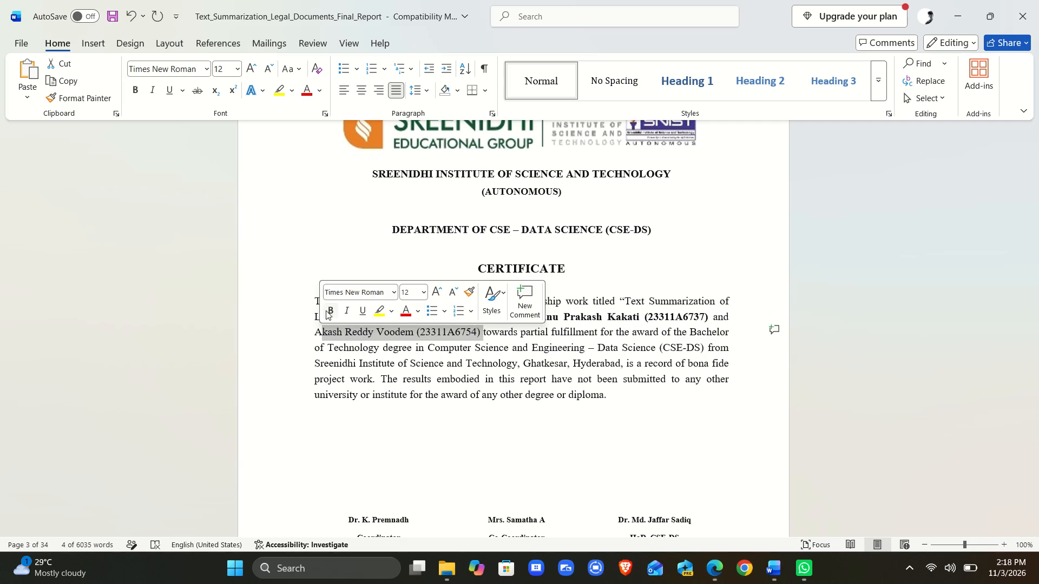
click(327, 310)
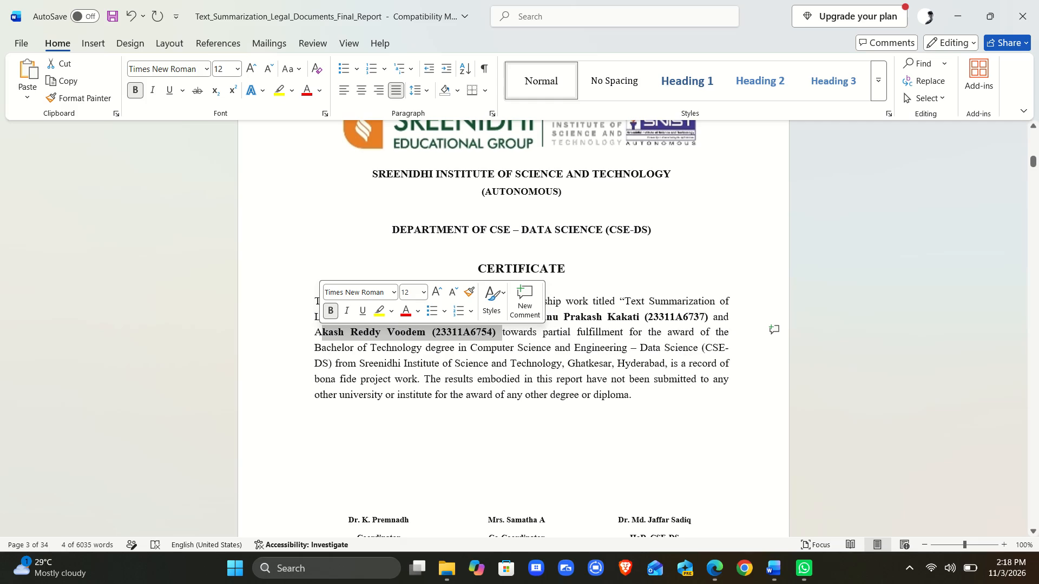
Bold the project title "Text Summarization of Legal Documents" in the certificate paragraph.
drag(626, 299, 725, 303)
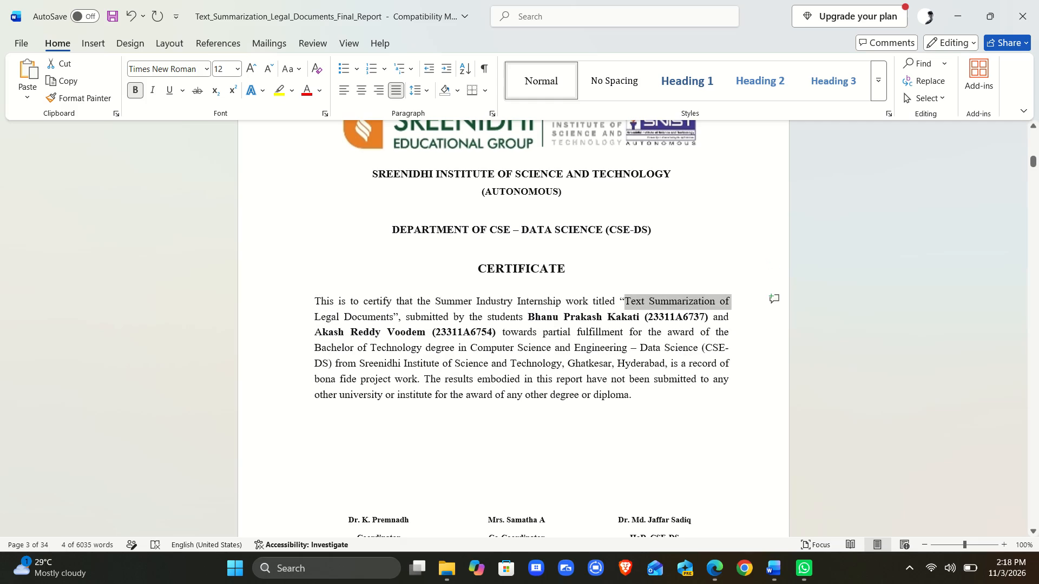
drag(725, 303, 395, 319)
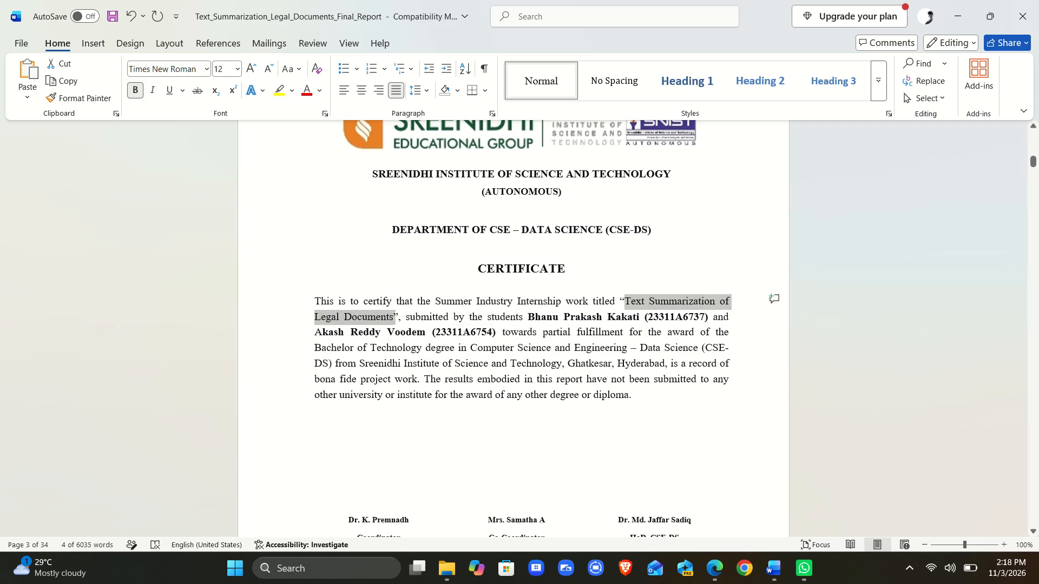
drag(395, 319, 394, 319)
click(404, 296)
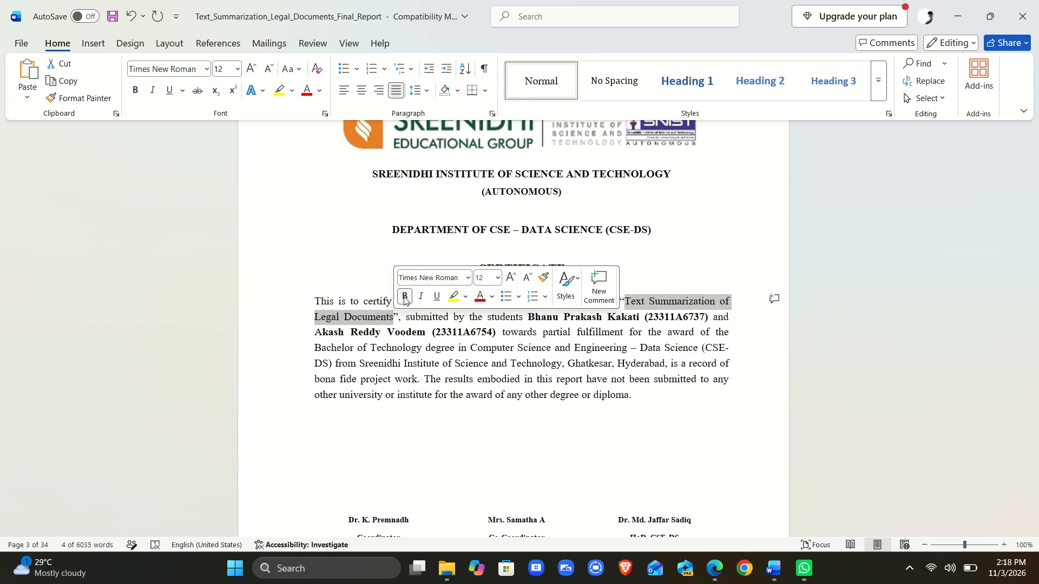
click(477, 457)
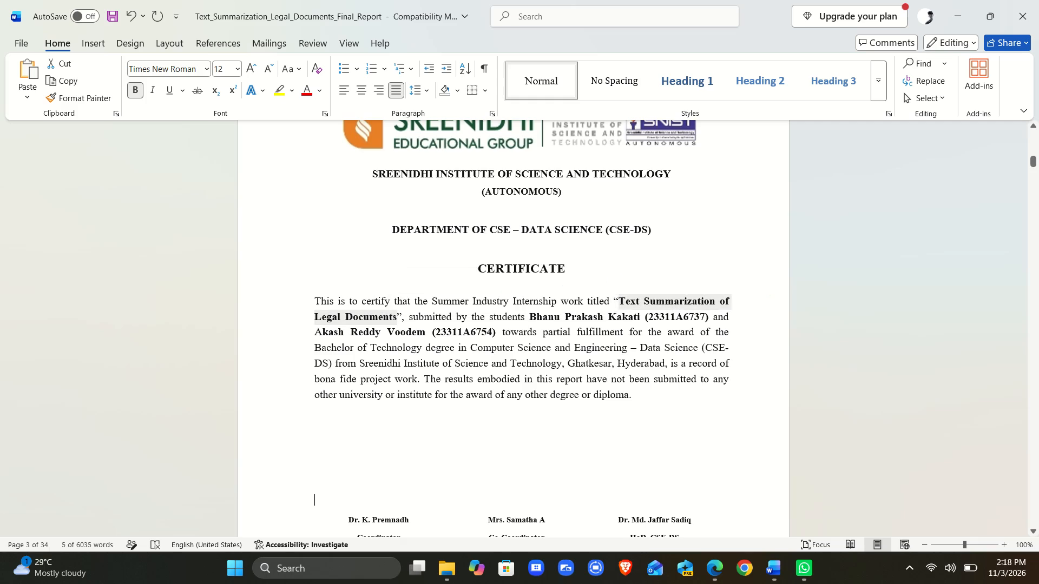
Add a dashed signature line above the Coordinator's name on the certificate page, starting at the page's text margin.
scroll(477, 457, down, 2)
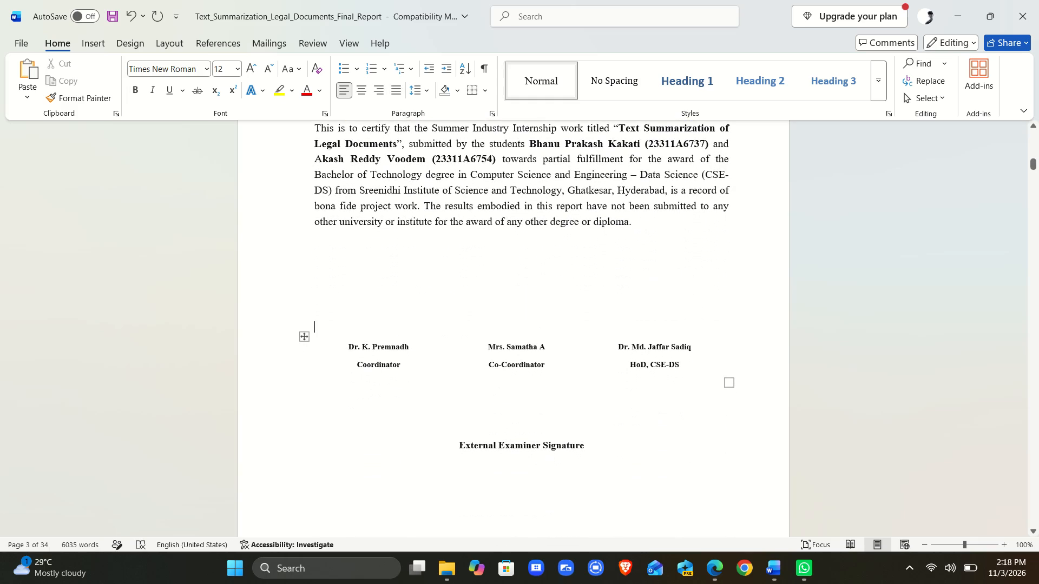
click(331, 336)
text(--)
key(minus)
key(minus)
key(minus)
key(minus)
key(minus)
key(minus)
key(minus)
key(minus)
key(minus)
key(minus)
key(minus)
key(minus)
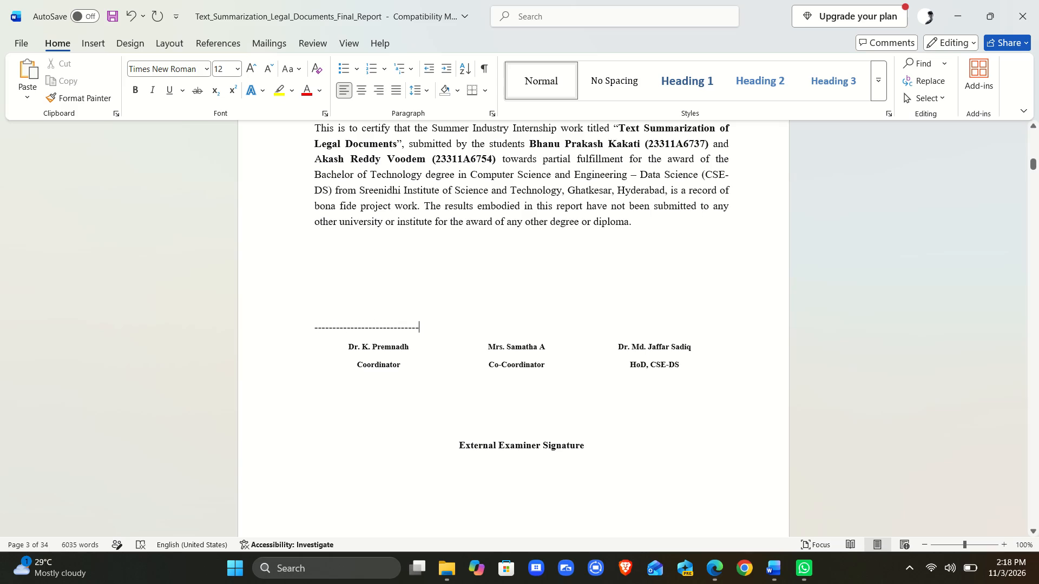
Space across the same row and add a second dashed signature line above the Co-Coordinator's name.
click(469, 324)
click(484, 329)
key(space)
key(space)
key(space)
key(space)
key(space)
key(space)
key(space)
key(space)
key(space)
key(space)
key(space)
key(space)
key(space)
key(space)
key(space)
key(space)
key(space)
key(space)
key(minus)
key(minus)
key(minus)
key(minus)
key(minus)
key(minus)
key(minus)
key(minus)
key(minus)
key(minus)
key(minus)
key(minus)
key(minus)
key(minus)
key(minus)
key(minus)
key(minus)
key(minus)
key(minus)
key(minus)
text(-----)
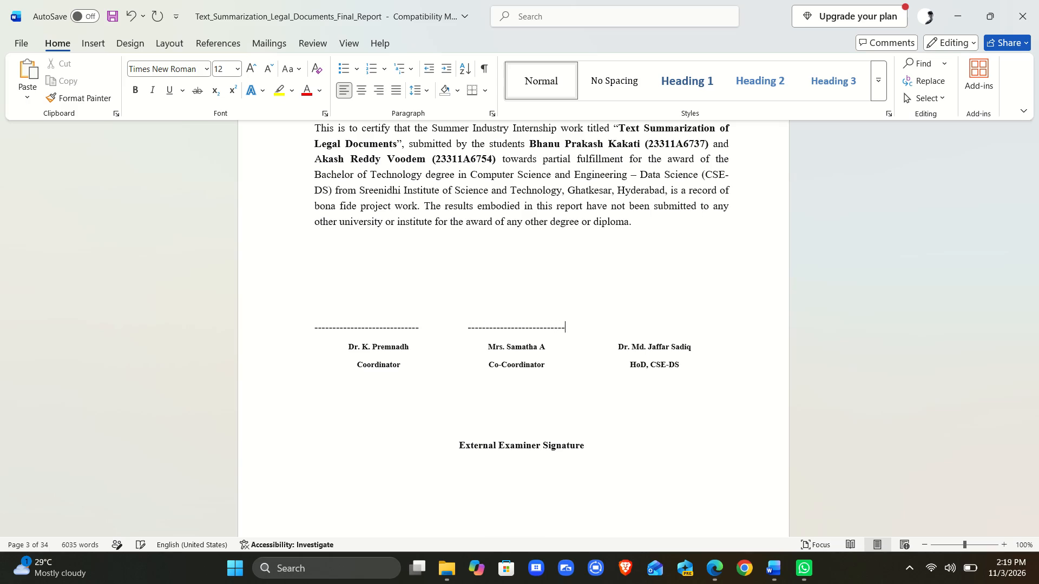
Space across and add a third dashed signature line above the "HoD, CSE-DS" name, trimming the excess dashes from its end.
click(587, 327)
key(space)
key(space)
key(space)
key(space)
key(space)
key(space)
key(space)
key(space)
key(space)
key(space)
key(space)
key(space)
key(space)
key(space)
text(-)
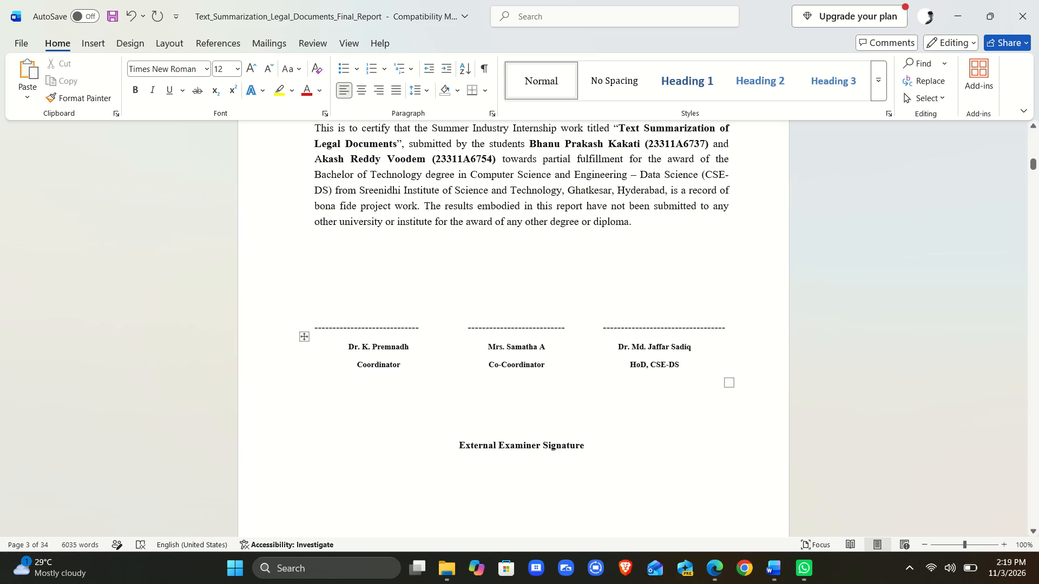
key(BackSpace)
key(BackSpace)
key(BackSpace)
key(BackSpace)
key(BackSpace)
Add a dashed signature line beside "Designation: Professor & HoD" on the committee acceptance page, spaced across to sit under "Signature with Date".
scroll(575, 293, up, 4)
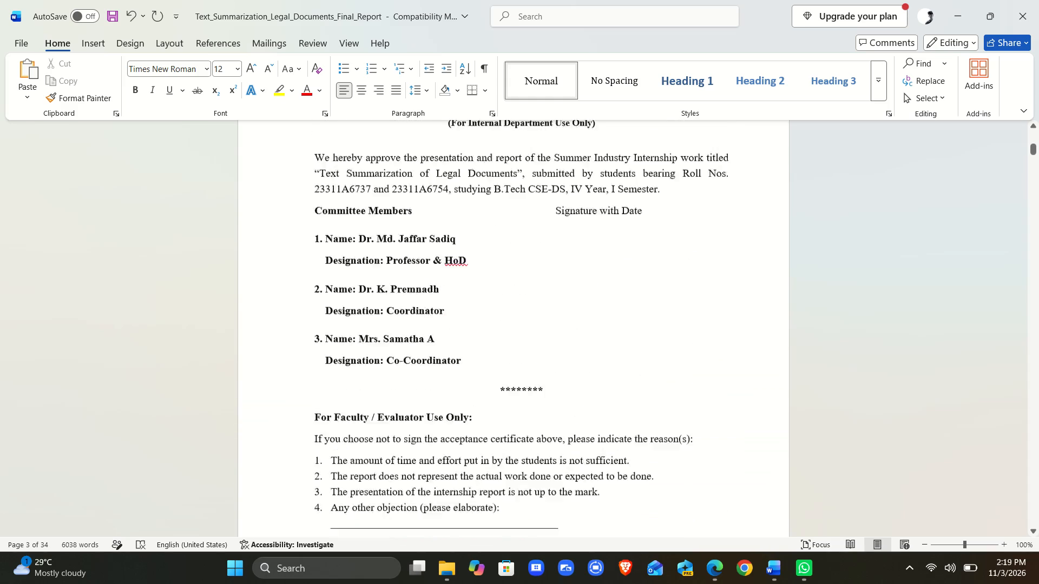
scroll(575, 293, up, 1)
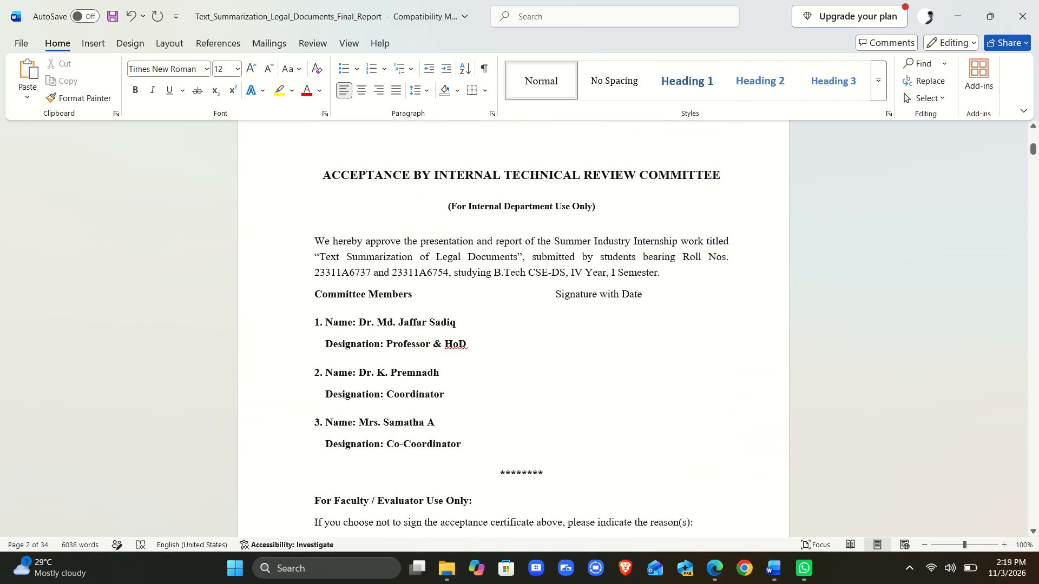
click(508, 343)
click(508, 343)
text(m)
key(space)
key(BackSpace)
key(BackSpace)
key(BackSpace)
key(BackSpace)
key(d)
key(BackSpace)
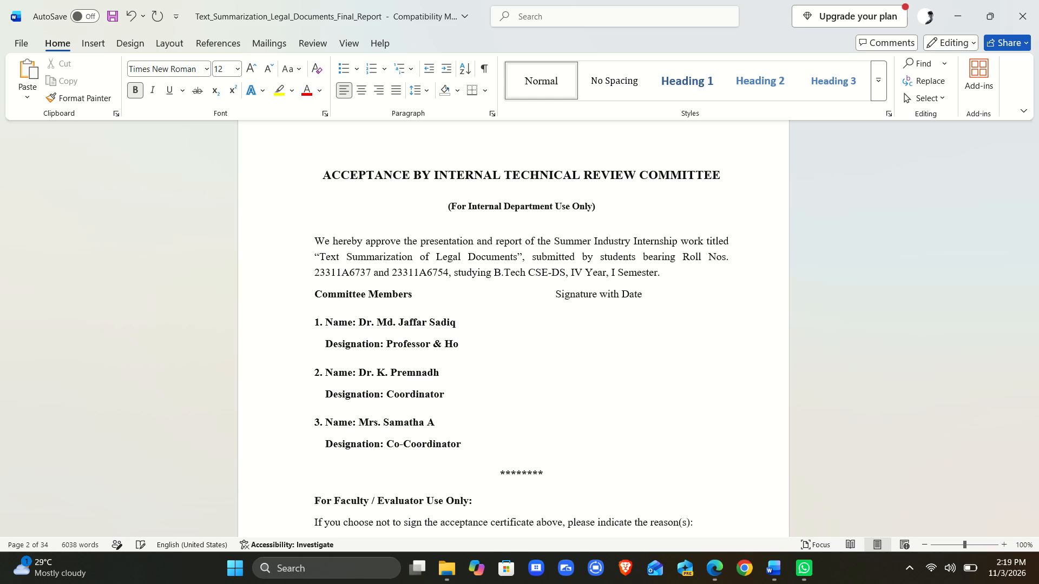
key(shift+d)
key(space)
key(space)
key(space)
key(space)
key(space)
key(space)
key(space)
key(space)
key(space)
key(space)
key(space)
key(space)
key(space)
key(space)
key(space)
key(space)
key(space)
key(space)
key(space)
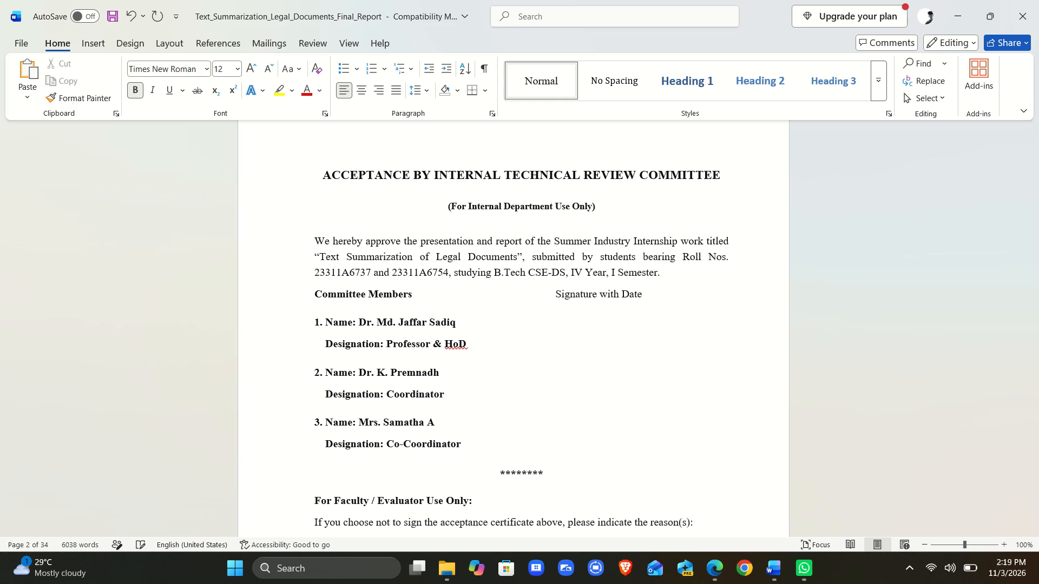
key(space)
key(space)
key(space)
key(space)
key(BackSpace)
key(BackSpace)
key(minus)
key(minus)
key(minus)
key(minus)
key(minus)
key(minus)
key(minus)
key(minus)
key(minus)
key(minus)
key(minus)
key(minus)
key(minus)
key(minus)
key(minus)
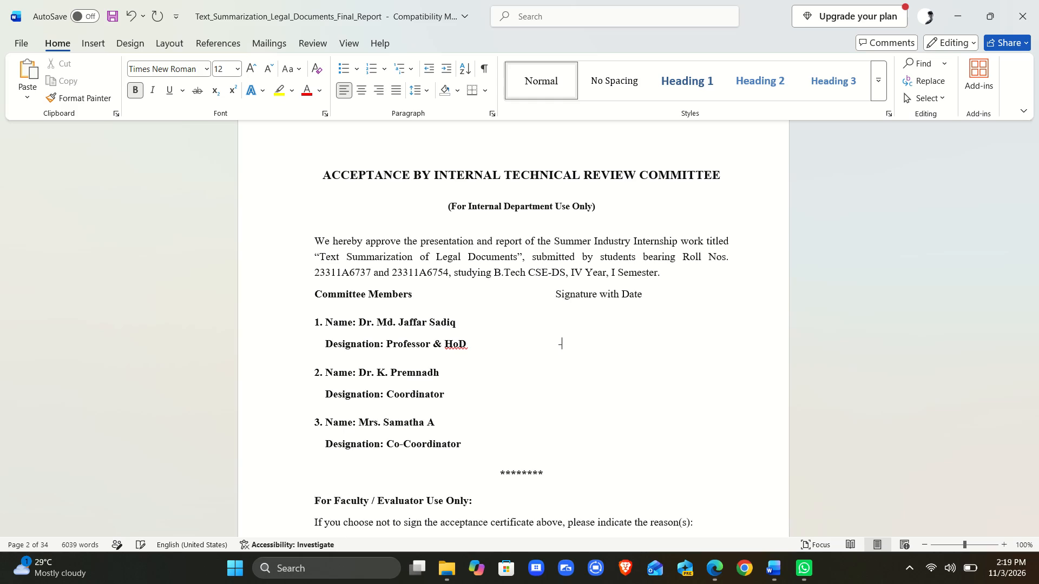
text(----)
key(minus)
Add a matching dashed signature line beside "Designation: Coordinator", spaced across to sit below the first one.
click(471, 399)
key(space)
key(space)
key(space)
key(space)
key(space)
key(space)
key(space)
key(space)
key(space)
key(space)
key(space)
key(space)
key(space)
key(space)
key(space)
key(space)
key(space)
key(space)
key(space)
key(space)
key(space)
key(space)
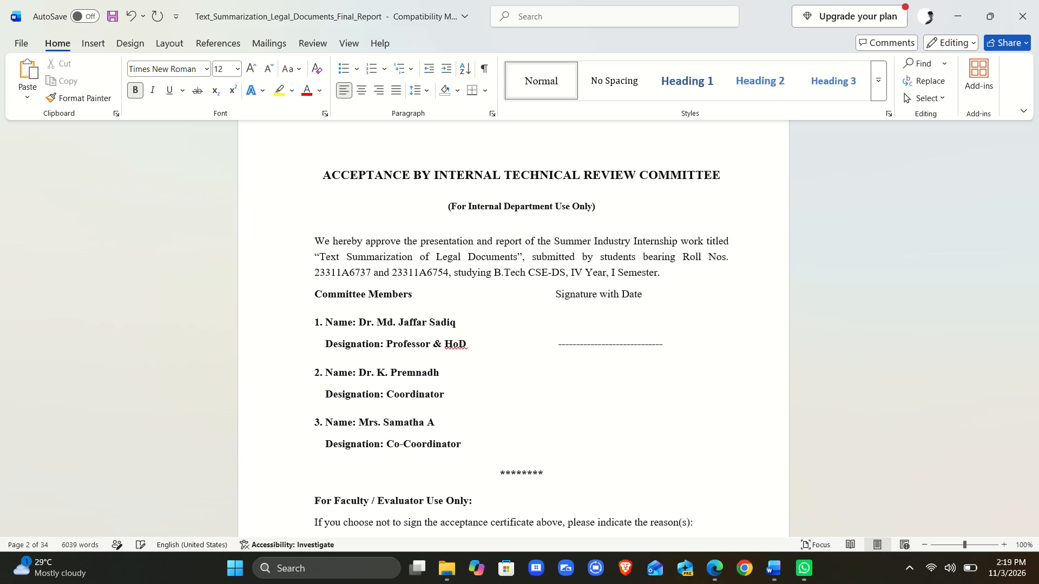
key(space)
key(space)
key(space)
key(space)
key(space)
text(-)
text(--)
Add a dashed signature line after "Designation: Co-Coordinator" on the acceptance page, spaced across to sit under "Signature with Date".
click(477, 446)
key(space)
key(space)
key(space)
key(space)
key(space)
key(space)
key(space)
key(space)
key(space)
key(space)
key(space)
key(space)
key(space)
key(space)
key(space)
key(space)
key(space)
key(space)
key(space)
key(space)
key(space)
key(space)
key(space)
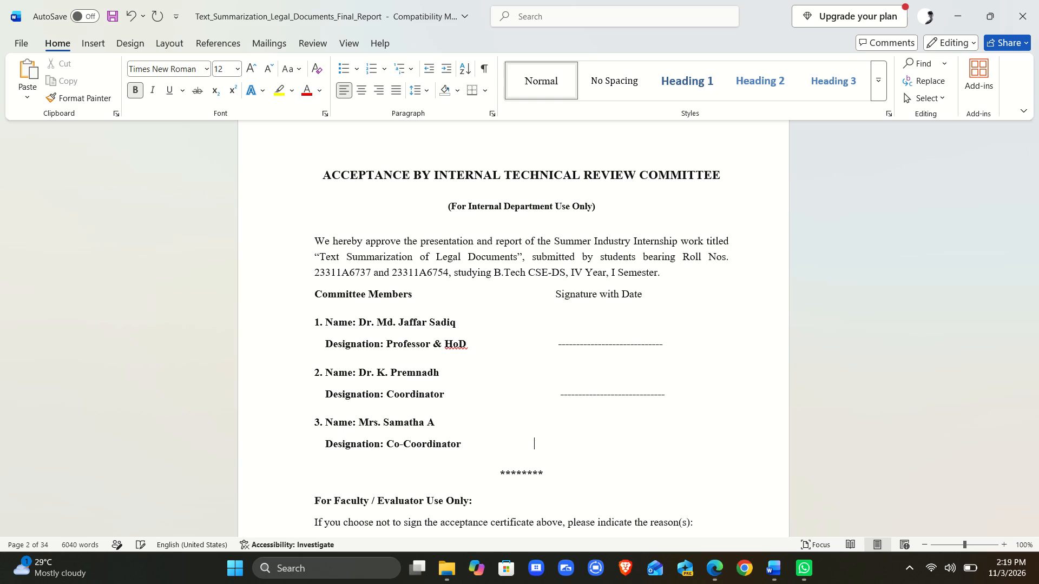
key(space)
key(space)
key(space)
key(space)
key(space)
key(space)
key(space)
key(space)
key(minus)
key(minus)
key(minus)
key(minus)
key(minus)
key(minus)
key(minus)
key(minus)
key(minus)
key(minus)
key(minus)
key(minus)
key(minus)
key(minus)
key(minus)
key(minus)
key(minus)
key(minus)
key(minus)
key(minus)
key(minus)
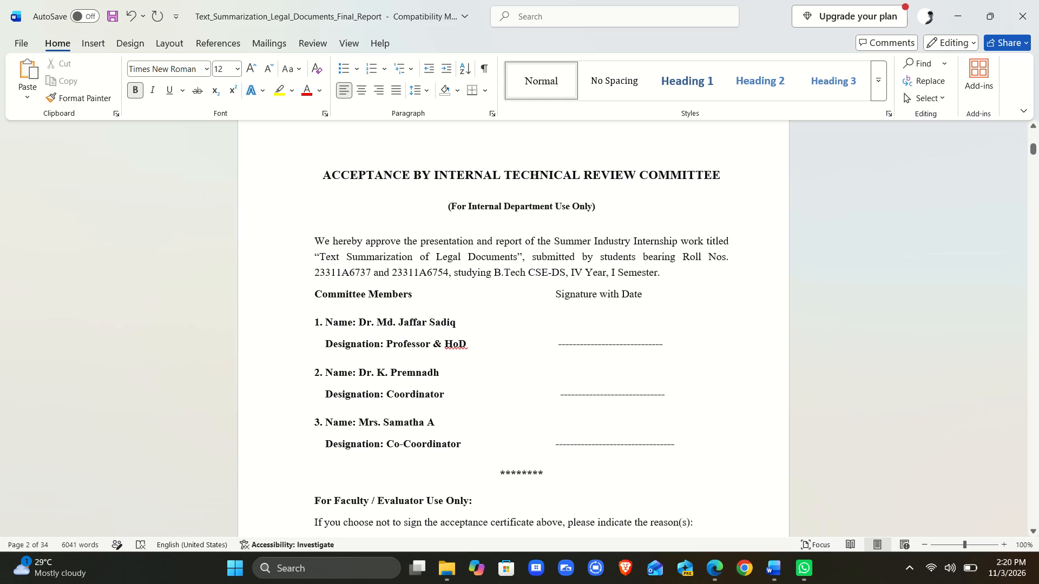
Justify the "Designation: Professor & HoD" row containing the first dashed signature line.
drag(551, 347, 632, 448)
click(719, 354)
drag(668, 342, 555, 349)
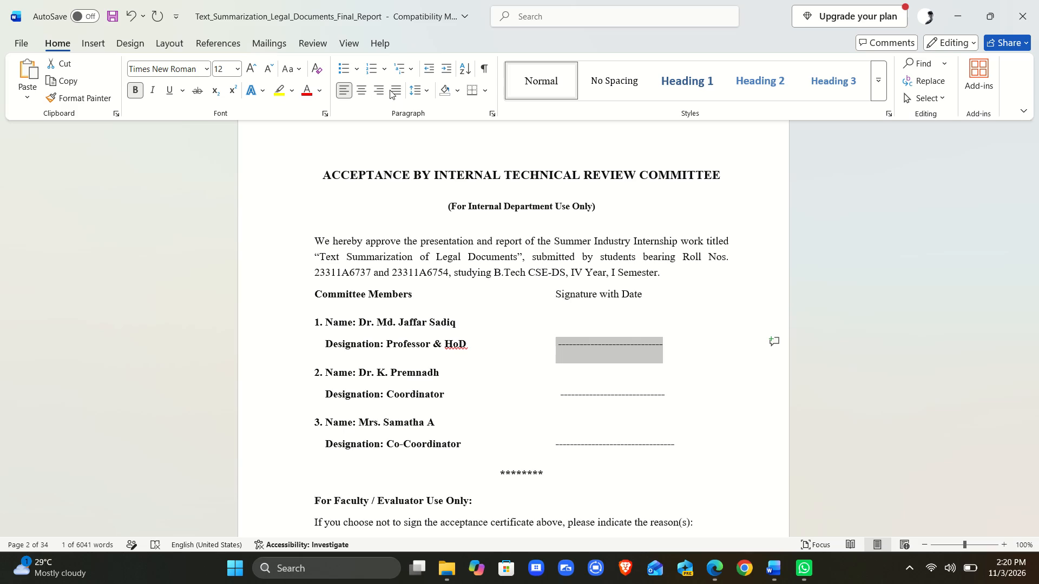
click(398, 90)
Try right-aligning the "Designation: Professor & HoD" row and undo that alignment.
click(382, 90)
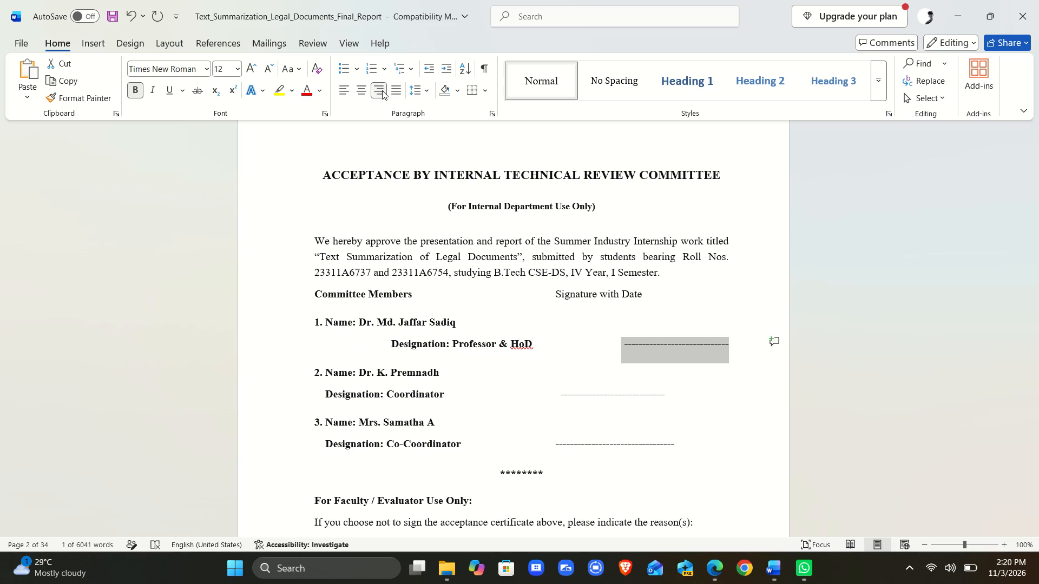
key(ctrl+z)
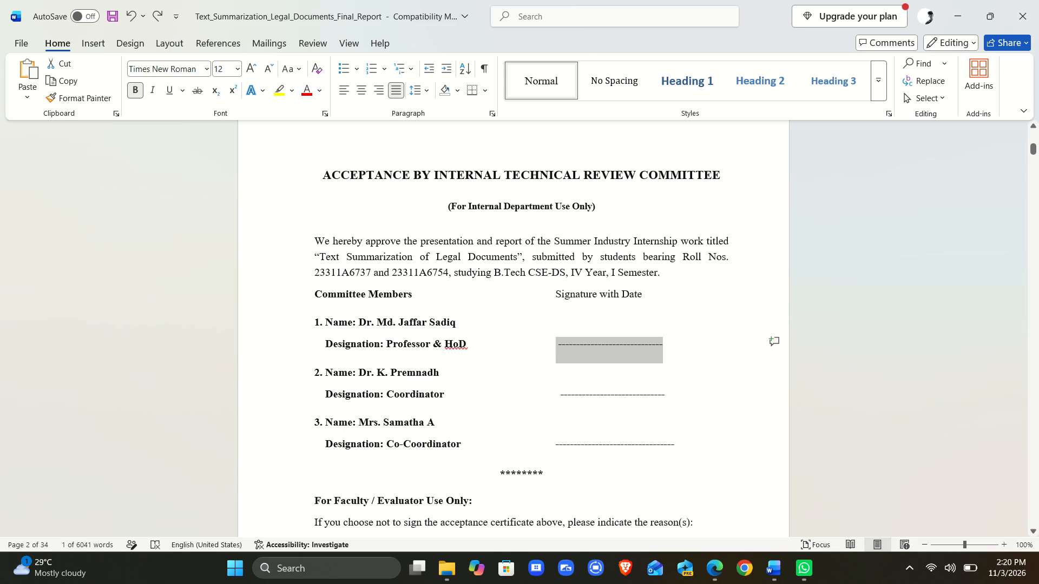
Remove the bold formatting from the dashed signature line beside "Designation: Professor & HoD".
click(135, 90)
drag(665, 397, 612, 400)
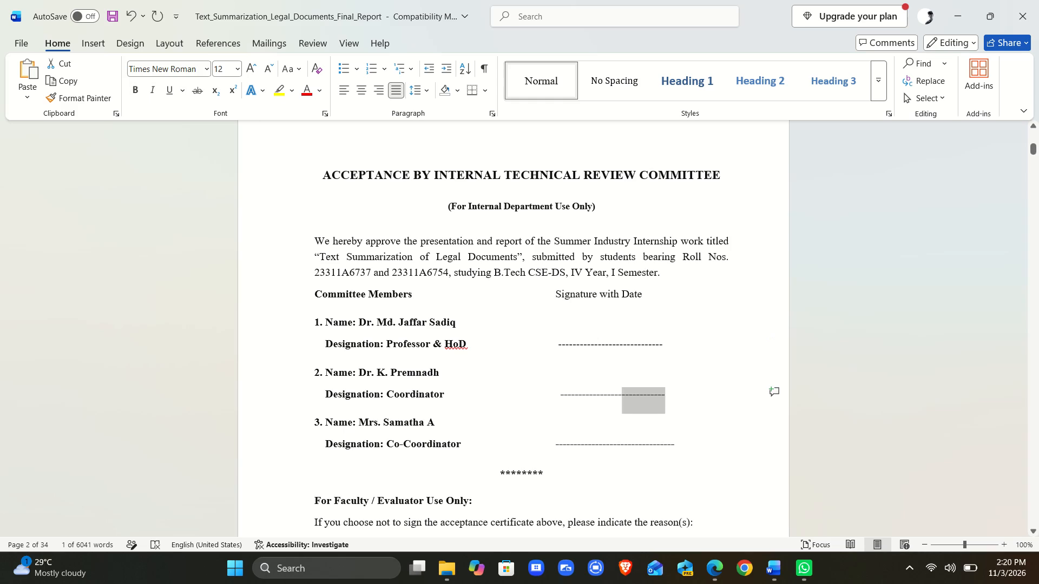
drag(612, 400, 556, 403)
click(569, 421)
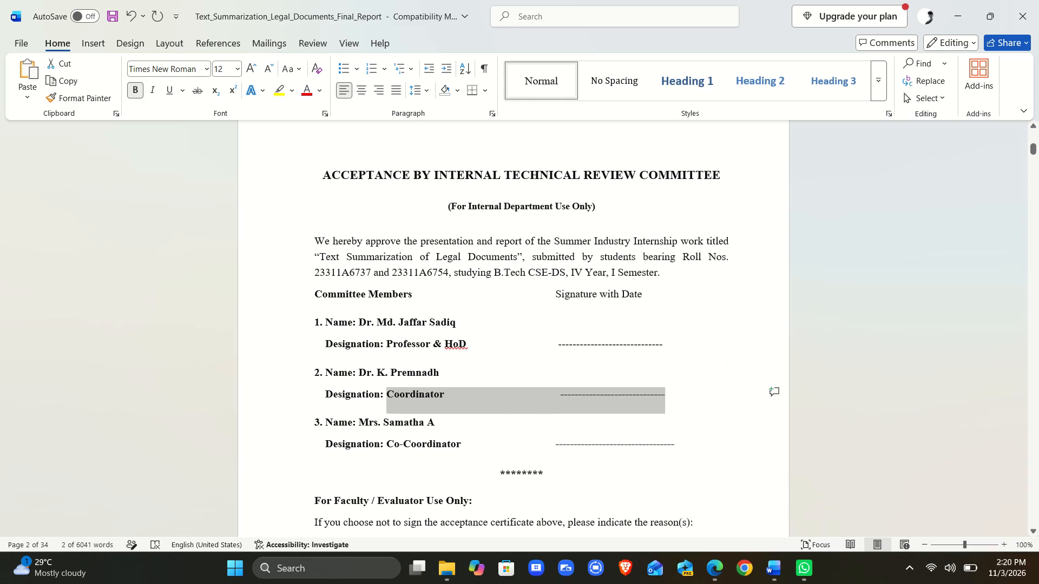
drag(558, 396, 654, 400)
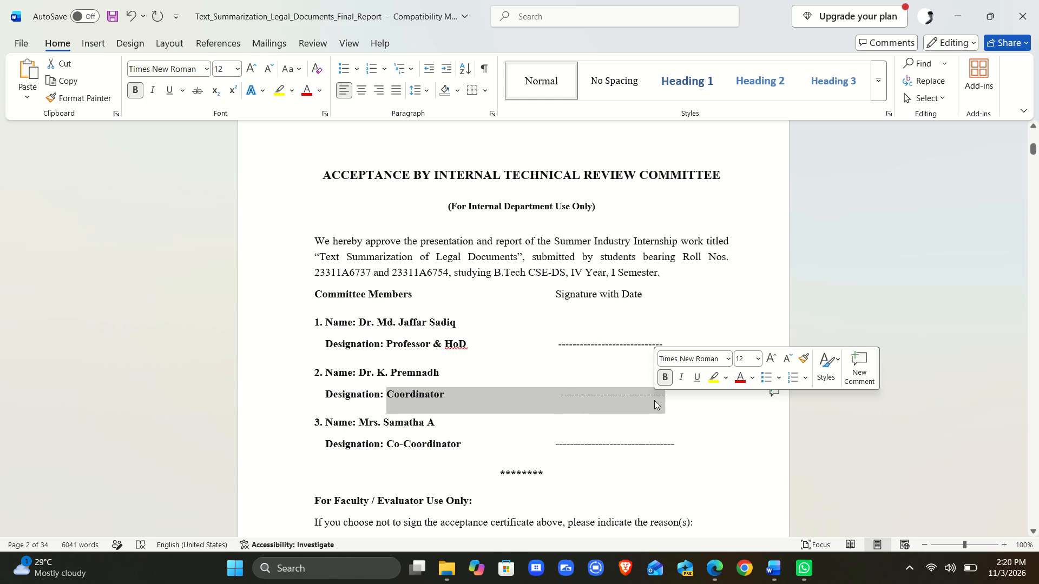
Shorten the dashed signature line beside "Designation: Co-Coordinator" by two dashes at its end and one character at its start.
click(676, 447)
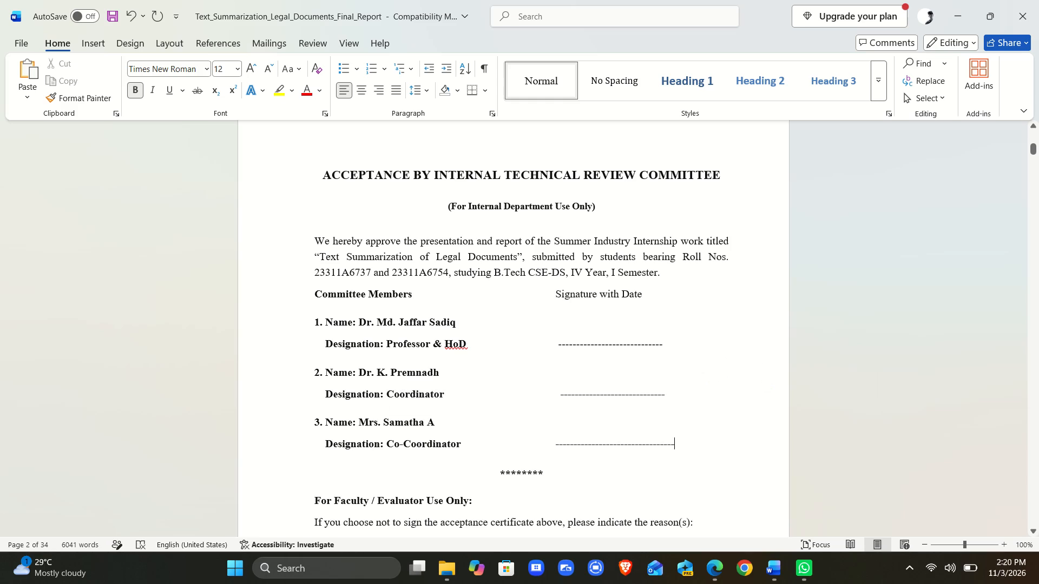
key(BackSpace)
key(BackSpace)
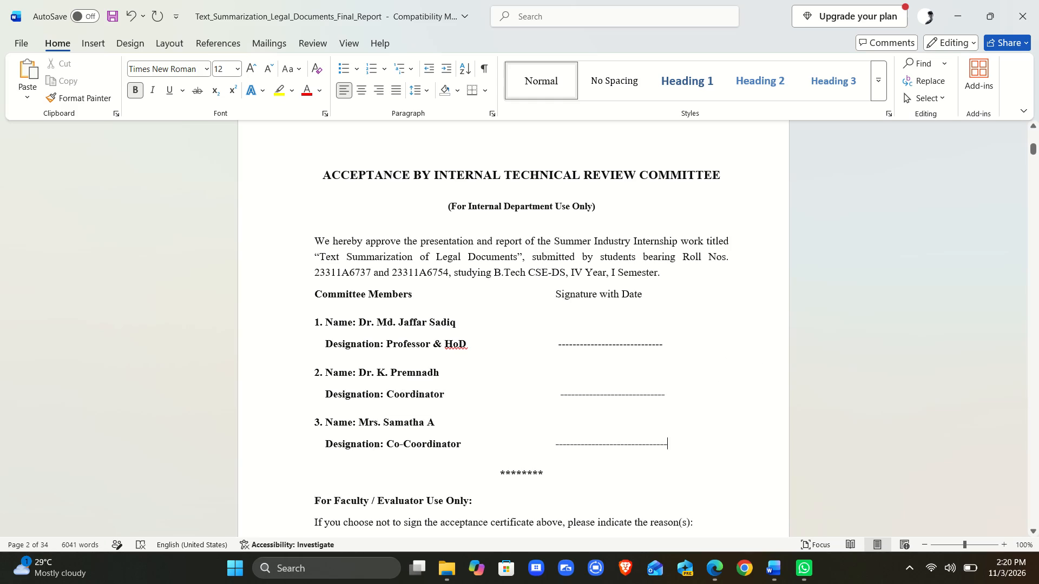
click(557, 448)
key(BackSpace)
Remove the bold formatting from the dashed signature line beside "Designation: Co-Coordinator".
drag(556, 444, 667, 447)
click(674, 424)
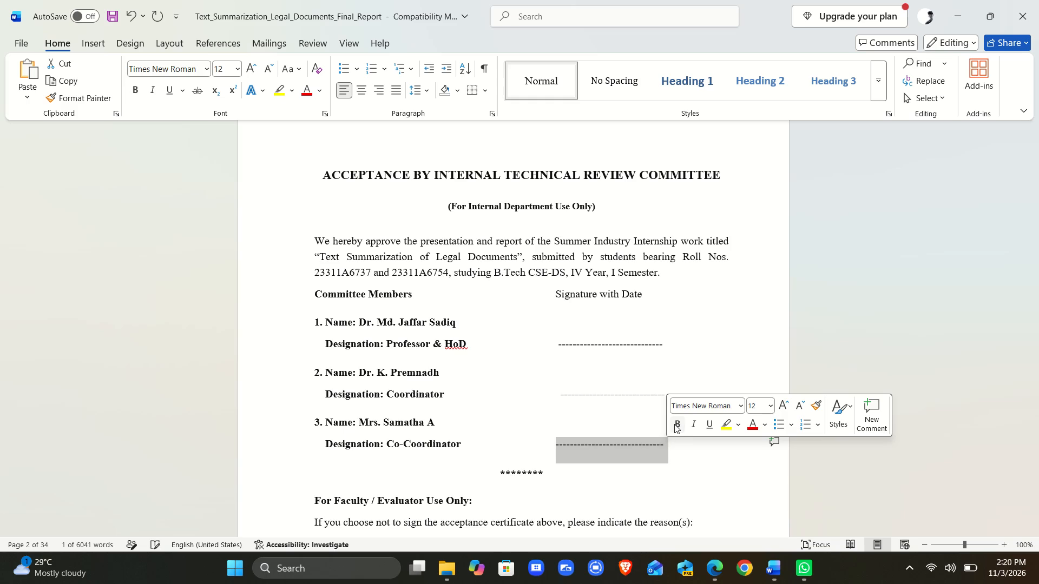
Remove the bold formatting from the dashed signature line beside "Designation: Coordinator".
drag(553, 395, 634, 399)
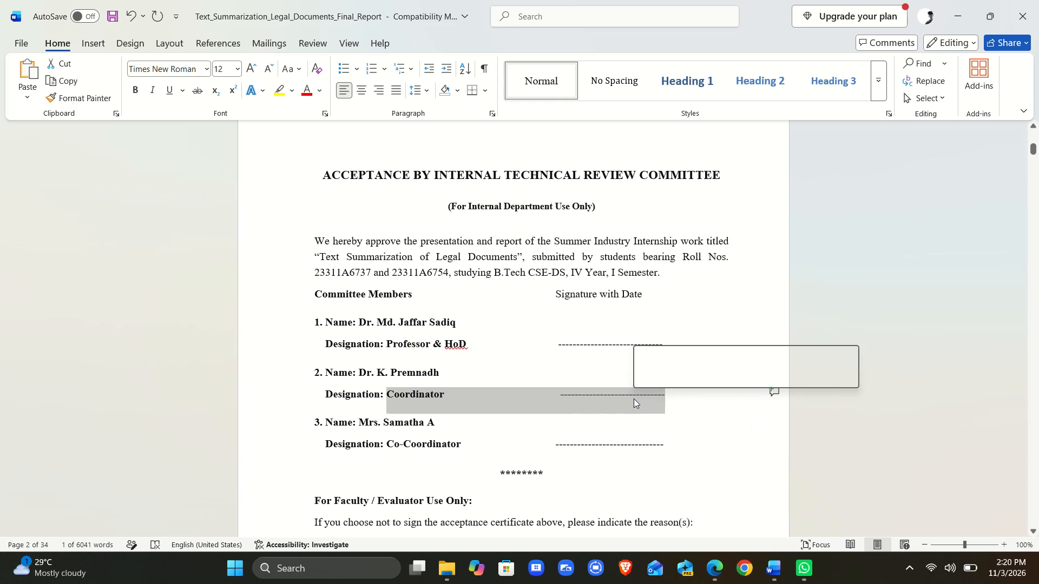
click(669, 415)
drag(665, 395, 559, 395)
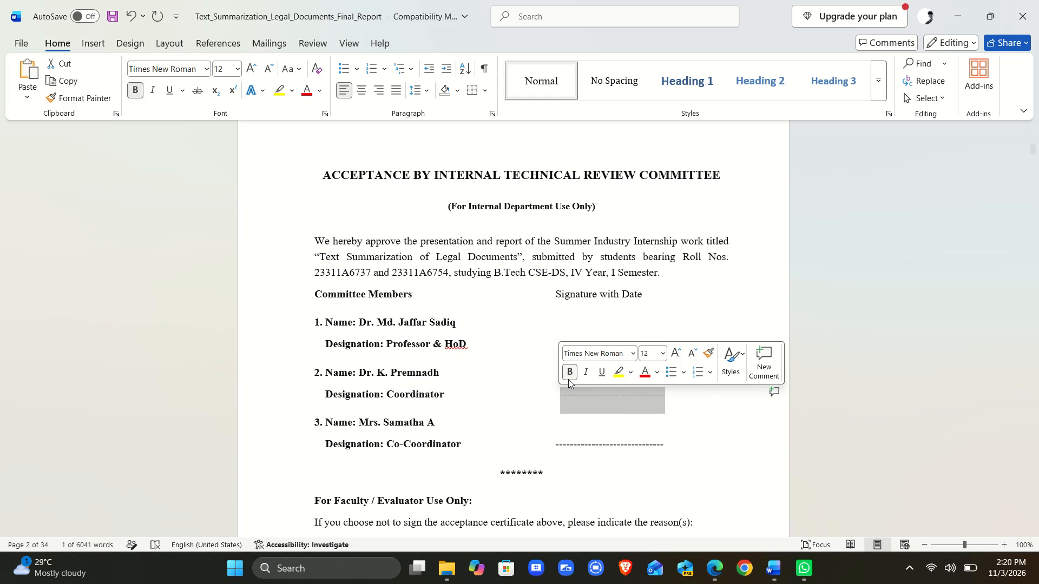
click(568, 379)
click(576, 422)
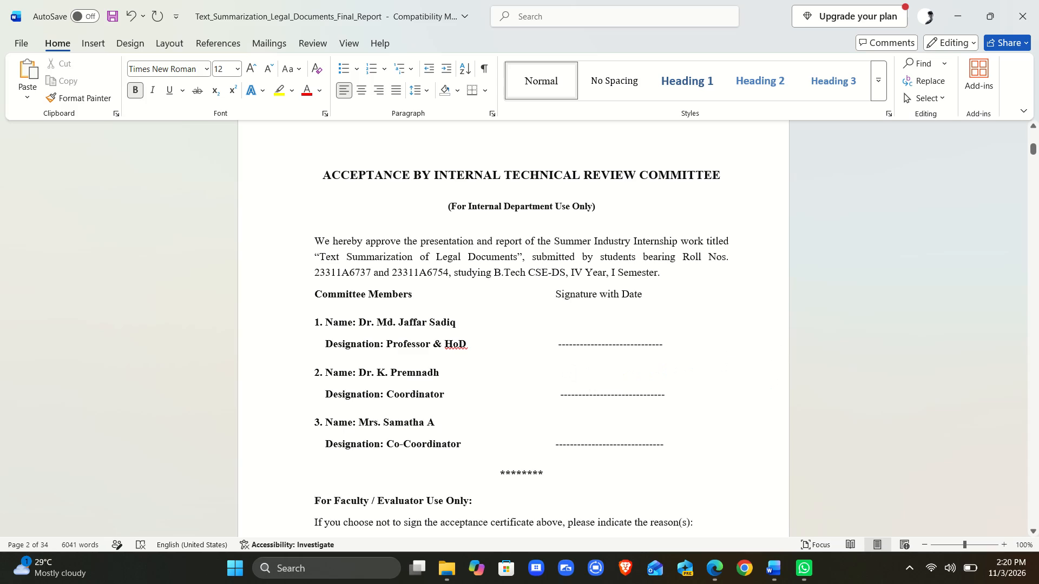
Add one dash within and one before the signature line beside "Designation: Coordinator", closing the gap after the leading dash.
click(576, 390)
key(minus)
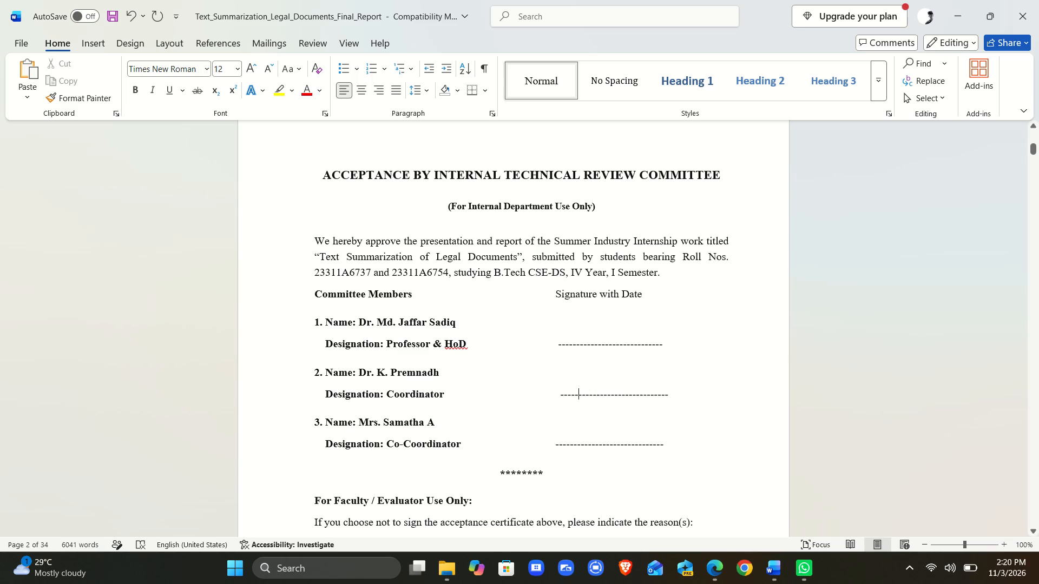
click(558, 397)
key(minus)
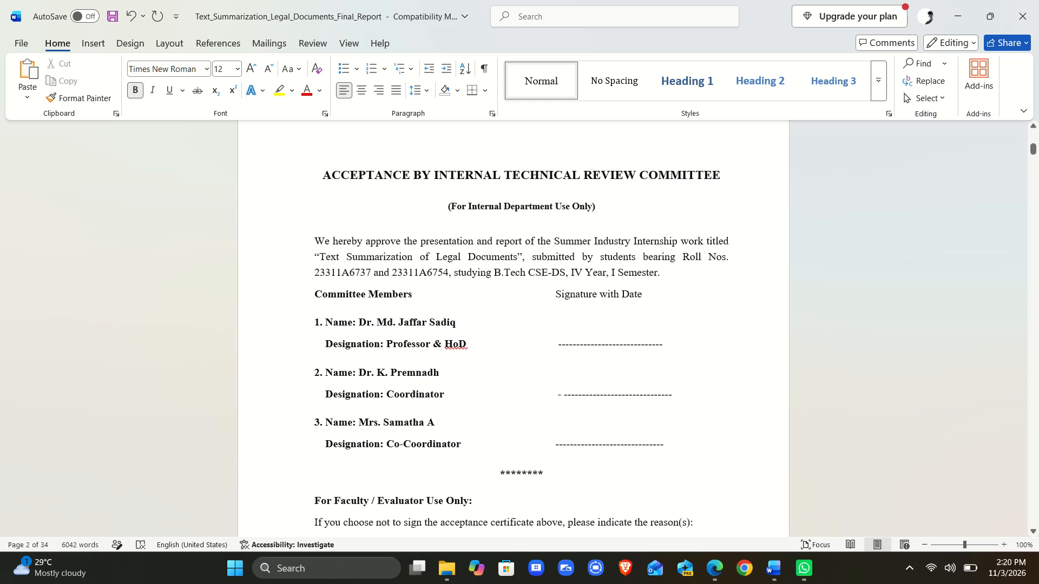
click(563, 394)
key(BackSpace)
click(754, 377)
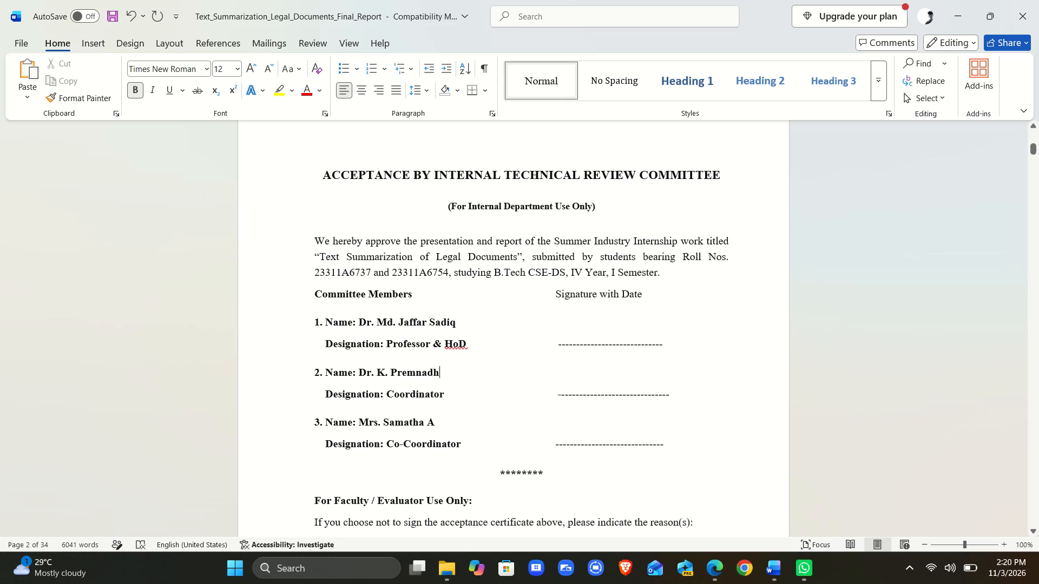
Delete two dashes from the end of the signature line beside "Designation: Coordinator" to match the line above.
scroll(707, 385, down, 1)
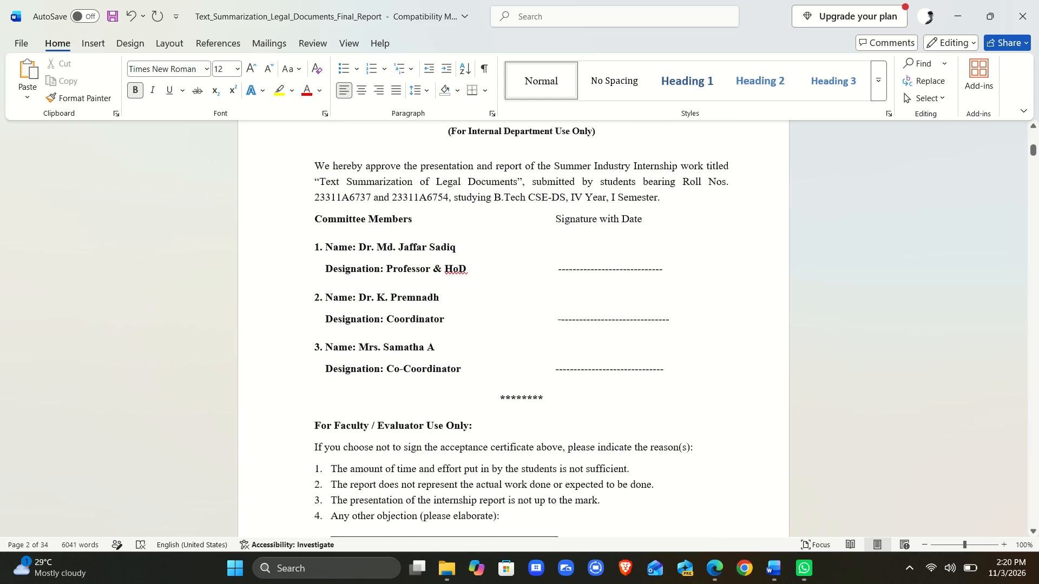
click(676, 322)
key(BackSpace)
key(BackSpace)
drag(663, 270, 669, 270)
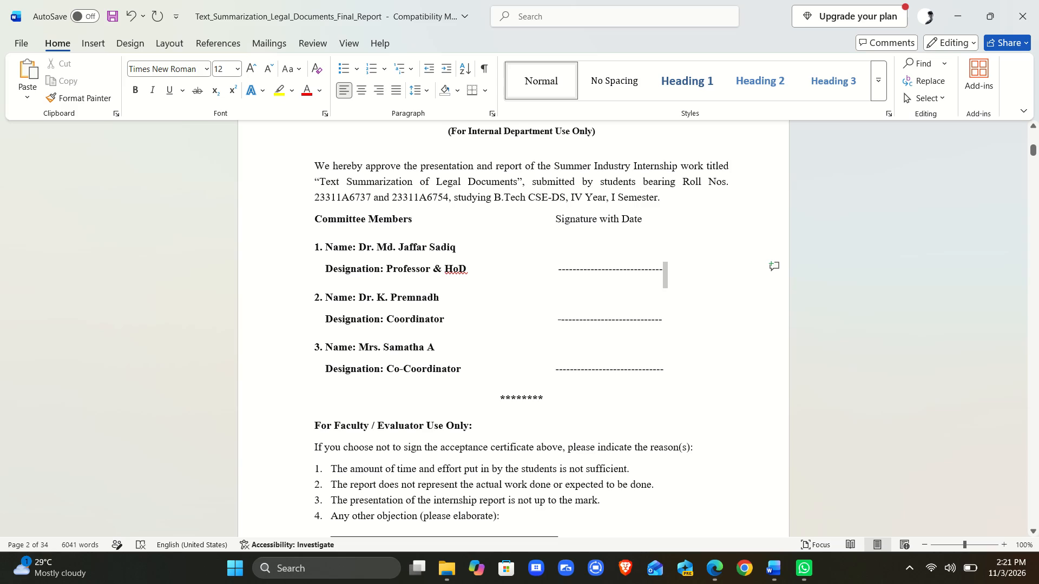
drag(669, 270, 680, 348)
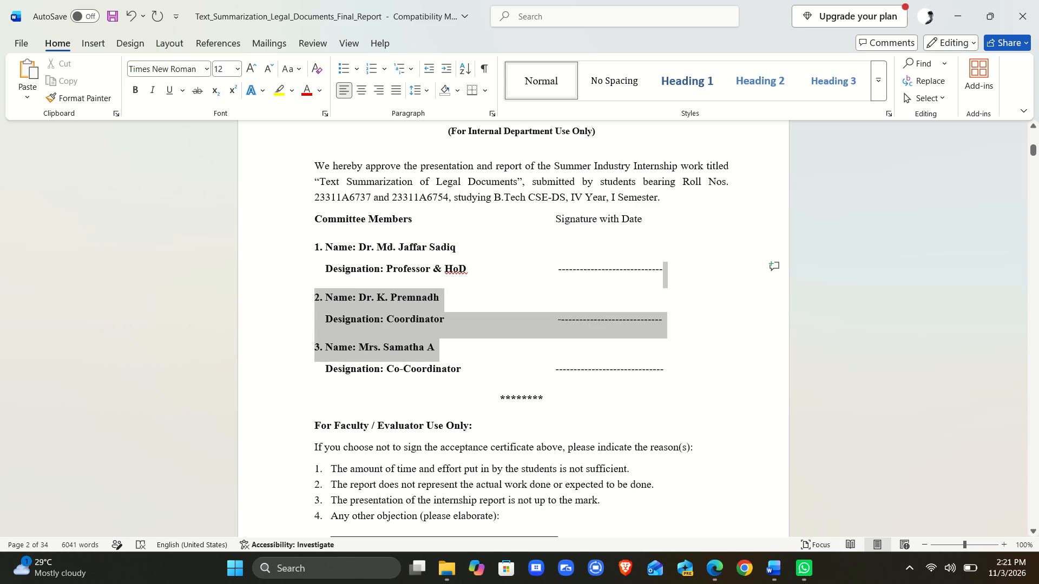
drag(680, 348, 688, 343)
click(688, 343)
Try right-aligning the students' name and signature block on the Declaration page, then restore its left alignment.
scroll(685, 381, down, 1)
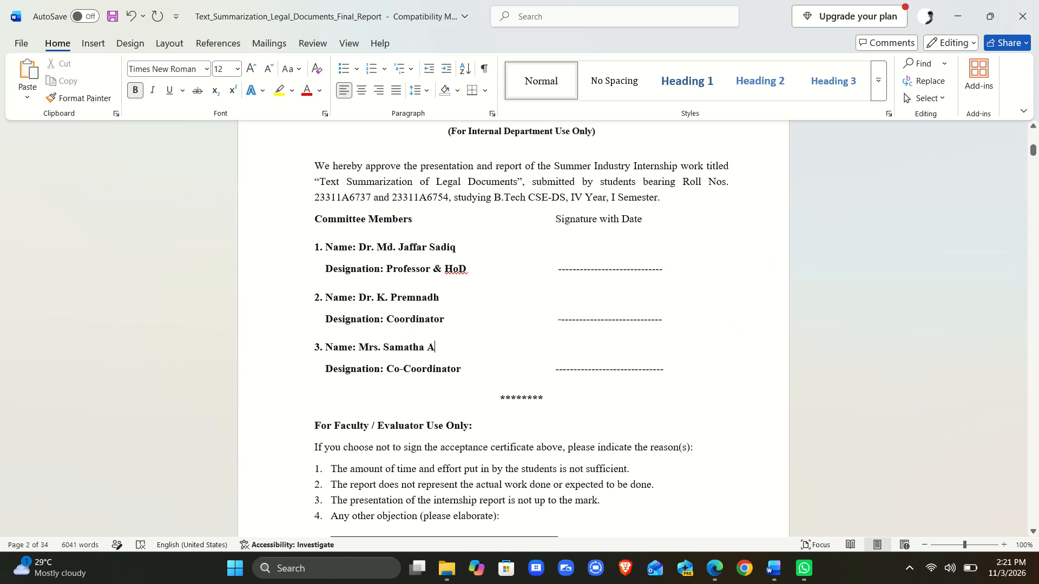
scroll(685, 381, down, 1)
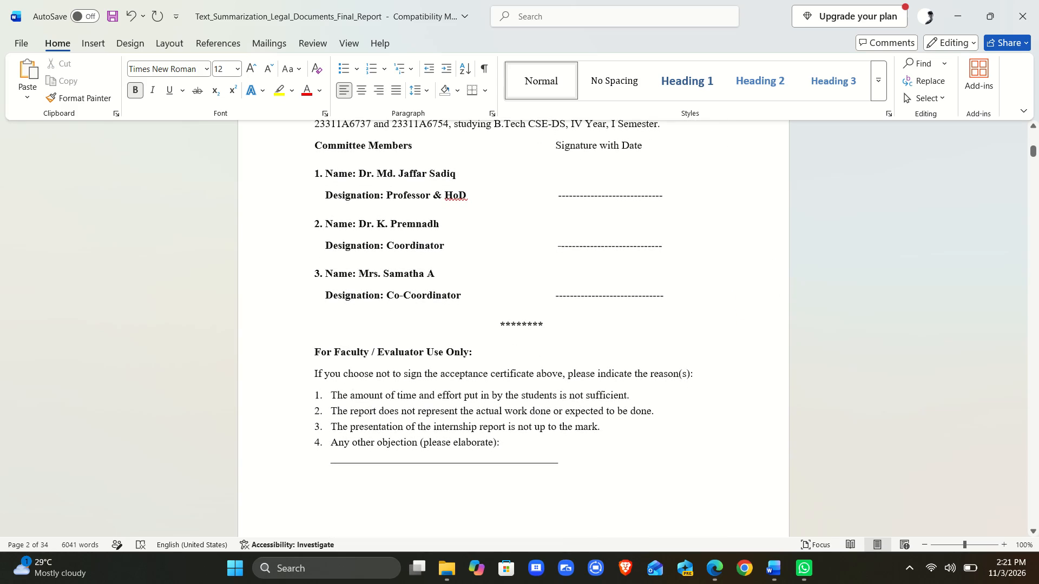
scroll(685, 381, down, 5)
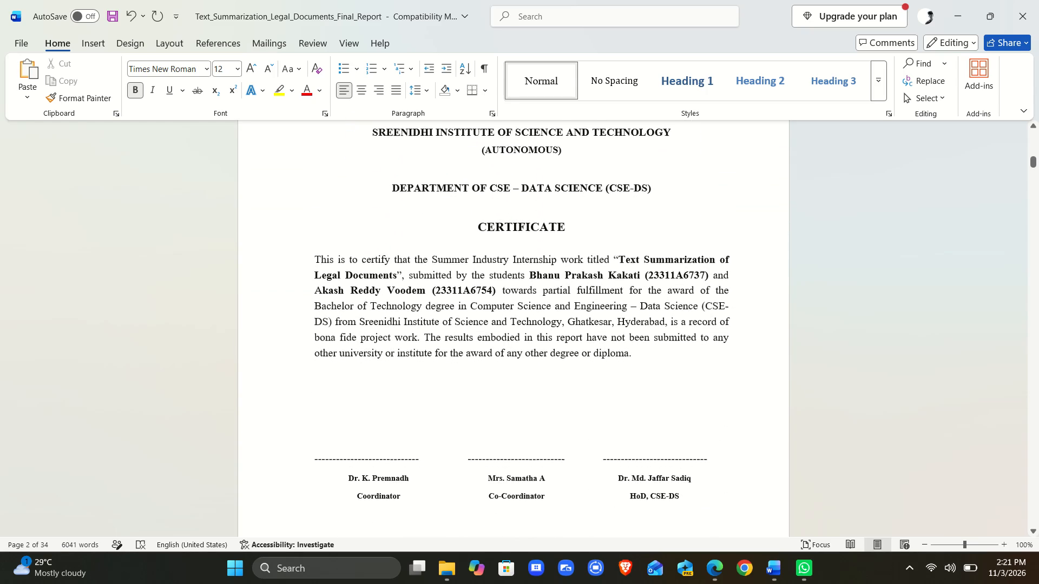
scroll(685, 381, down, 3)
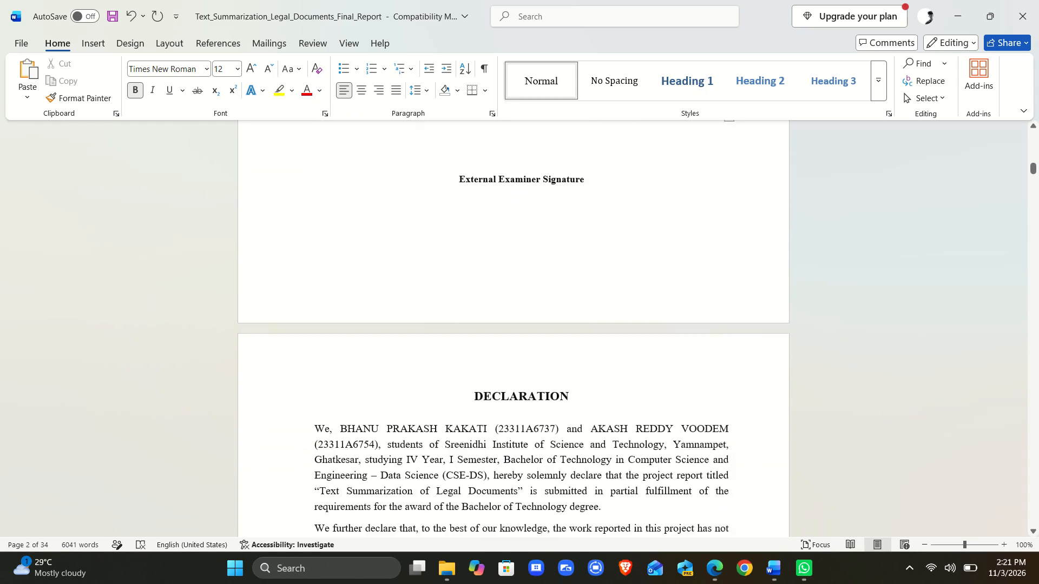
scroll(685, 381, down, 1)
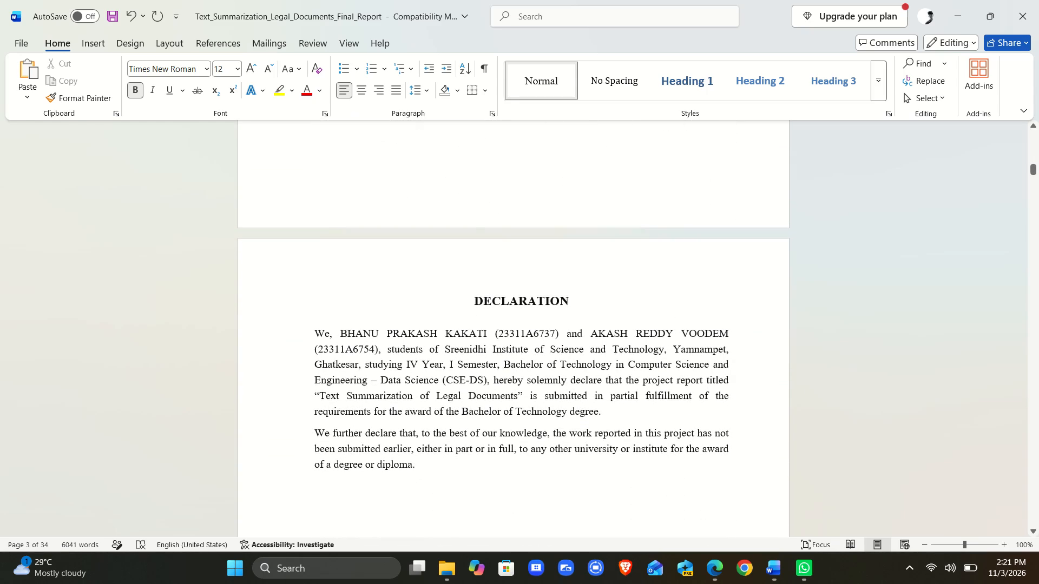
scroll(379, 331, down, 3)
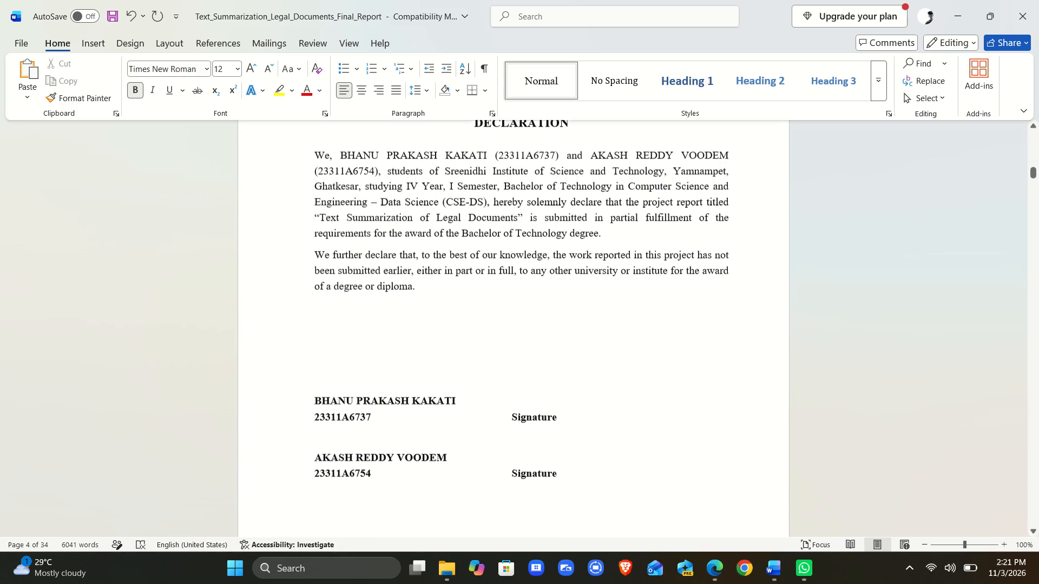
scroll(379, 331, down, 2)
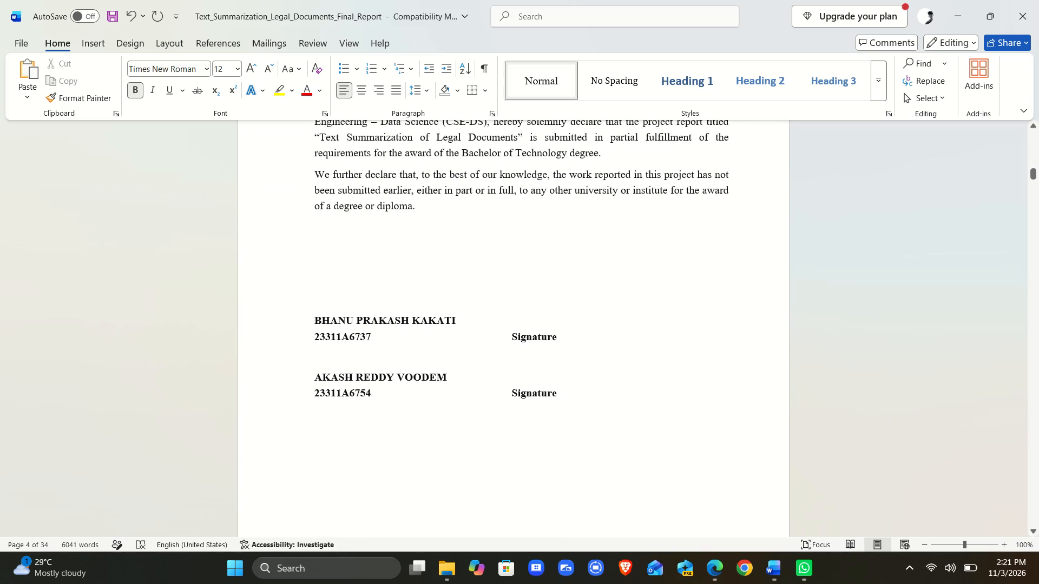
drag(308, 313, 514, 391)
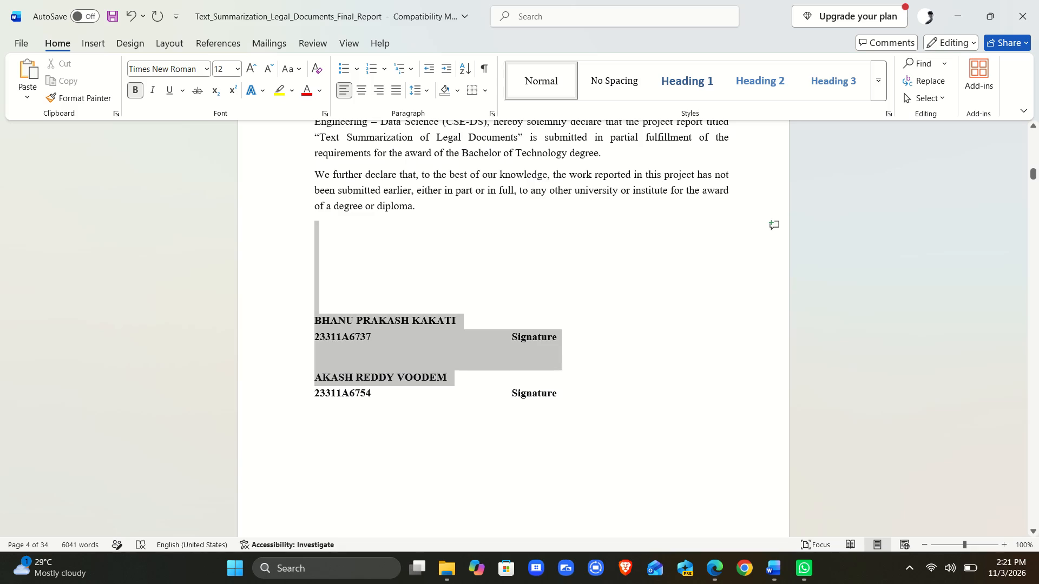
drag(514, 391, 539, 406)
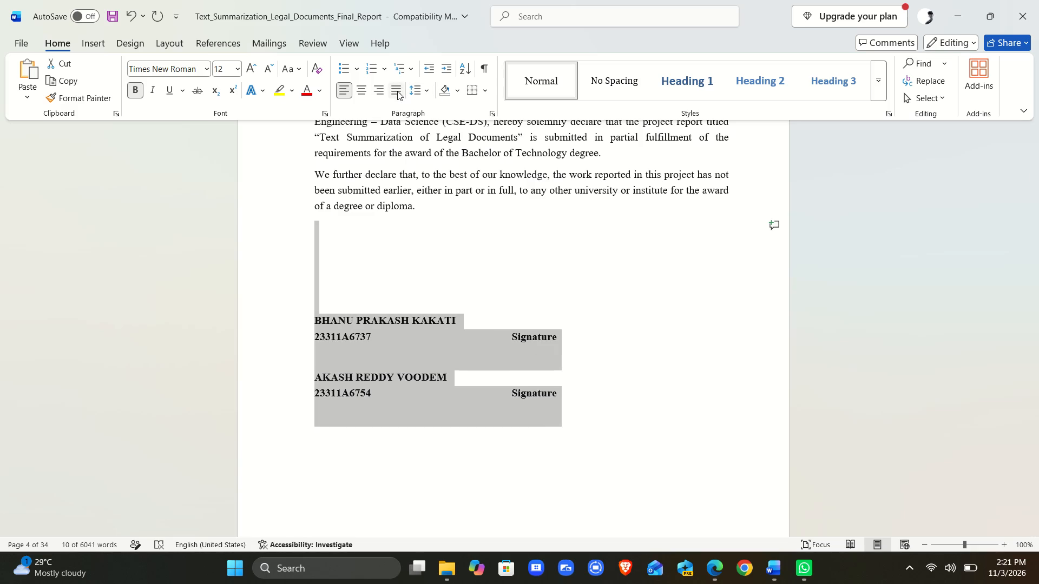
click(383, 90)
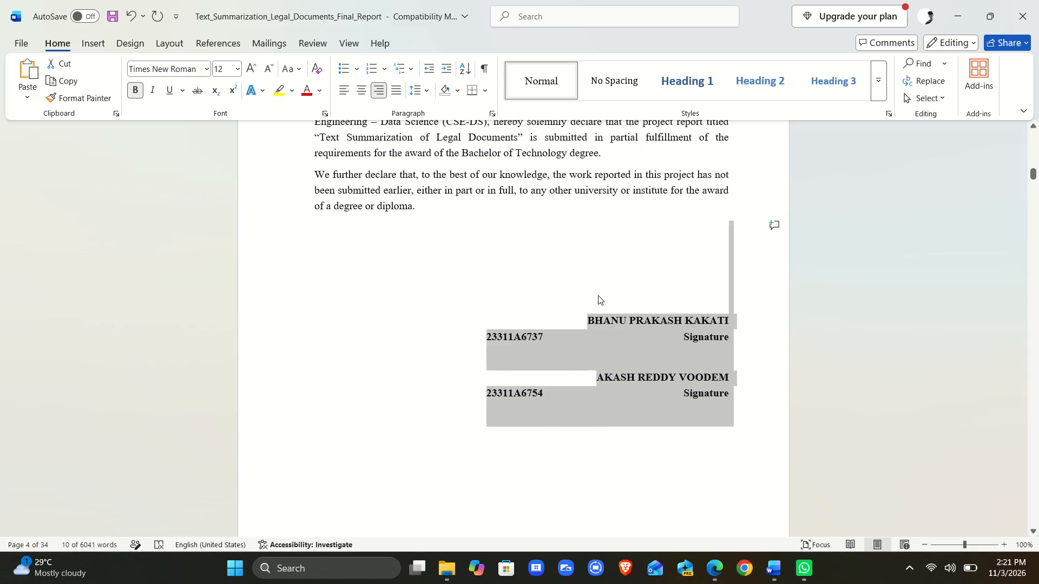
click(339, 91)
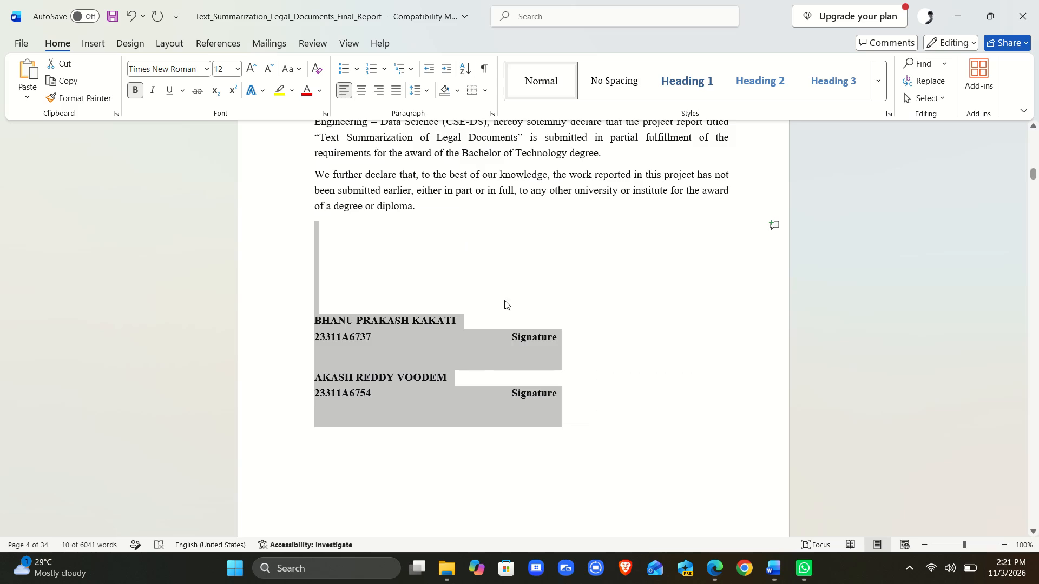
Shift "Signature" in the first student's row of the Declaration further right by inserting 23 spaces before it.
click(497, 344)
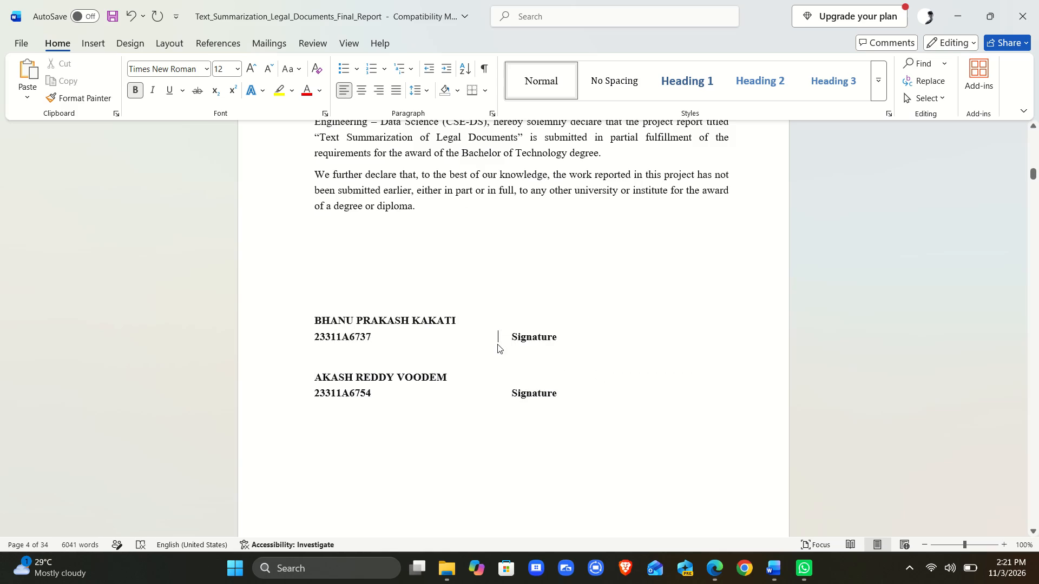
key(space)
key(space)
key(space)
key(space)
key(space)
key(space)
key(space)
key(space)
key(space)
key(space)
key(space)
key(space)
key(space)
key(space)
key(space)
key(space)
key(space)
key(space)
key(space)
key(space)
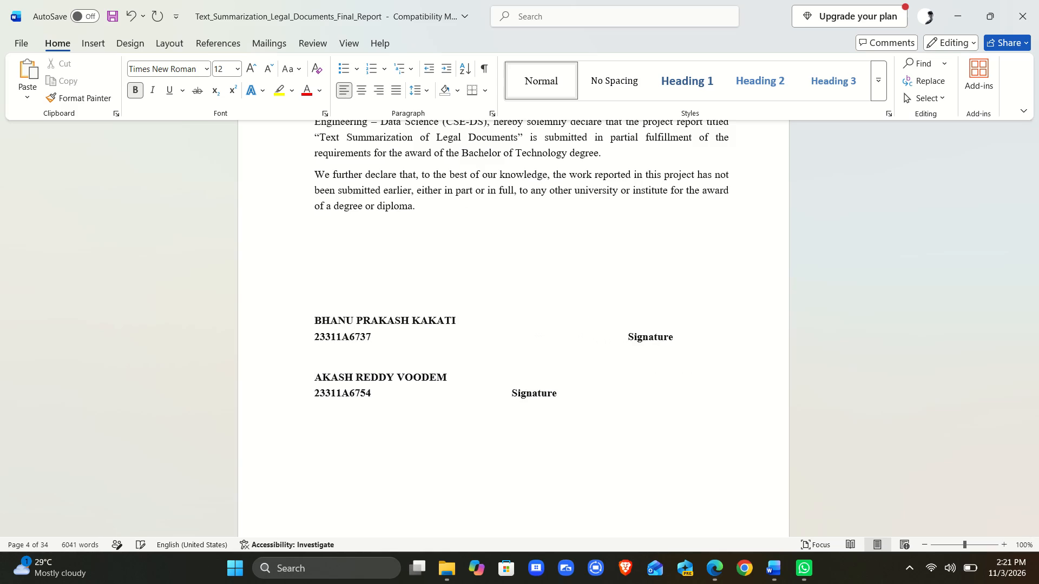
key(space)
key(space)
key(space)
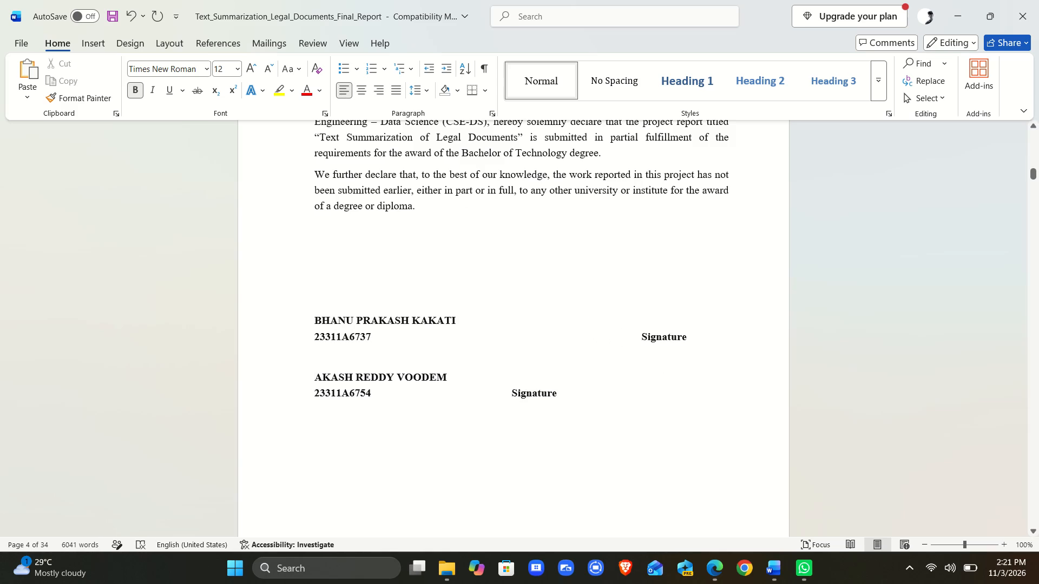
Insert 23 spaces before "Signature" in the second student's row of the Declaration so it lines up with the first row.
click(497, 399)
key(space)
key(space)
key(space)
key(space)
key(space)
key(space)
key(space)
key(space)
key(space)
key(space)
key(space)
key(space)
key(space)
key(space)
key(space)
key(space)
key(space)
key(space)
key(space)
key(space)
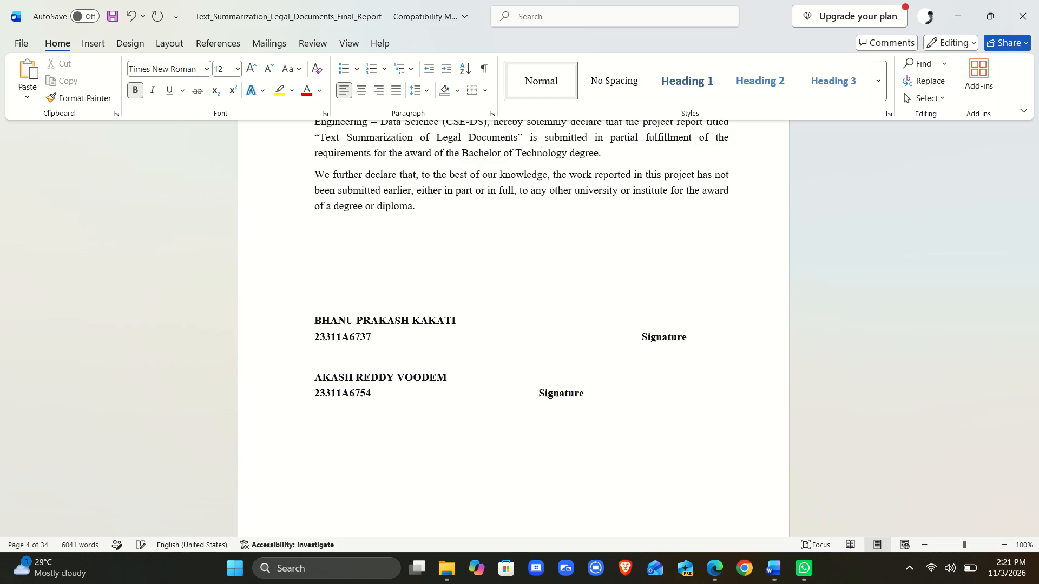
key(space)
key(space)
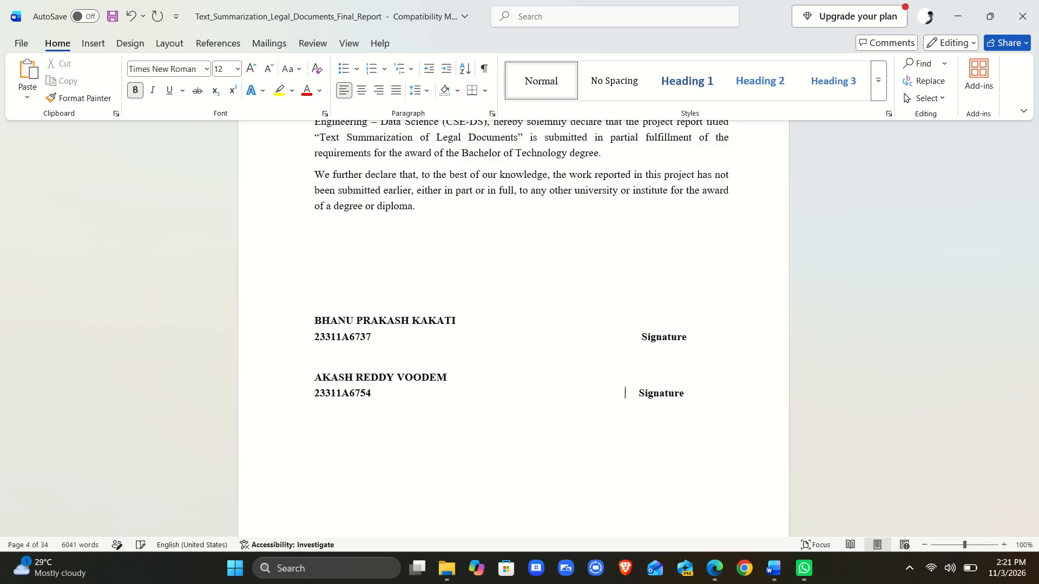
key(space)
Examine the layout of the Acknowledgement, Abstract and Contents pages.
scroll(596, 280, down, 3)
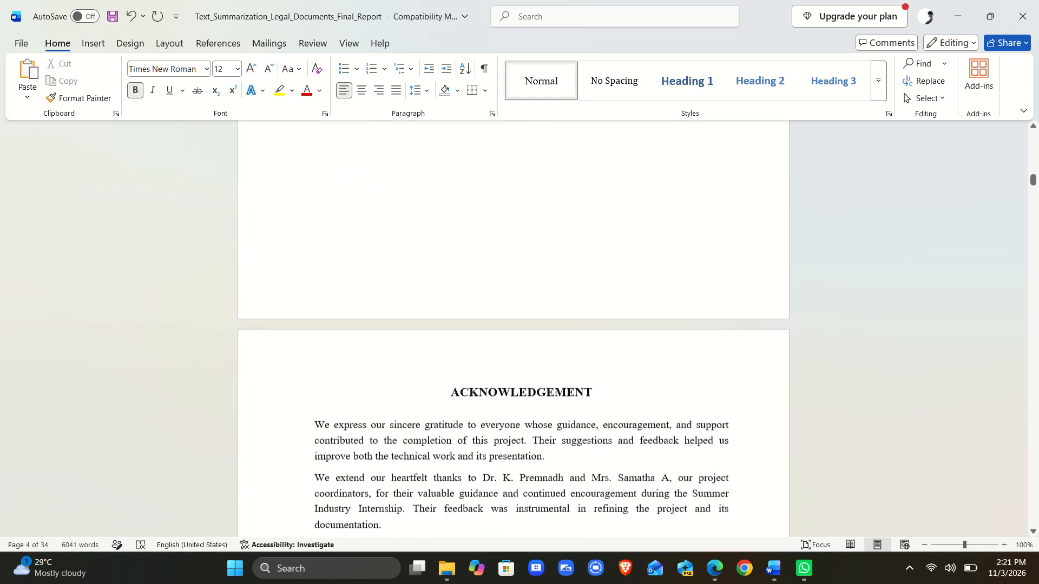
scroll(596, 280, down, 4)
scroll(596, 280, up, 1)
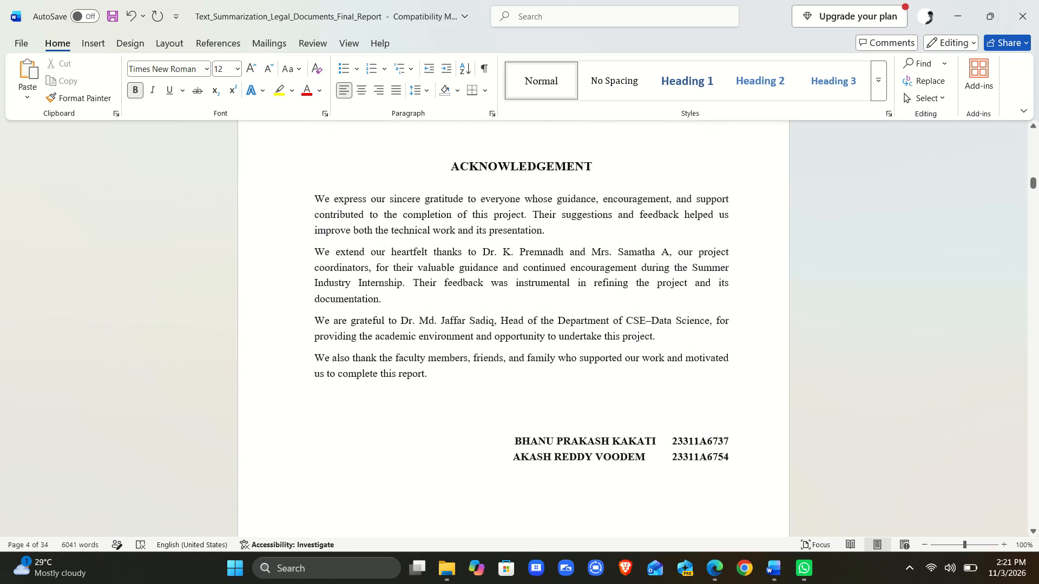
scroll(596, 280, up, 1)
scroll(596, 280, down, 1)
scroll(596, 280, up, 1)
scroll(596, 280, down, 4)
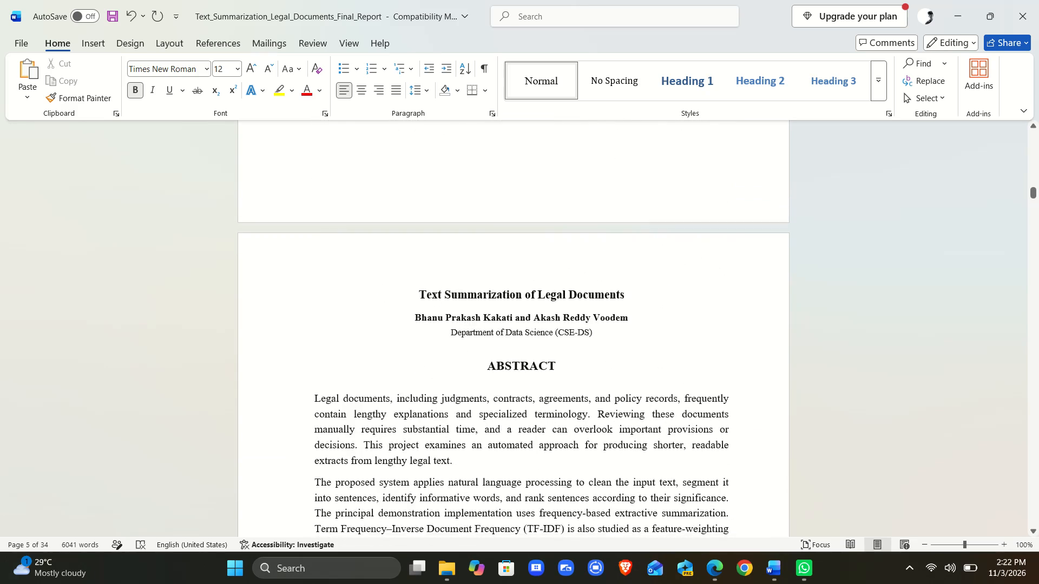
scroll(596, 280, down, 4)
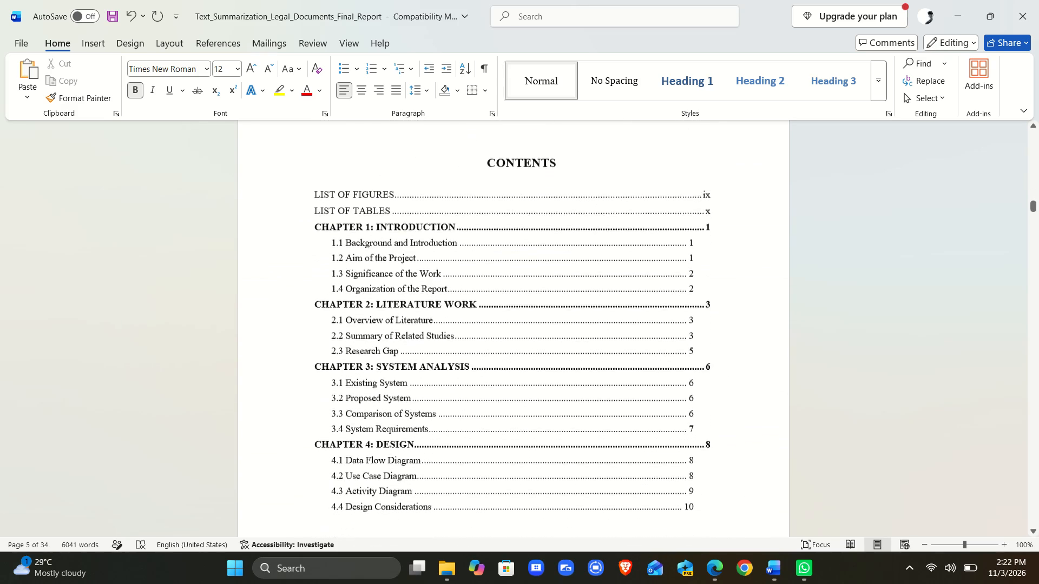
scroll(596, 280, down, 4)
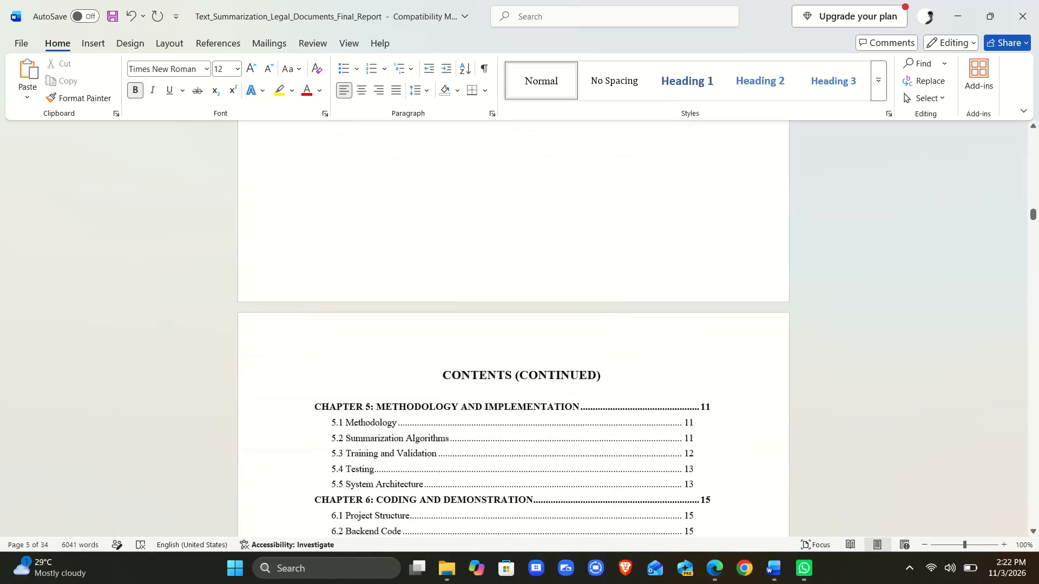
scroll(596, 280, down, 1)
Add a right-aligned tab stop at 6.25" with leader style 2 to all entries from the Contents pages through the List of Figures.
scroll(596, 280, up, 2)
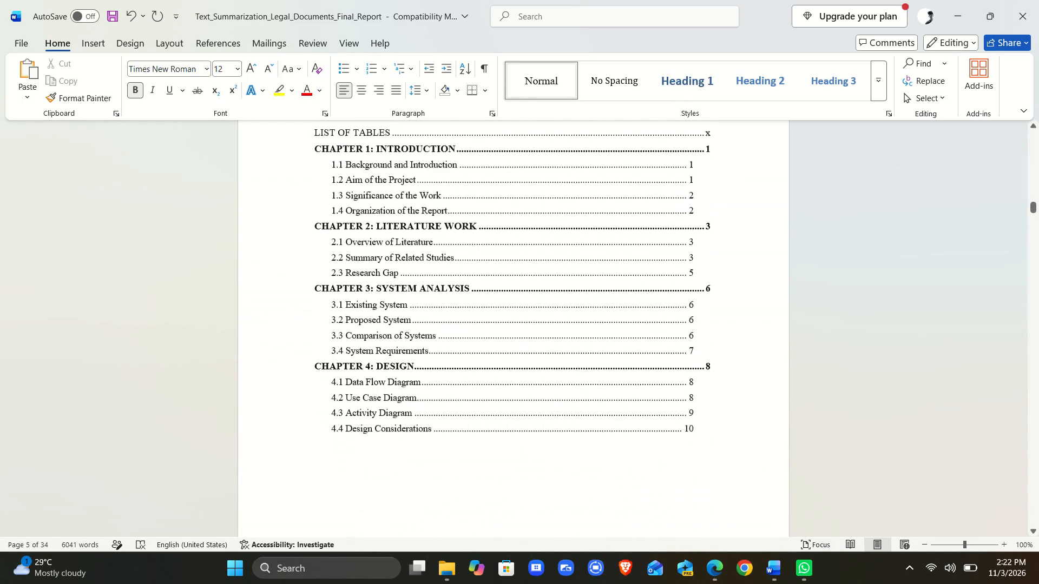
scroll(596, 280, up, 1)
scroll(596, 280, down, 1)
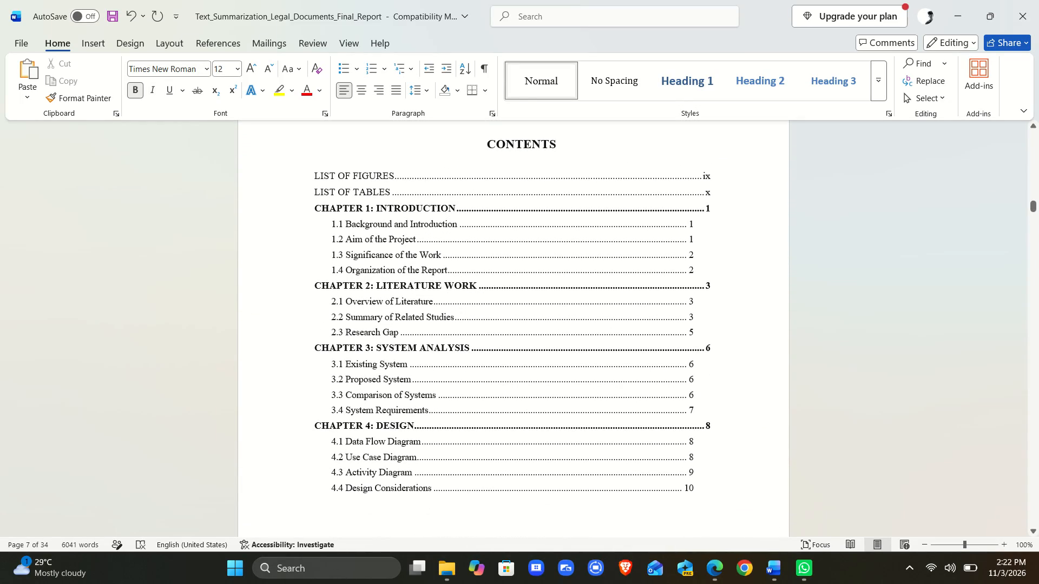
drag(308, 175, 582, 492)
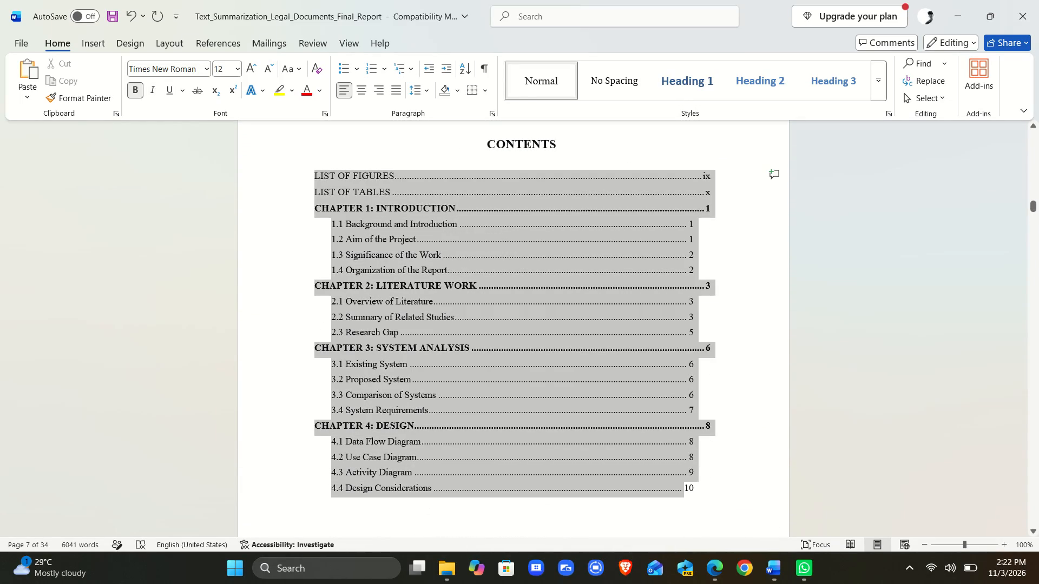
drag(582, 492, 622, 547)
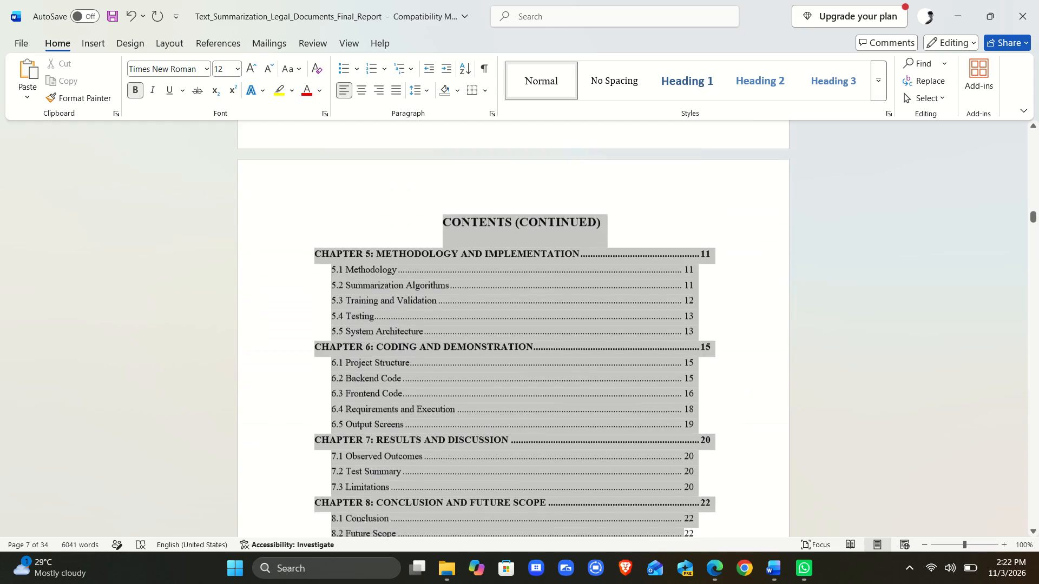
drag(622, 547, 622, 547)
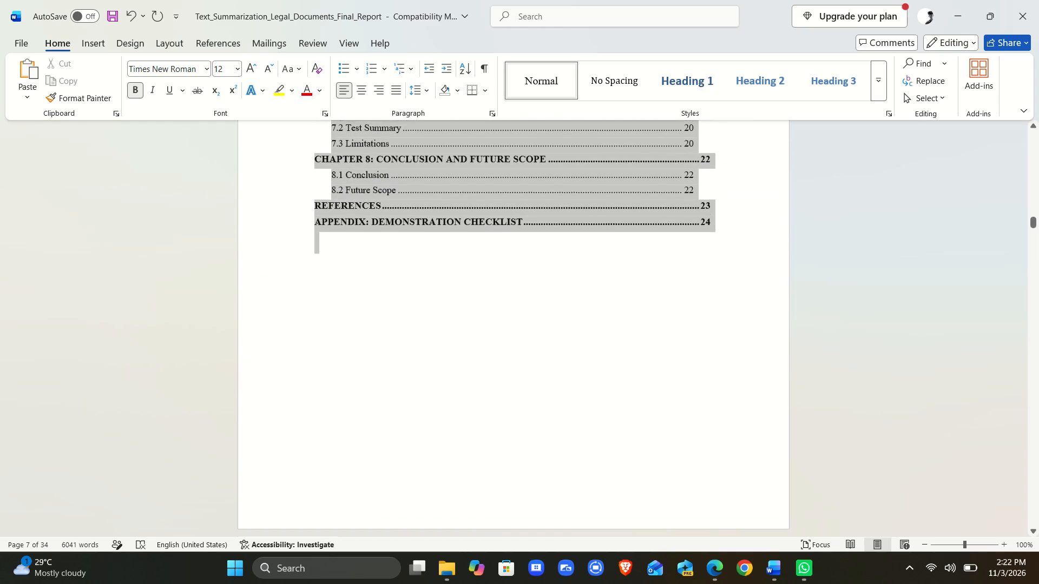
drag(622, 547, 622, 546)
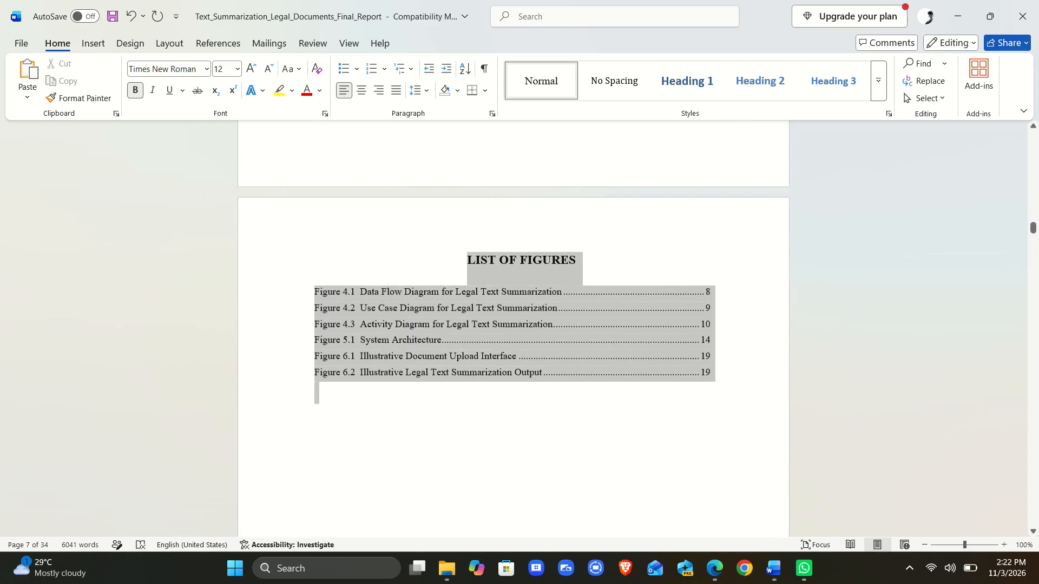
drag(622, 546, 576, 157)
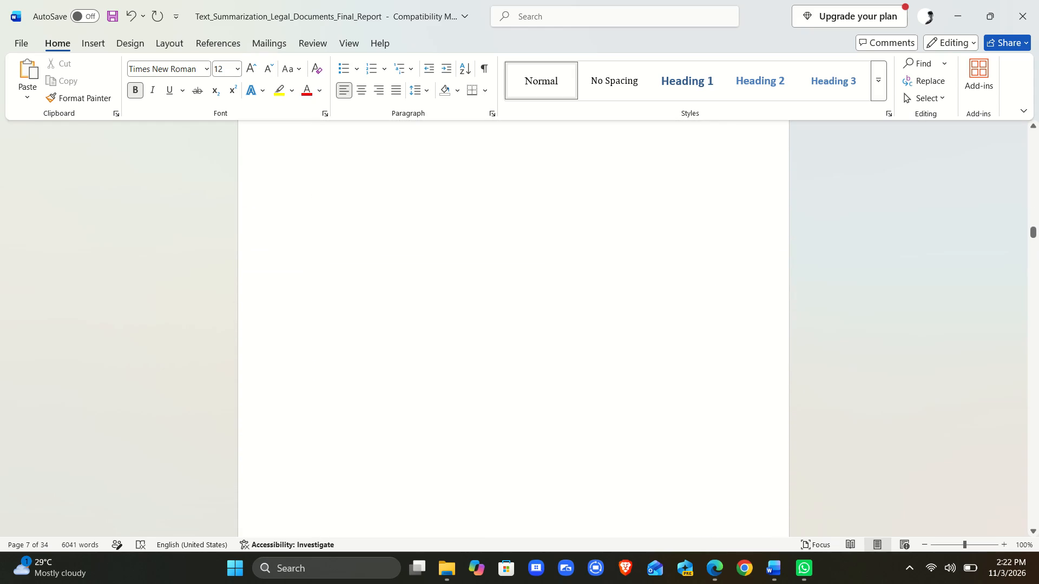
drag(576, 157, 573, 138)
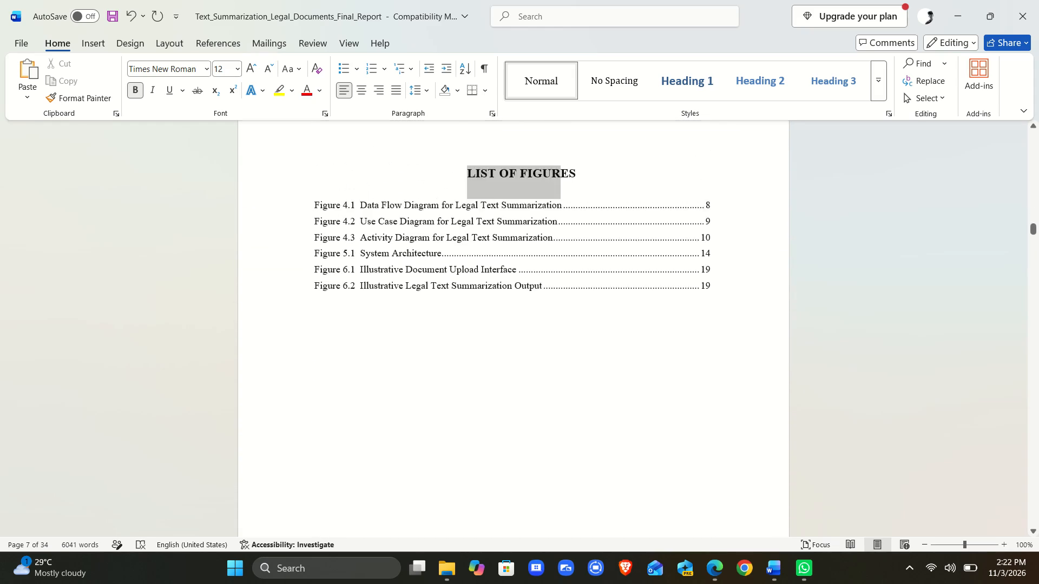
drag(573, 138, 772, 310)
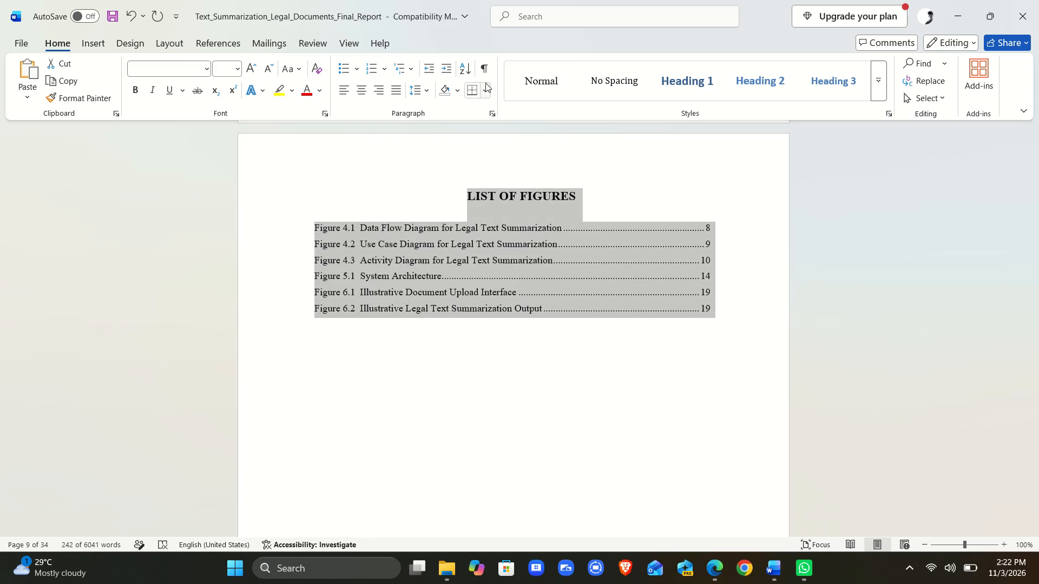
click(491, 113)
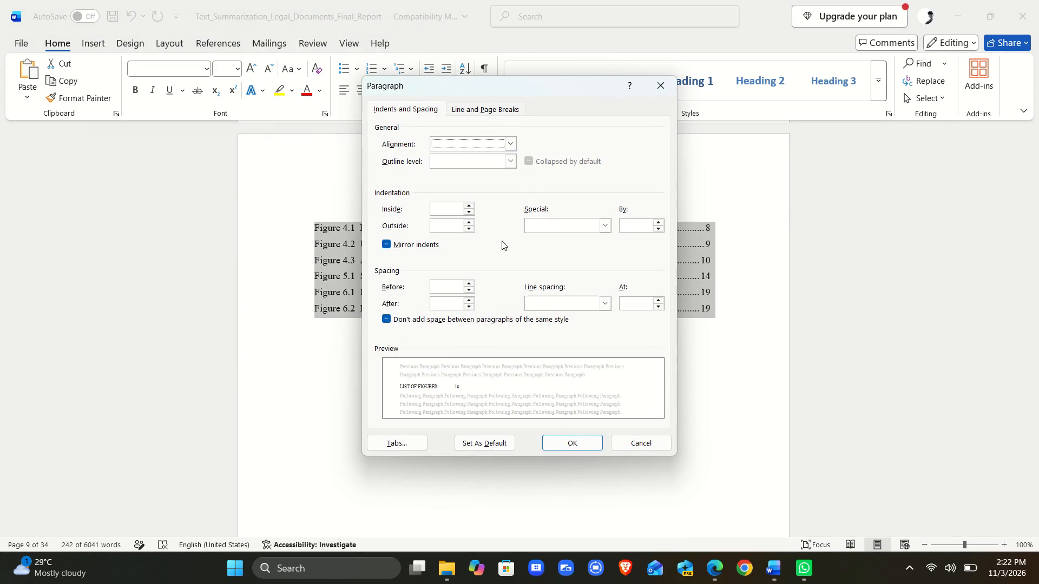
click(399, 439)
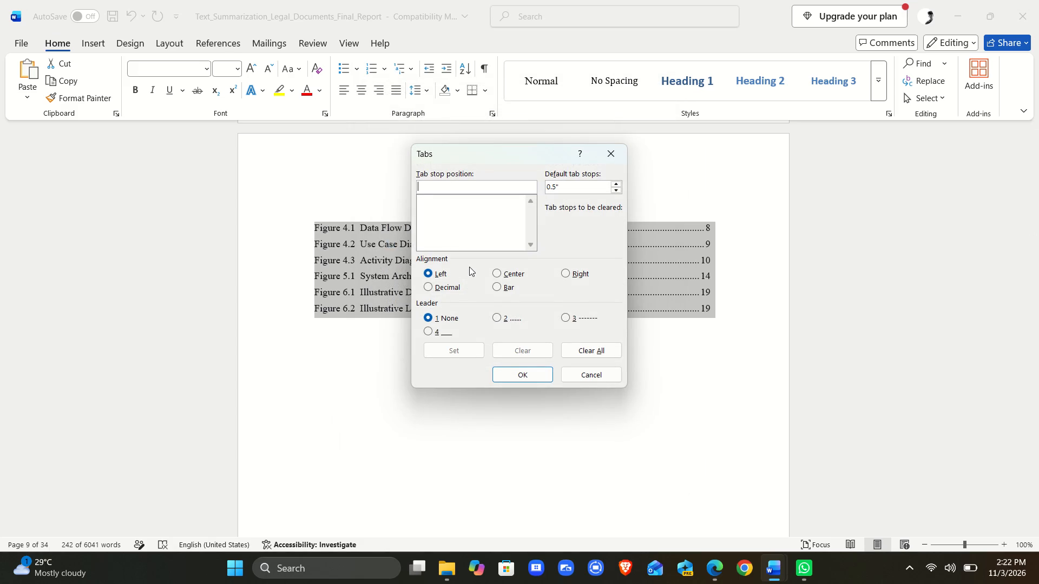
text(6.25)
click(568, 270)
click(498, 311)
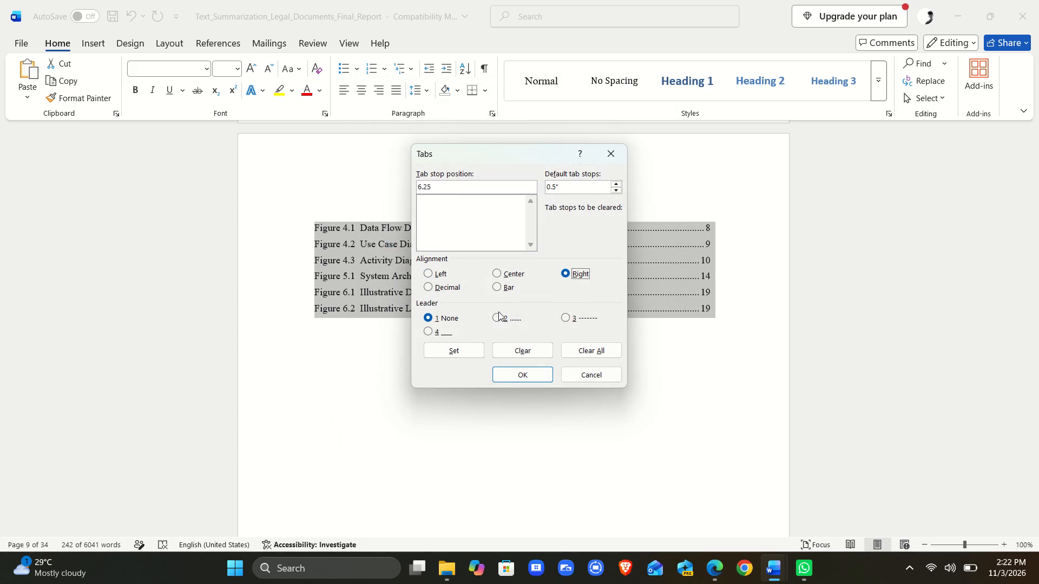
click(494, 316)
click(465, 348)
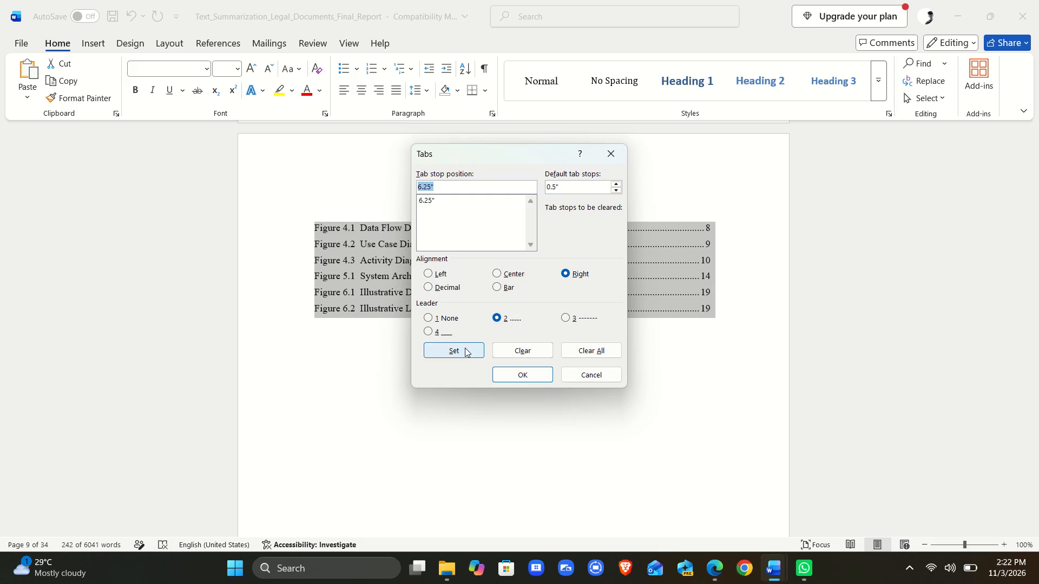
click(512, 379)
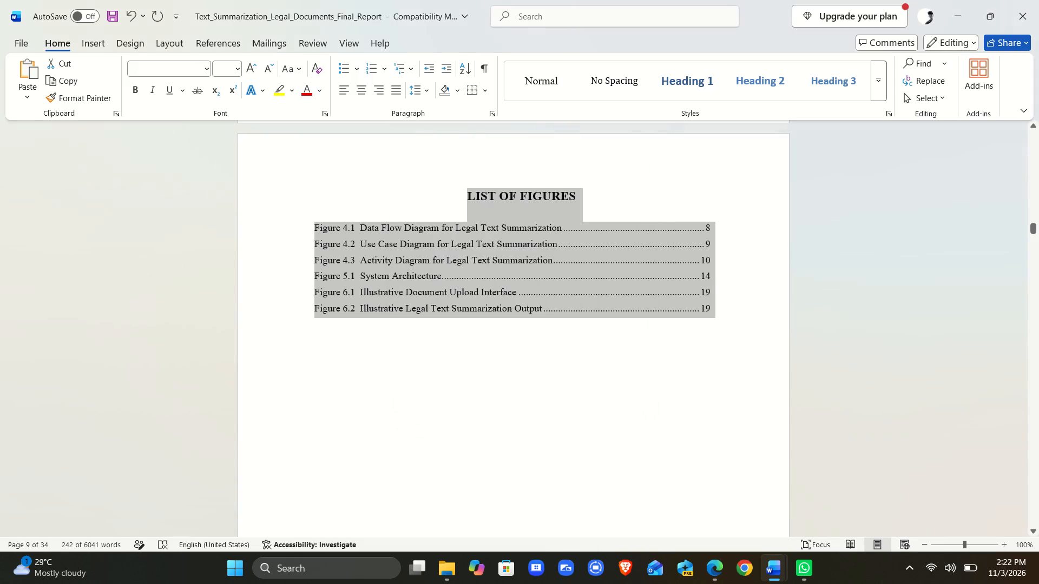
click(562, 396)
Check the page-number alignment and leaders across the List of Figures and both Contents pages.
scroll(562, 396, up, 1)
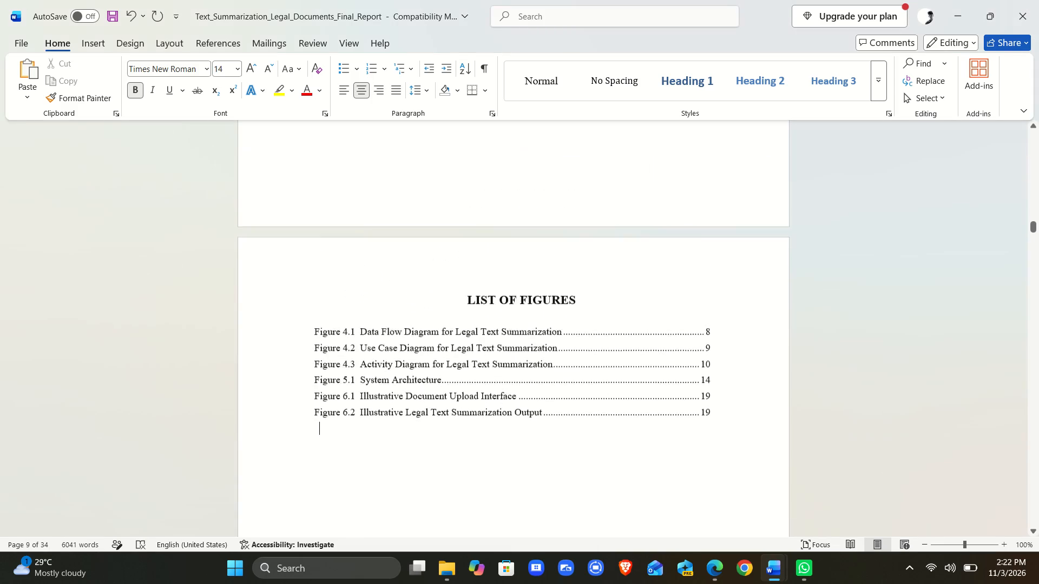
scroll(562, 396, up, 3)
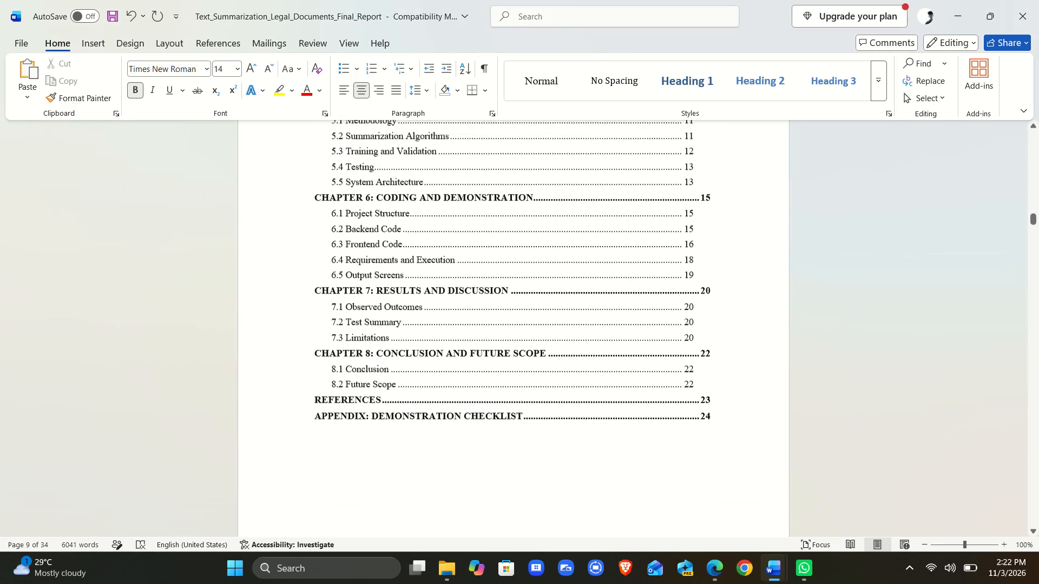
scroll(562, 396, up, 3)
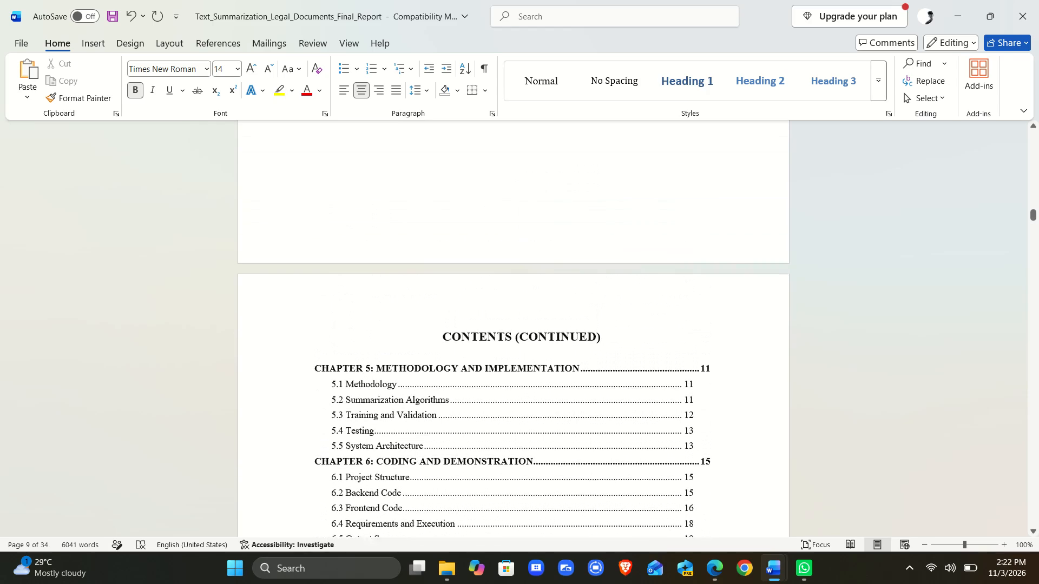
scroll(562, 396, up, 3)
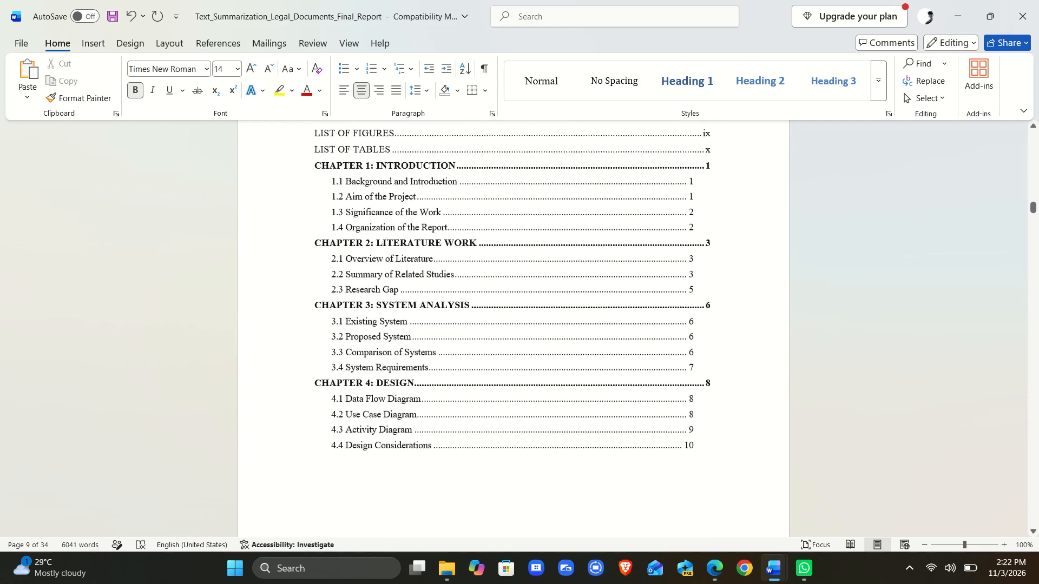
scroll(562, 396, up, 3)
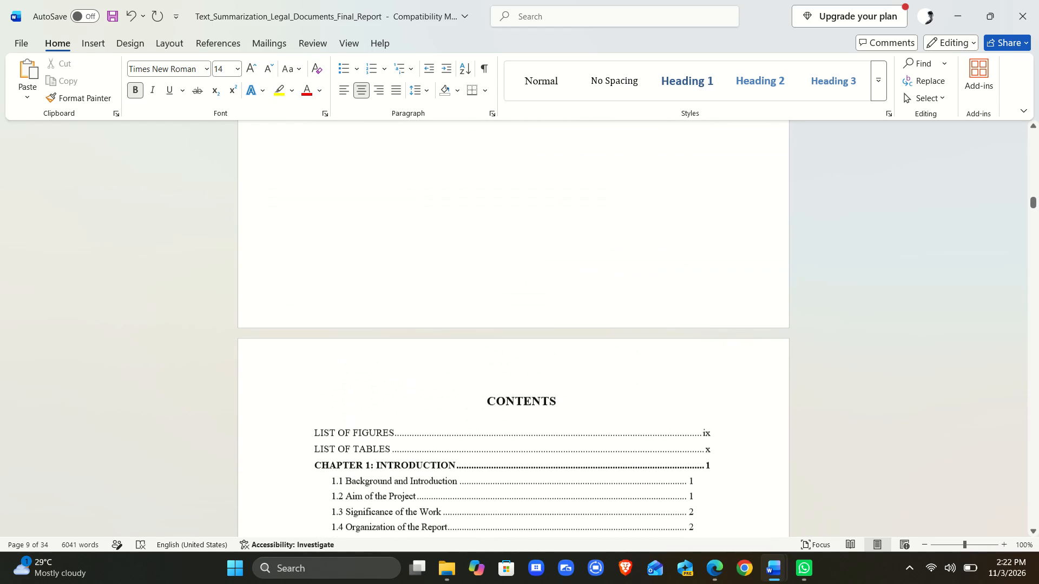
Look through the report's body from Chapter 1 to the start of Chapter 6 to check the page layout.
scroll(562, 396, down, 10)
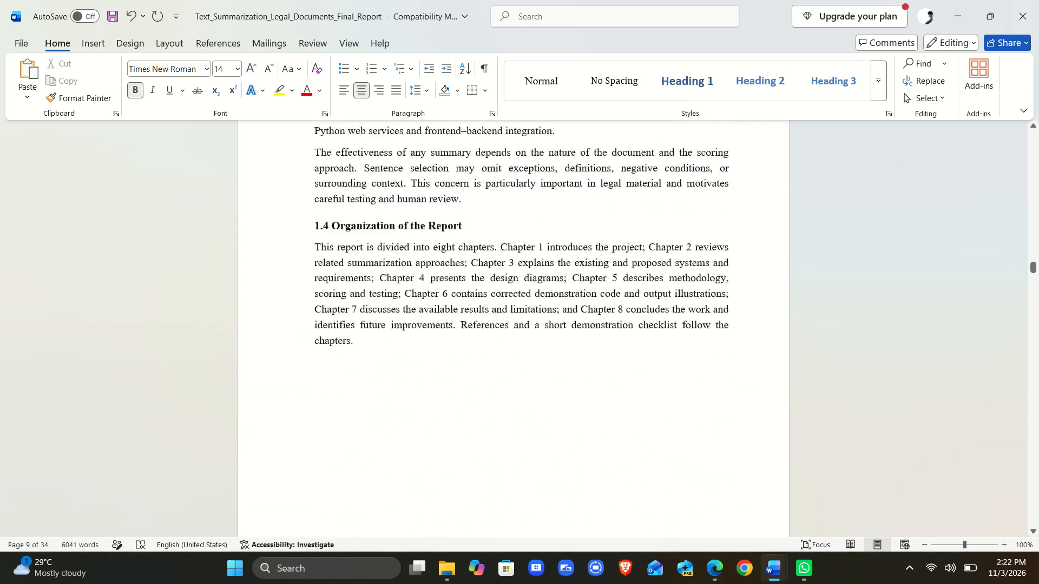
scroll(562, 396, down, 1)
scroll(562, 396, up, 1)
scroll(562, 396, down, 2)
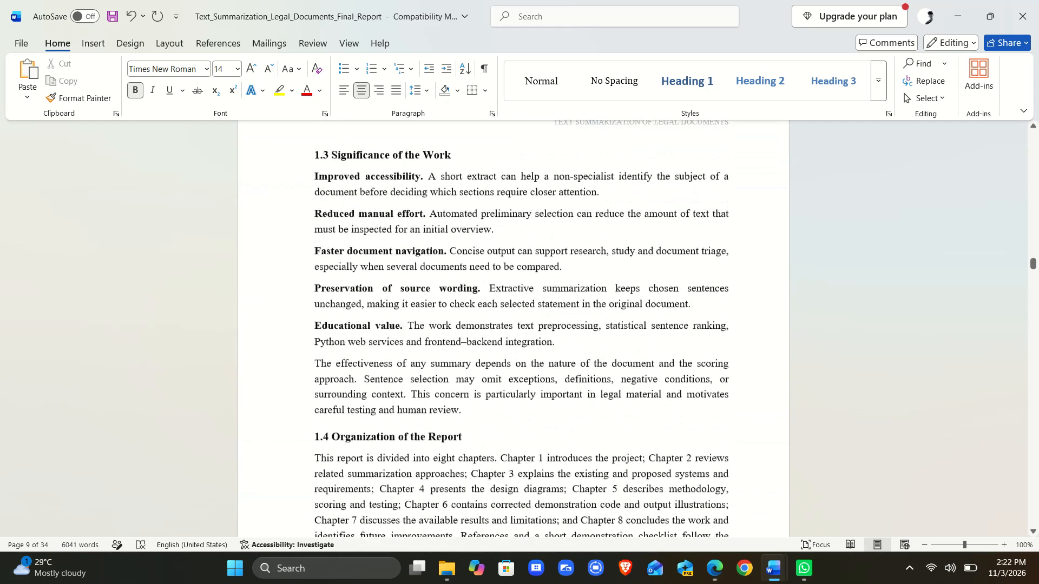
scroll(562, 396, down, 4)
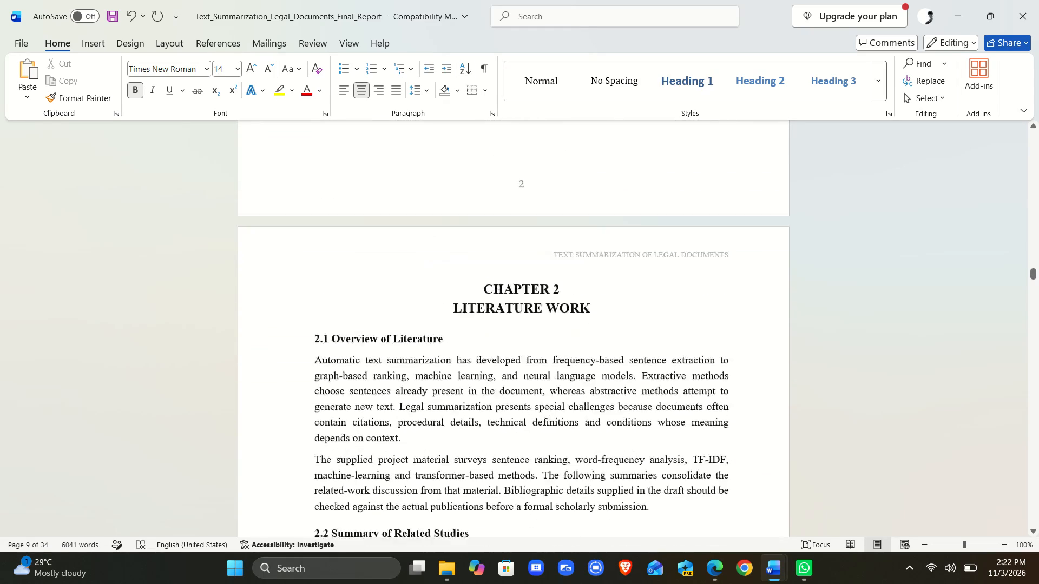
scroll(562, 396, down, 4)
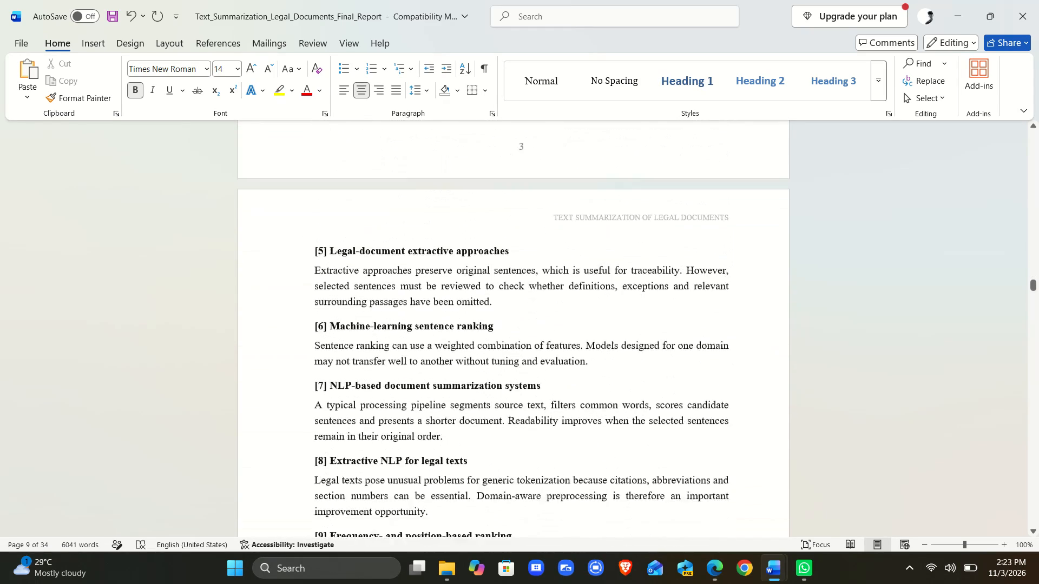
scroll(562, 396, down, 3)
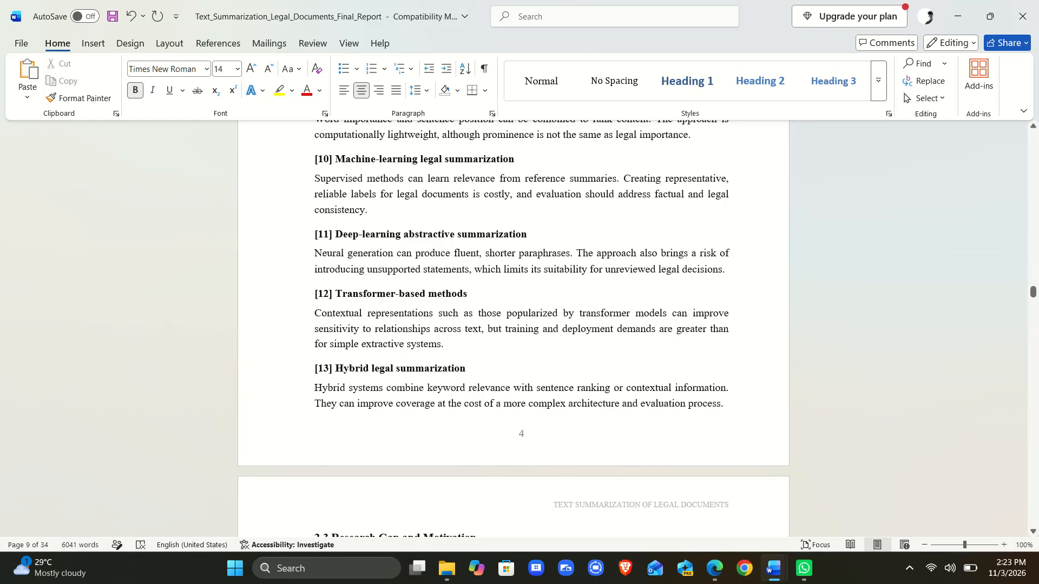
scroll(562, 396, down, 8)
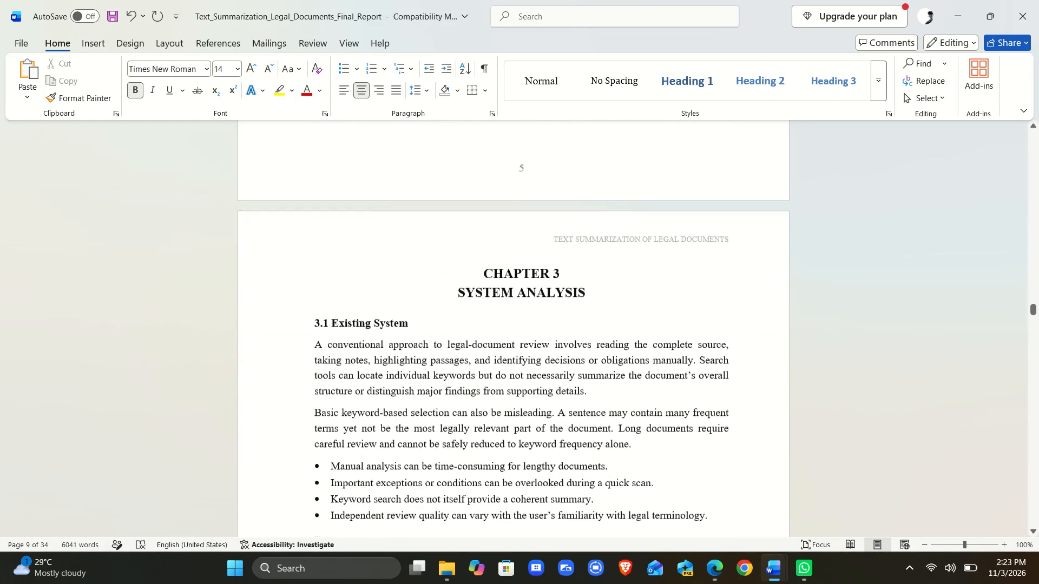
scroll(562, 396, down, 9)
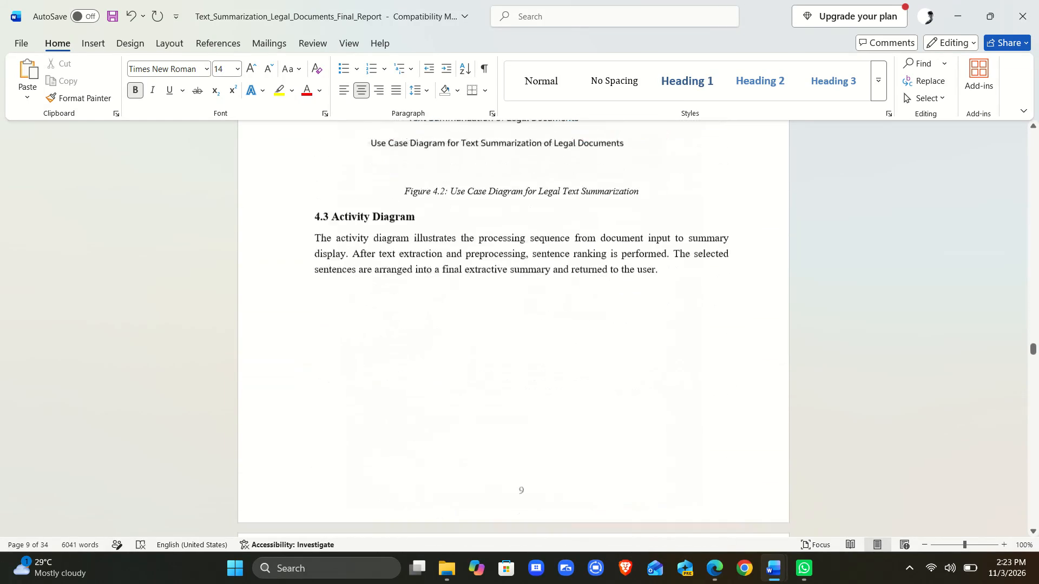
scroll(562, 396, down, 8)
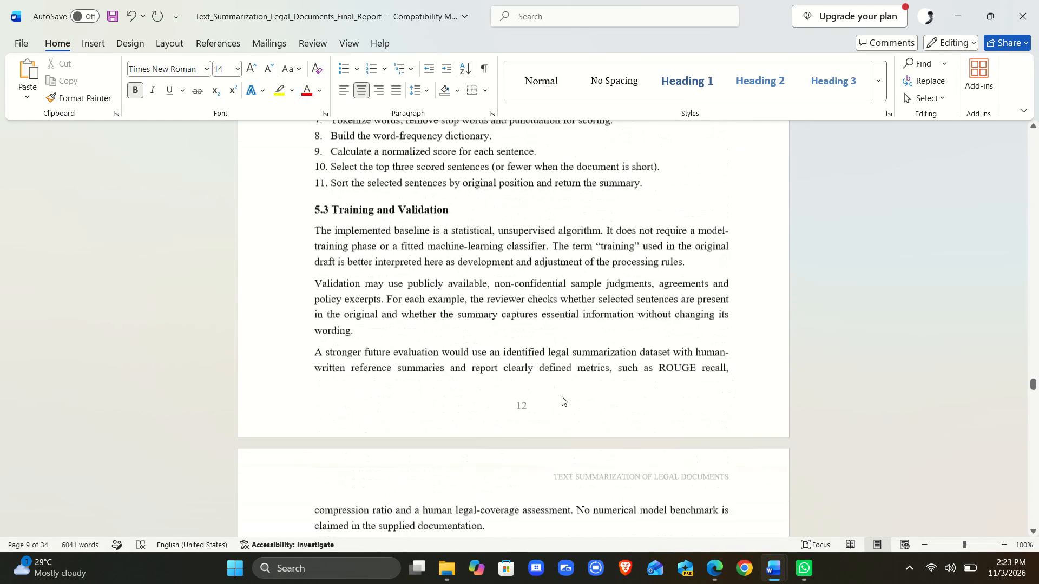
scroll(562, 396, down, 7)
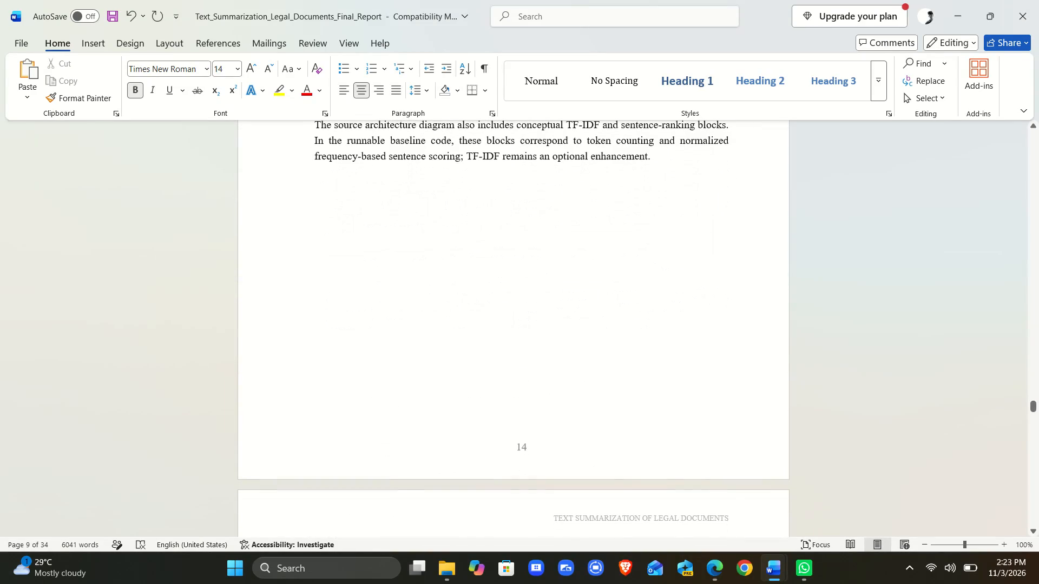
click(23, 42)
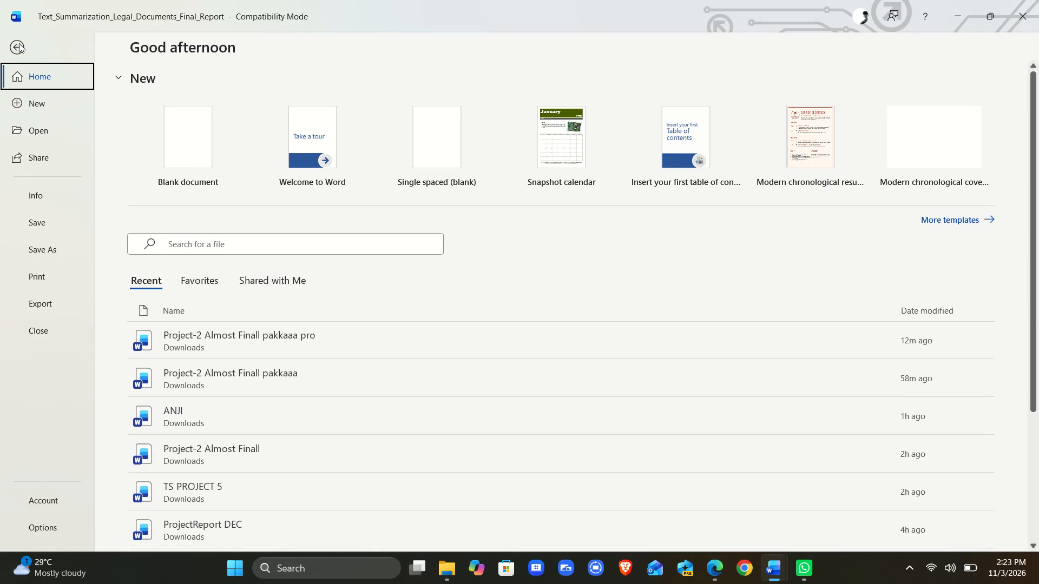
click(15, 47)
scroll(266, 242, down, 1)
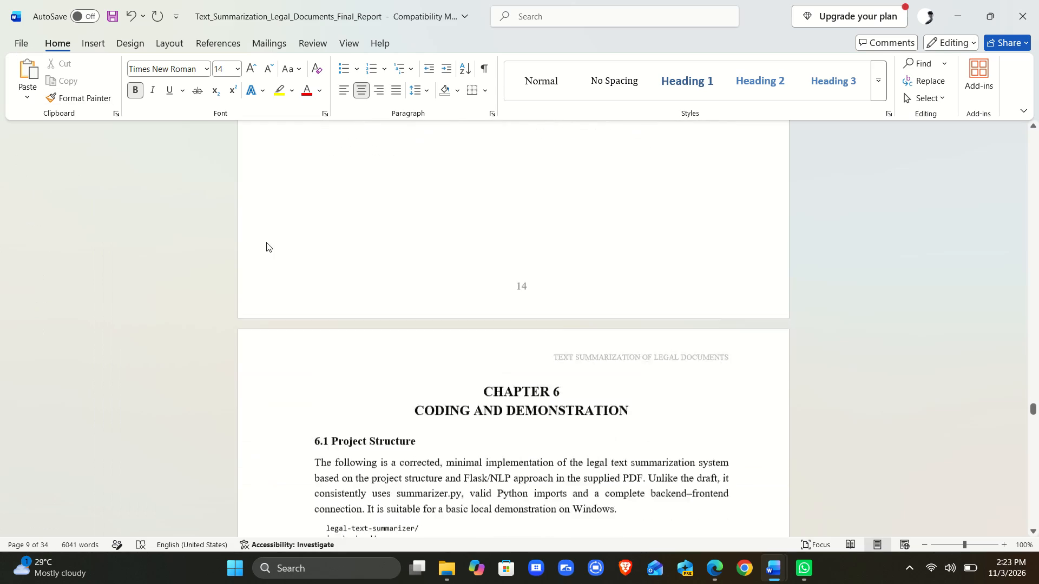
scroll(266, 242, down, 1)
scroll(266, 242, up, 1)
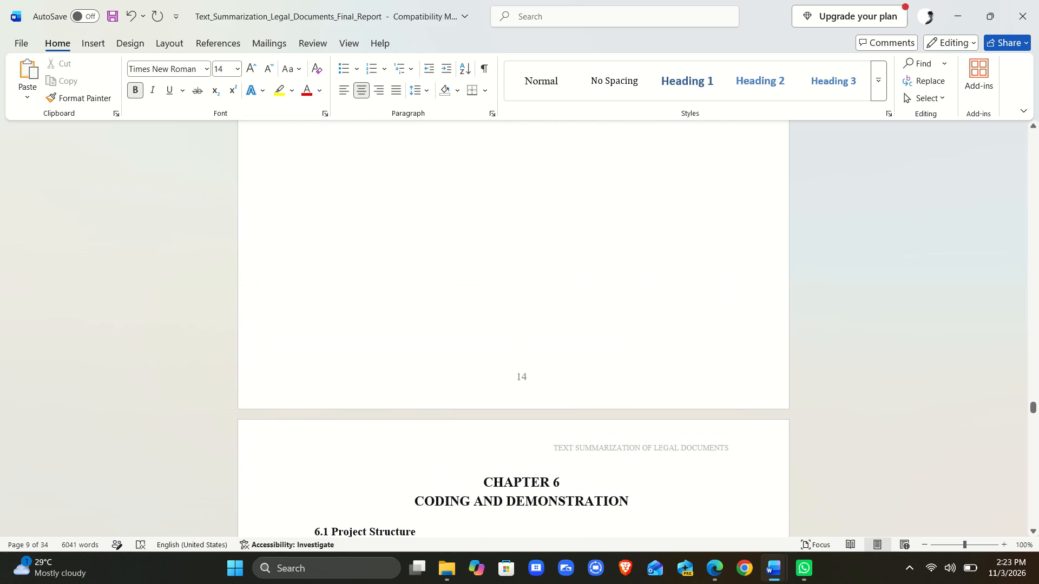
Save the Text_Summarization_Legal_Documents_Final_Report document.
key(ctrl+s)
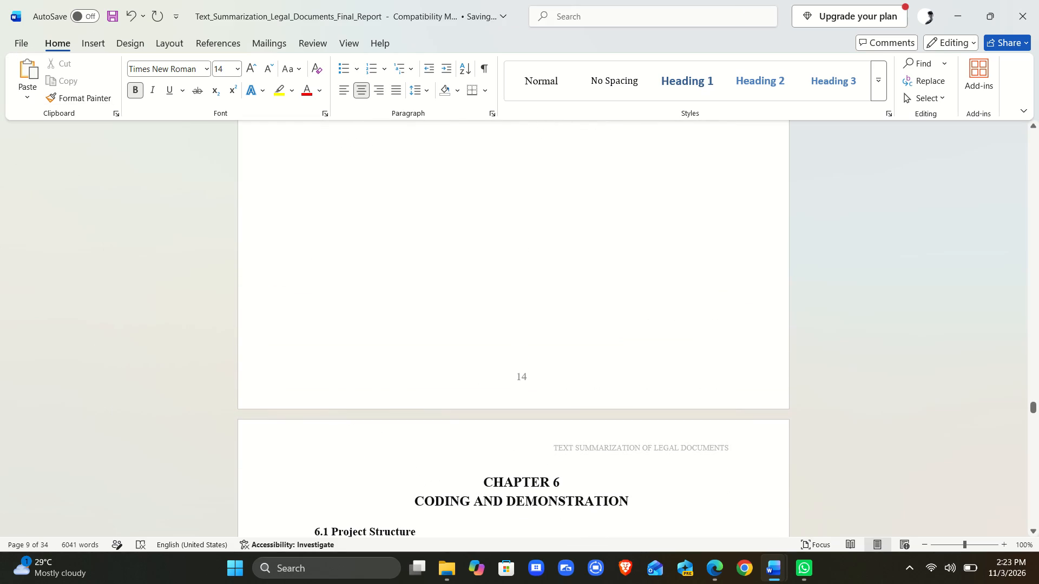
Save the Text_Summarization_Legal_Documents_Final_Report document again under its existing name.
click(34, 53)
click(28, 43)
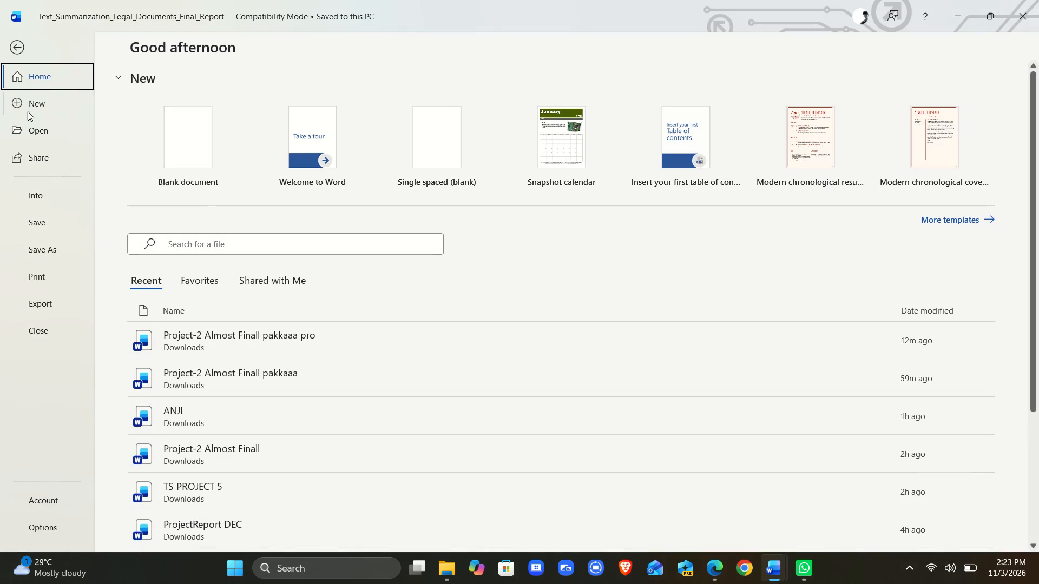
click(41, 227)
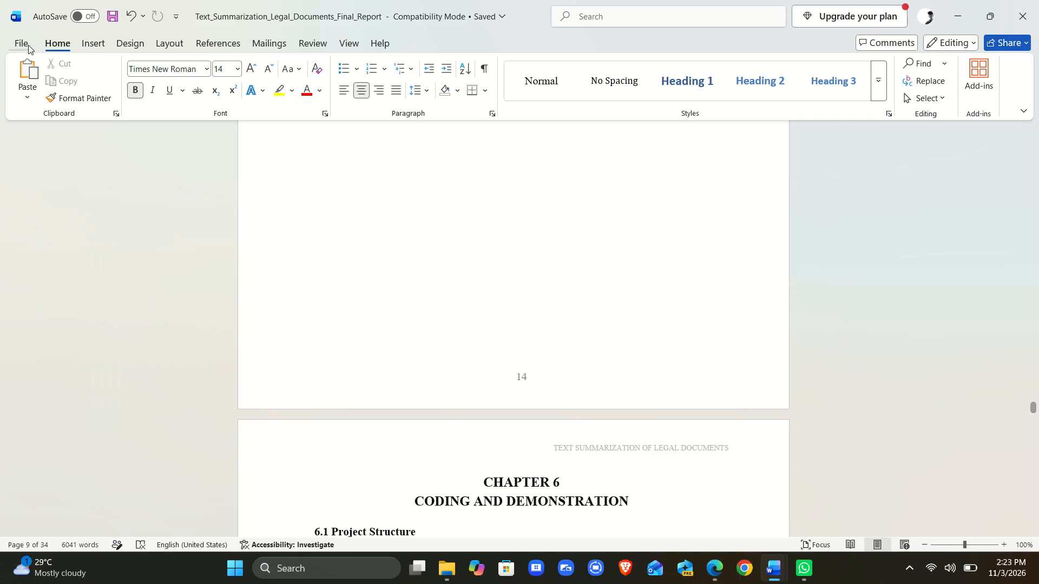
Save a copy of the report in Downloads as "Text_Summarization_Legal_Documents_Final_Report pro", upgraded to the newest Word format, and close it.
click(21, 42)
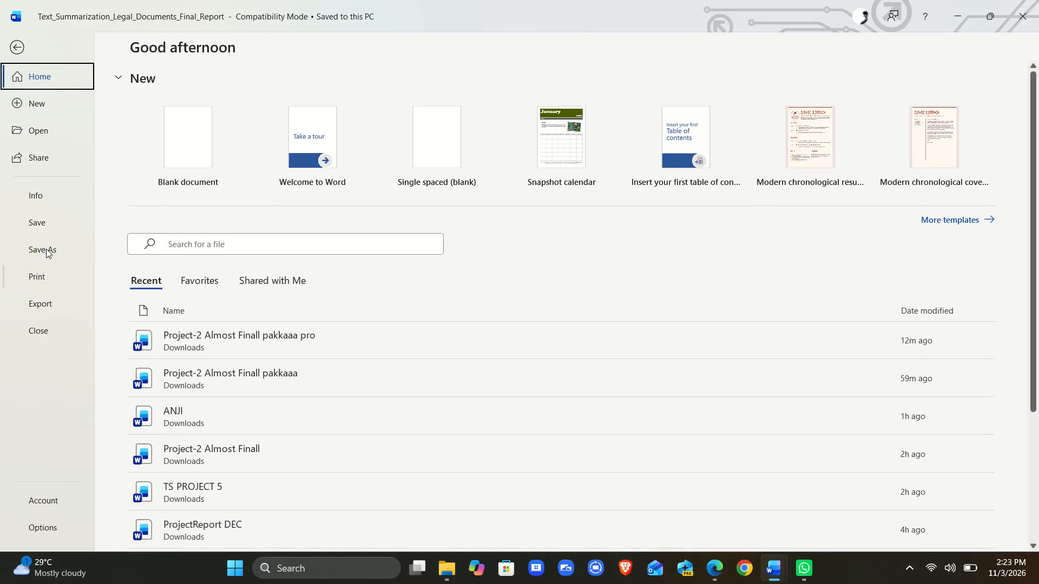
click(46, 243)
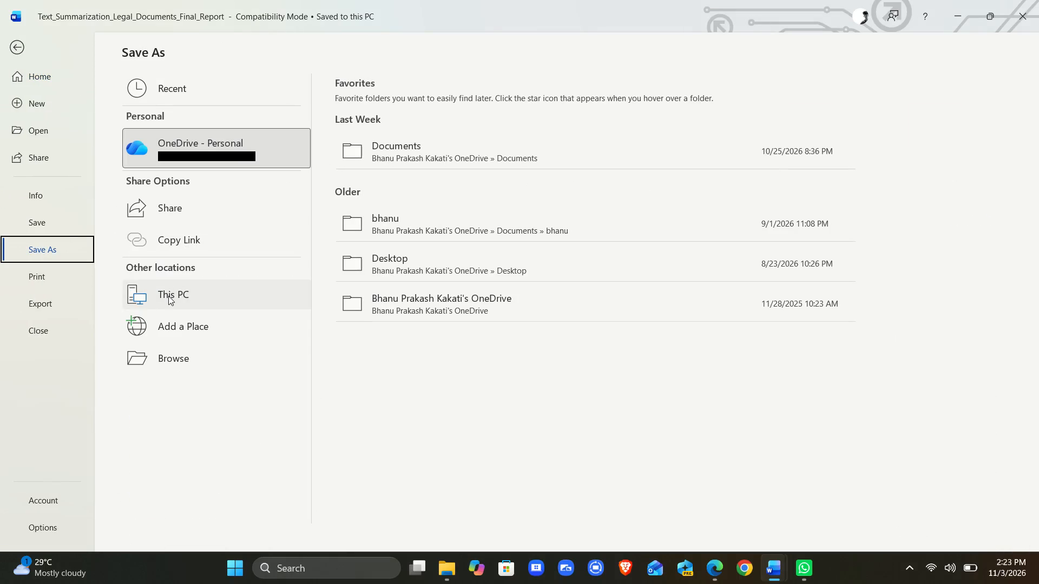
click(168, 296)
click(434, 148)
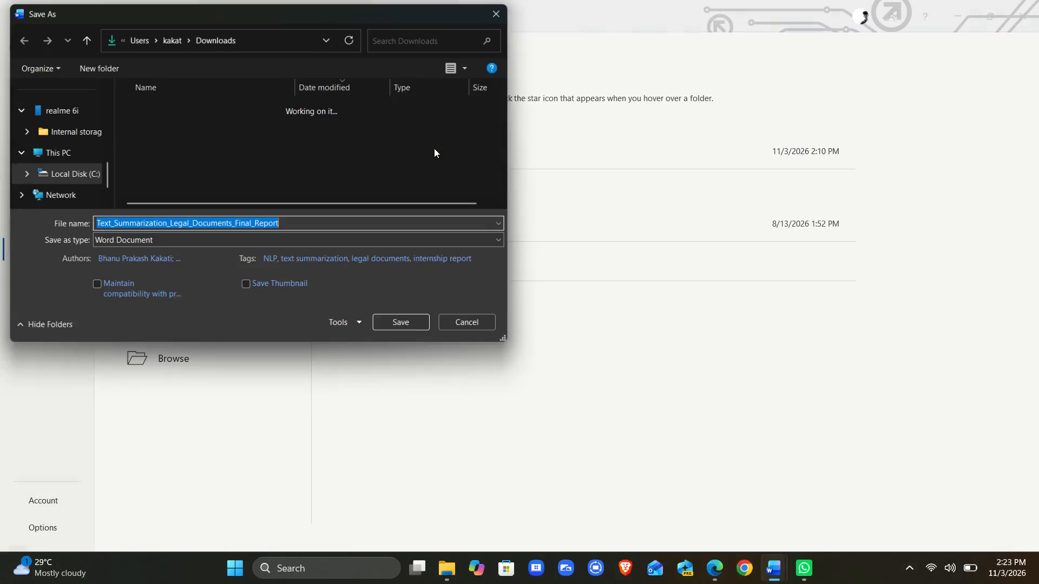
click(305, 231)
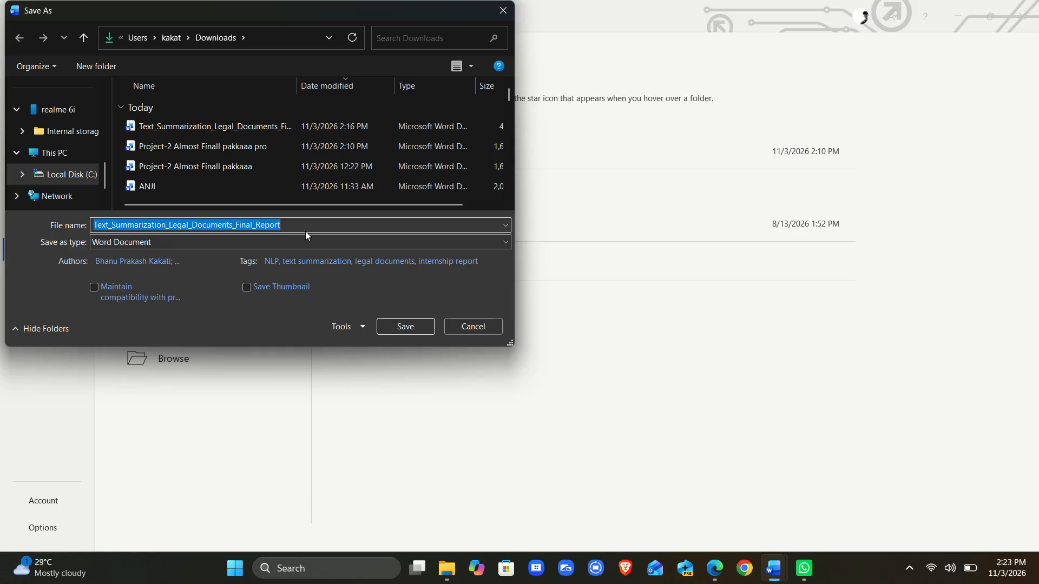
click(303, 229)
key(space)
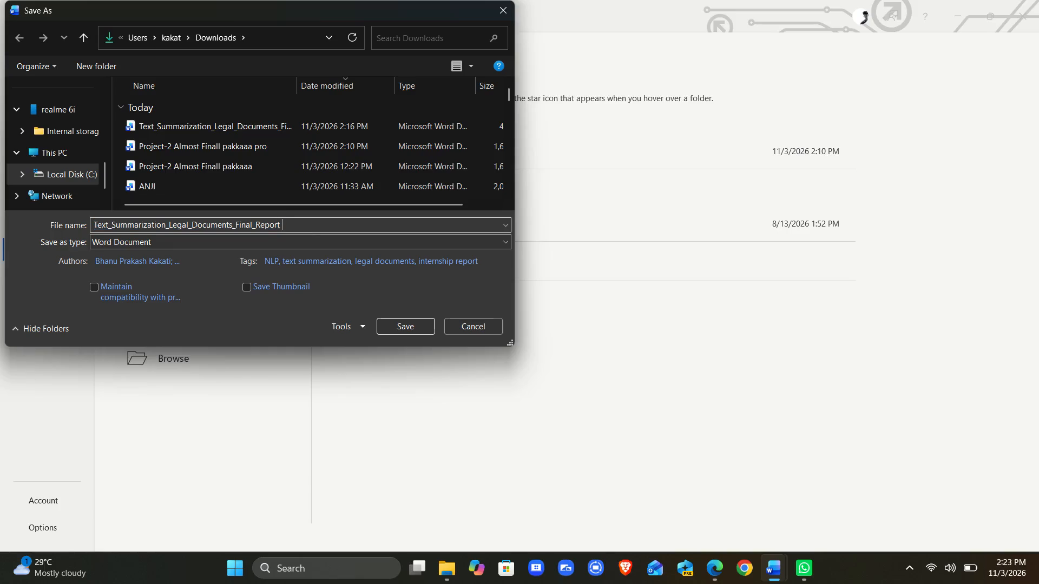
text(pro)
key(Return)
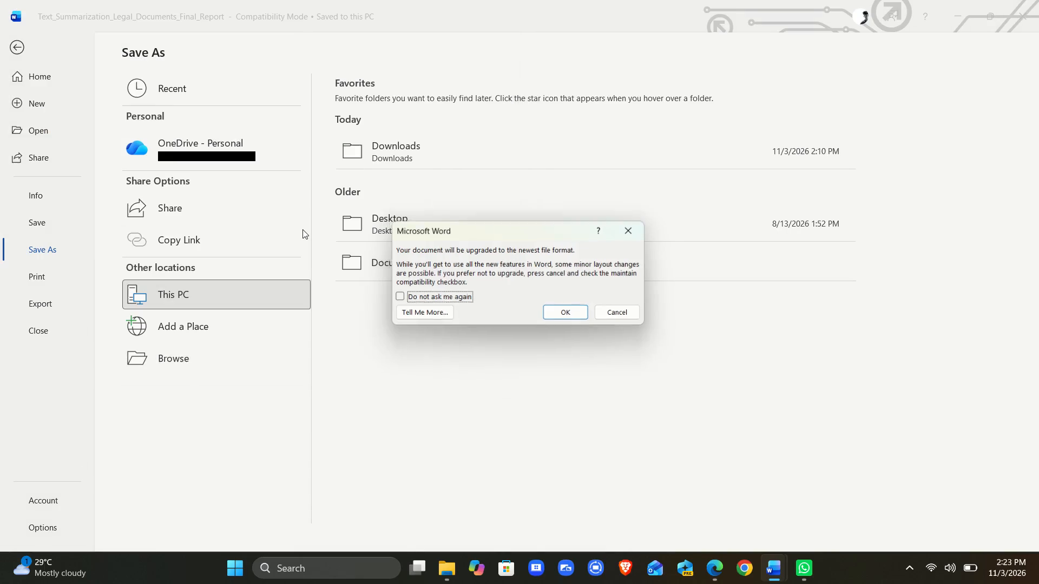
click(562, 318)
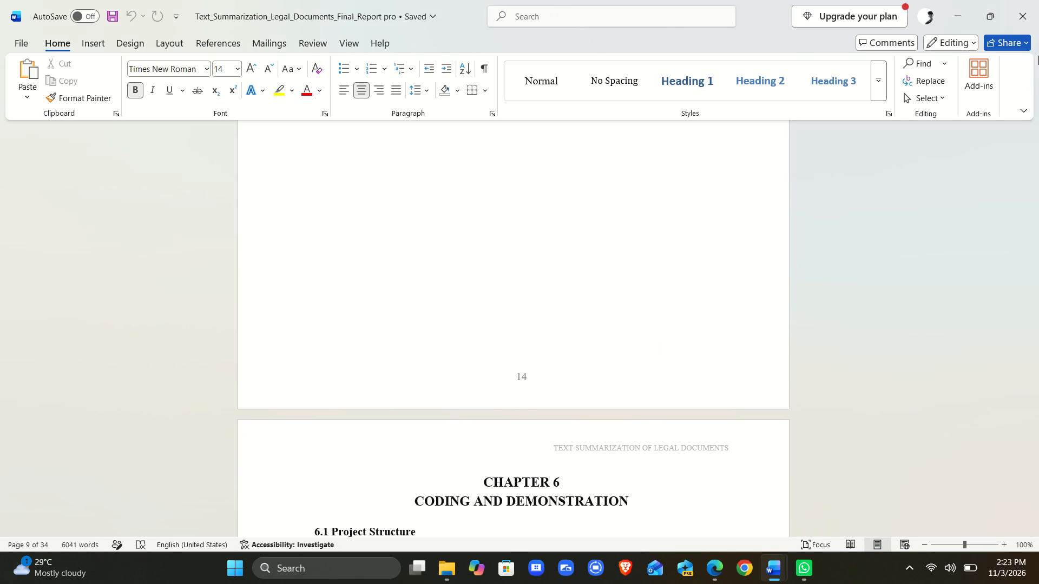
click(1036, 6)
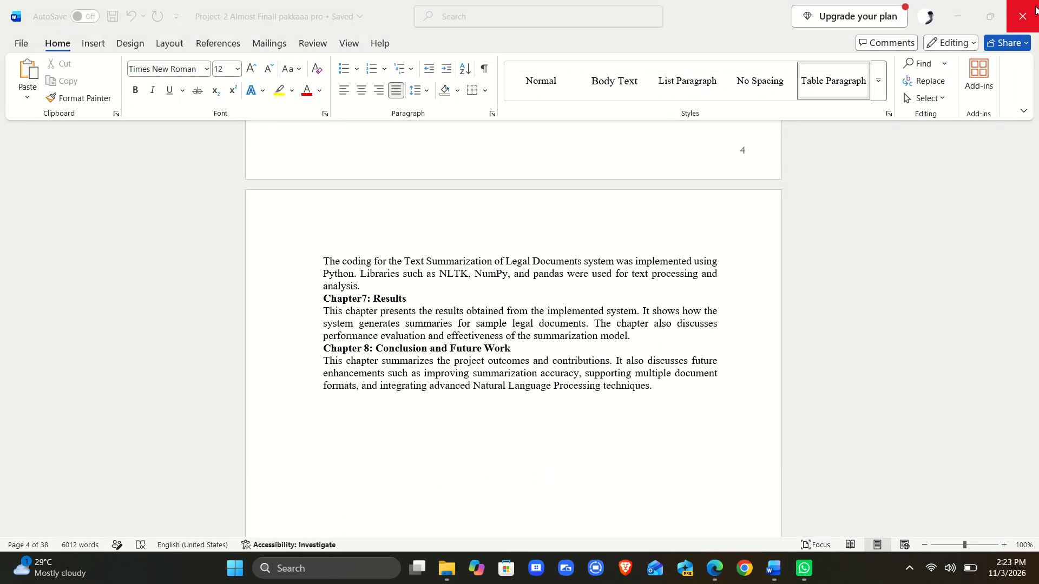
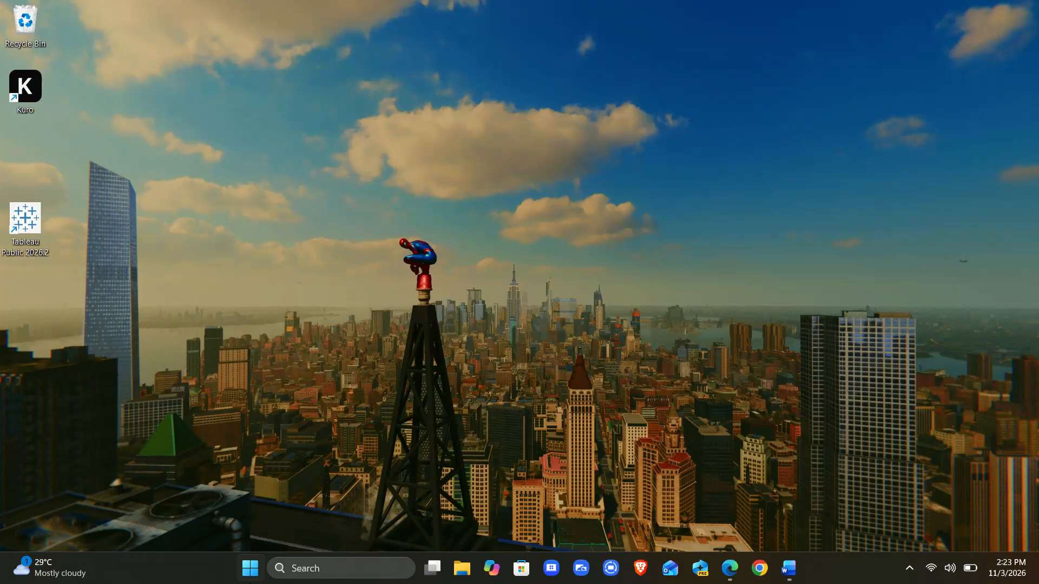
Switch to Chrome with the Mr profile, search Google for "word to pdf" and open iLovePDF's Word to PDF converter.
click(249, 575)
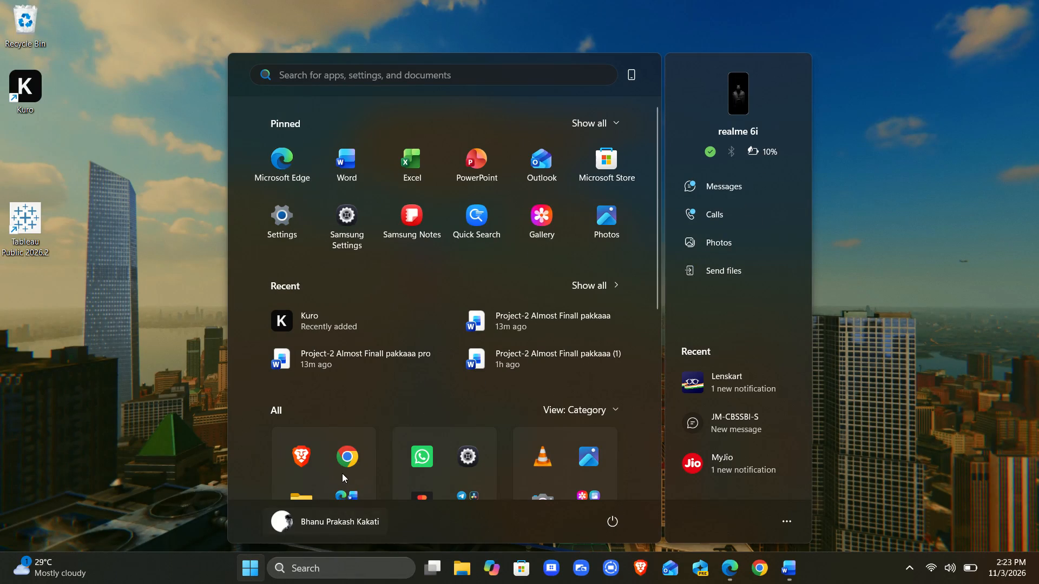
click(345, 464)
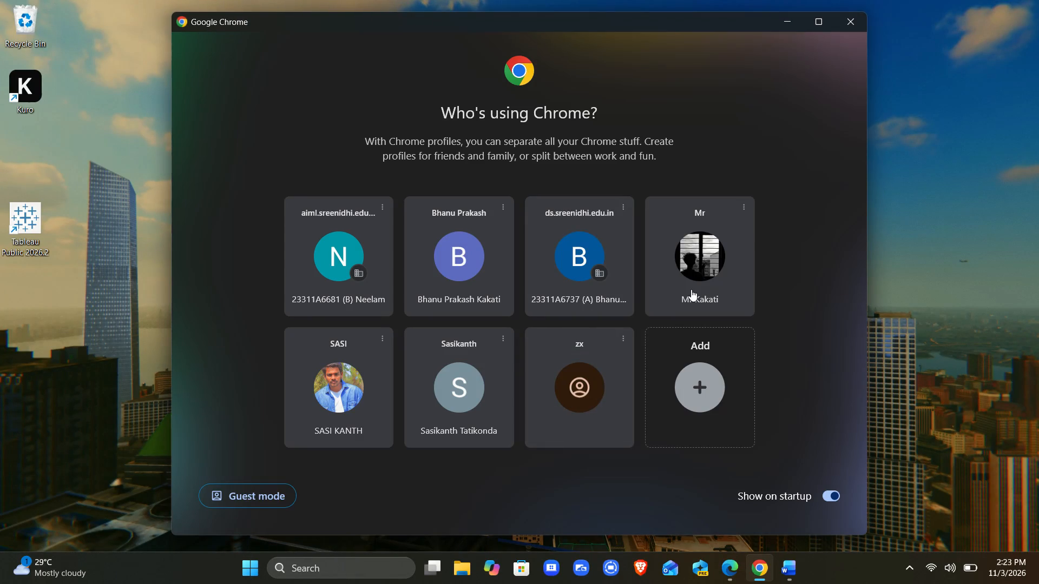
click(691, 289)
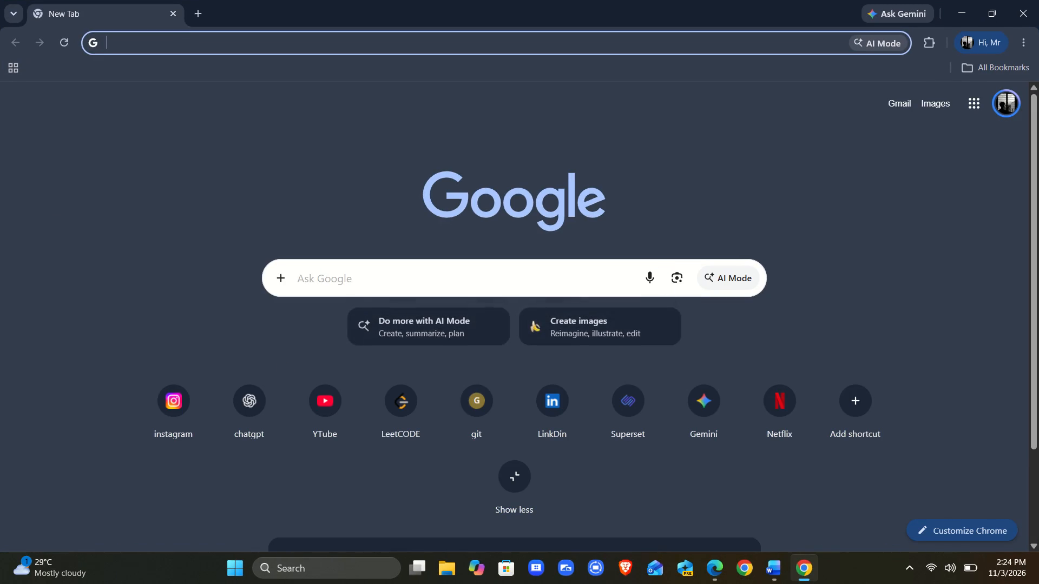
click(571, 281)
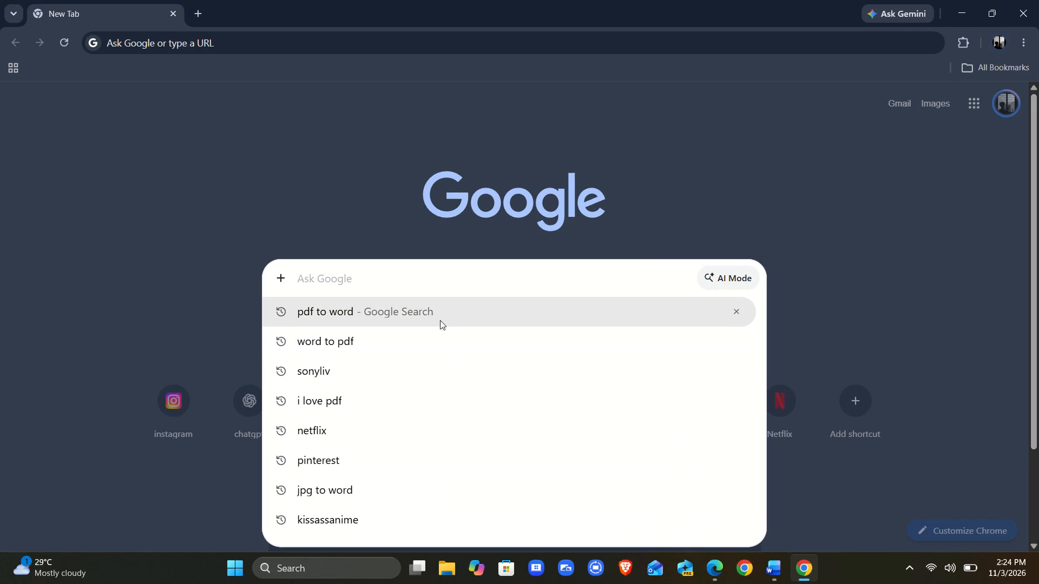
click(425, 332)
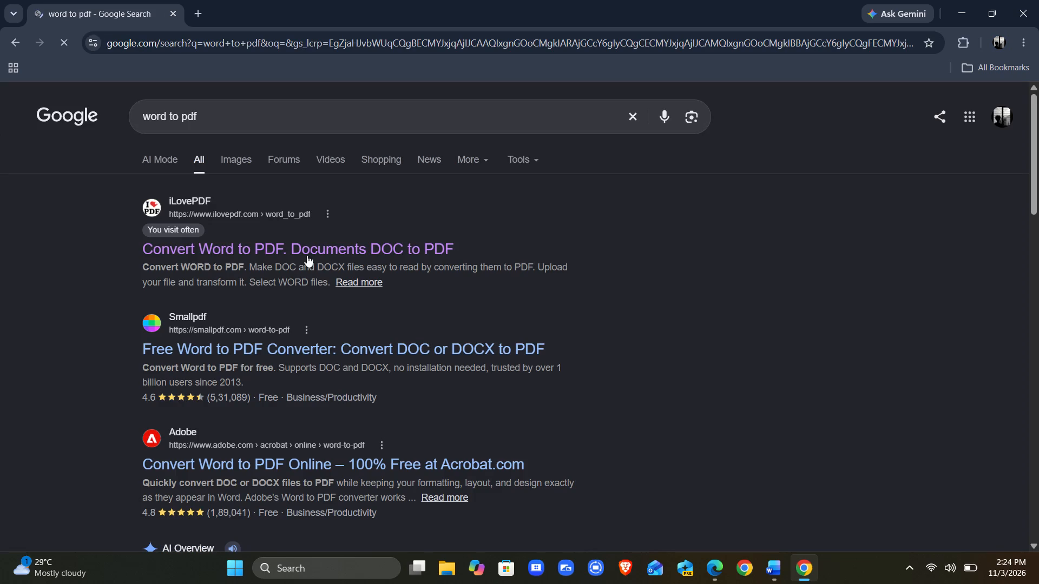
click(305, 245)
Convert "Text_Summarization_Legal_Documents_Final_Report pro" from Downloads to PDF, download the result and minimise the browser.
click(483, 261)
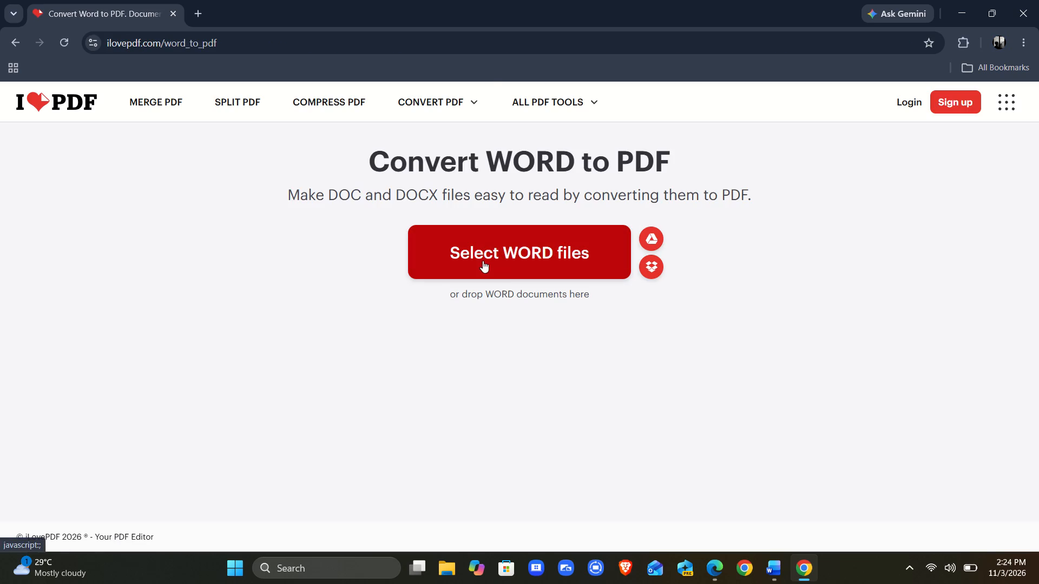
double_click(249, 128)
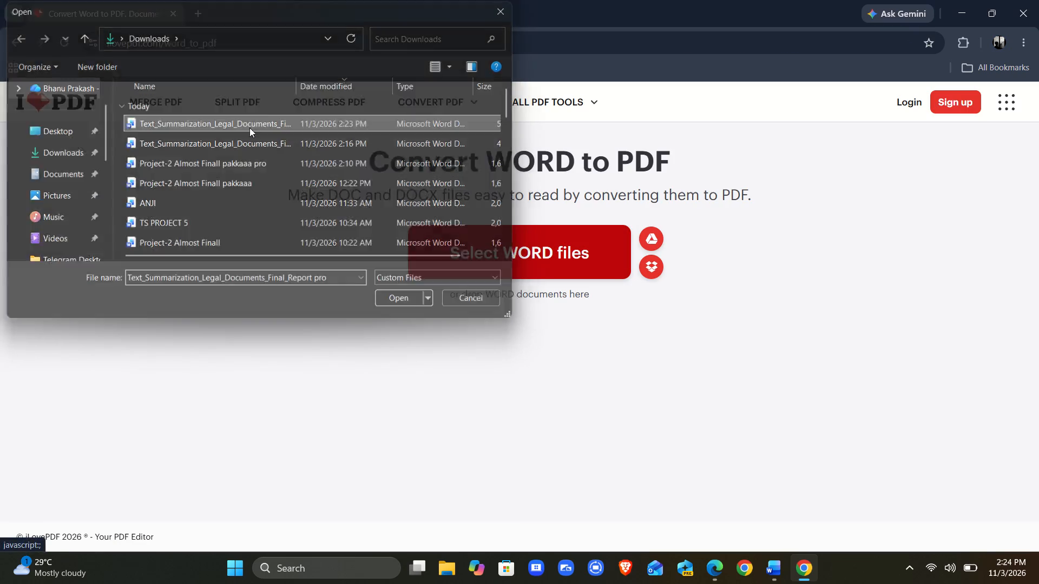
click(901, 514)
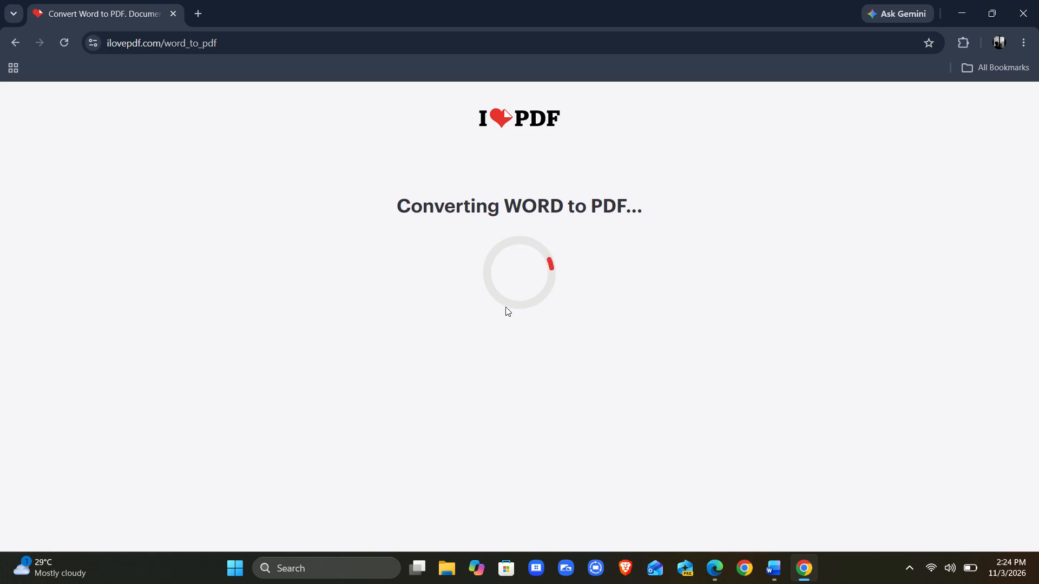
click(532, 223)
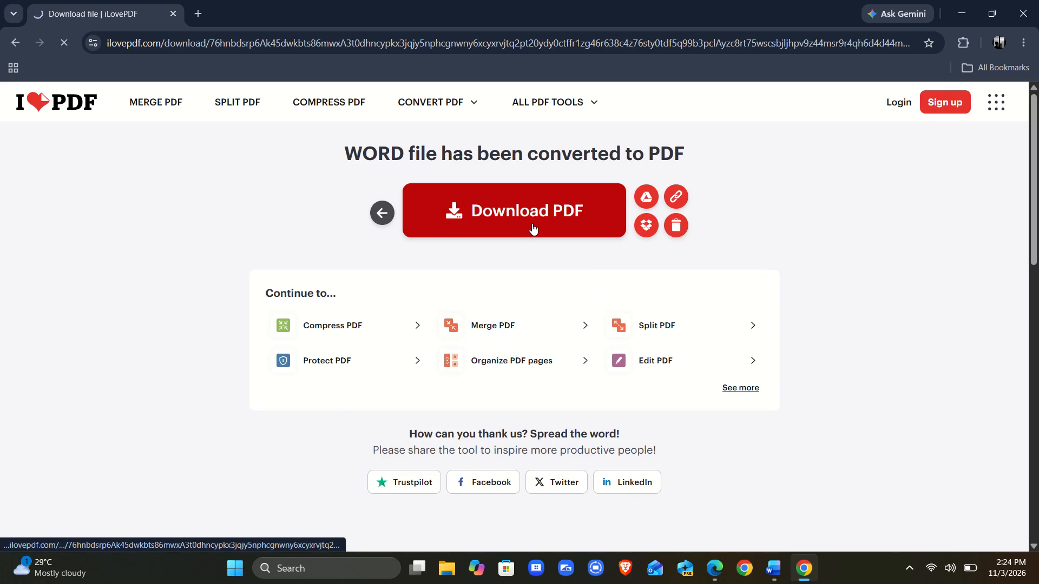
click(964, 15)
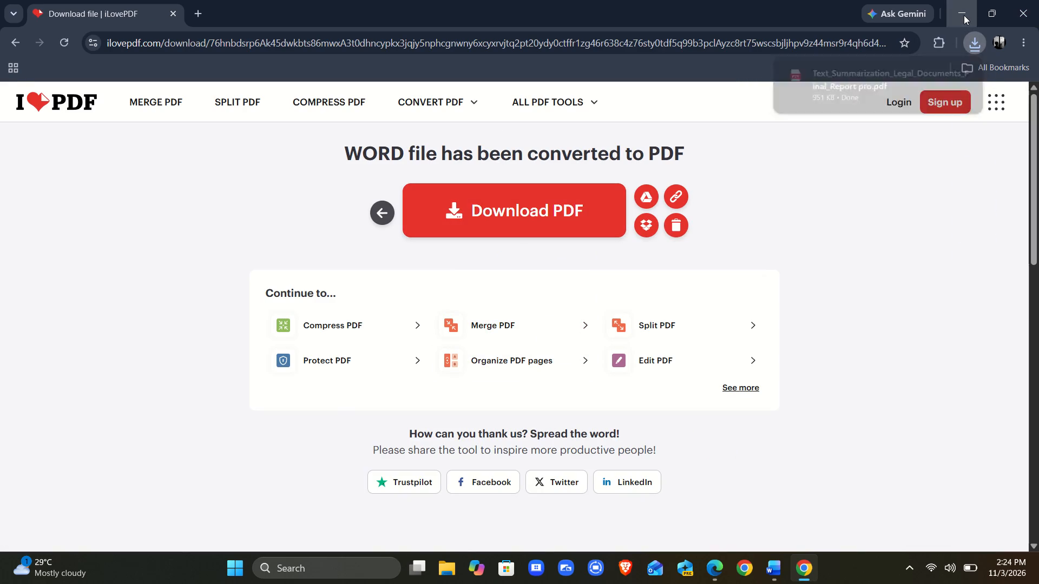
Search the computer for WhatsApp to open it.
click(247, 572)
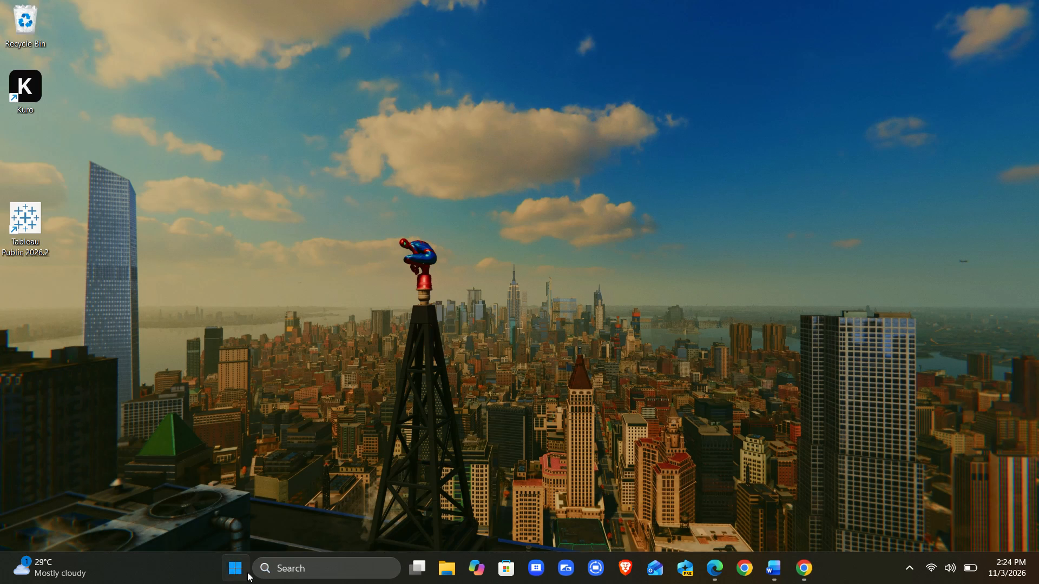
key(w)
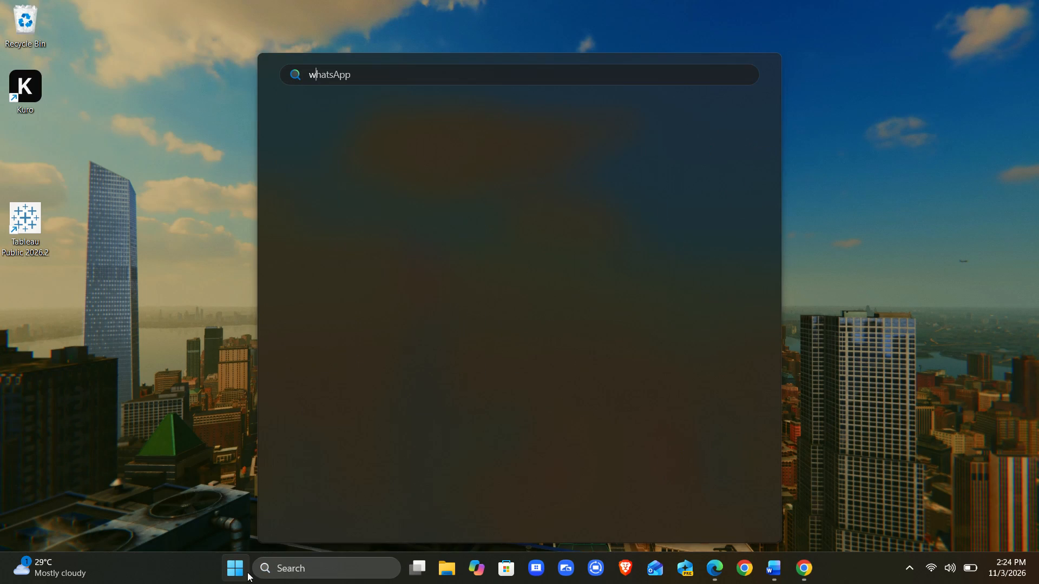
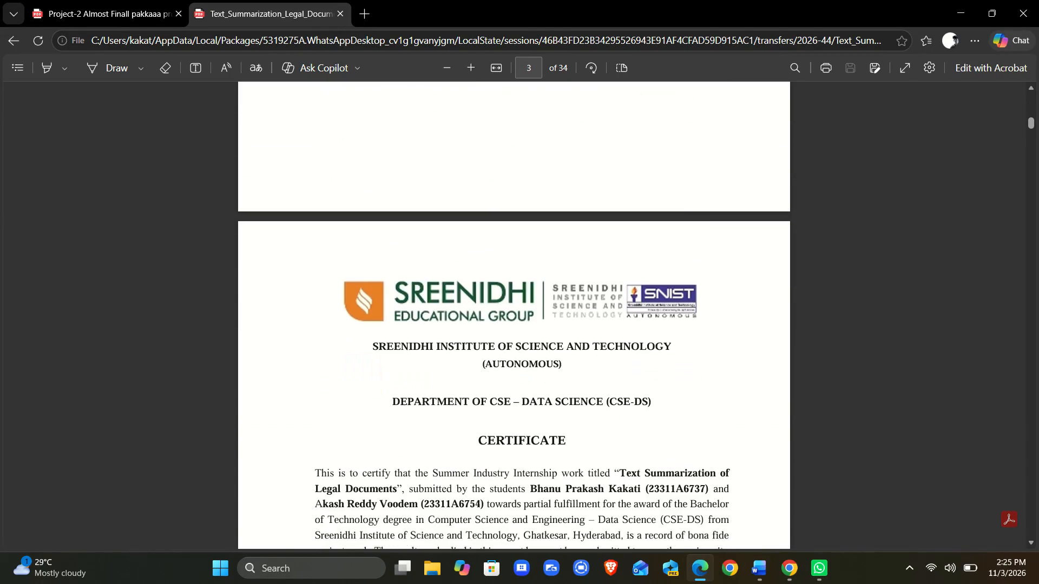
Review the report PDF's opening pages, from the title page through the committee acceptance, certificate and declaration to the acknowledgement.
scroll(609, 404, down, 1)
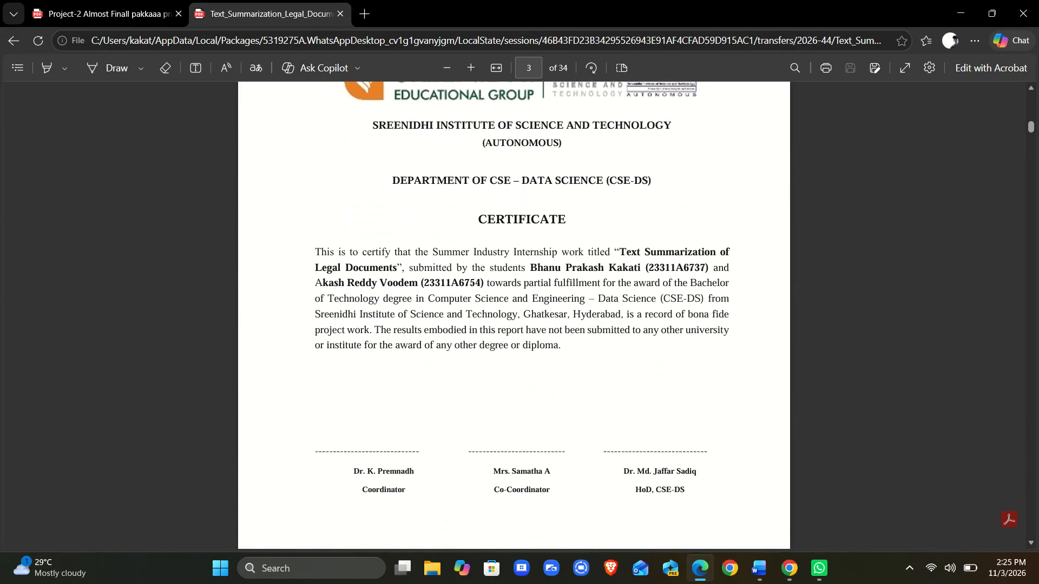
scroll(609, 404, down, 6)
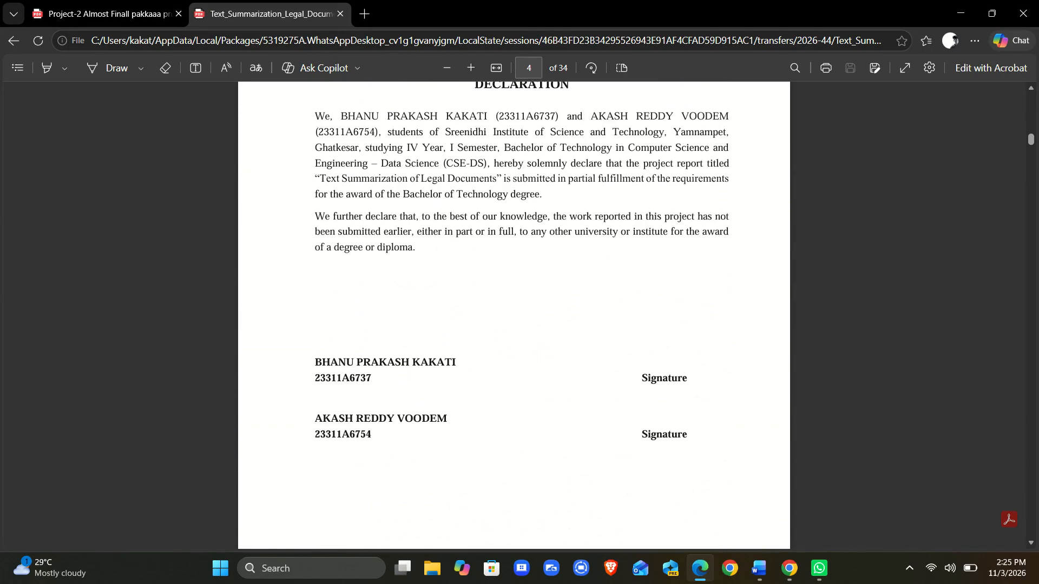
scroll(609, 404, down, 5)
scroll(609, 404, up, 2)
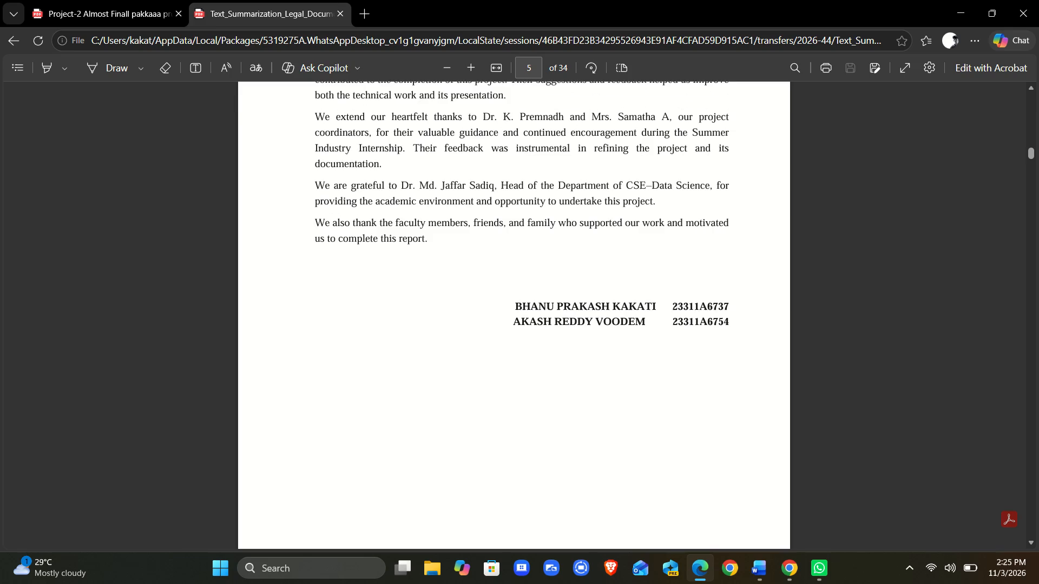
scroll(609, 404, up, 1)
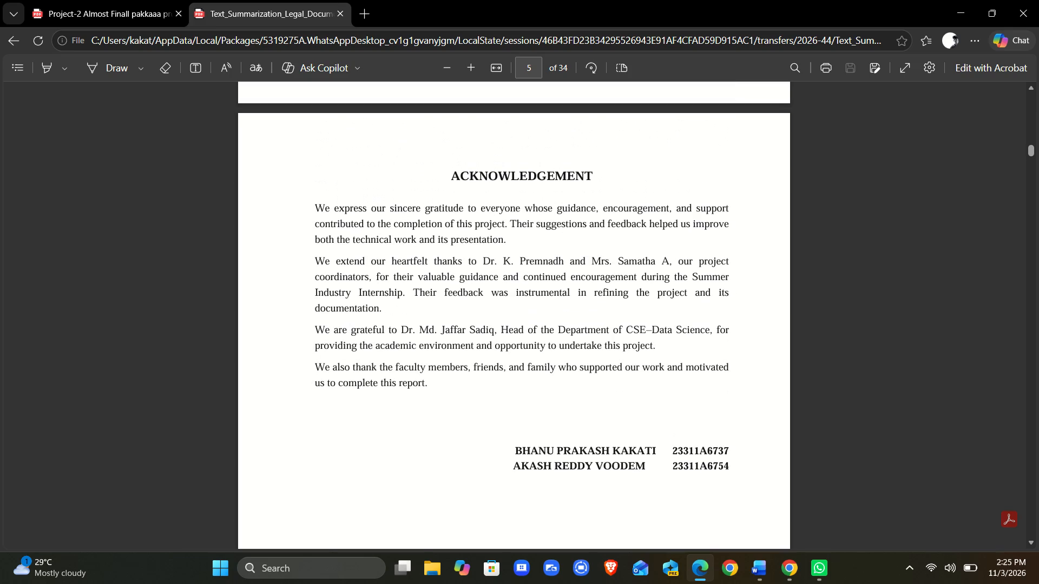
scroll(609, 404, up, 1)
scroll(609, 404, down, 1)
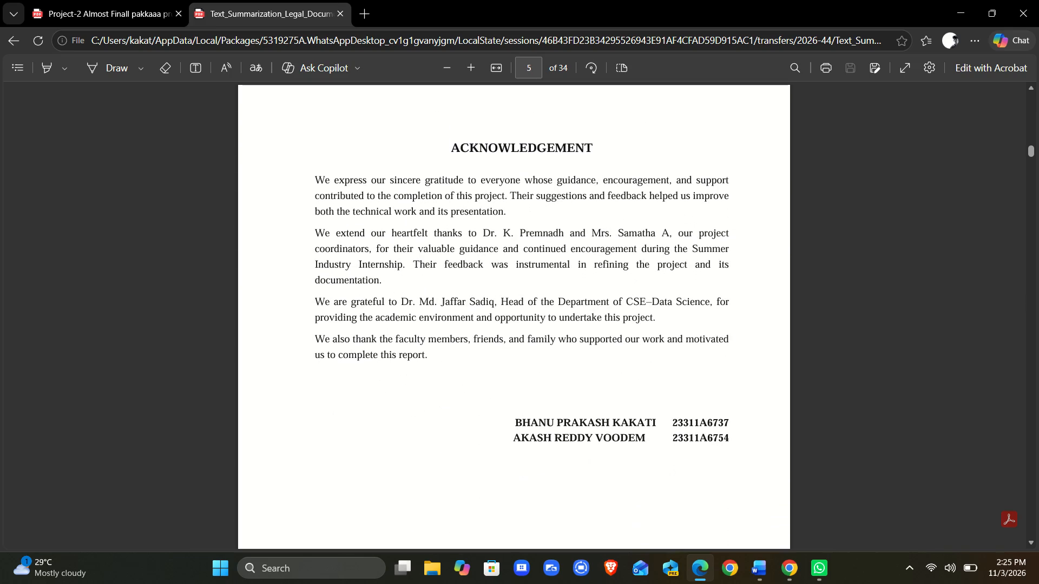
scroll(609, 404, up, 13)
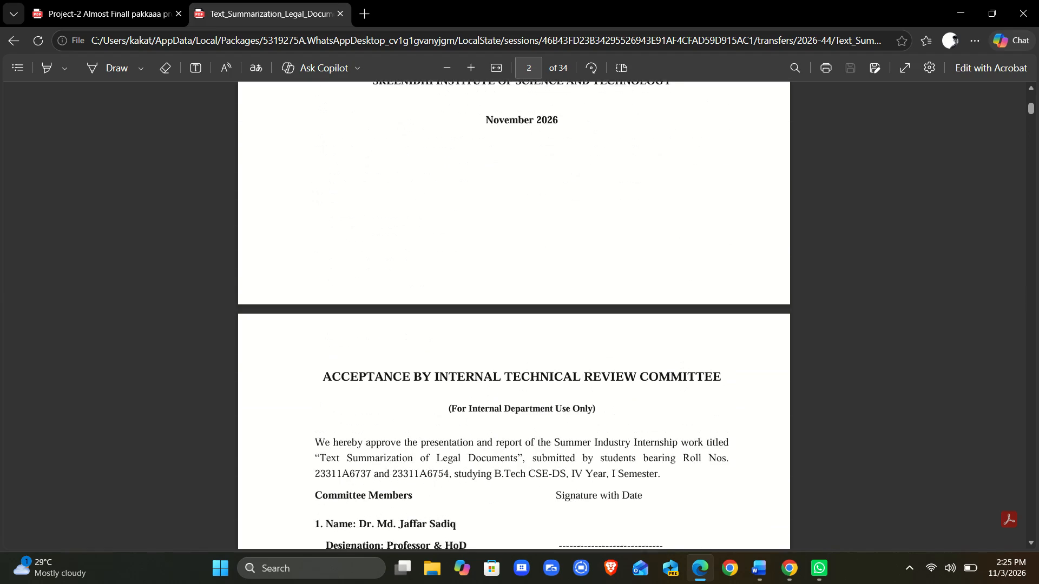
scroll(609, 404, up, 7)
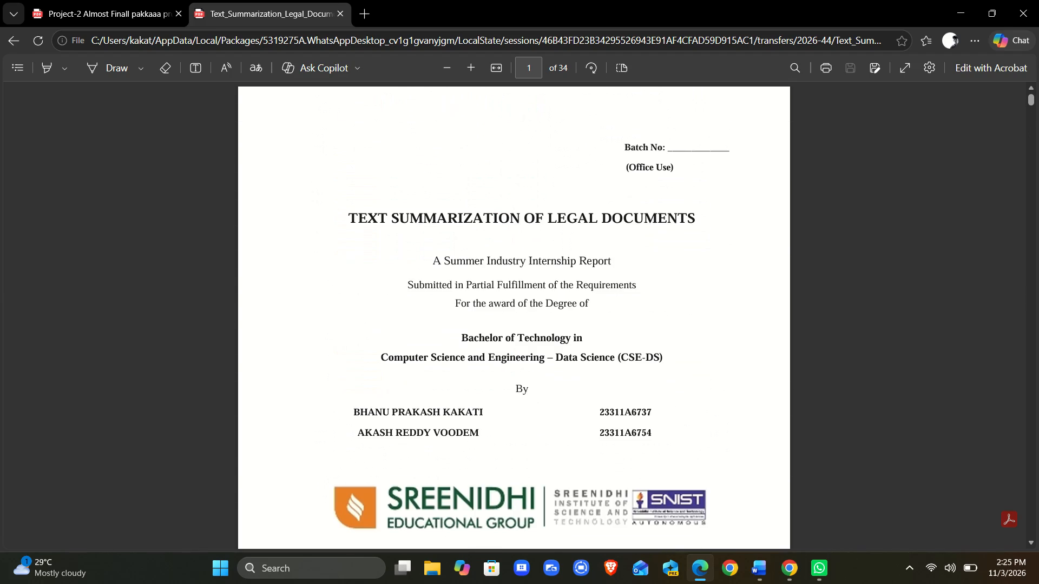
scroll(609, 404, down, 1)
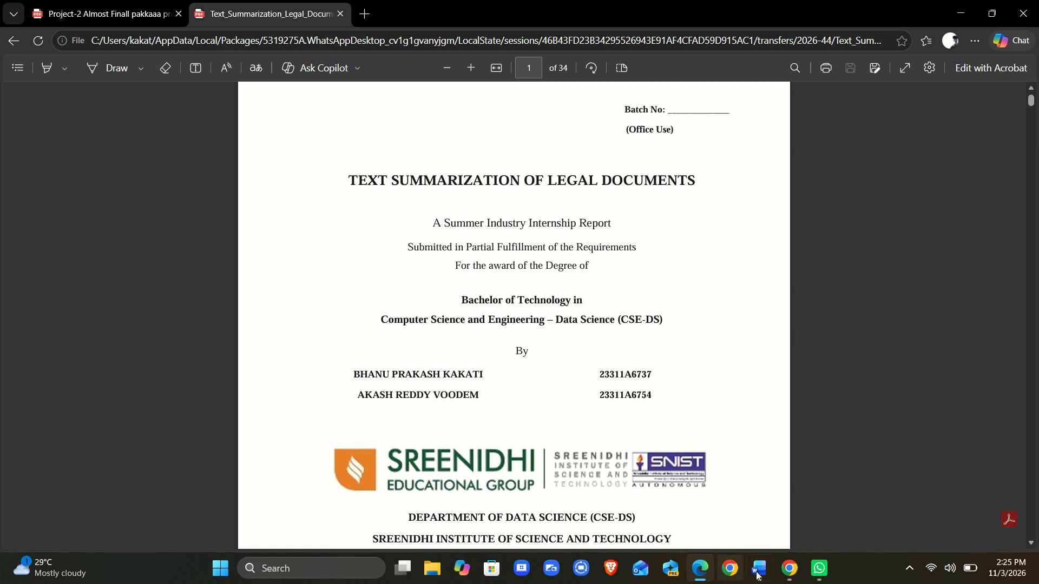
Switch from the report PDF in Edge to the unsaved Document2 in Word.
click(764, 571)
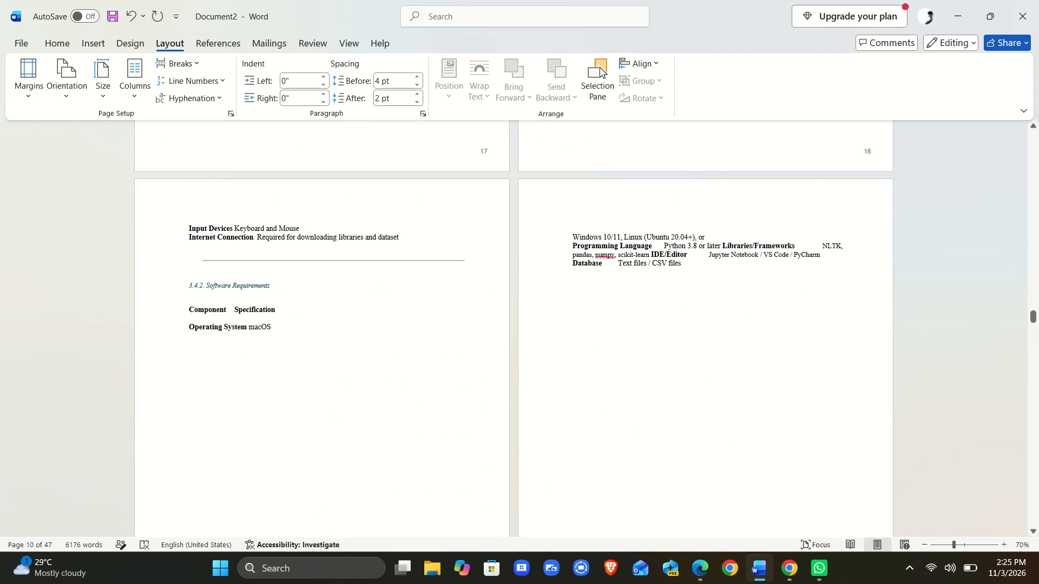
click(751, 575)
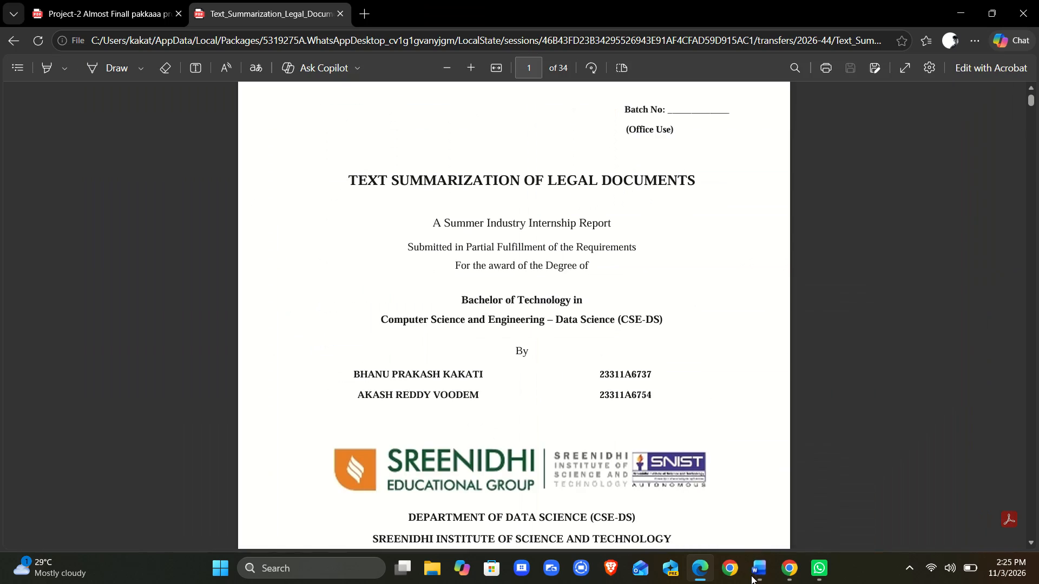
click(751, 575)
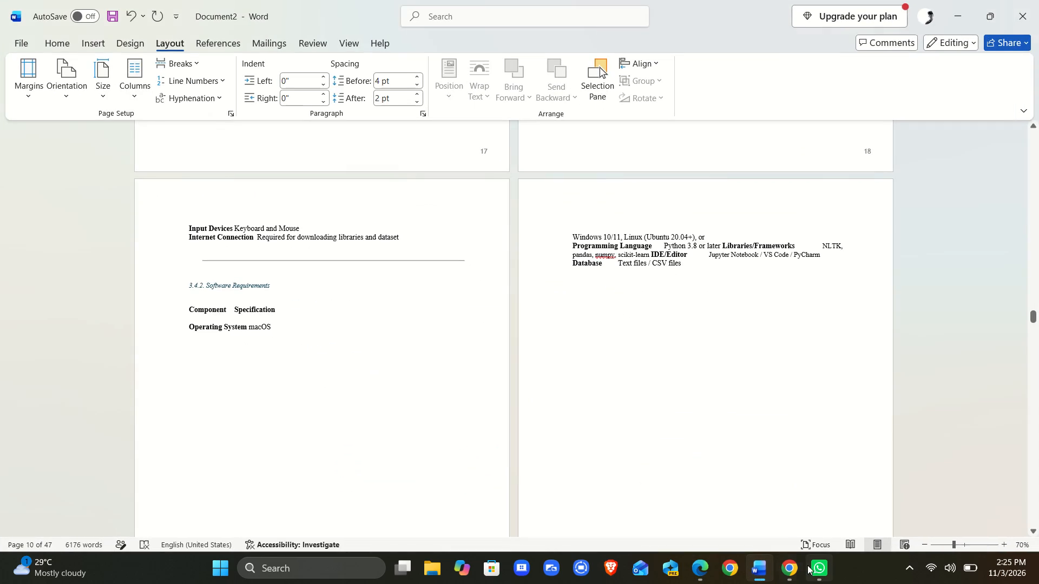
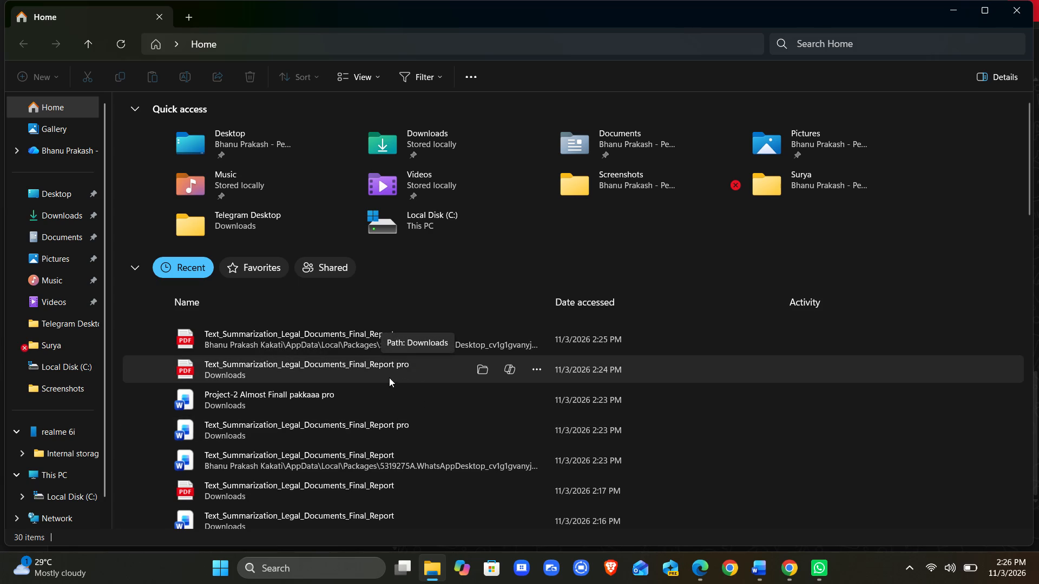
double_click(399, 438)
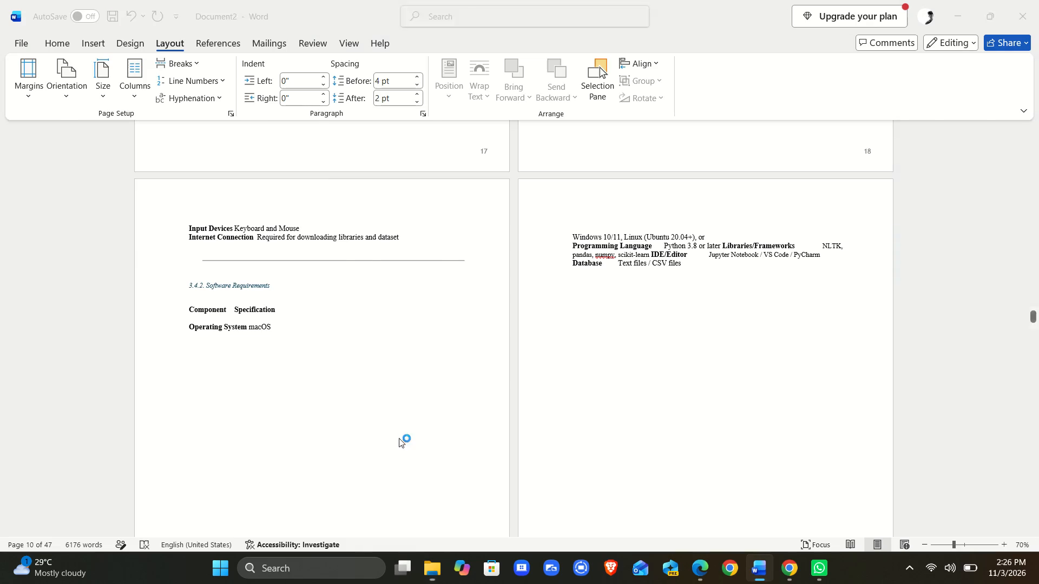
On the title page, left-align the second student's name and pad it with leading spaces to line up beneath the first student's name.
scroll(430, 350, down, 1)
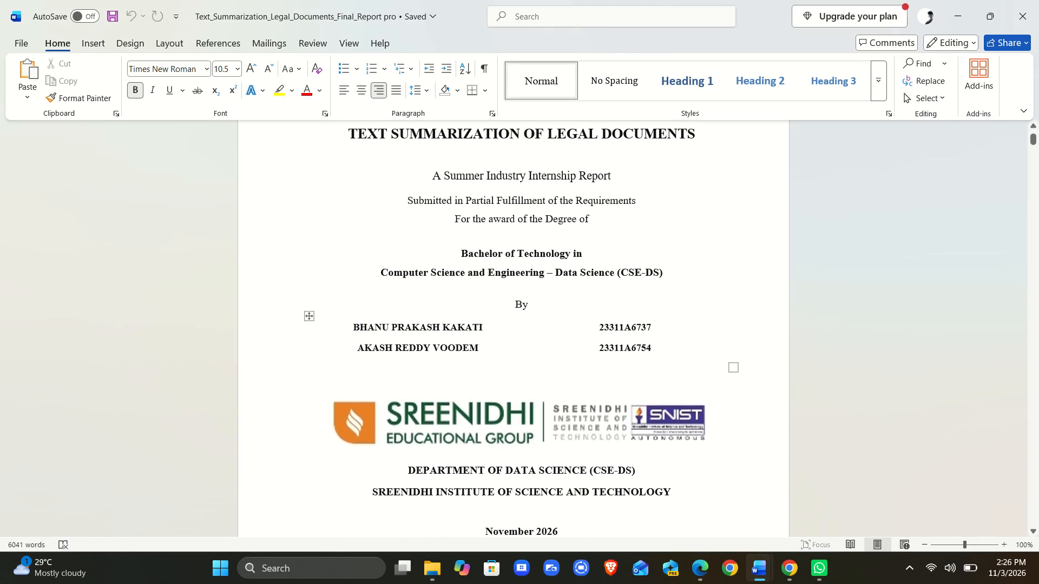
click(353, 345)
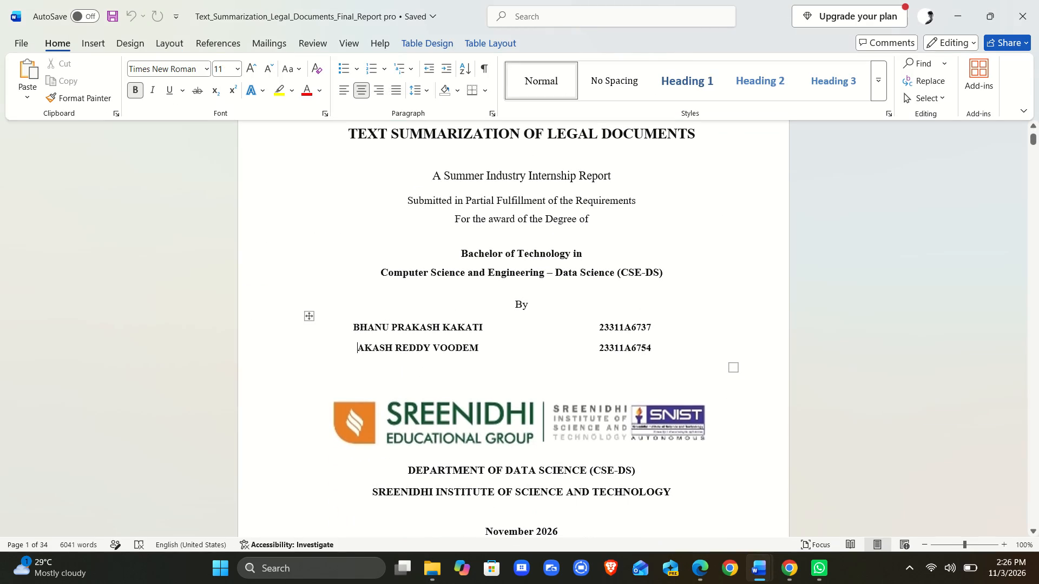
key(BackSpace)
key(space)
key(space)
key(space)
key(space)
key(space)
key(space)
key(space)
key(space)
key(space)
key(space)
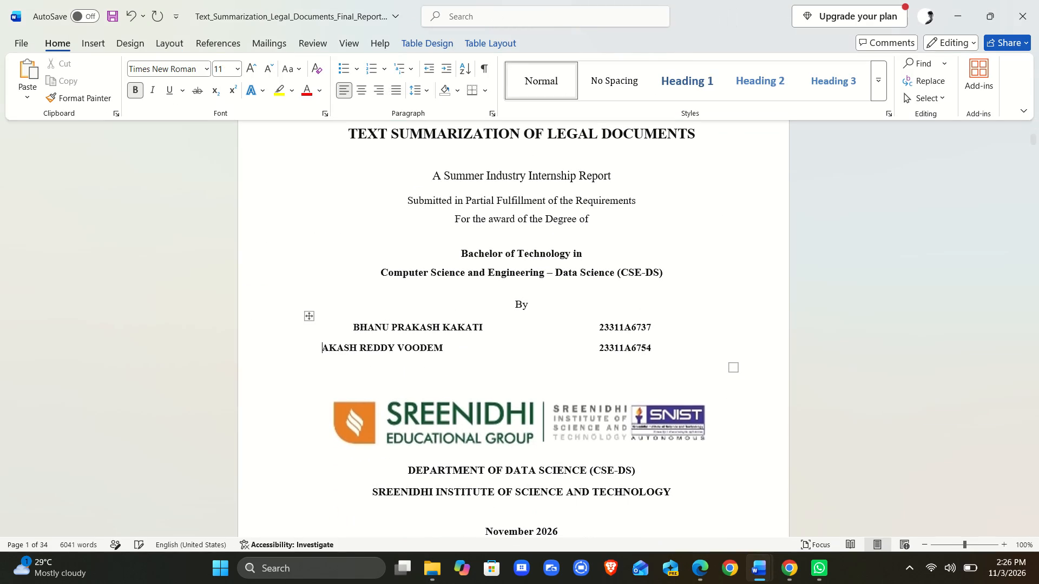
key(space)
key(space)
key(space)
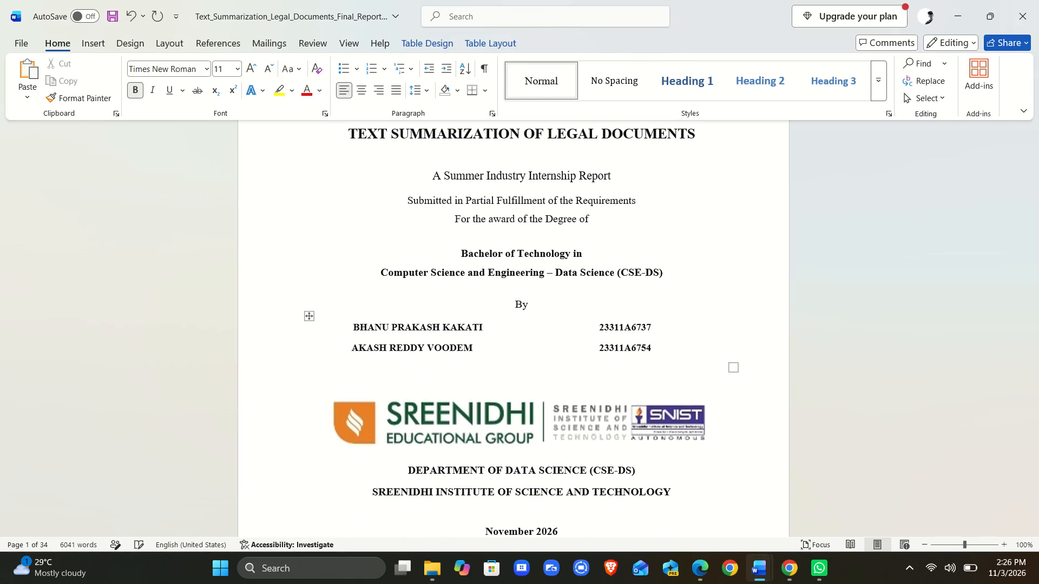
key(space)
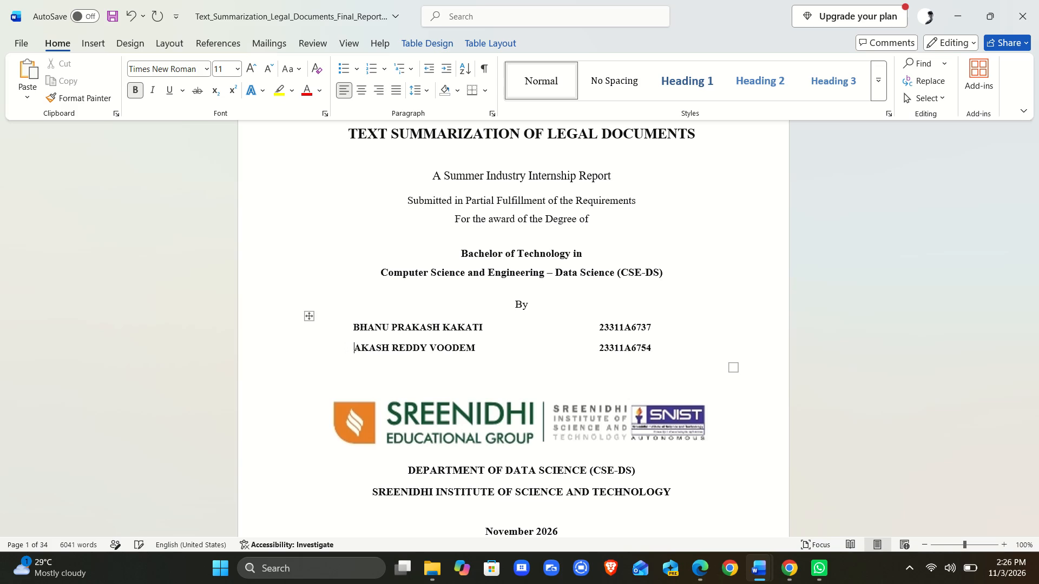
key(BackSpace)
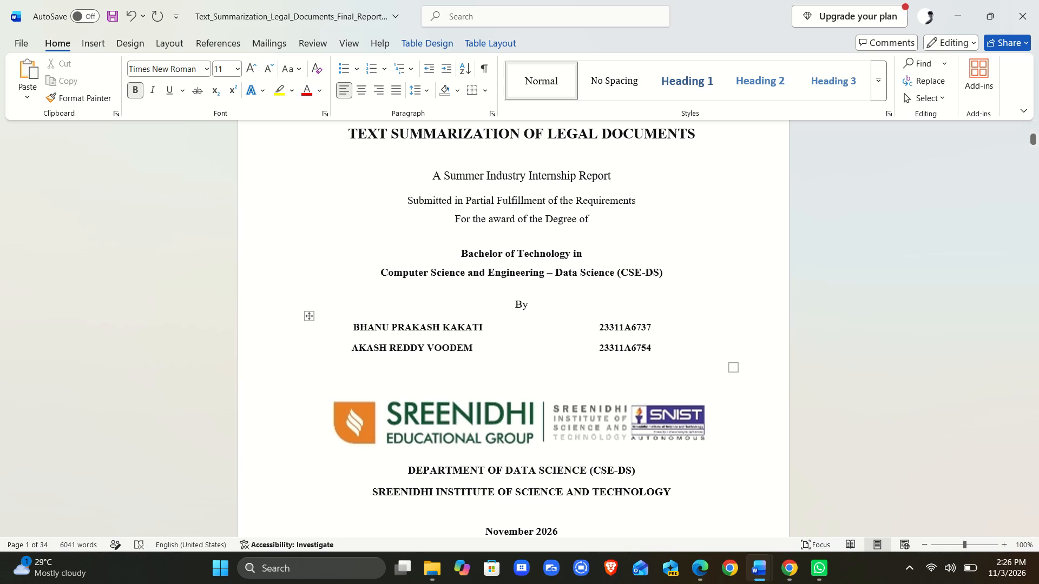
Make the project title "Text Summarization of Legal Documents" bold in the internal technical review committee's acceptance paragraph.
scroll(432, 384, down, 2)
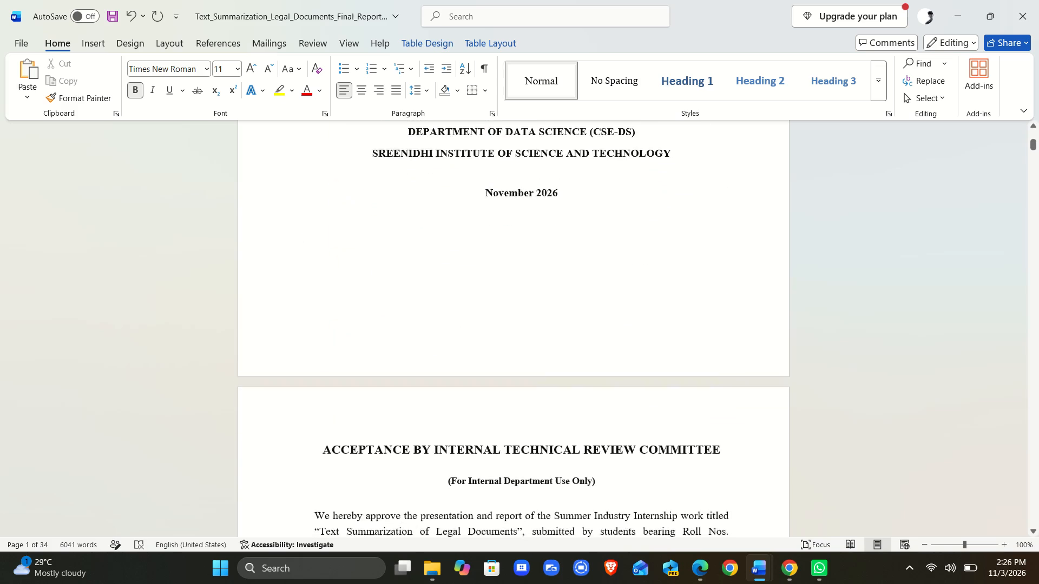
scroll(432, 384, down, 2)
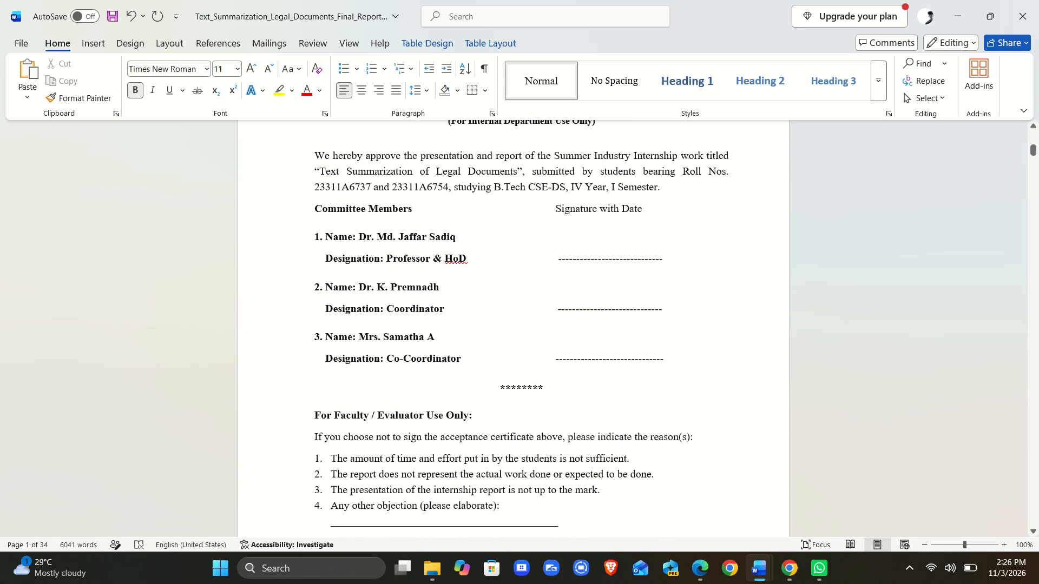
scroll(432, 384, up, 1)
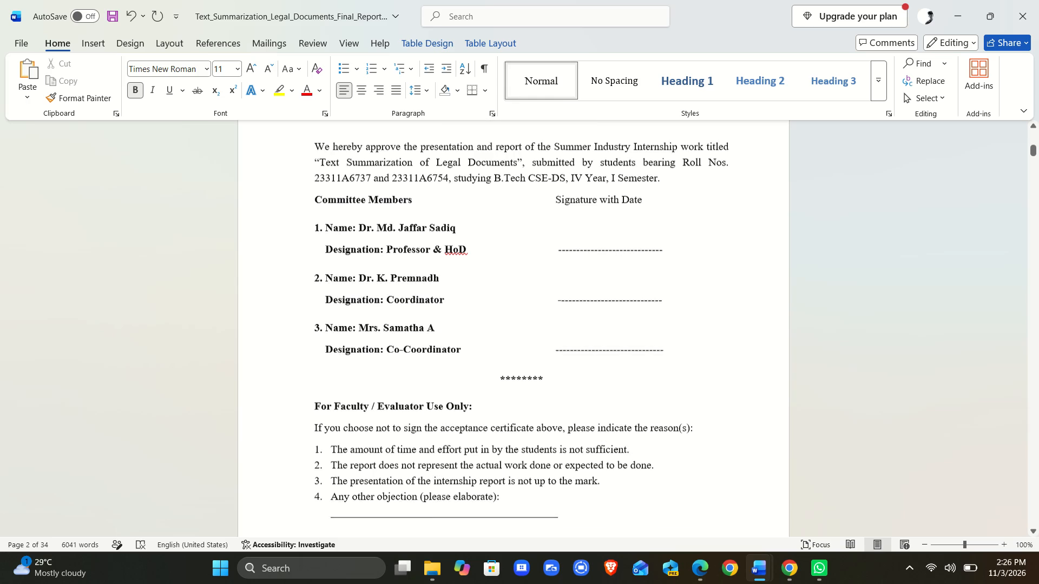
scroll(432, 384, up, 2)
scroll(432, 384, down, 2)
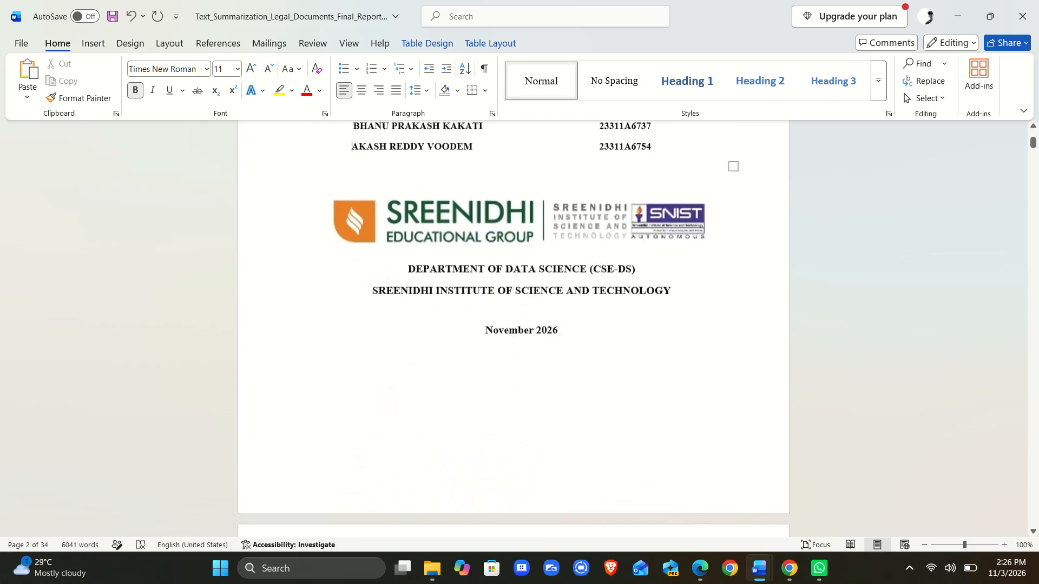
scroll(432, 384, down, 4)
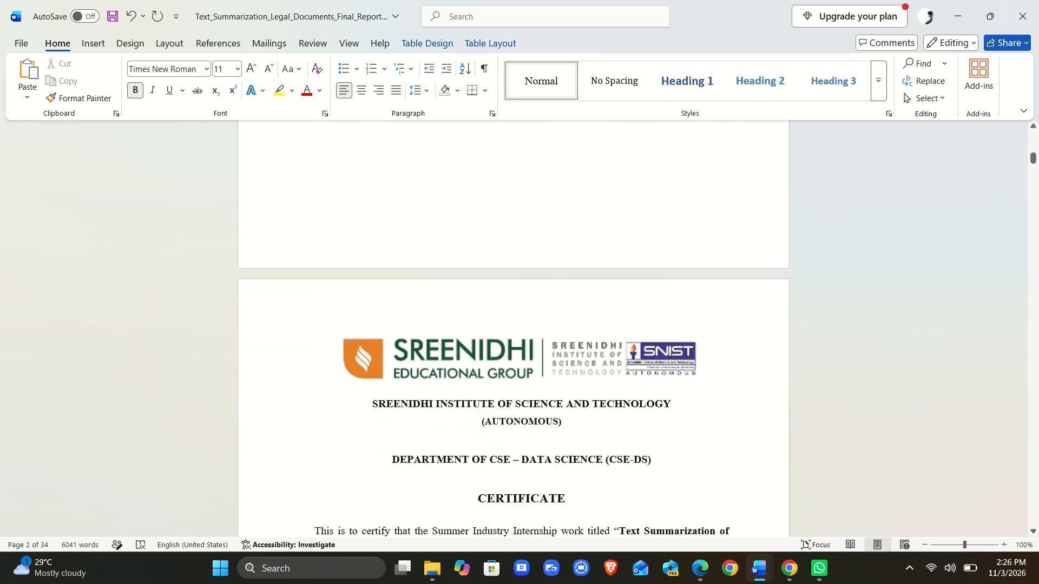
scroll(432, 384, down, 2)
scroll(432, 384, up, 2)
scroll(432, 384, down, 1)
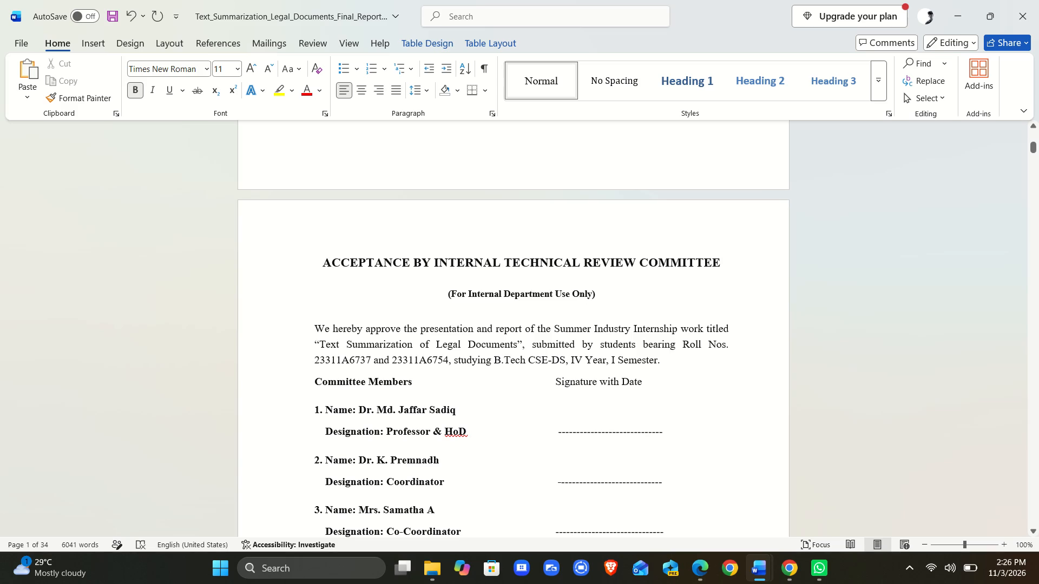
drag(516, 342, 386, 347)
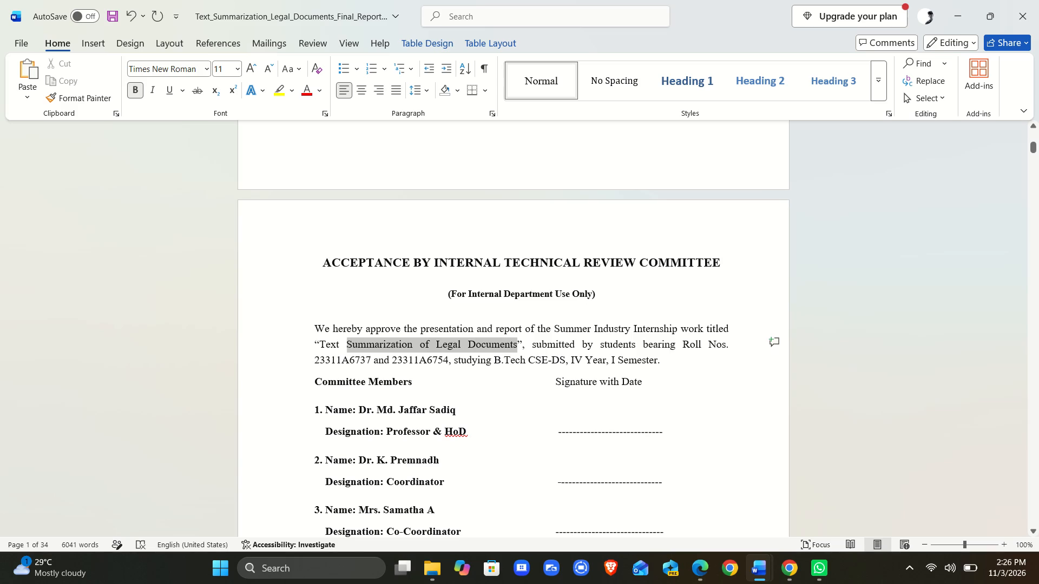
drag(386, 347, 328, 349)
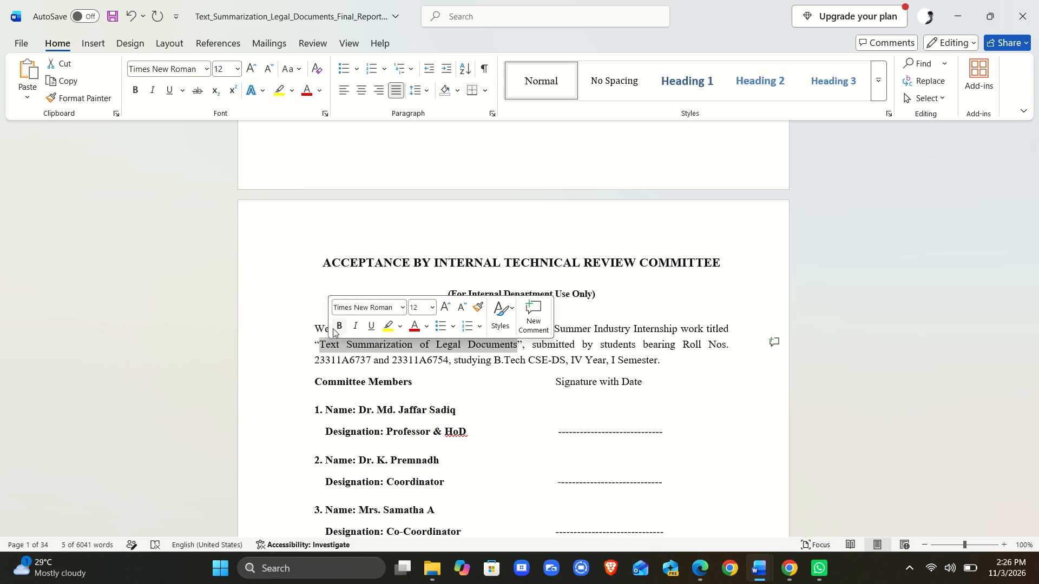
click(333, 328)
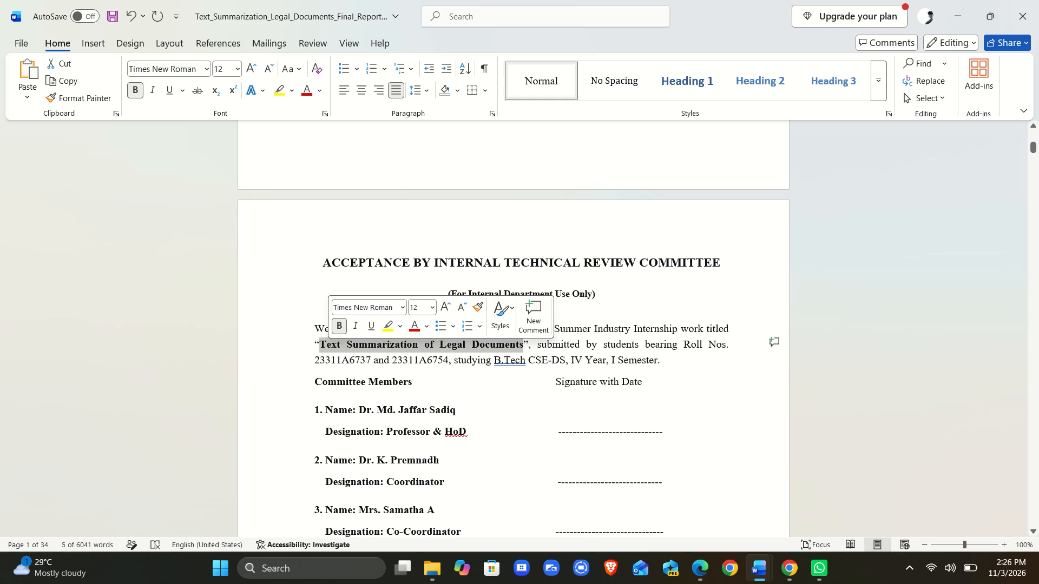
Make both students' roll numbers bold in the committee acceptance paragraph.
drag(448, 361, 393, 366)
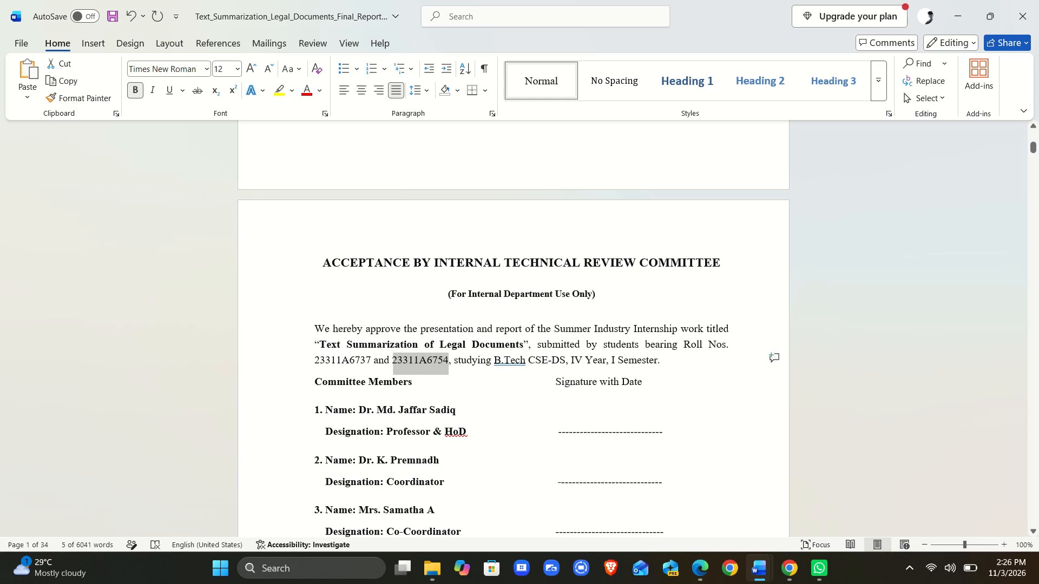
drag(393, 366, 392, 366)
click(402, 345)
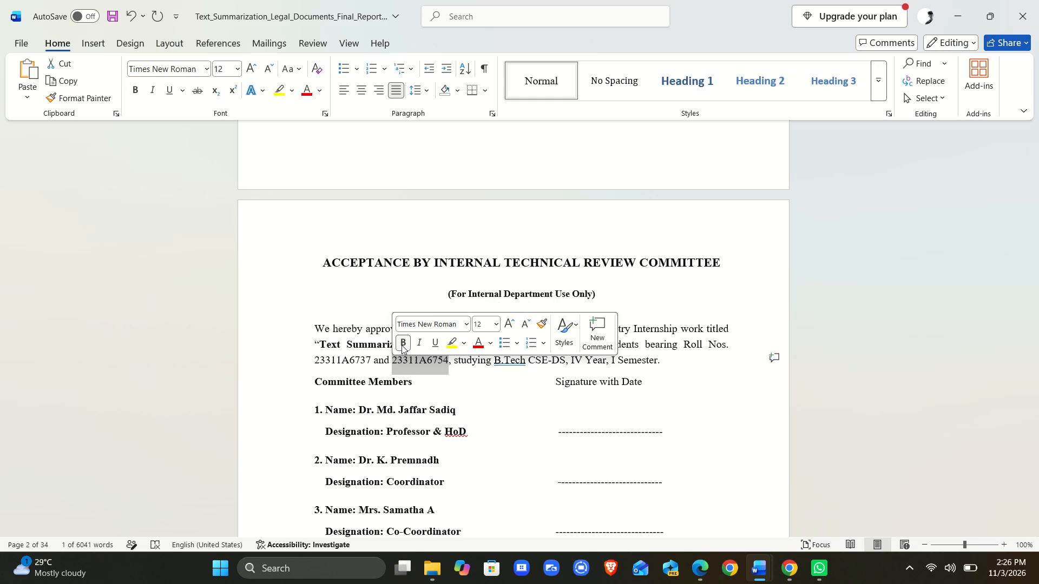
drag(372, 361, 337, 365)
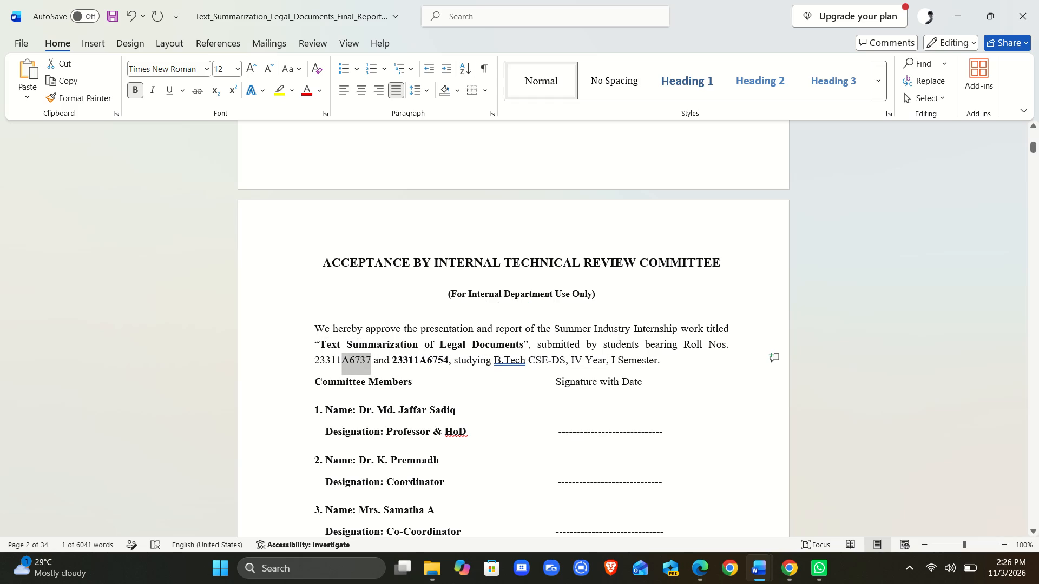
drag(337, 365, 314, 365)
click(321, 346)
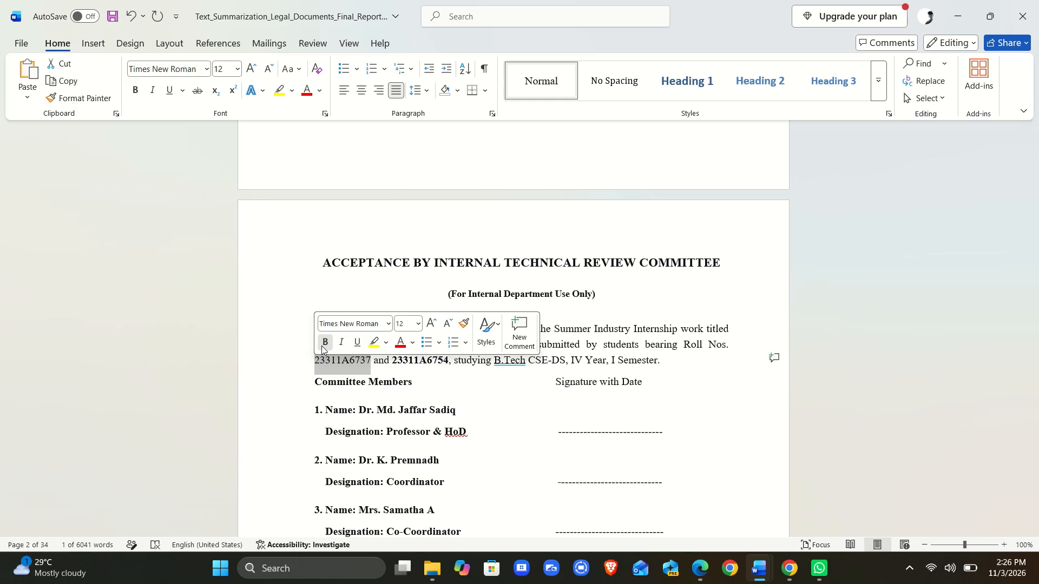
click(396, 387)
Check the rest of the acceptance page and the certificate page's formatting, including its student details and signature block.
scroll(396, 387, down, 1)
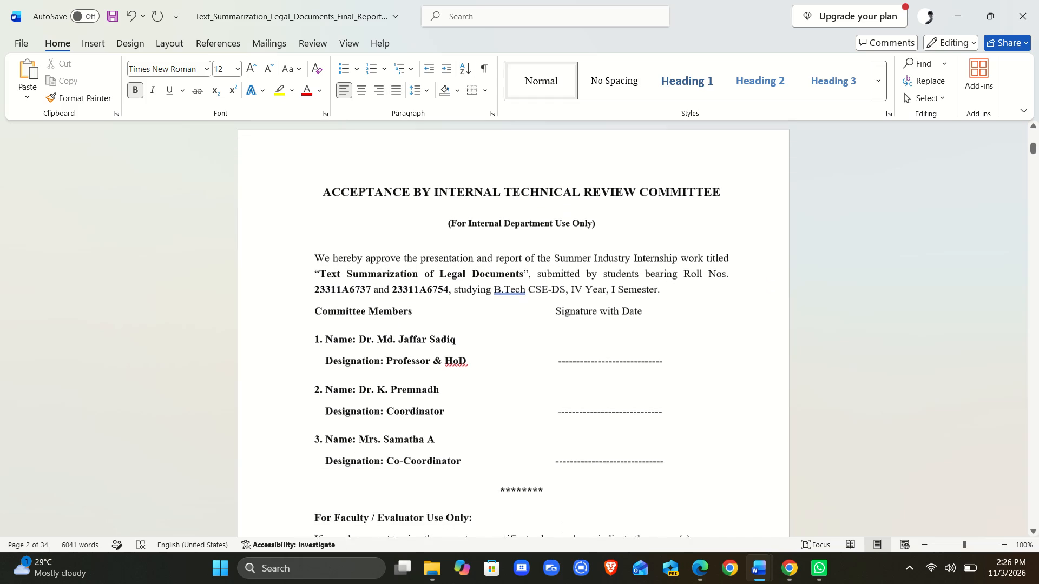
scroll(396, 387, down, 4)
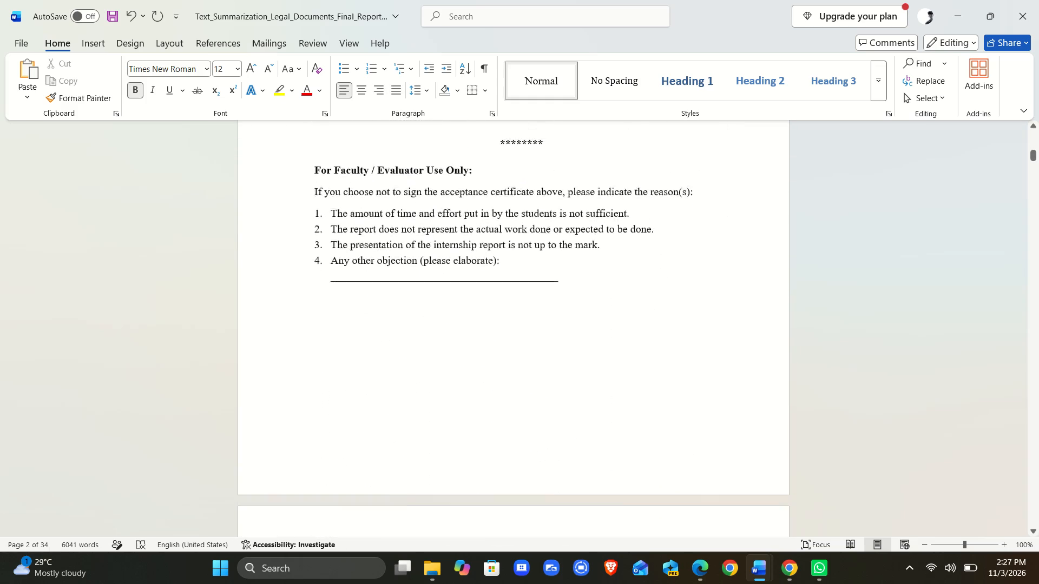
scroll(396, 387, down, 1)
scroll(396, 387, up, 1)
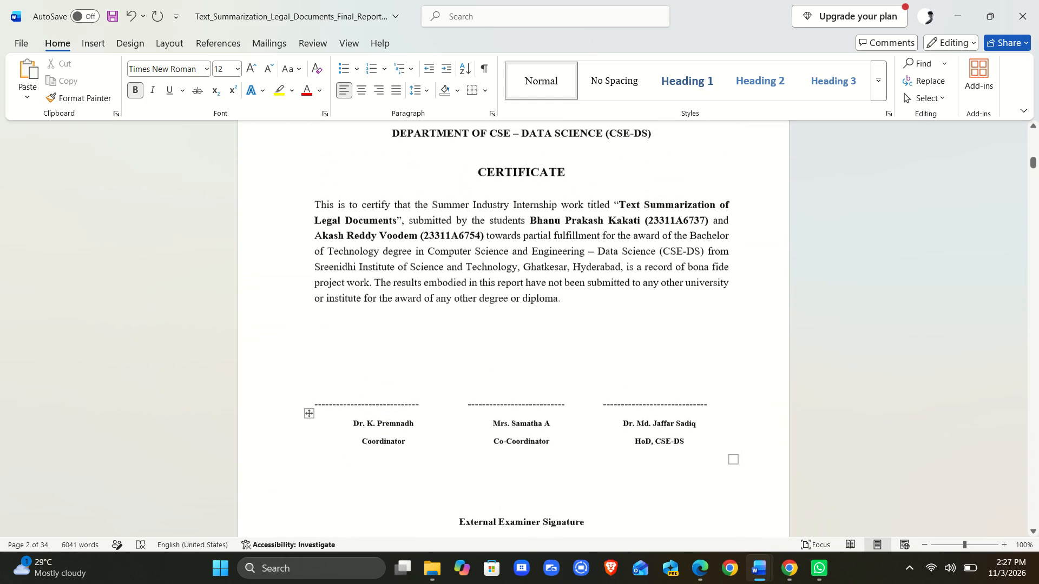
scroll(396, 387, up, 2)
scroll(396, 387, down, 1)
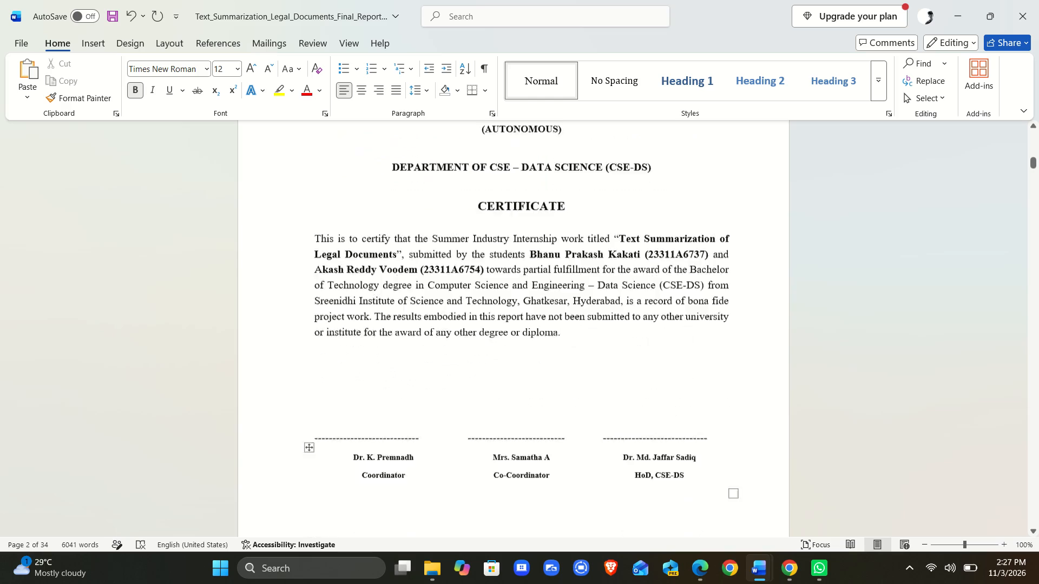
scroll(396, 387, down, 3)
scroll(396, 387, up, 2)
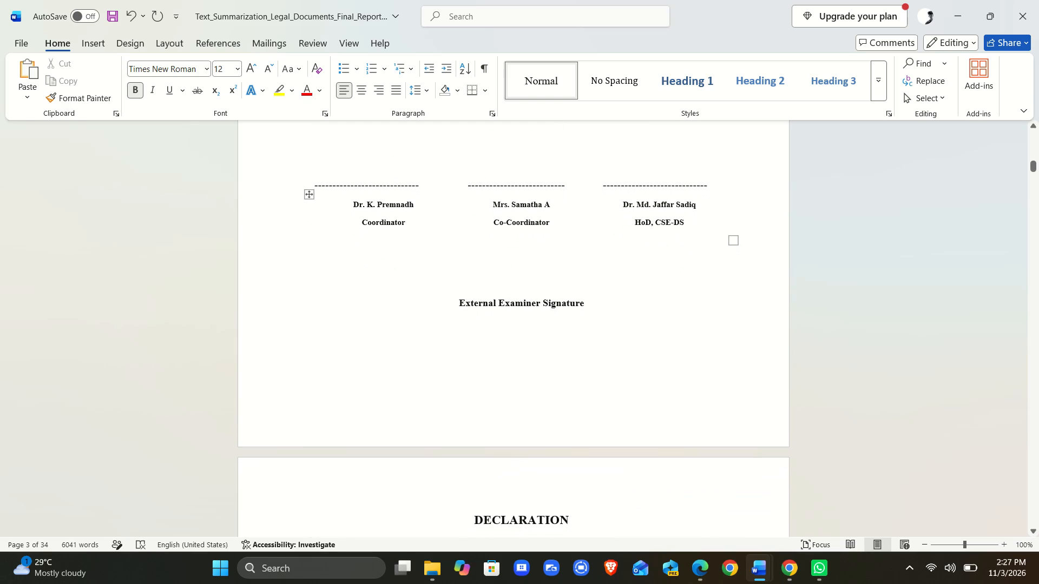
scroll(396, 387, up, 1)
scroll(396, 387, down, 1)
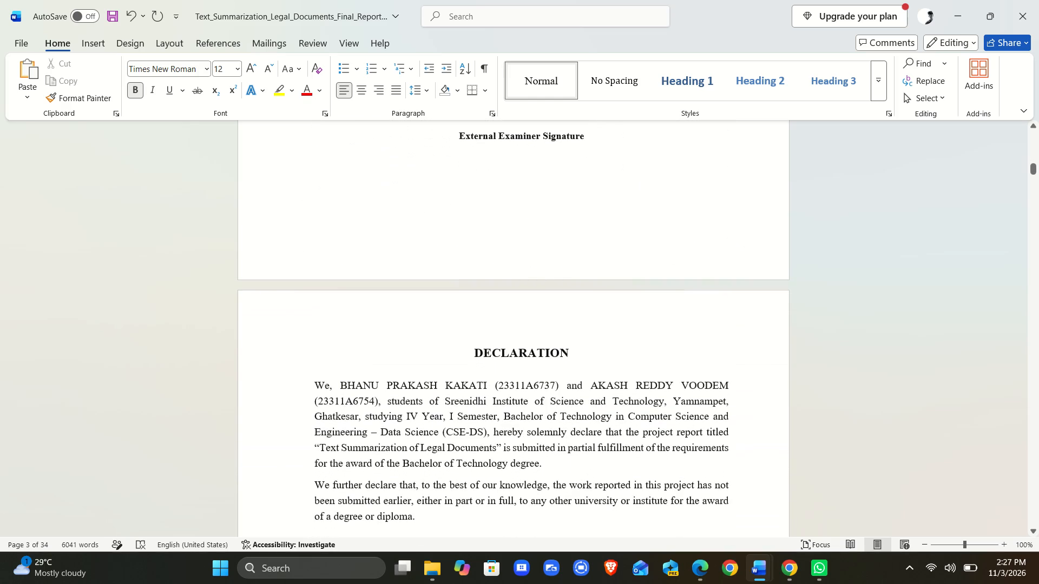
Make the first student's name and bracketed roll number bold in the declaration's opening paragraph.
scroll(396, 387, down, 1)
drag(341, 380, 383, 389)
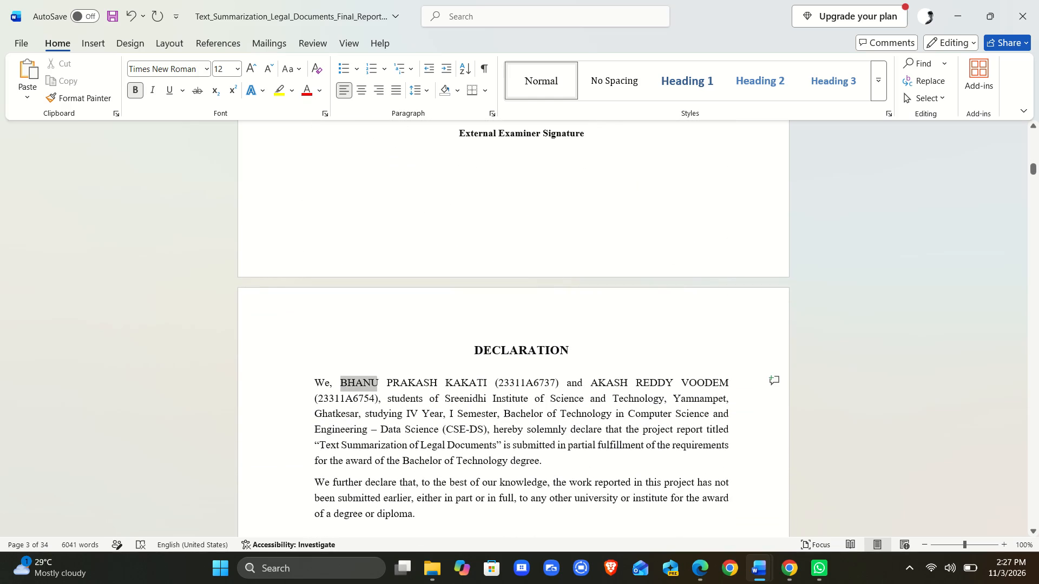
drag(383, 389, 562, 383)
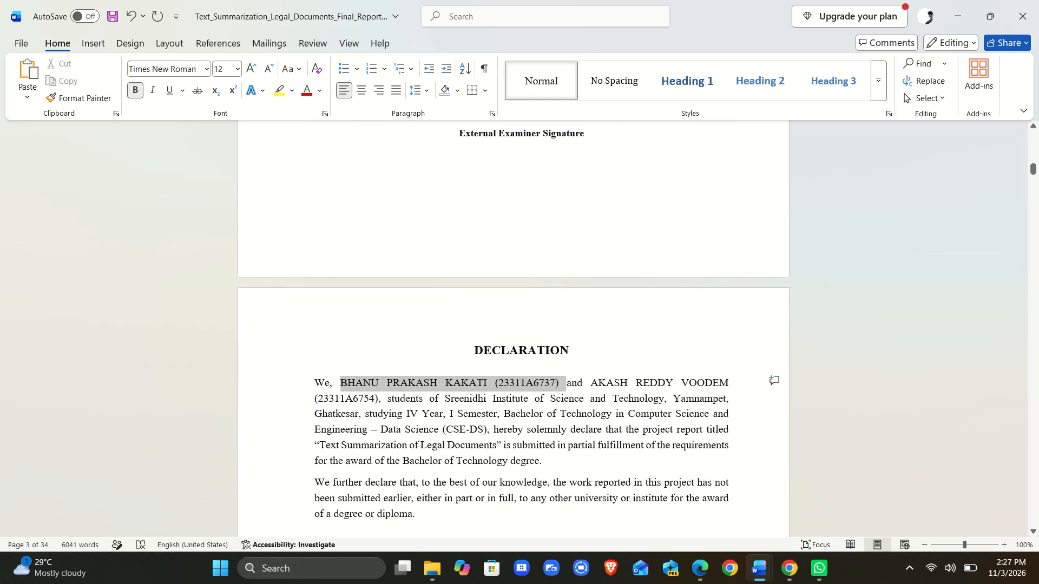
drag(562, 383, 556, 384)
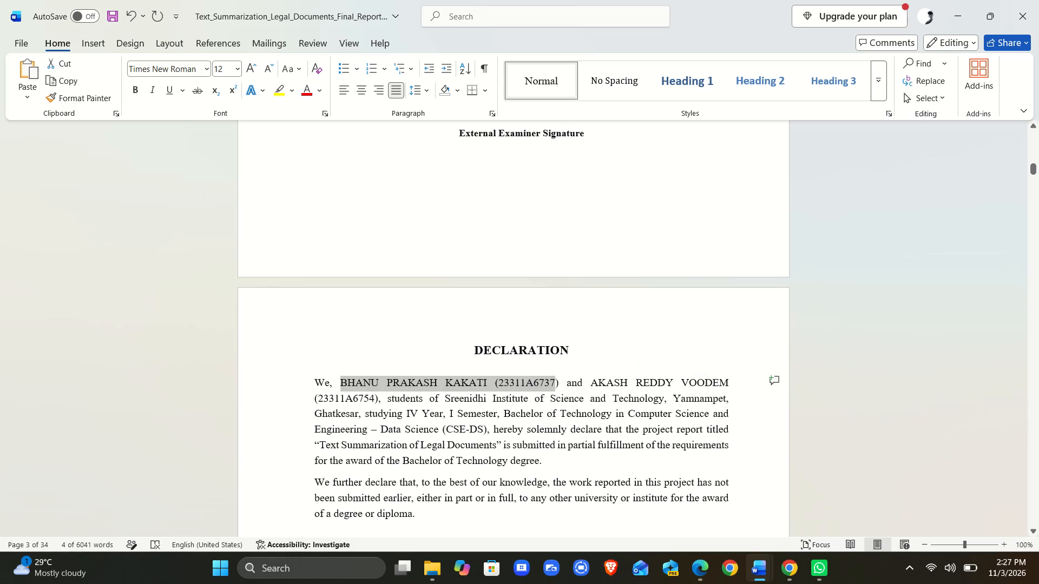
click(561, 384)
drag(561, 384, 348, 382)
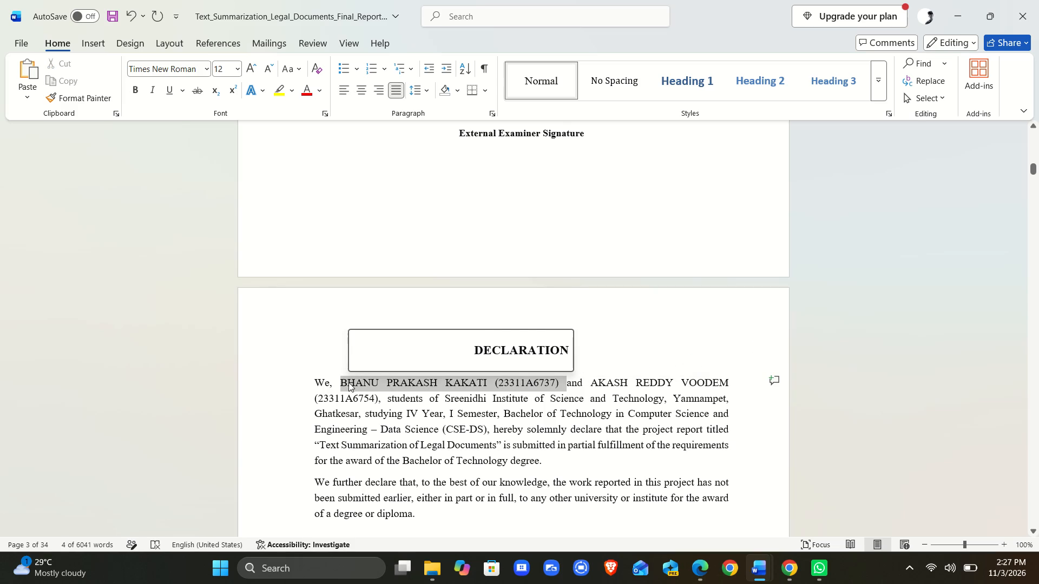
click(360, 361)
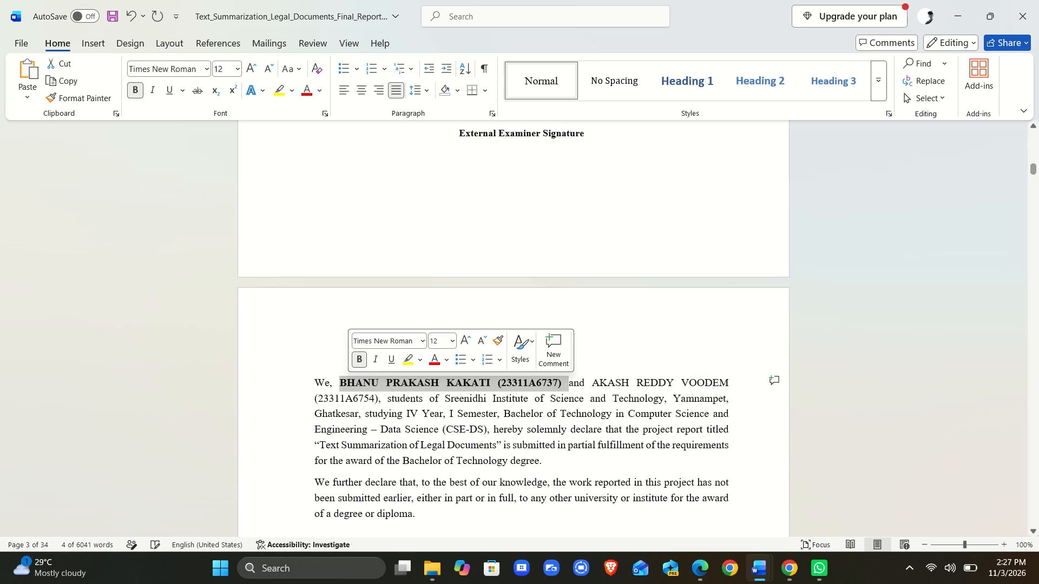
Make the second student's name and bracketed roll number bold in the declaration's opening paragraph.
drag(736, 382, 600, 390)
click(612, 365)
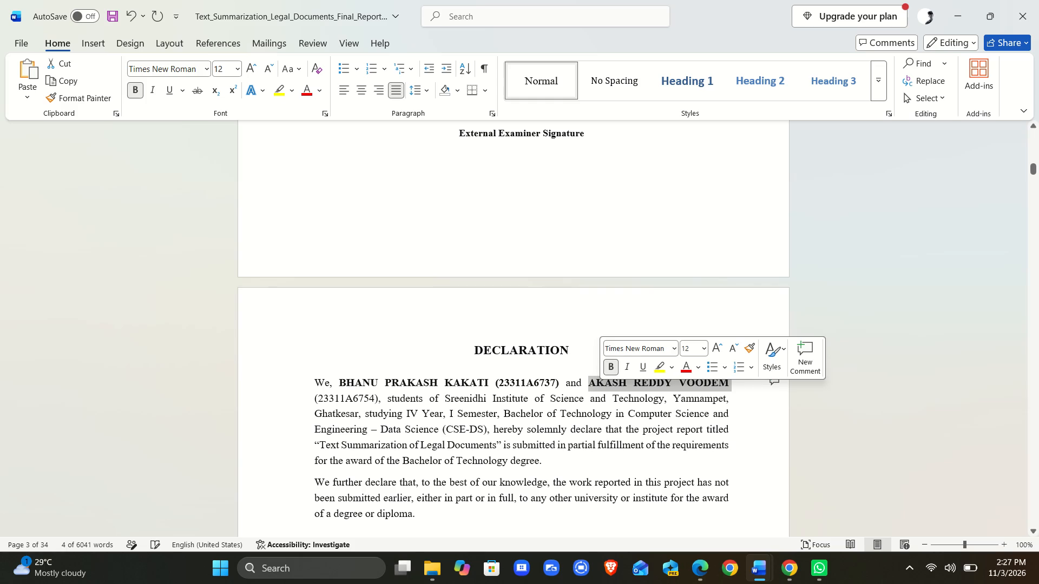
drag(378, 398, 321, 401)
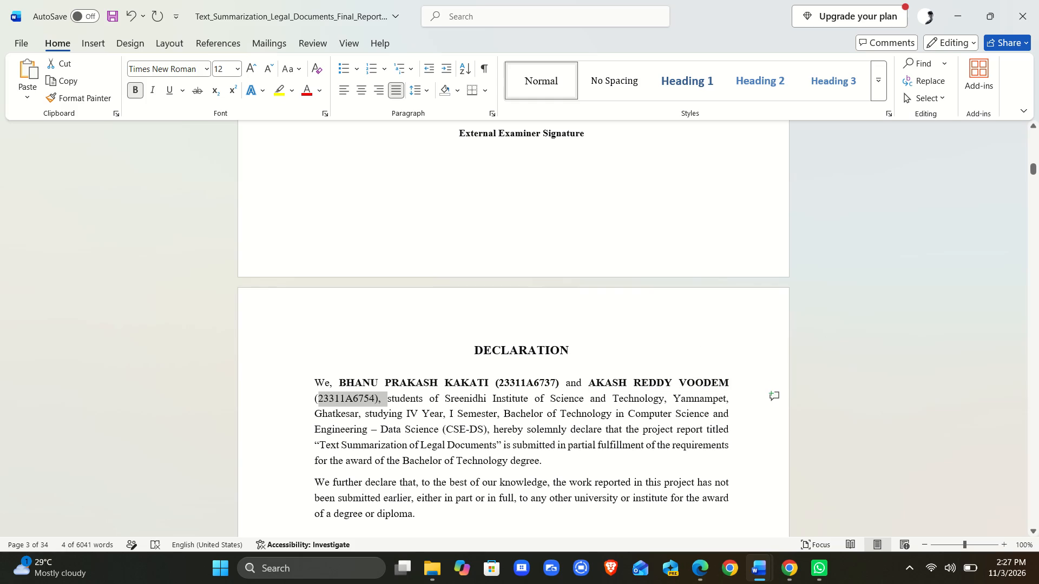
drag(321, 401, 314, 402)
click(323, 382)
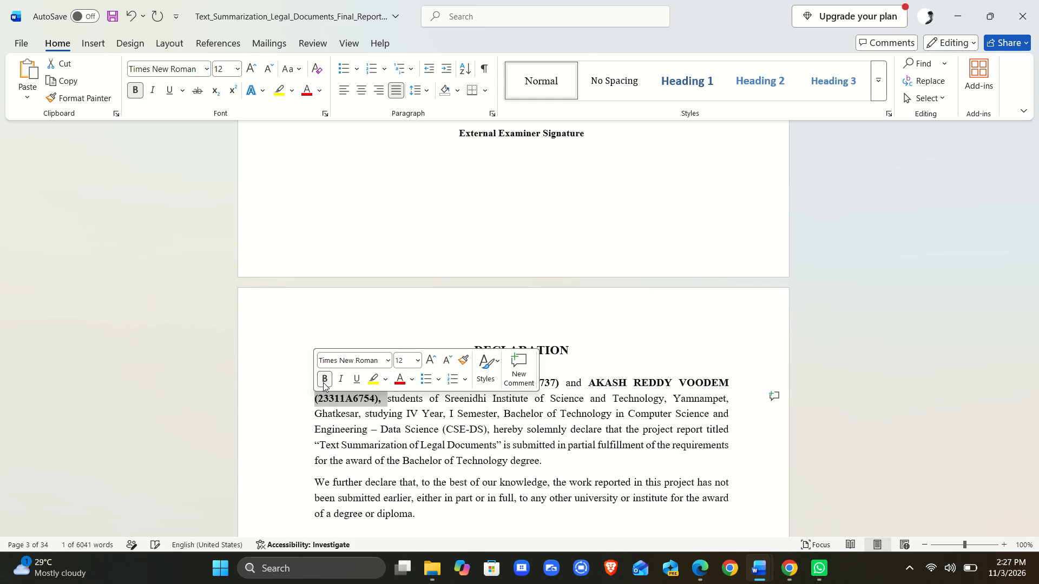
Make the project title "Text Summarization of Legal Documents" bold in the declaration's opening paragraph, excluding its quotation marks.
scroll(498, 442, down, 1)
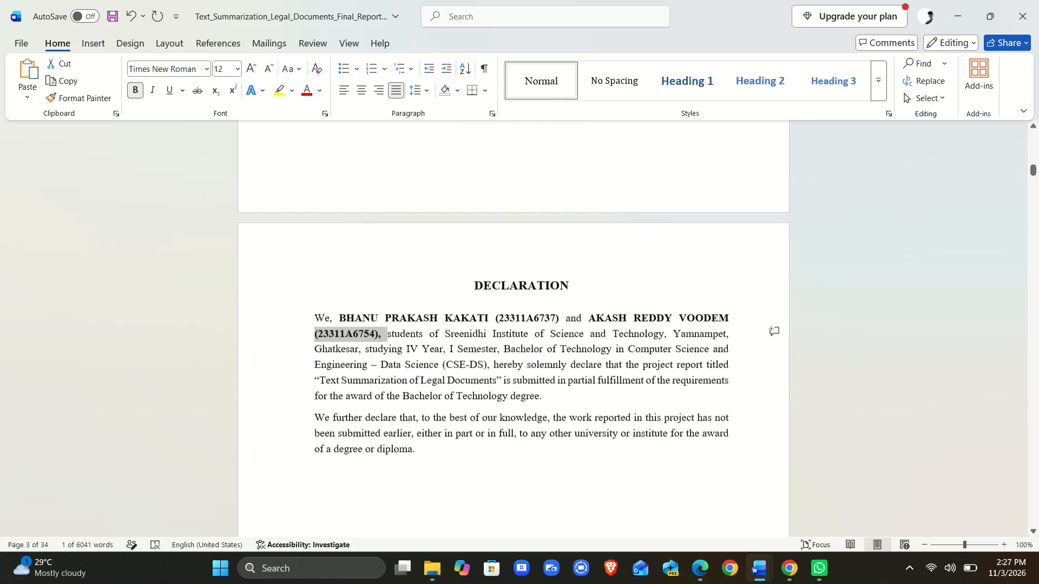
scroll(498, 442, down, 1)
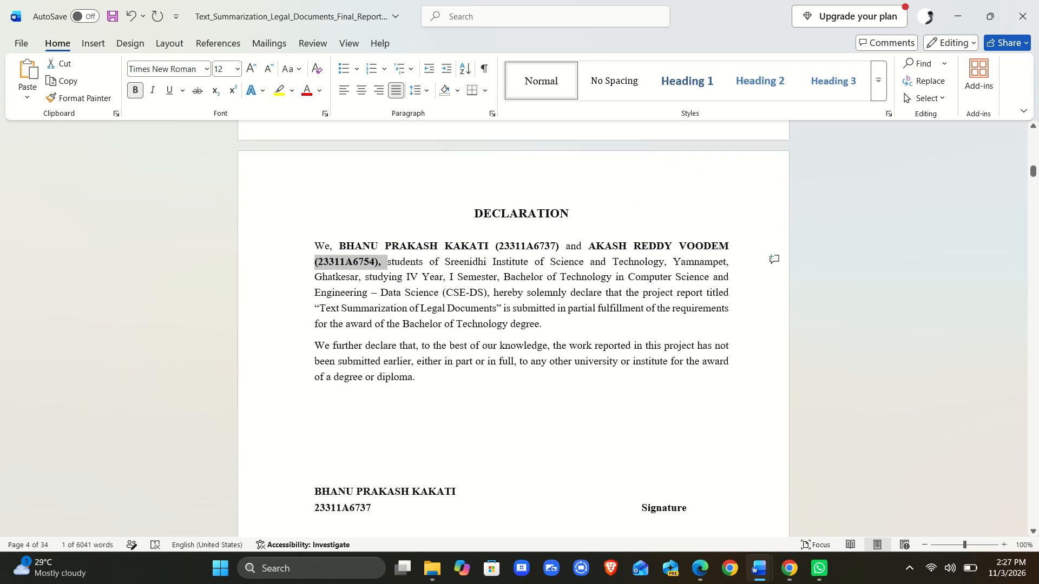
drag(495, 308, 326, 314)
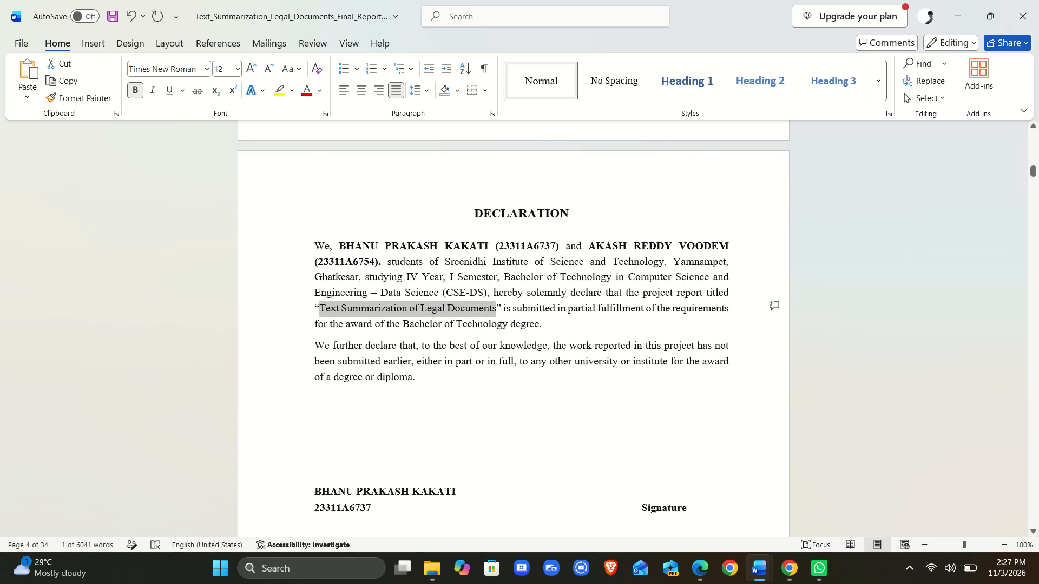
drag(326, 314, 327, 314)
click(333, 298)
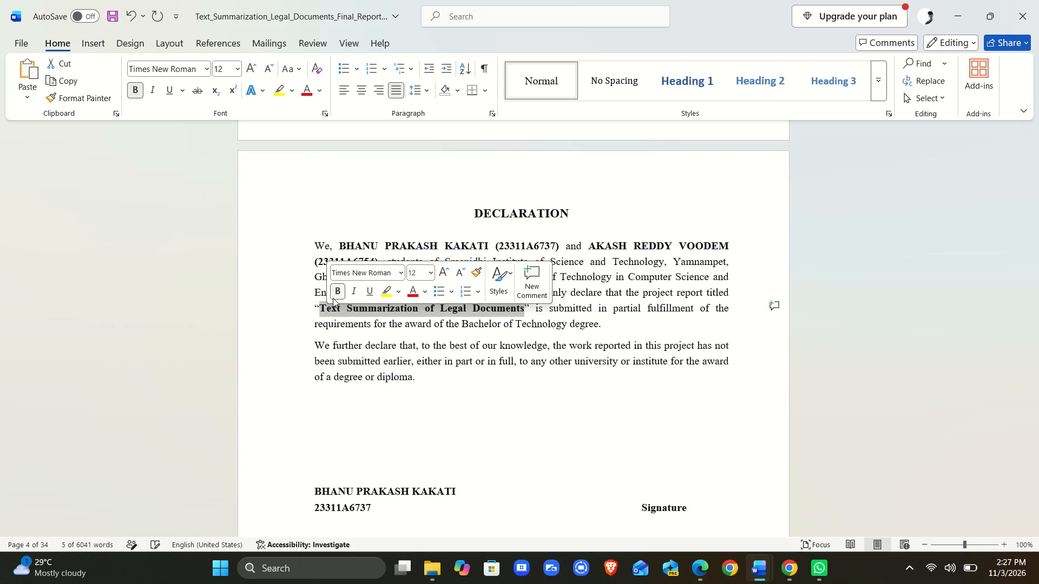
click(436, 436)
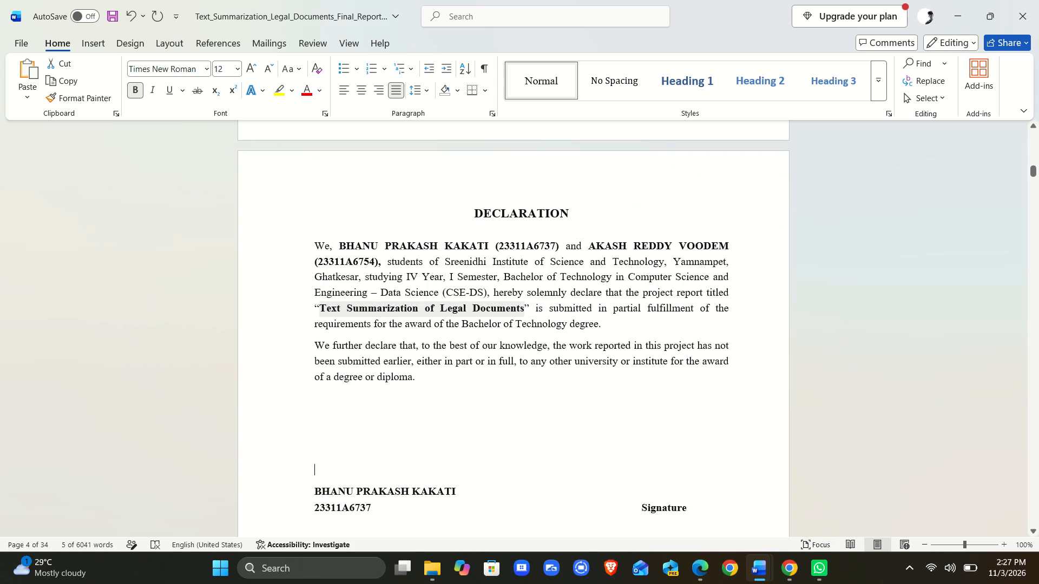
Make both project coordinators' names, including their titles, bold in the acknowledgement's second paragraph.
scroll(436, 436, down, 4)
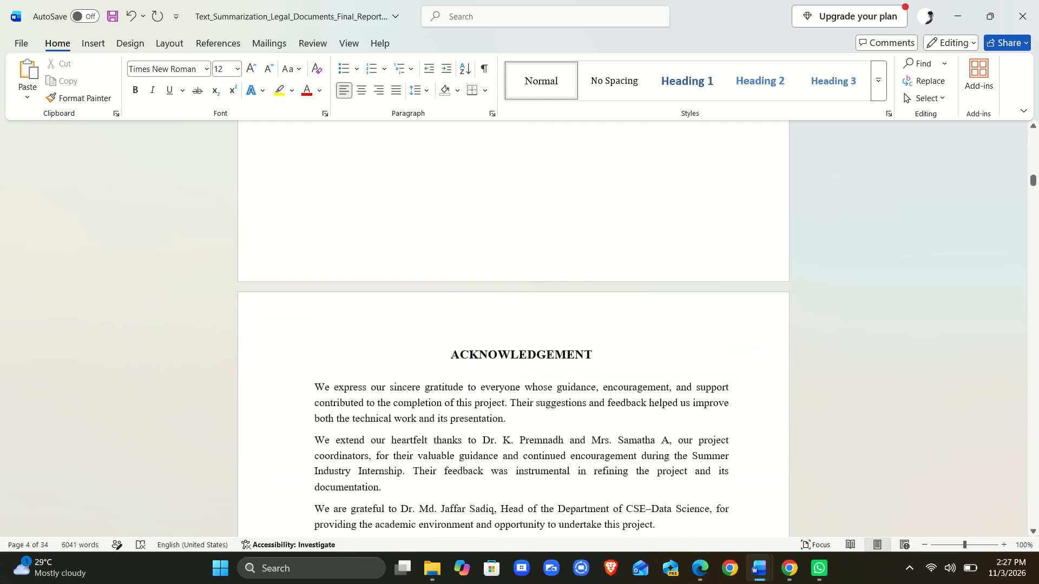
scroll(436, 436, down, 1)
drag(482, 370, 524, 370)
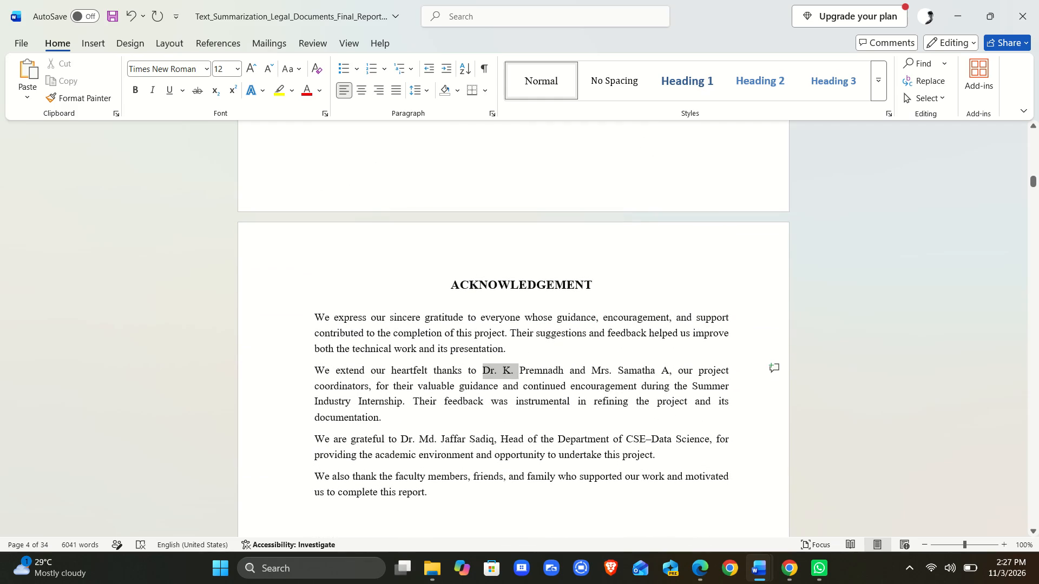
drag(524, 370, 554, 370)
click(561, 350)
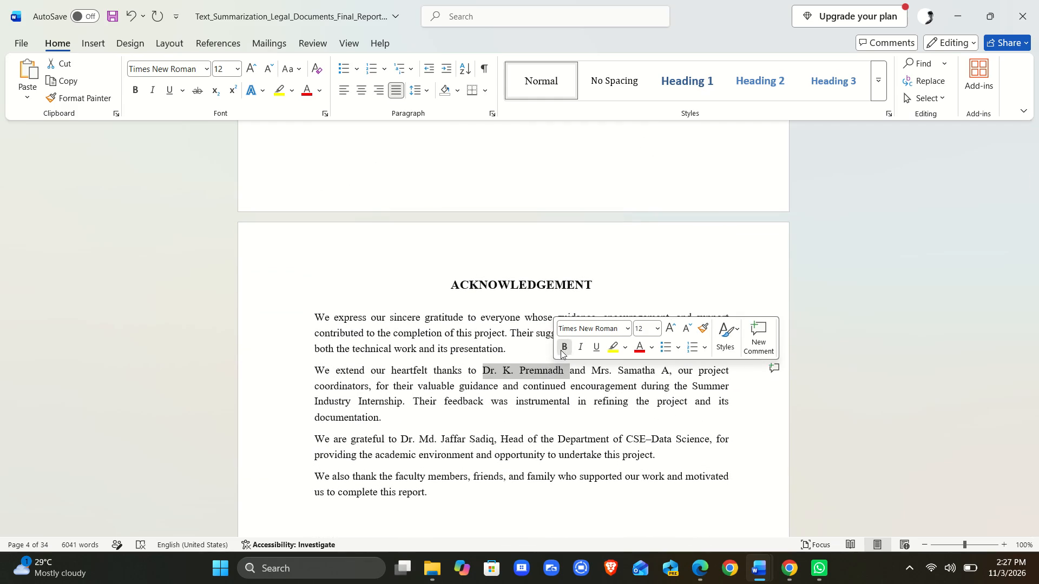
drag(591, 377, 634, 378)
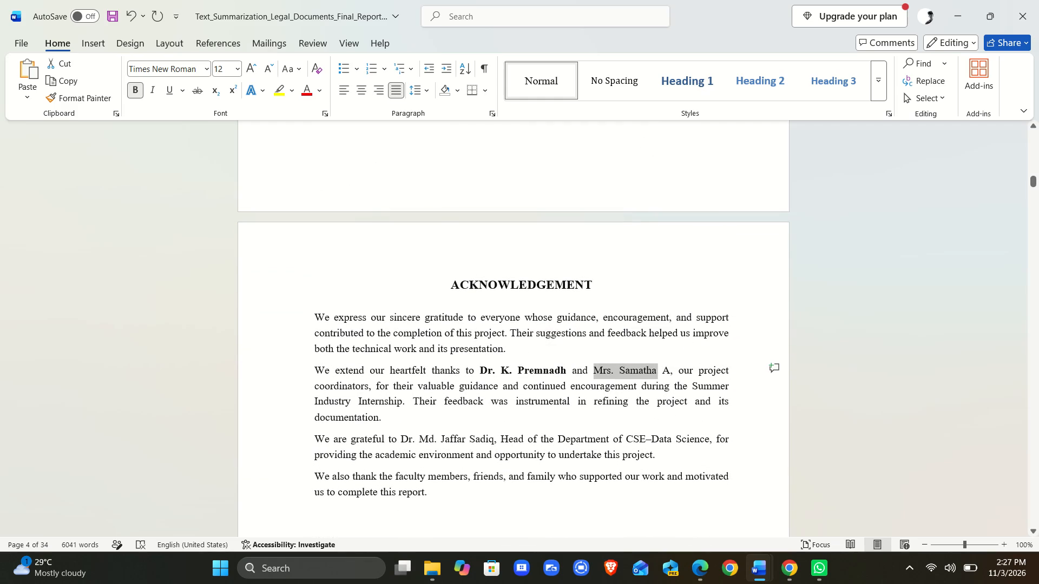
drag(634, 378, 669, 373)
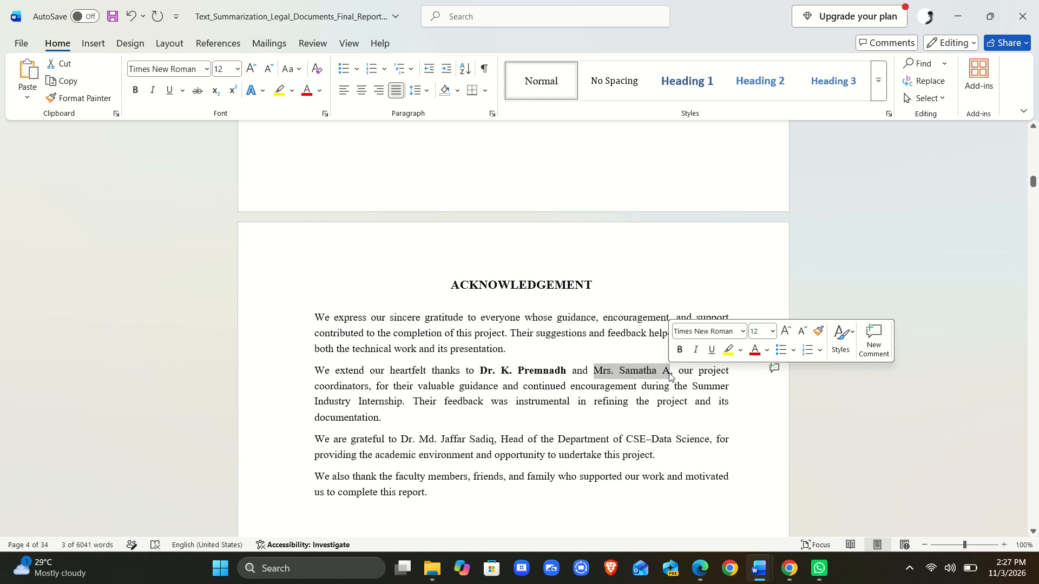
click(679, 346)
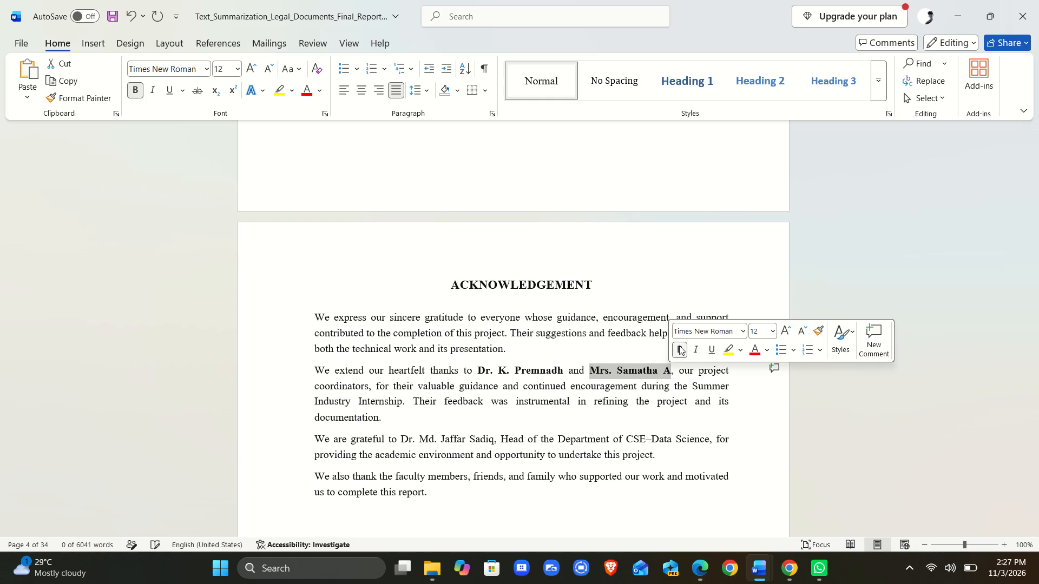
Make the department head's name and title bold in the acknowledgement's third paragraph.
scroll(610, 475, down, 1)
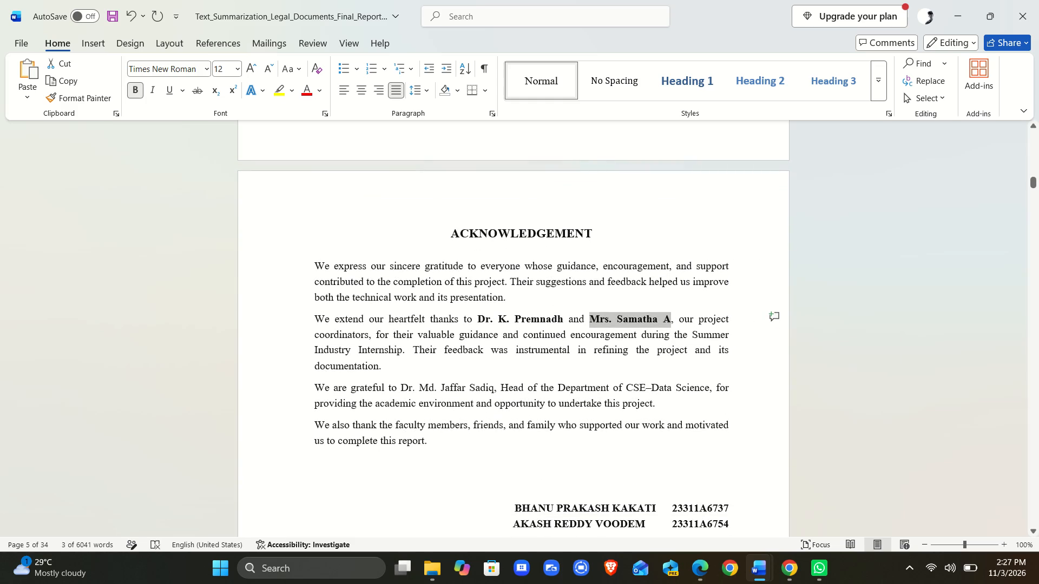
scroll(610, 475, down, 2)
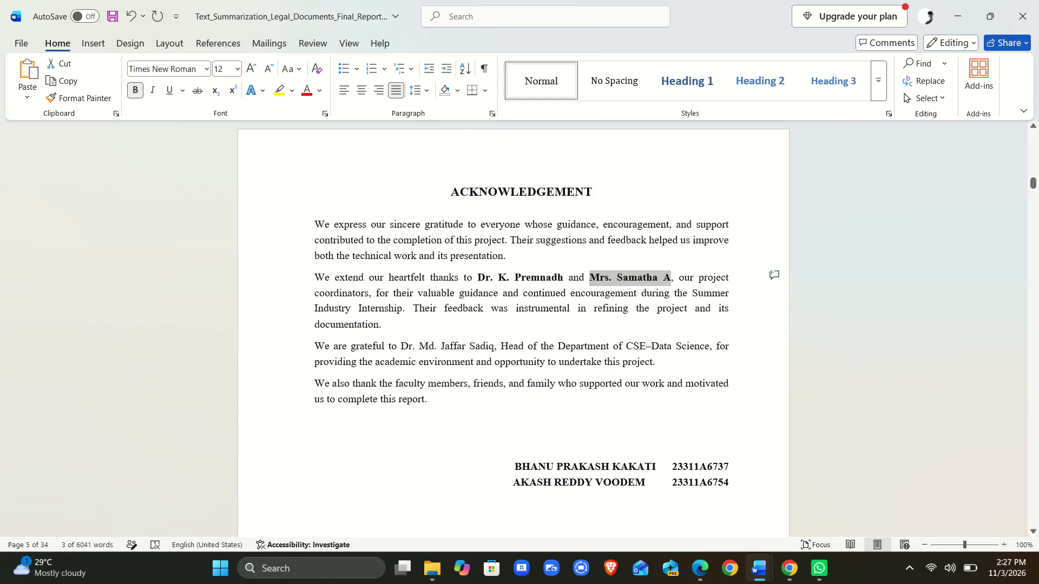
drag(399, 345, 486, 352)
click(496, 326)
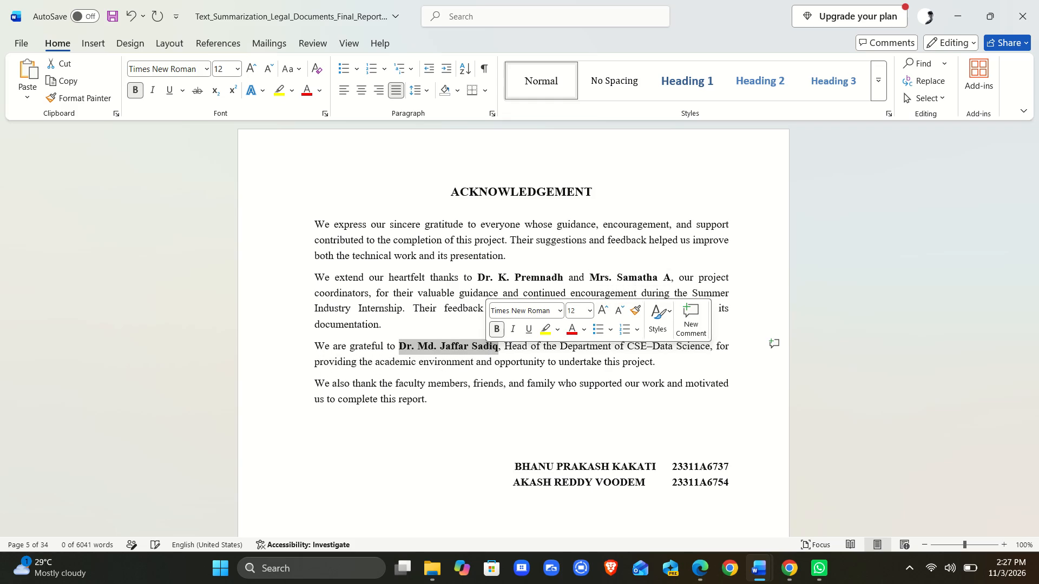
click(477, 439)
Check the student name block closing the acknowledgement and the title lines and heading of the abstract page.
scroll(477, 439, down, 1)
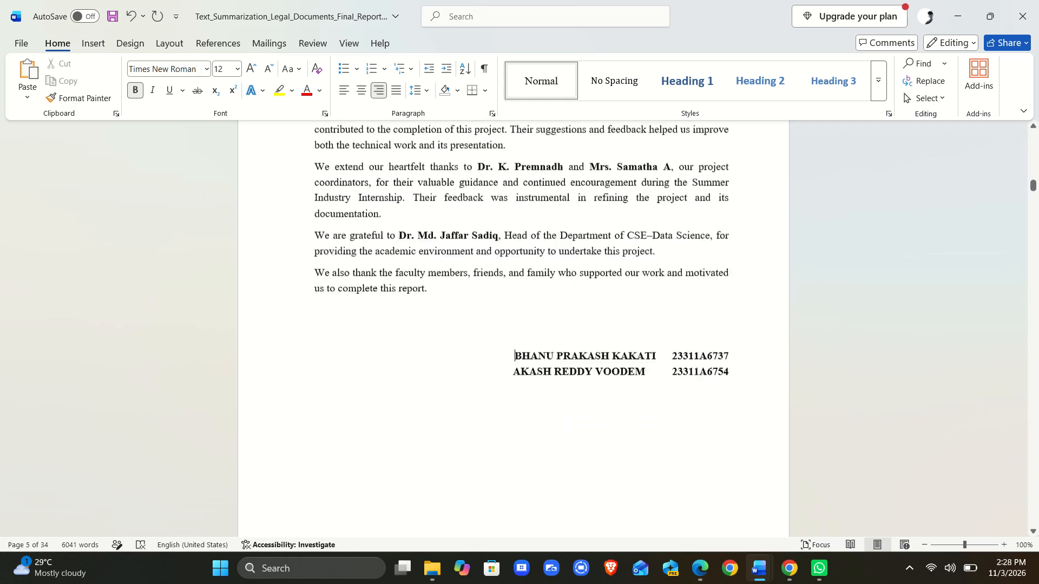
scroll(477, 439, down, 2)
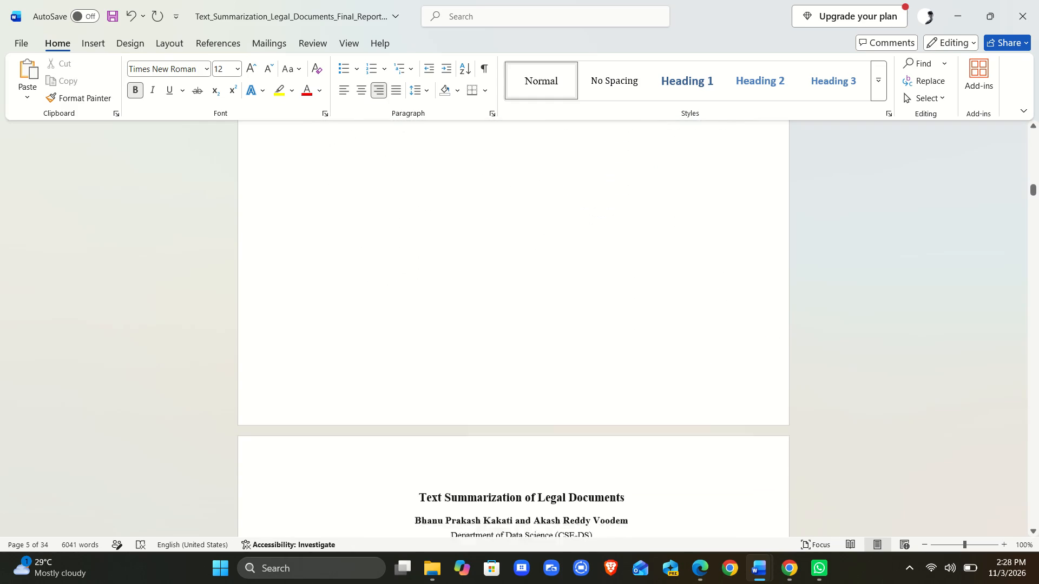
scroll(477, 439, down, 1)
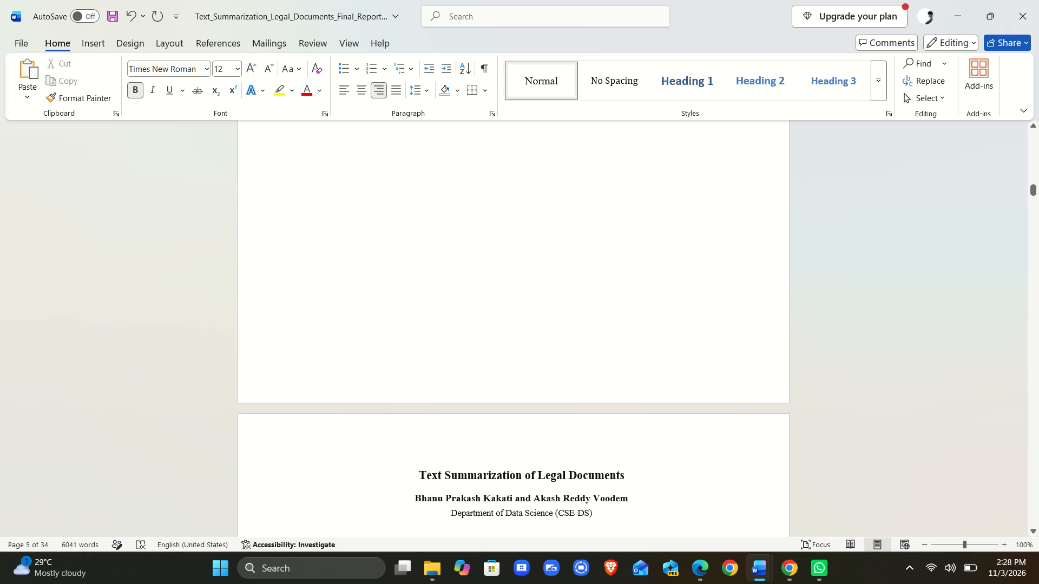
scroll(477, 439, down, 2)
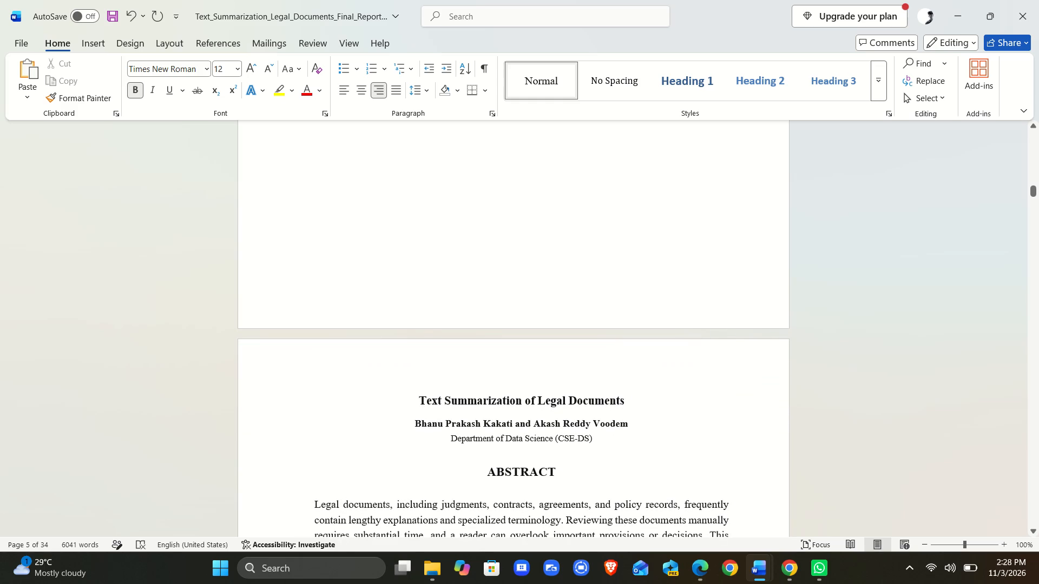
scroll(477, 439, down, 1)
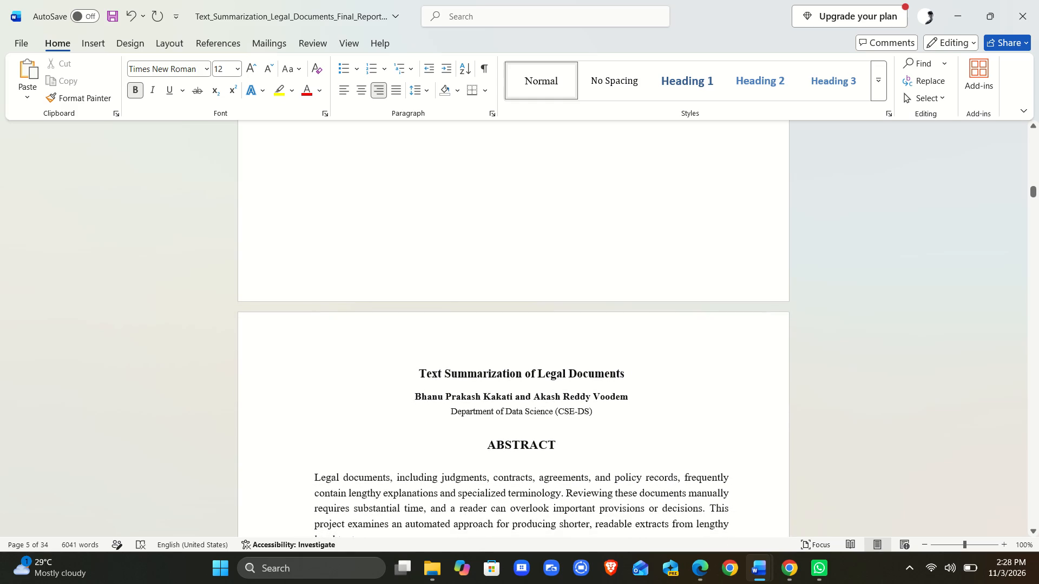
Recheck the formatting of the front pages, from the title page through the acceptance, certificate and declaration pages.
scroll(477, 439, up, 1)
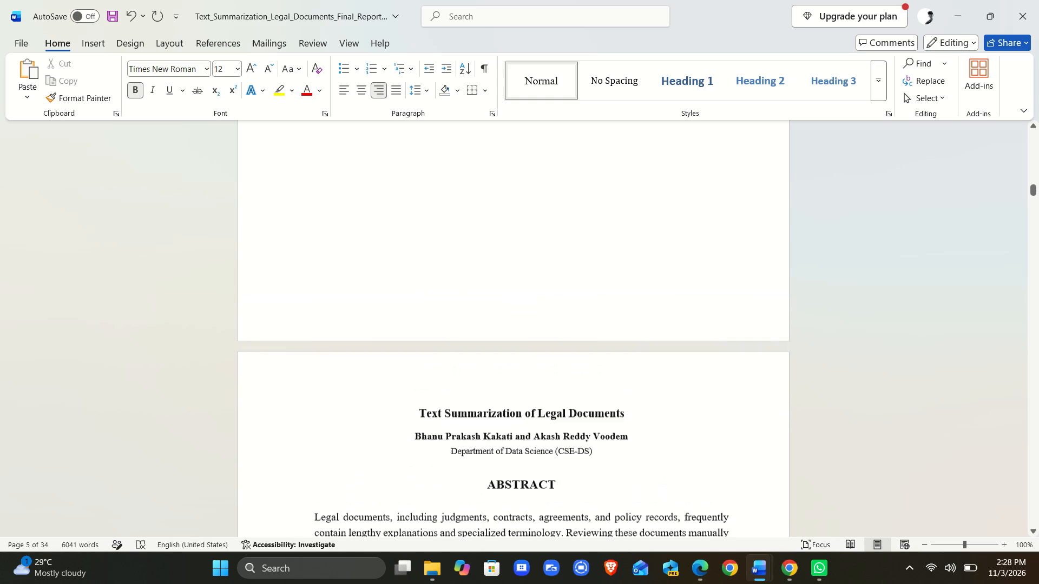
scroll(477, 439, up, 6)
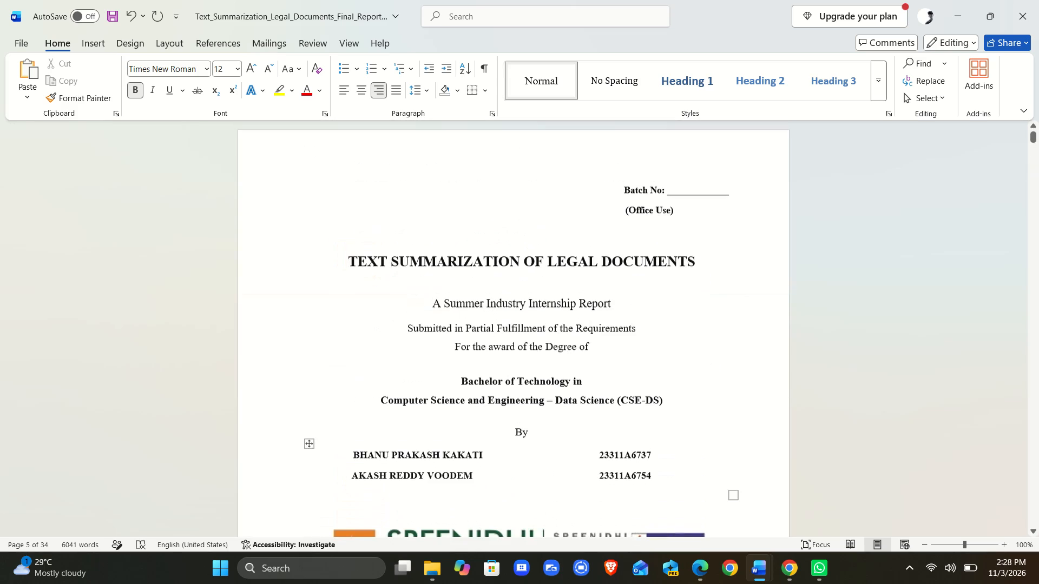
scroll(477, 439, up, 1)
scroll(477, 439, down, 2)
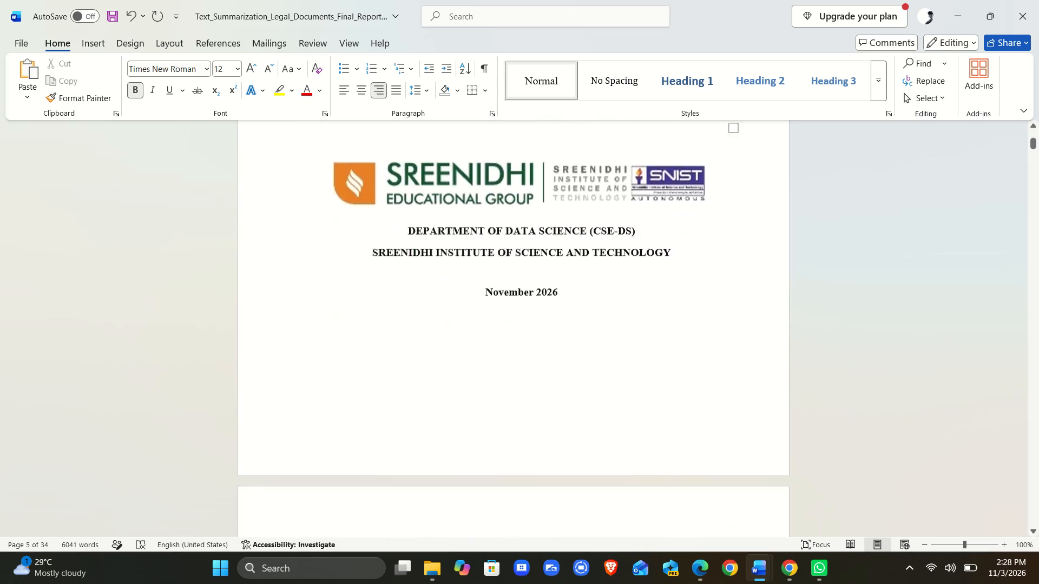
scroll(477, 439, down, 3)
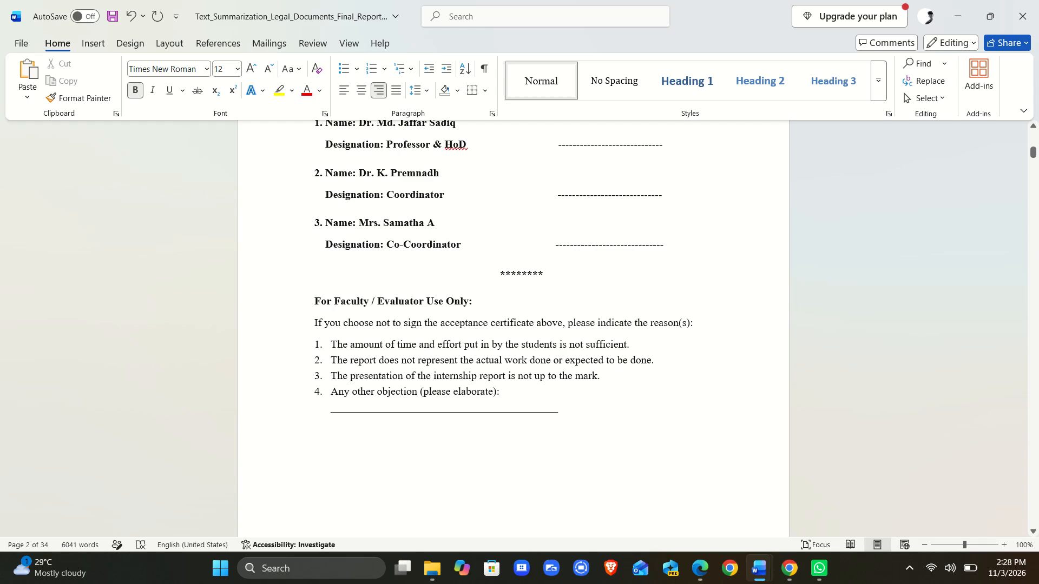
scroll(477, 439, down, 2)
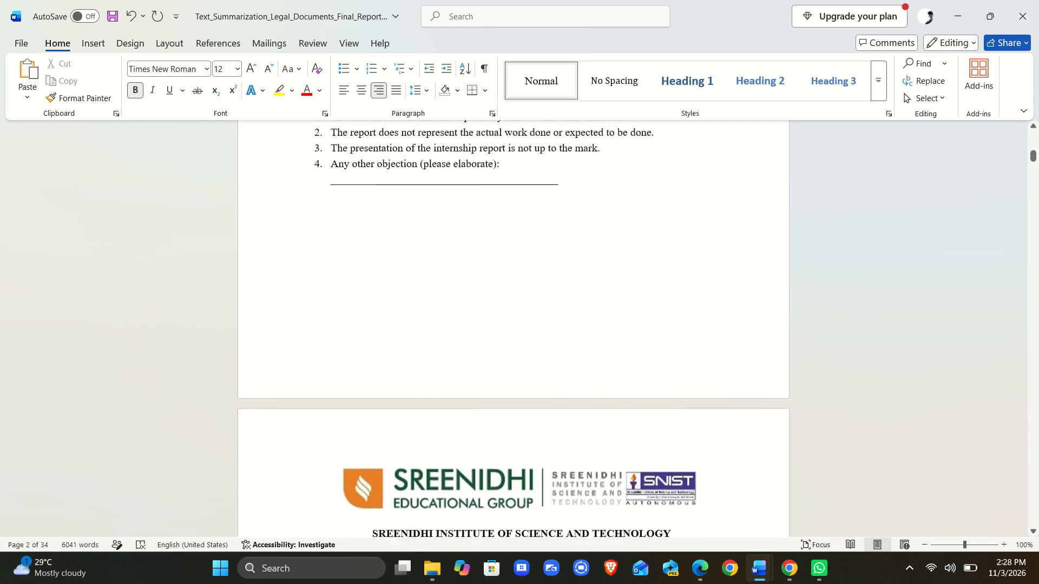
scroll(477, 439, down, 4)
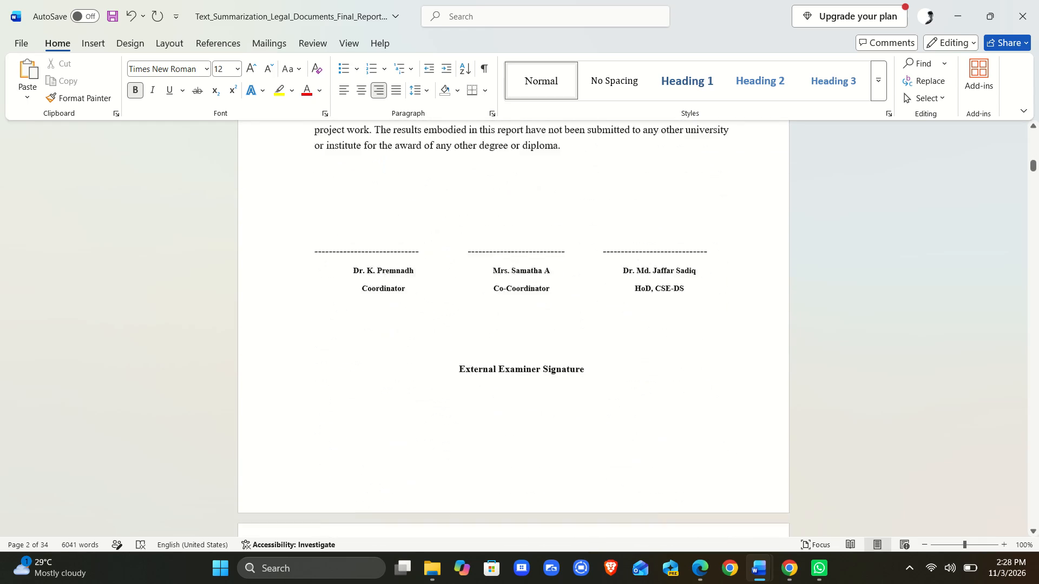
scroll(477, 439, down, 3)
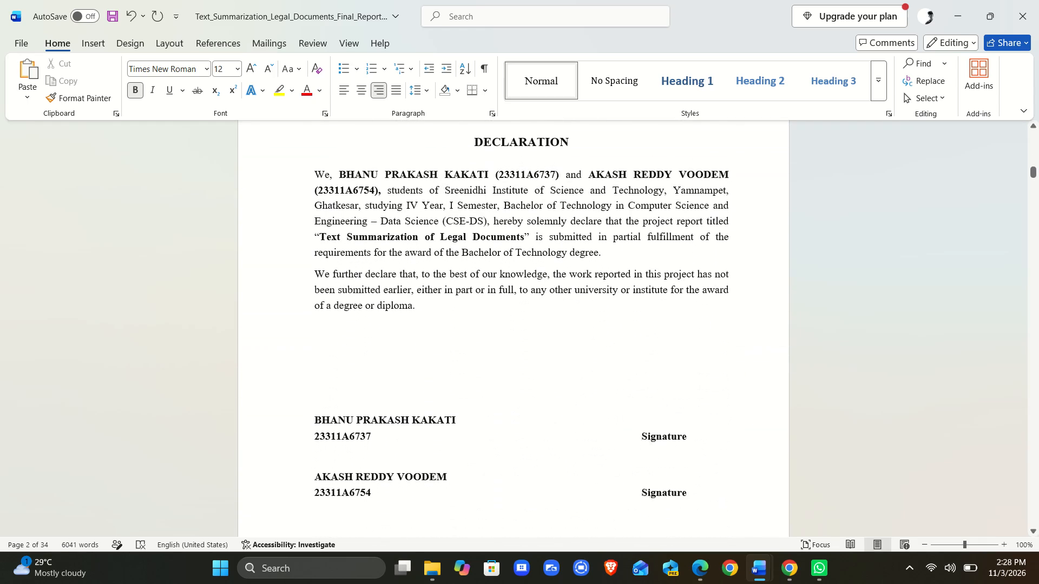
scroll(477, 439, down, 2)
Review the cover page and the committee acceptance page again, checking the alignment of the signature lines.
scroll(477, 439, up, 7)
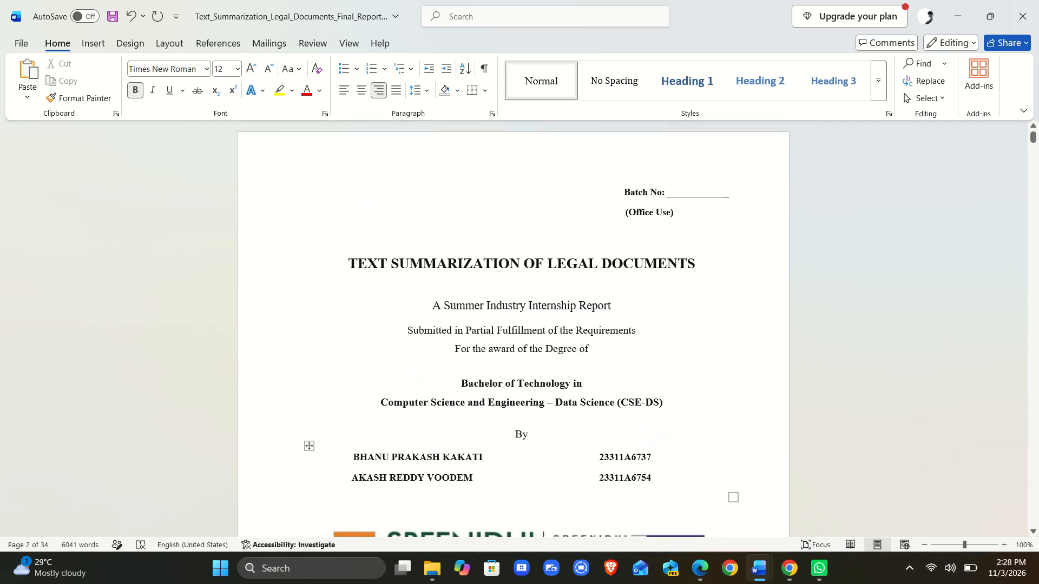
scroll(477, 439, down, 1)
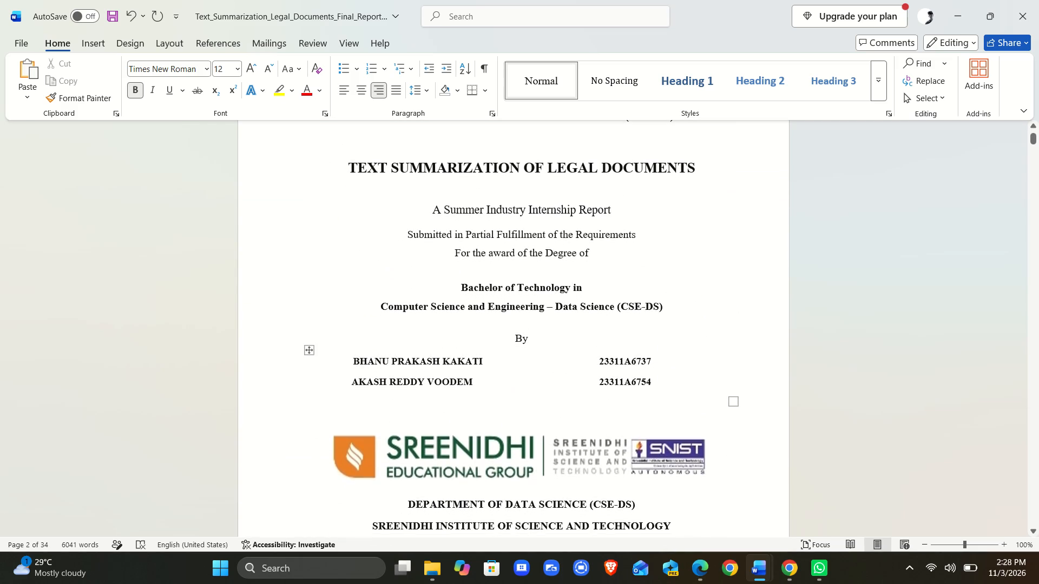
scroll(477, 439, down, 2)
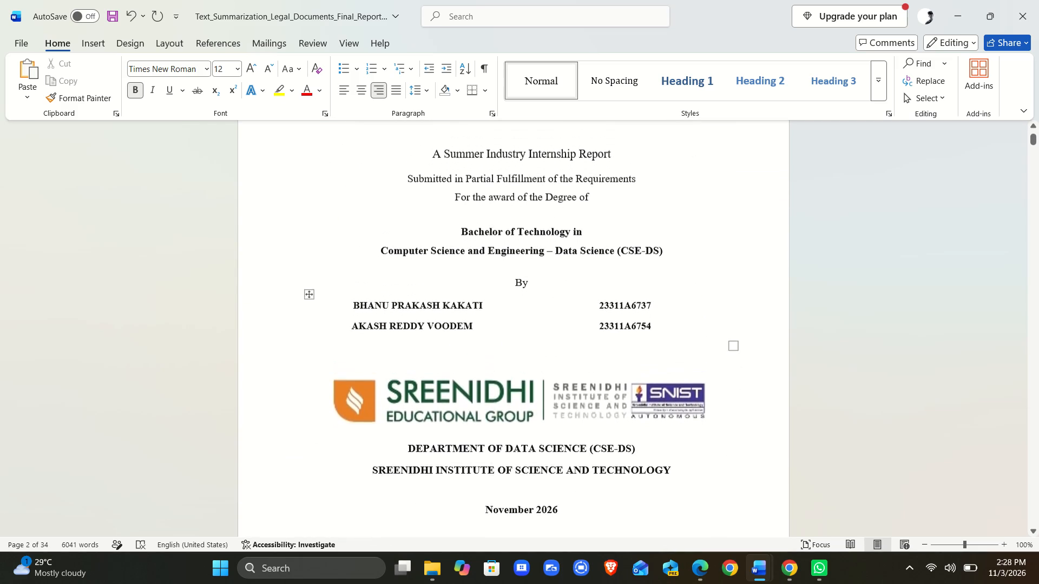
scroll(477, 439, down, 2)
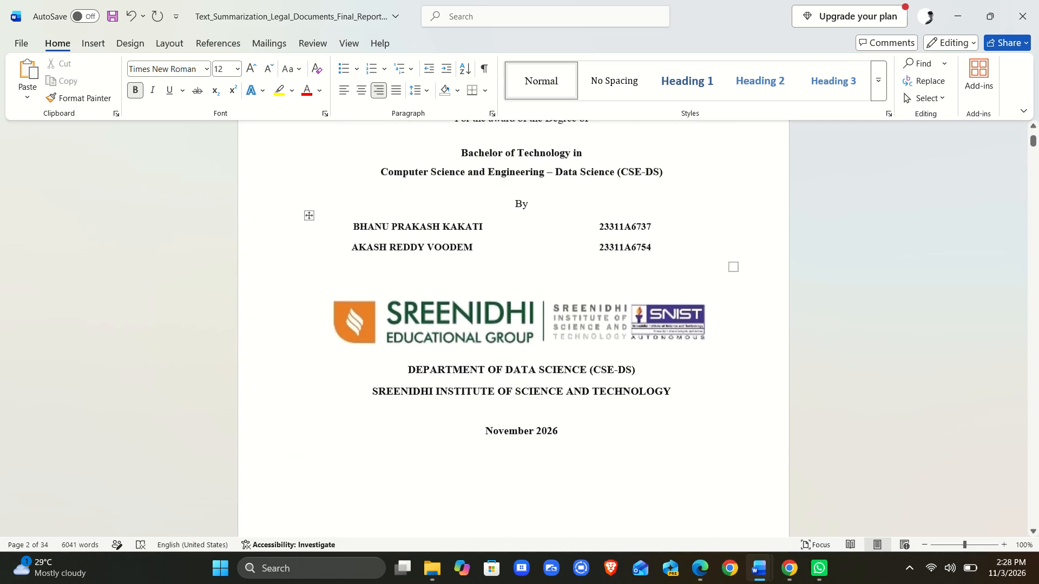
scroll(477, 439, down, 2)
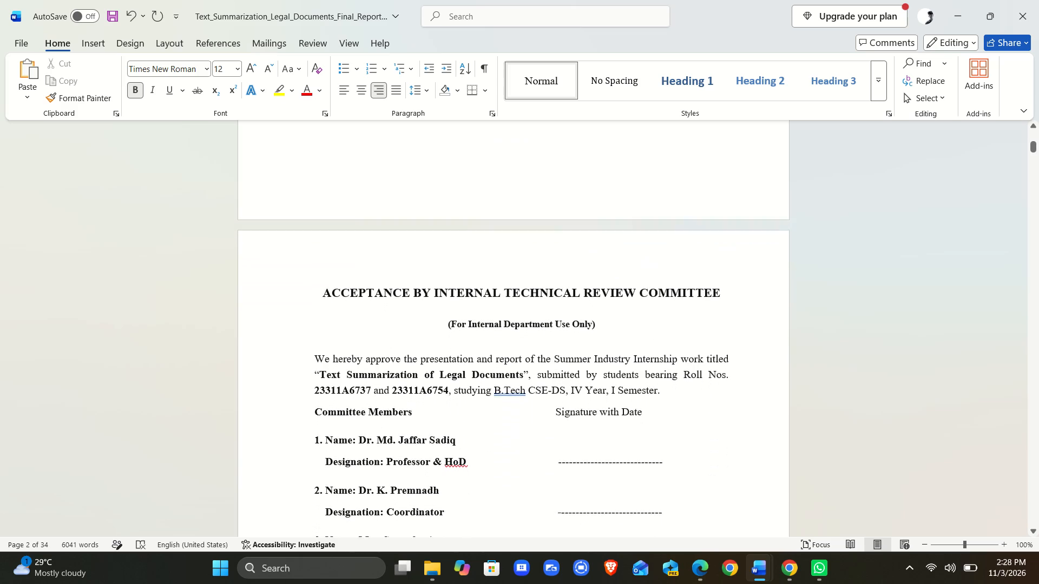
scroll(477, 439, down, 2)
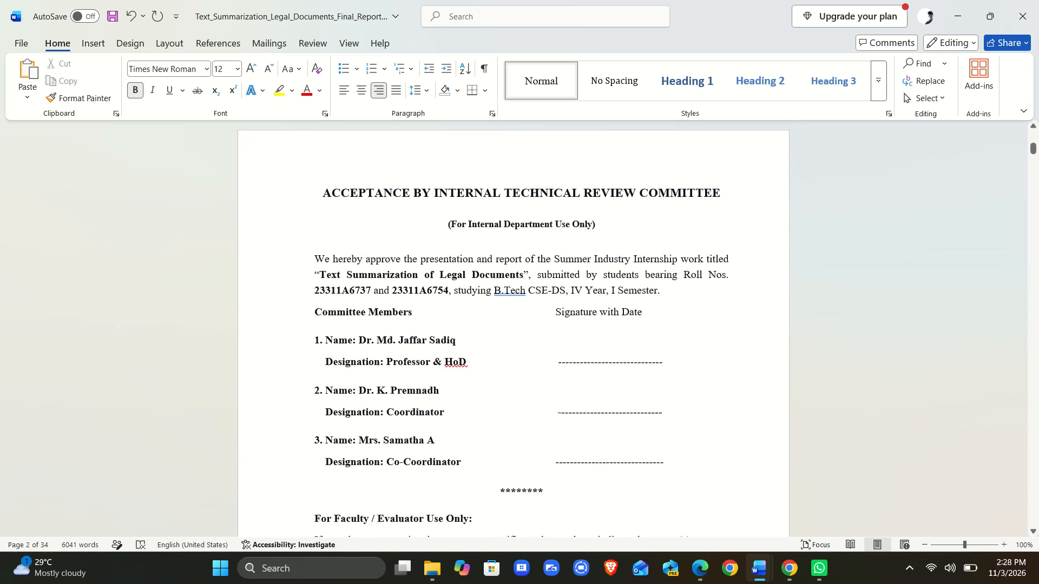
scroll(477, 439, down, 2)
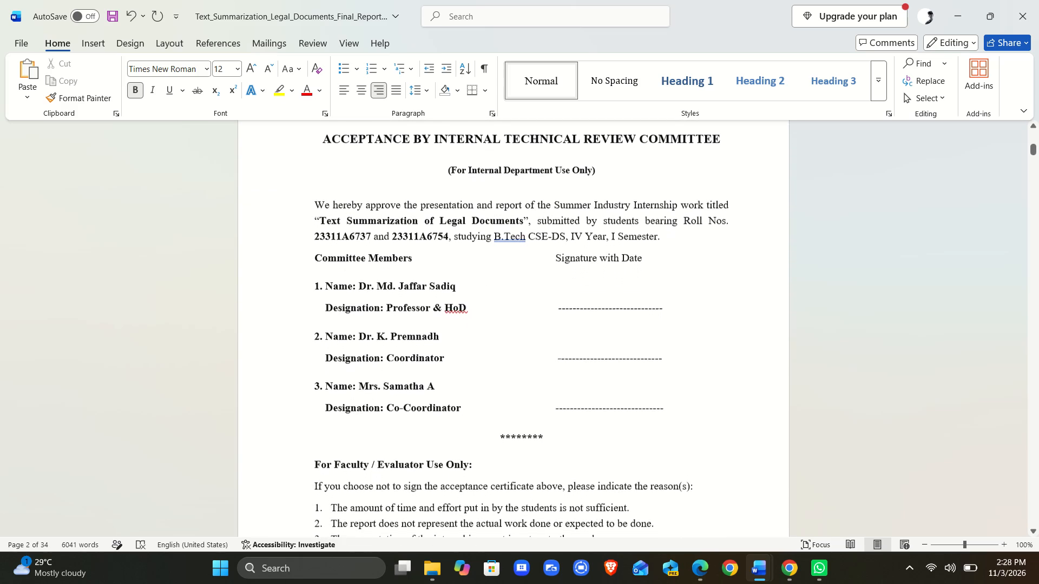
scroll(477, 439, down, 1)
scroll(477, 439, up, 1)
scroll(477, 439, down, 1)
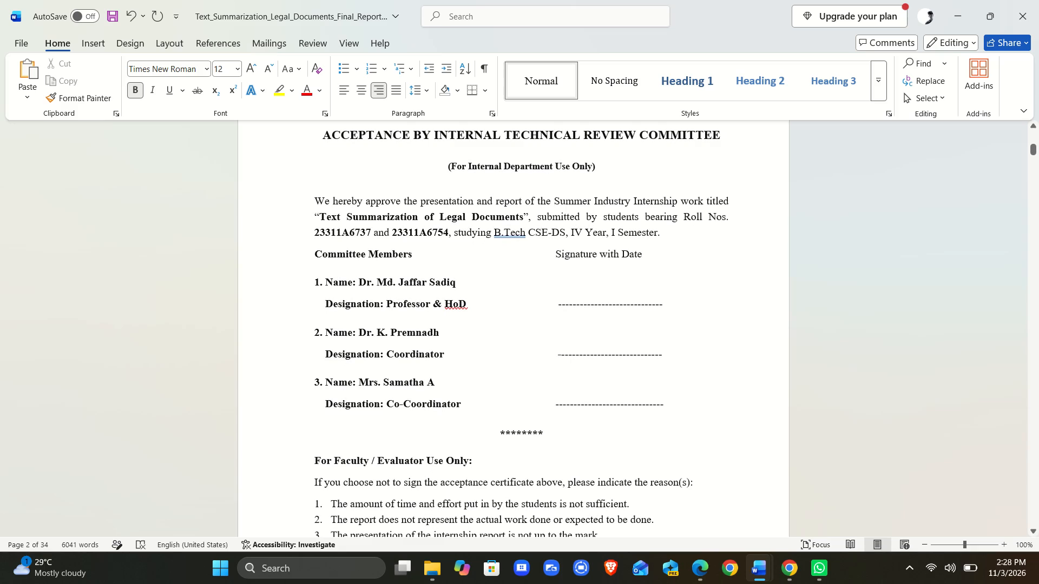
Set the 3.19" tab stop on the first committee member's designation and signature line to leader style 4 (underline).
drag(545, 311, 634, 302)
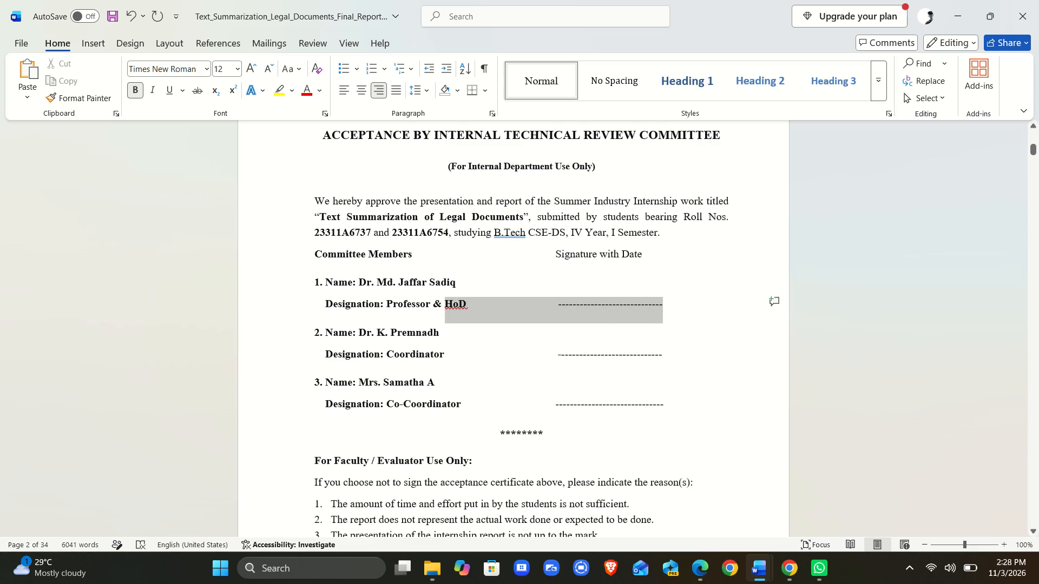
drag(634, 302, 640, 303)
click(675, 313)
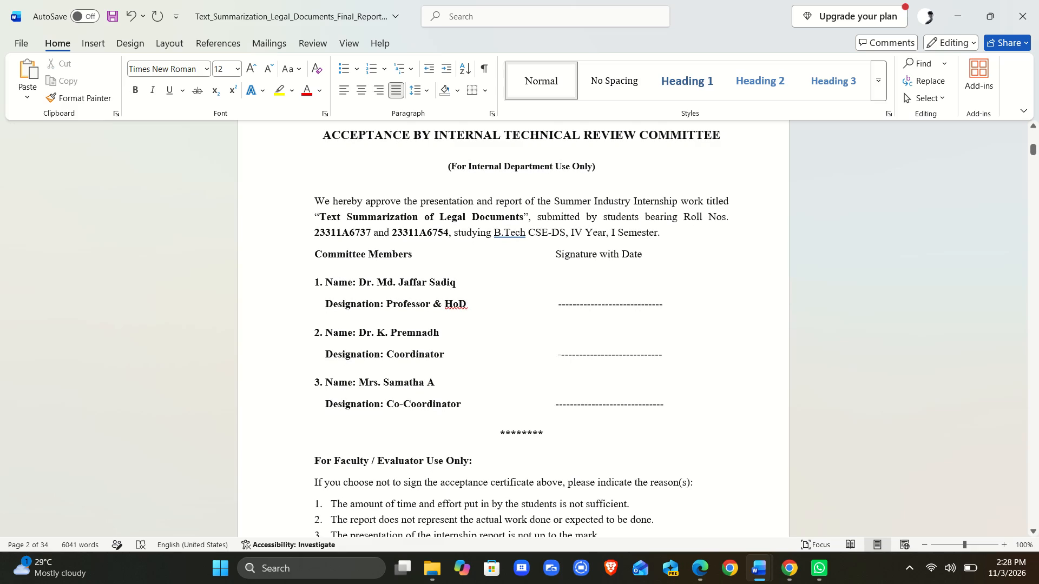
drag(665, 307, 560, 308)
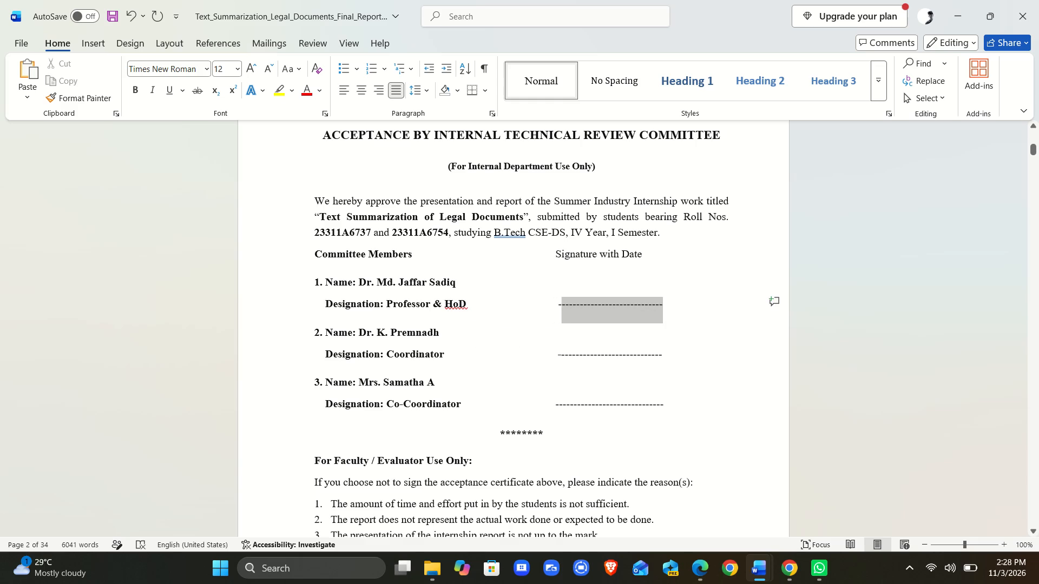
drag(560, 308, 559, 308)
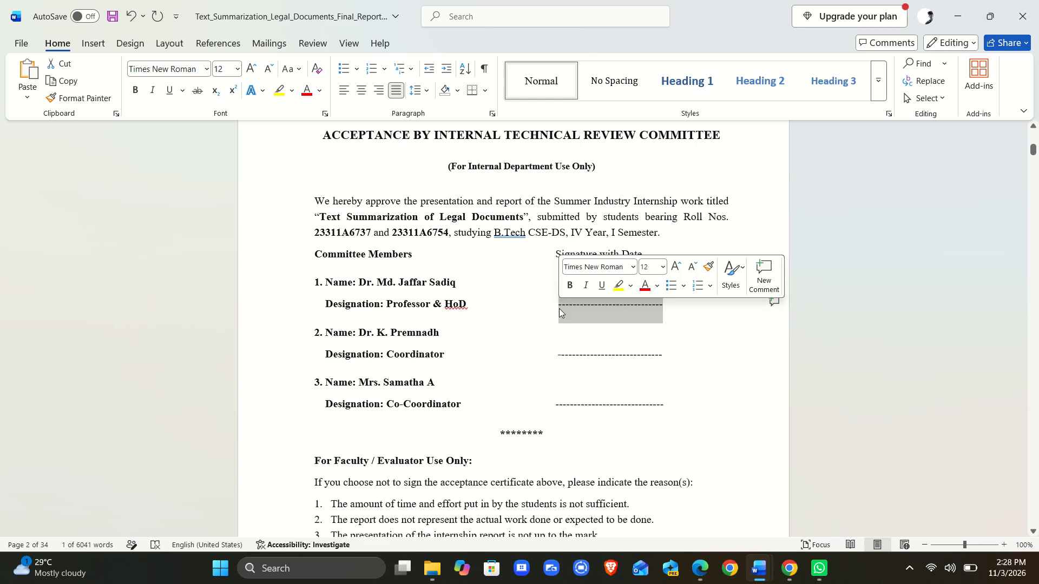
click(494, 115)
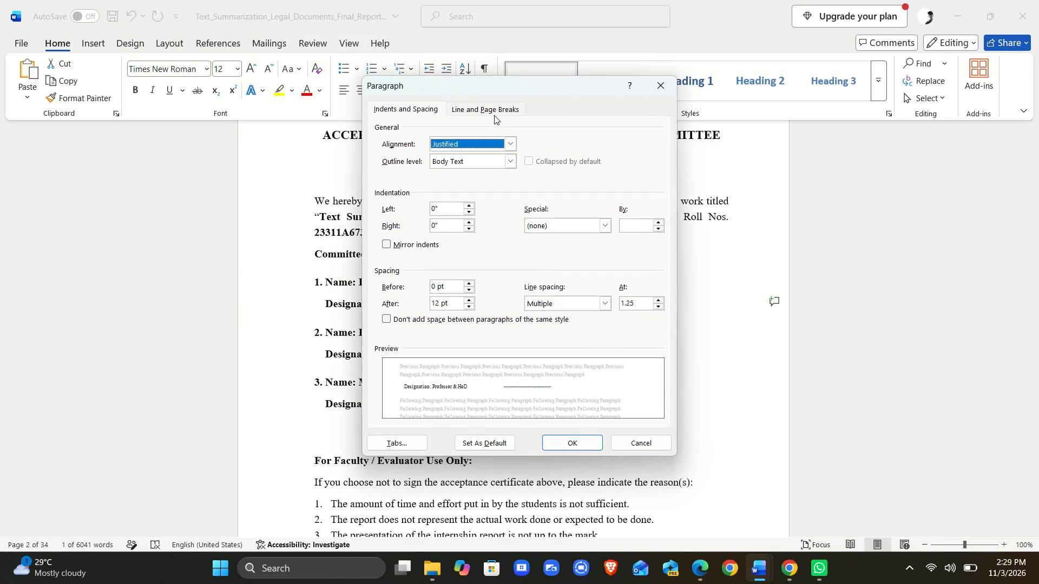
click(396, 443)
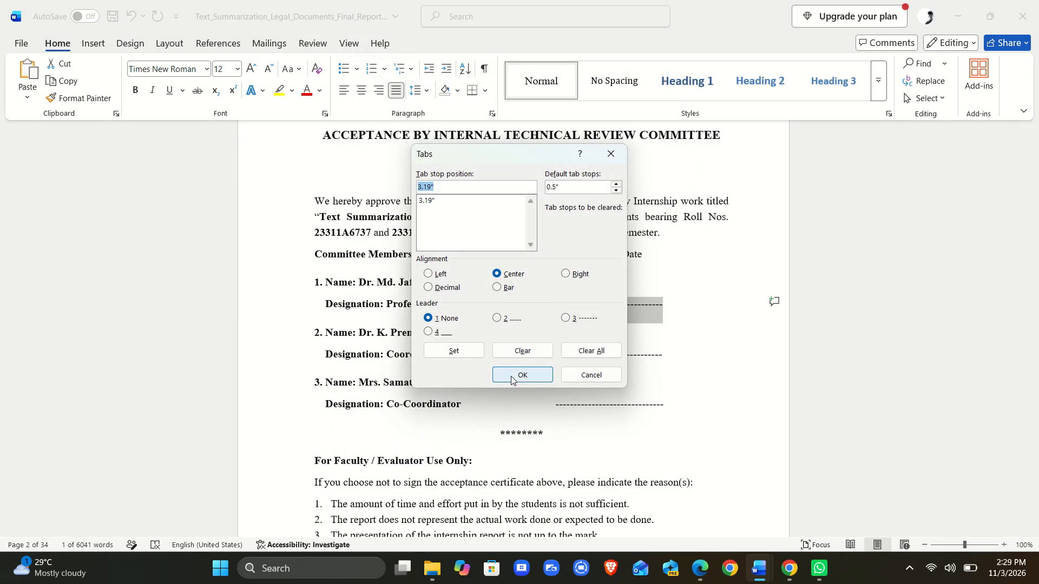
click(426, 331)
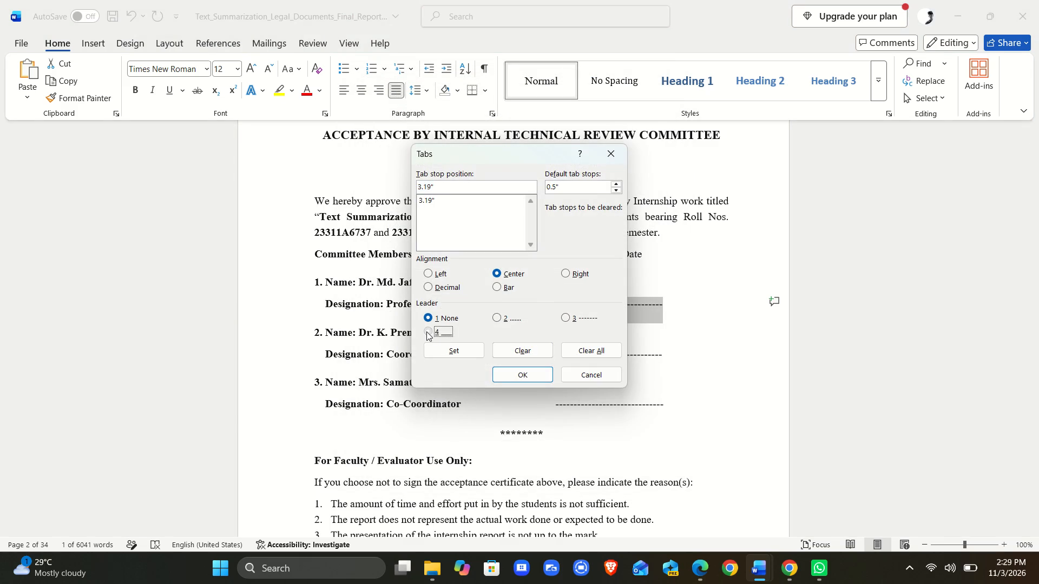
click(511, 374)
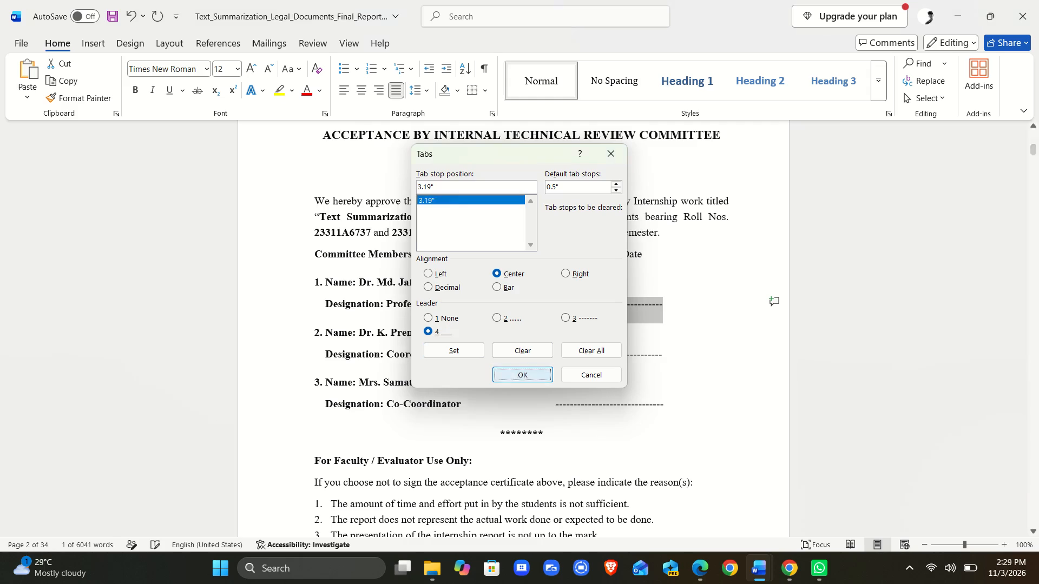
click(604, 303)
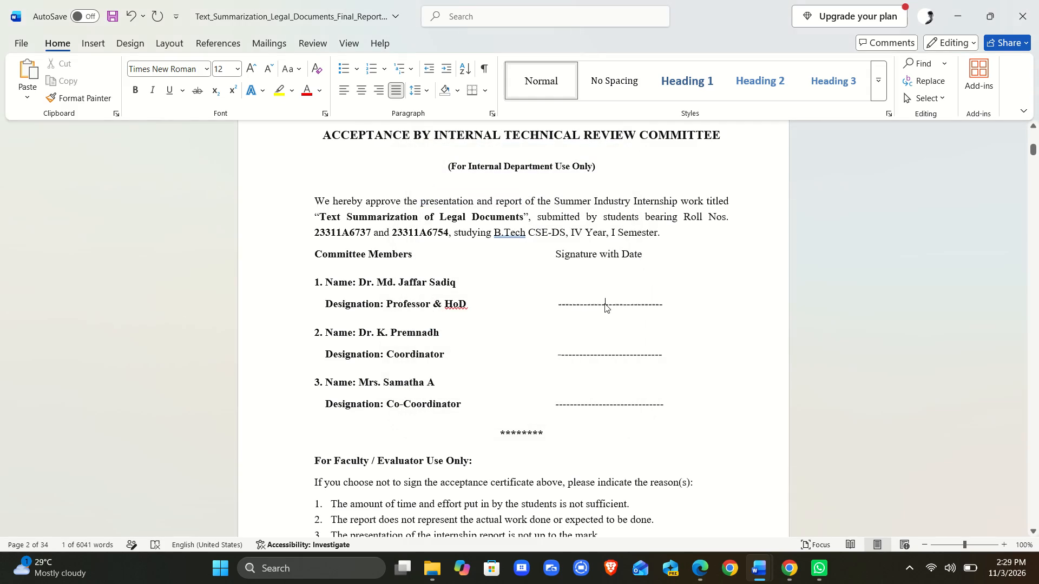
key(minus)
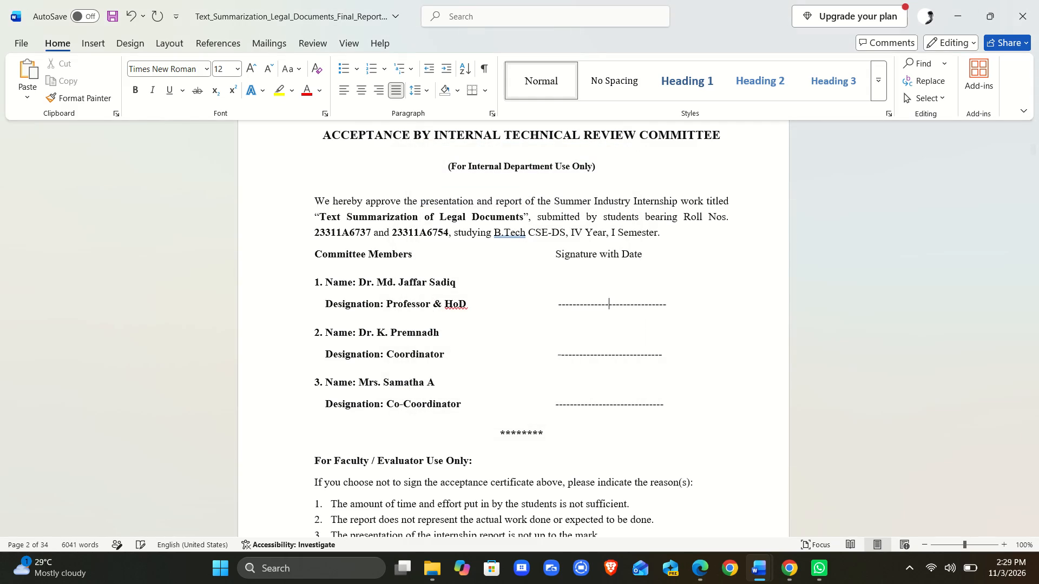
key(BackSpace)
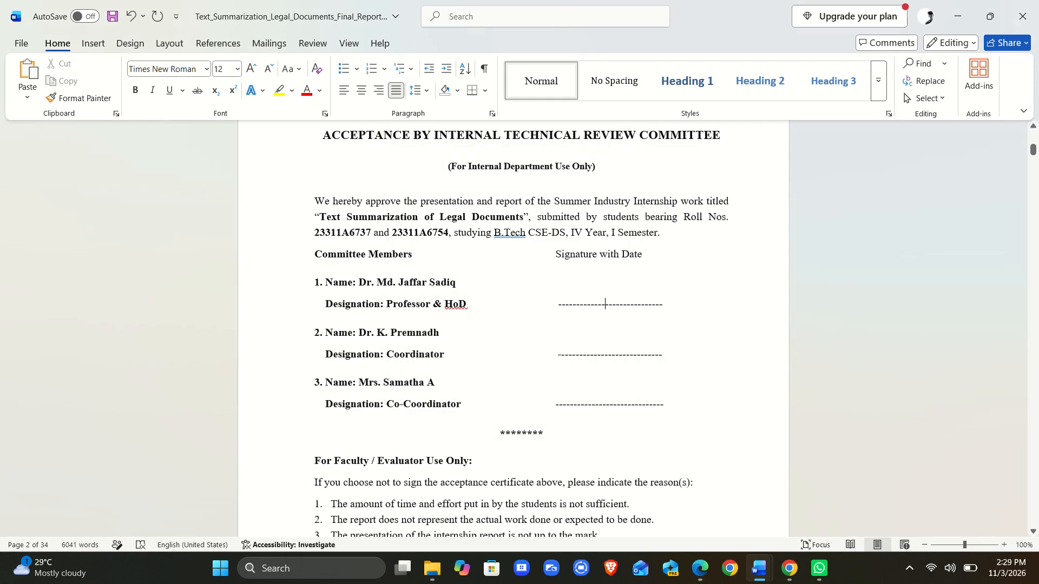
Replace the first committee member's dashed signature line with 27 dashes, shifted one space further along the designation line.
click(669, 312)
key(BackSpace)
key(BackSpace)
key(BackSpace)
key(BackSpace)
key(BackSpace)
key(BackSpace)
key(BackSpace)
key(BackSpace)
key(BackSpace)
key(BackSpace)
key(BackSpace)
key(BackSpace)
key(BackSpace)
key(BackSpace)
key(BackSpace)
key(BackSpace)
key(BackSpace)
key(BackSpace)
key(BackSpace)
key(BackSpace)
key(BackSpace)
key(BackSpace)
key(BackSpace)
key(BackSpace)
key(BackSpace)
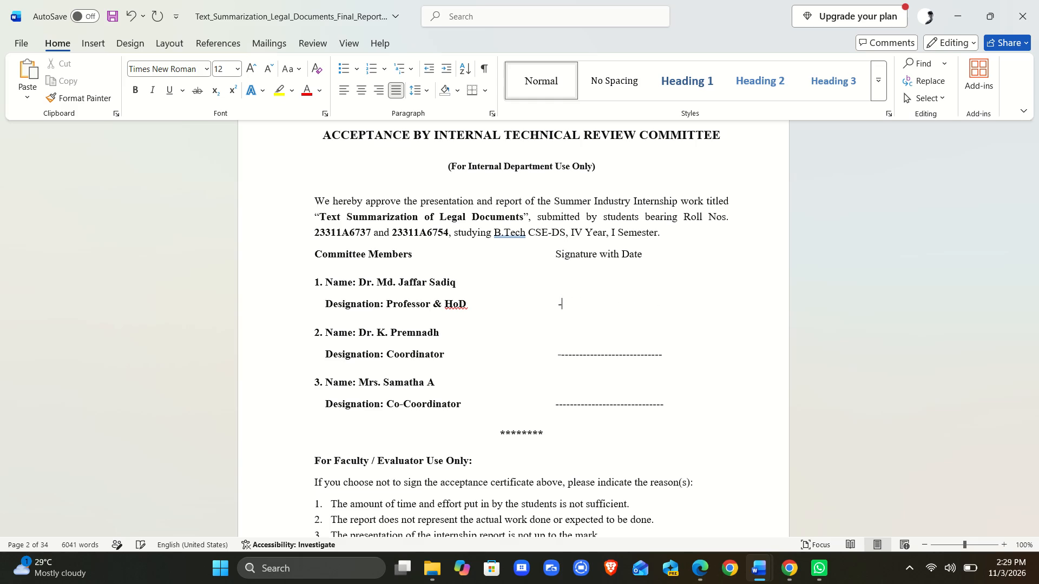
key(BackSpace)
key(space)
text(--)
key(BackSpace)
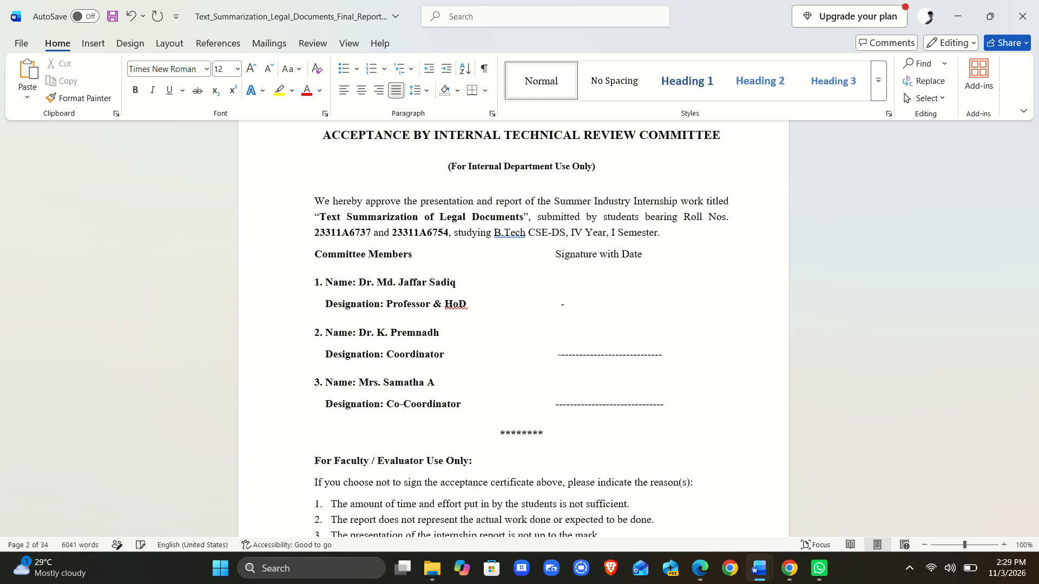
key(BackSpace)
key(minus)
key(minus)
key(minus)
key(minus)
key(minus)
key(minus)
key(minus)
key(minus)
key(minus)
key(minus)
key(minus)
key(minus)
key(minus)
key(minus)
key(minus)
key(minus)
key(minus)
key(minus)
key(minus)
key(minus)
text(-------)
Redraw the first committee member's signature line as a row of dashes beside the designation, trimming the excess at its end.
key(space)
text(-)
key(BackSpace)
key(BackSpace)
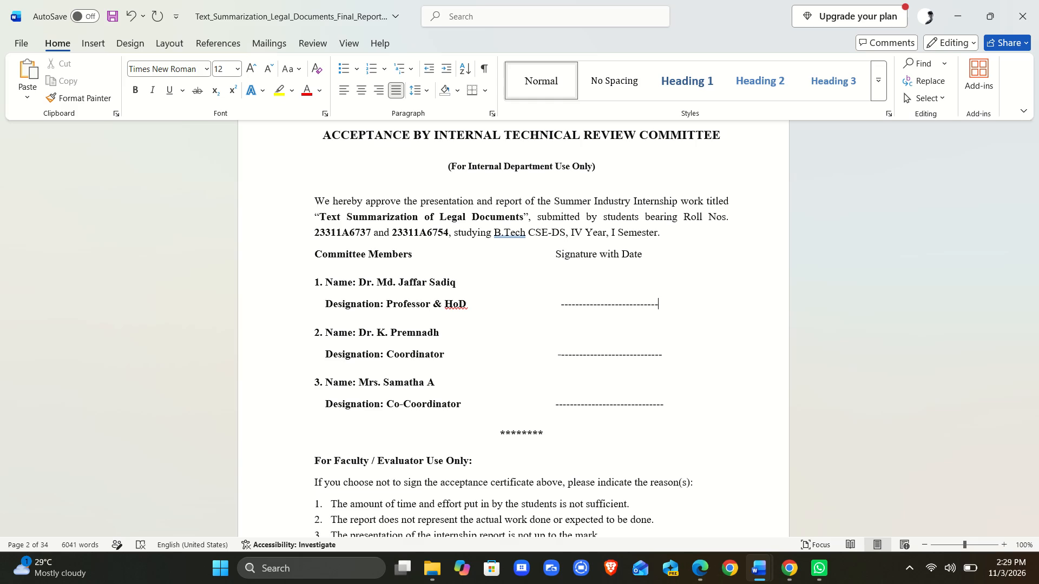
Review the certificate, declaration and acknowledgement pages, checking their names, signature lines and layout.
scroll(668, 310, down, 3)
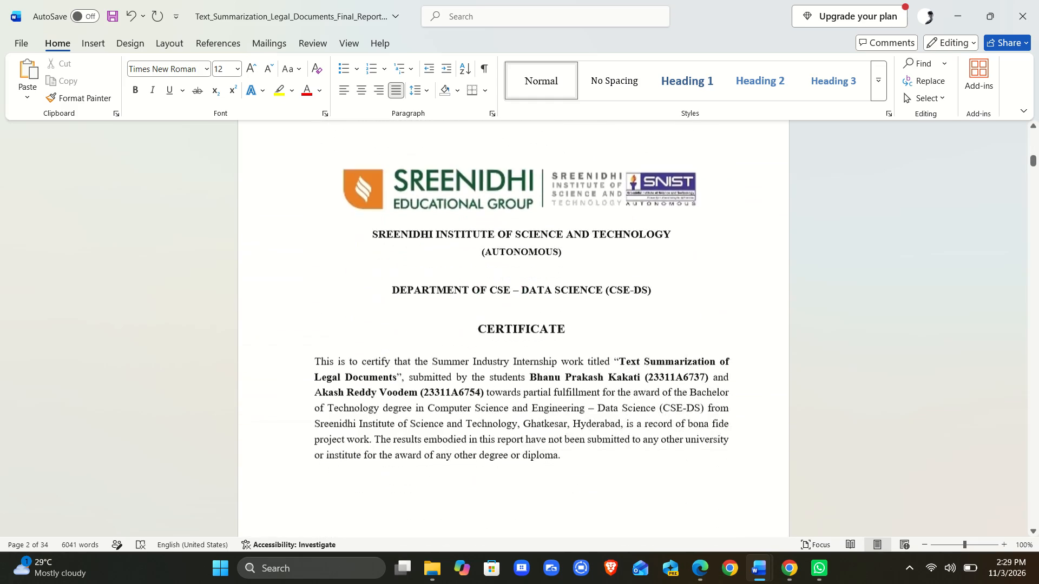
scroll(668, 310, down, 4)
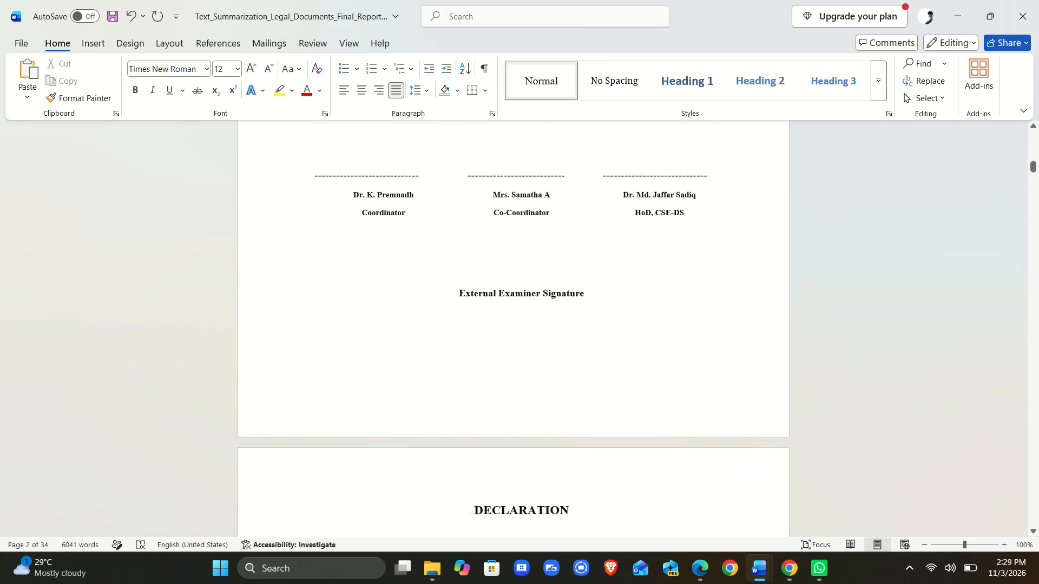
scroll(668, 310, down, 2)
scroll(668, 310, up, 1)
scroll(668, 310, down, 1)
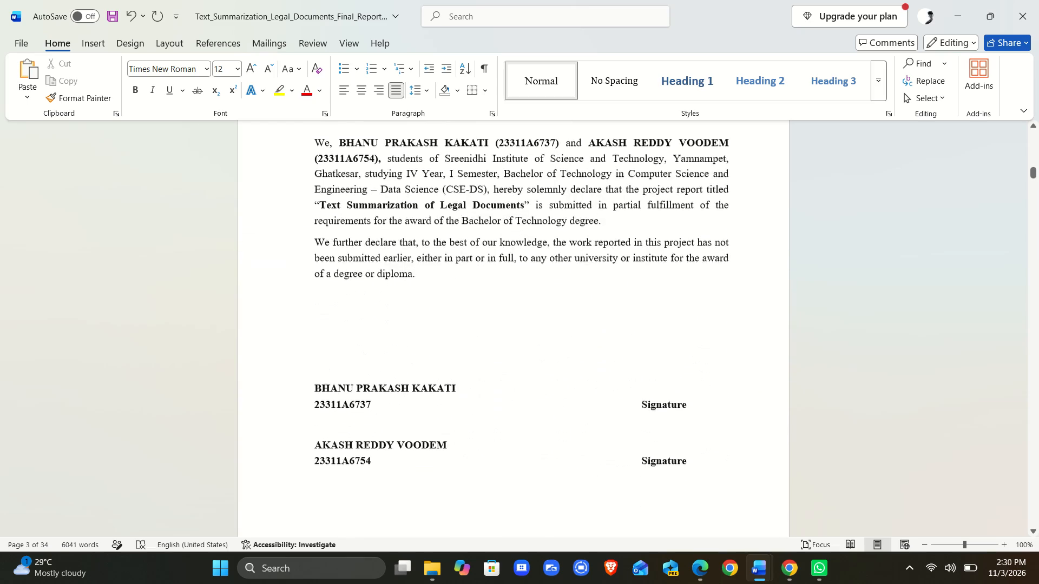
scroll(668, 310, down, 3)
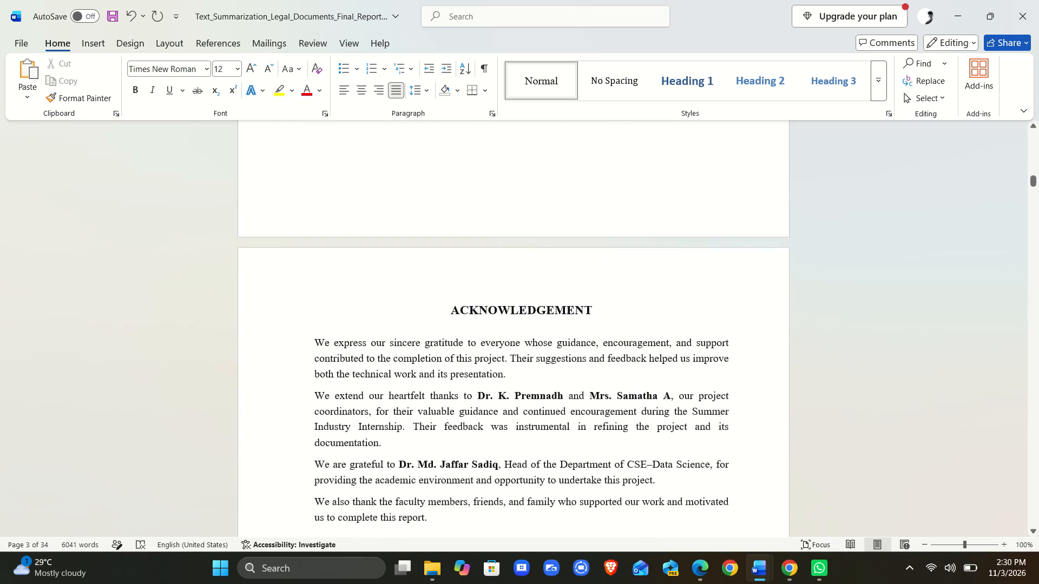
scroll(668, 310, down, 3)
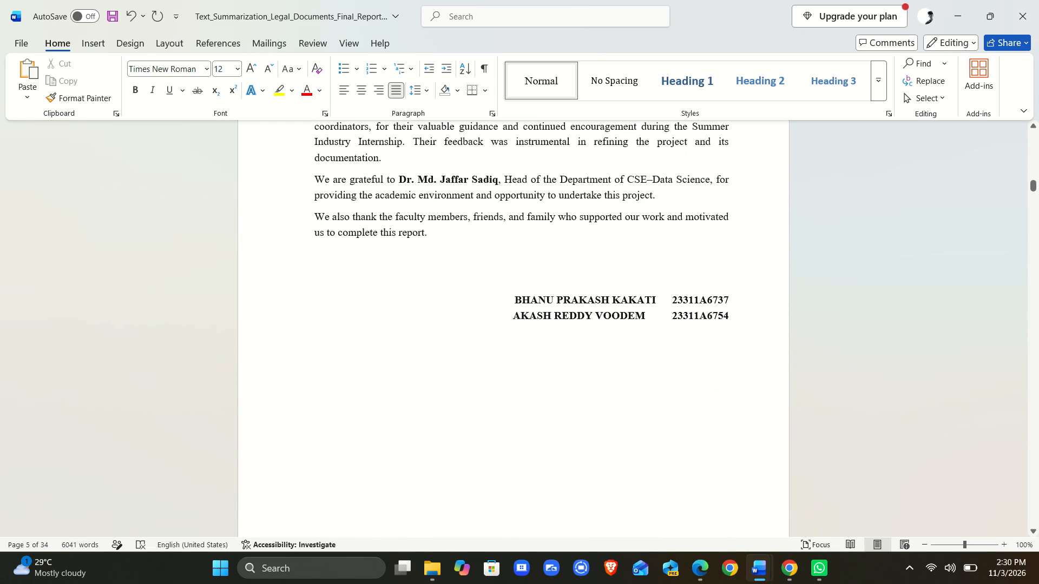
Save the final report document and close it.
key(ctrl+s)
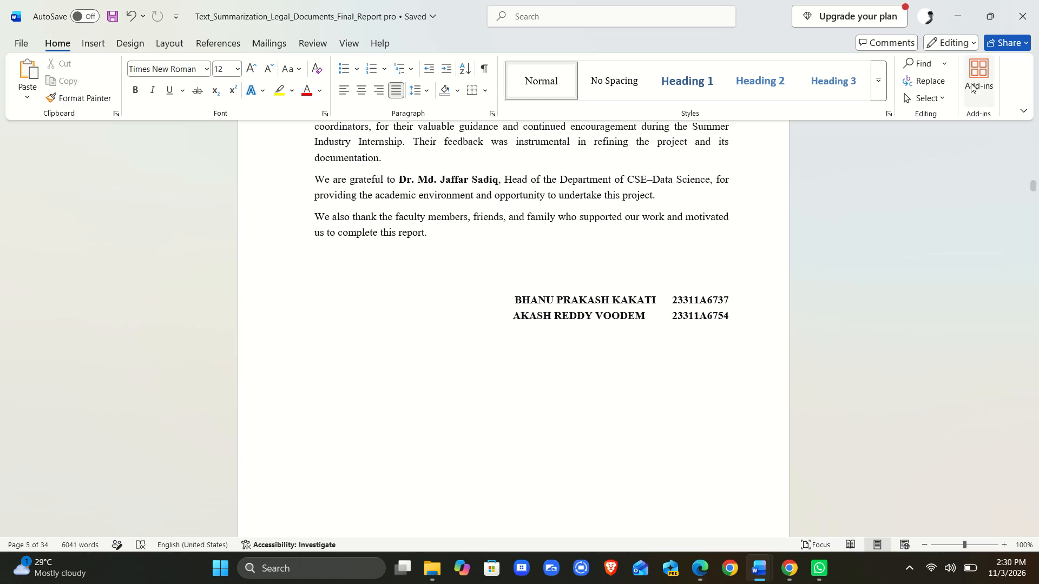
click(1020, 1)
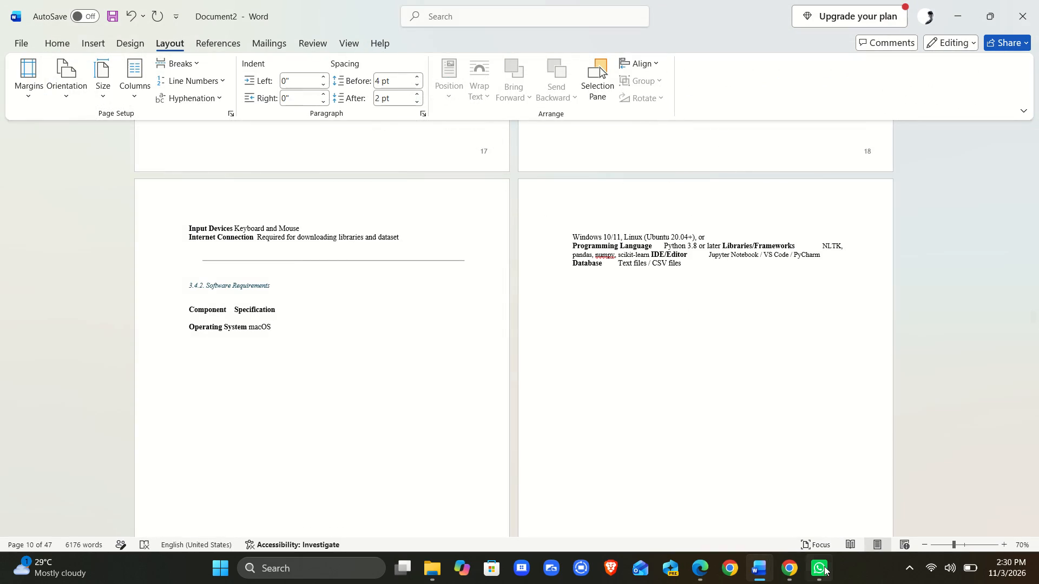